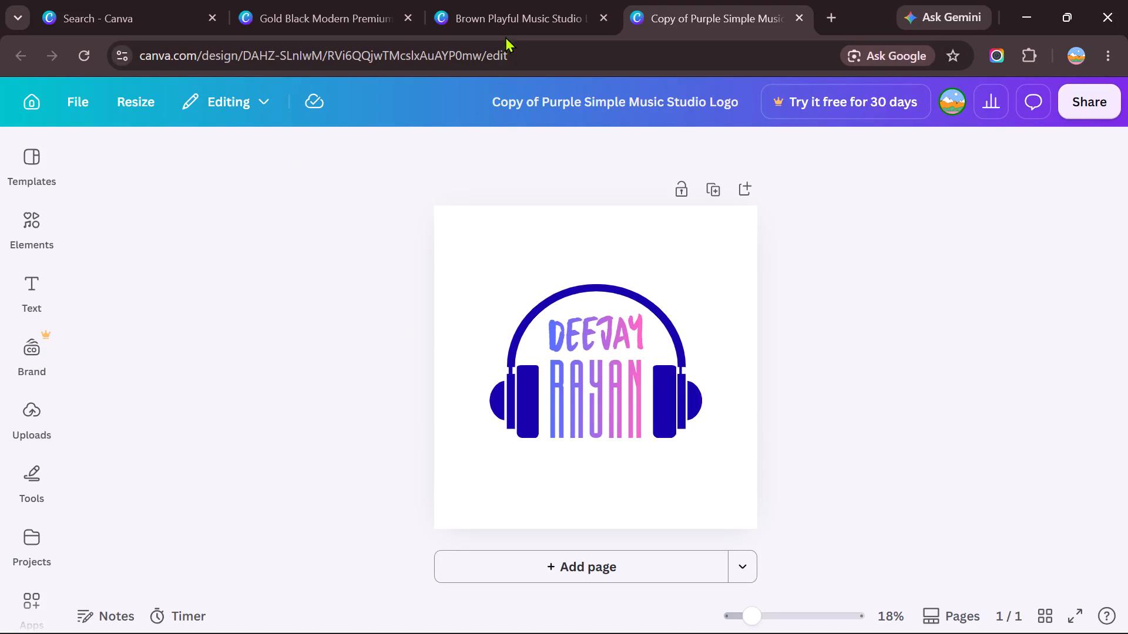
# View the Brown Playful Music Studio Logo design, then switch to the Gold Black Modern Premium Diamond Jewelry logo design.
pyautogui.click(514, 19)
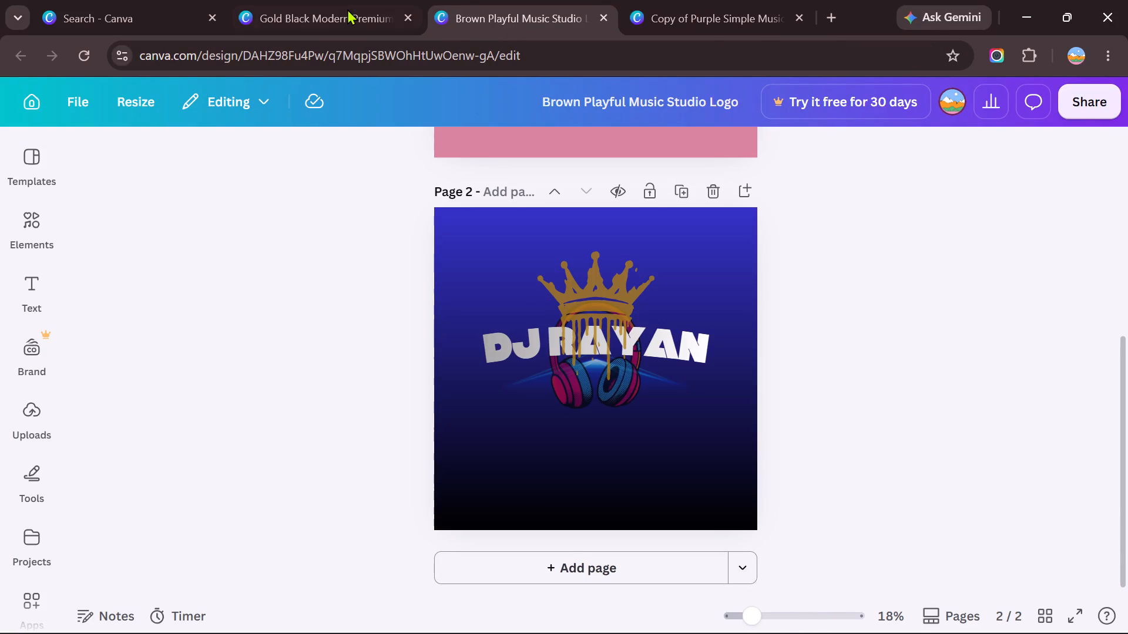
pyautogui.click(347, 9)
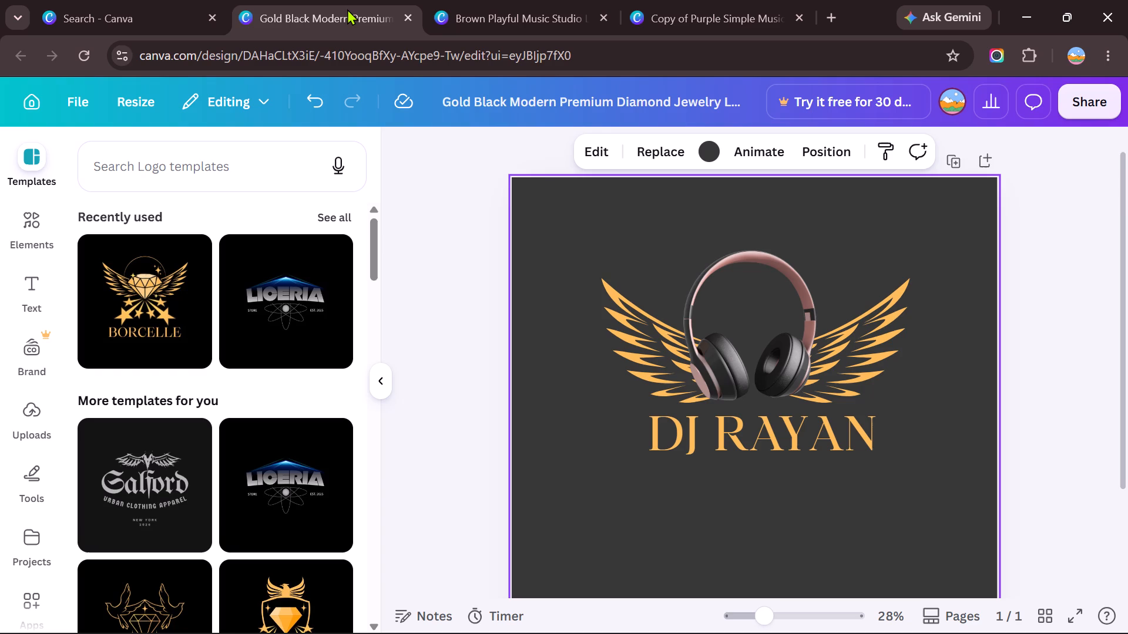
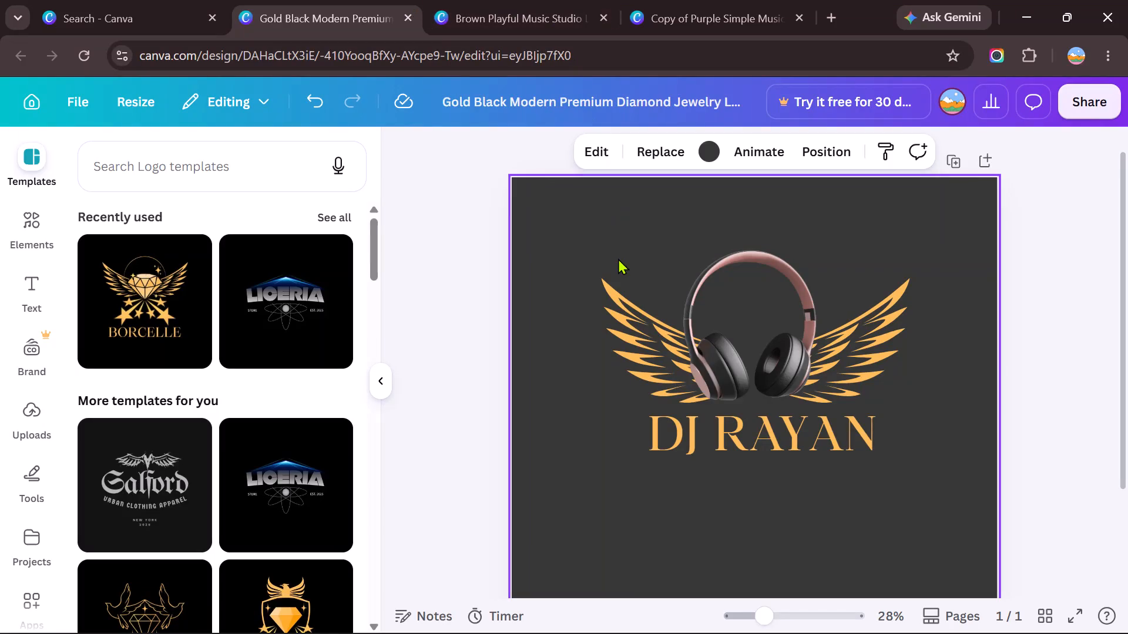
# Select the DJ RAYAN text box beneath the winged headphones in the gold logo design.
pyautogui.click(737, 425)
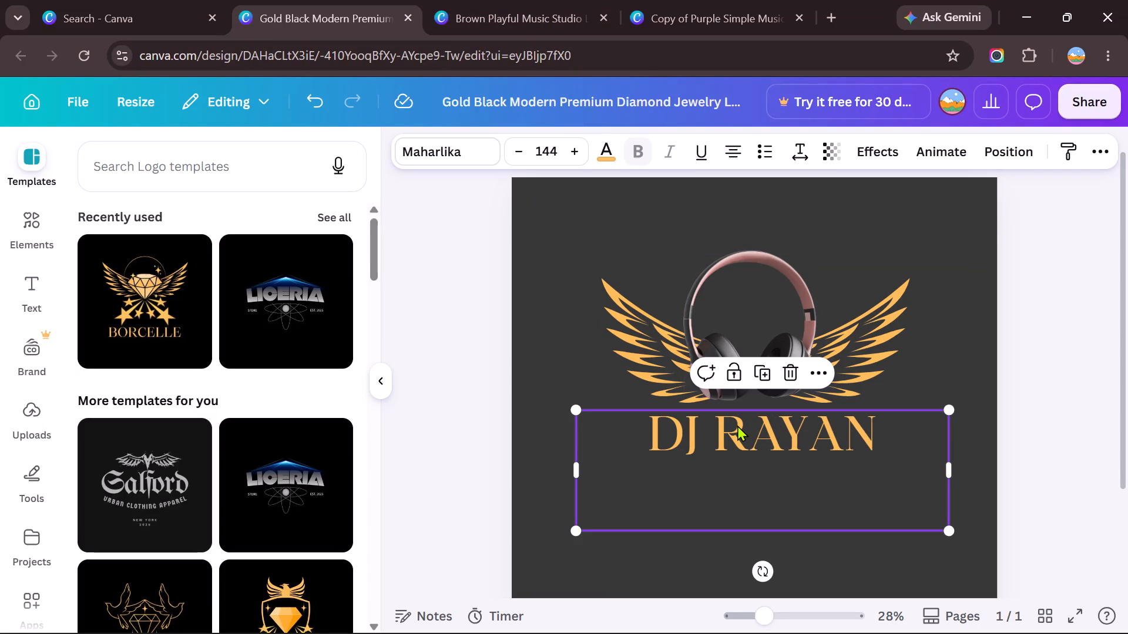
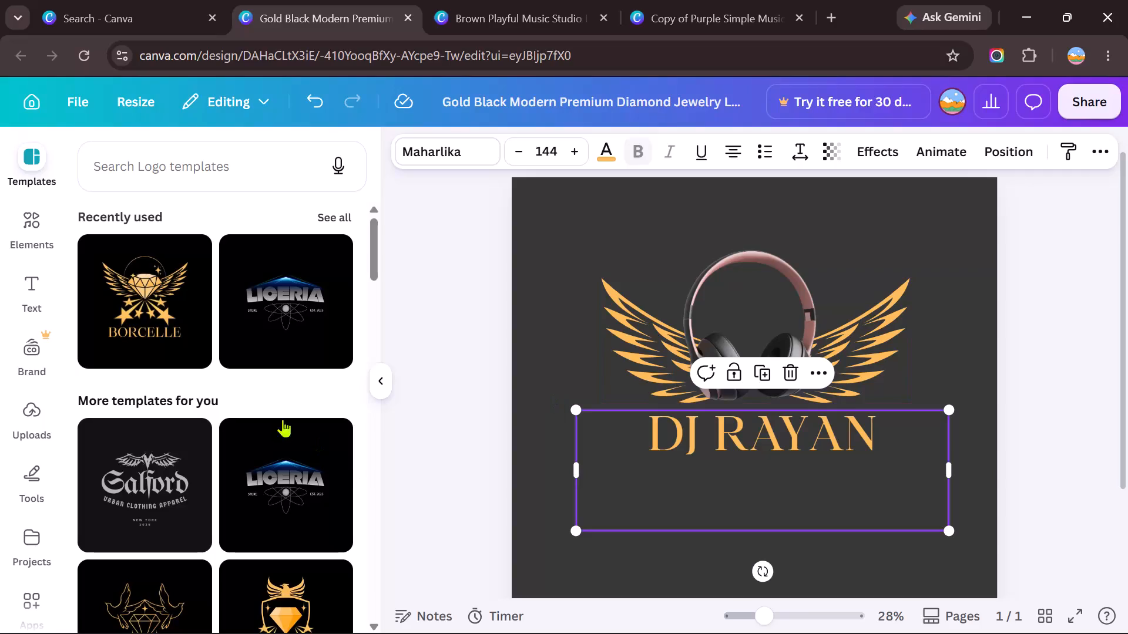
# Browse the suggested logo templates for another style that could suit the DJ Rayan logo.
pyautogui.scroll(-3, 199, 387)
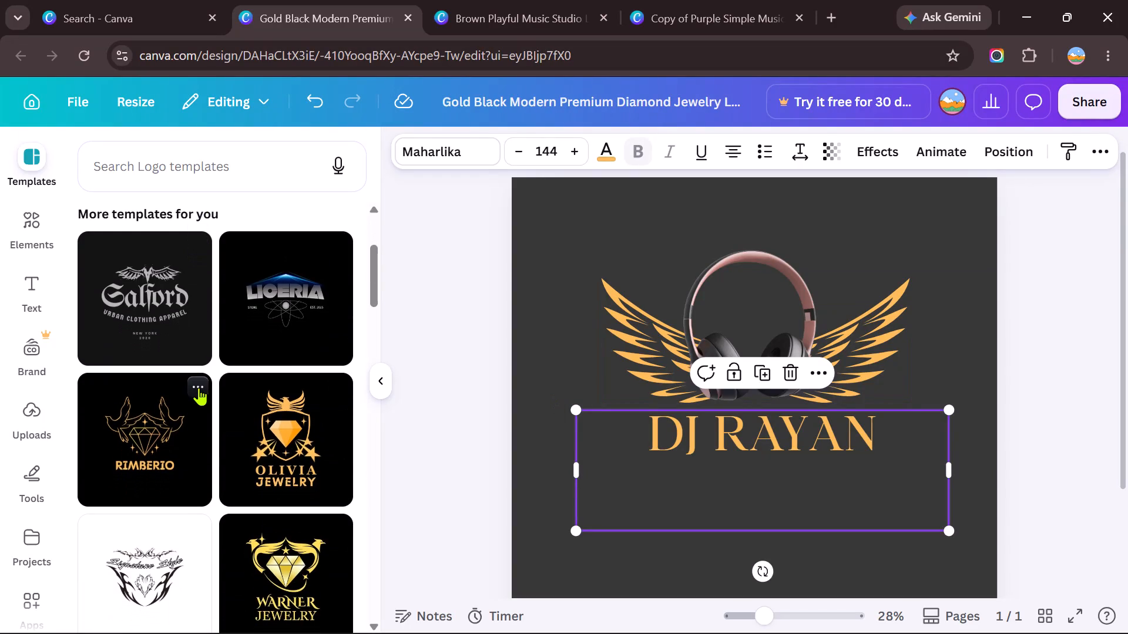
pyautogui.scroll(-1, 199, 387)
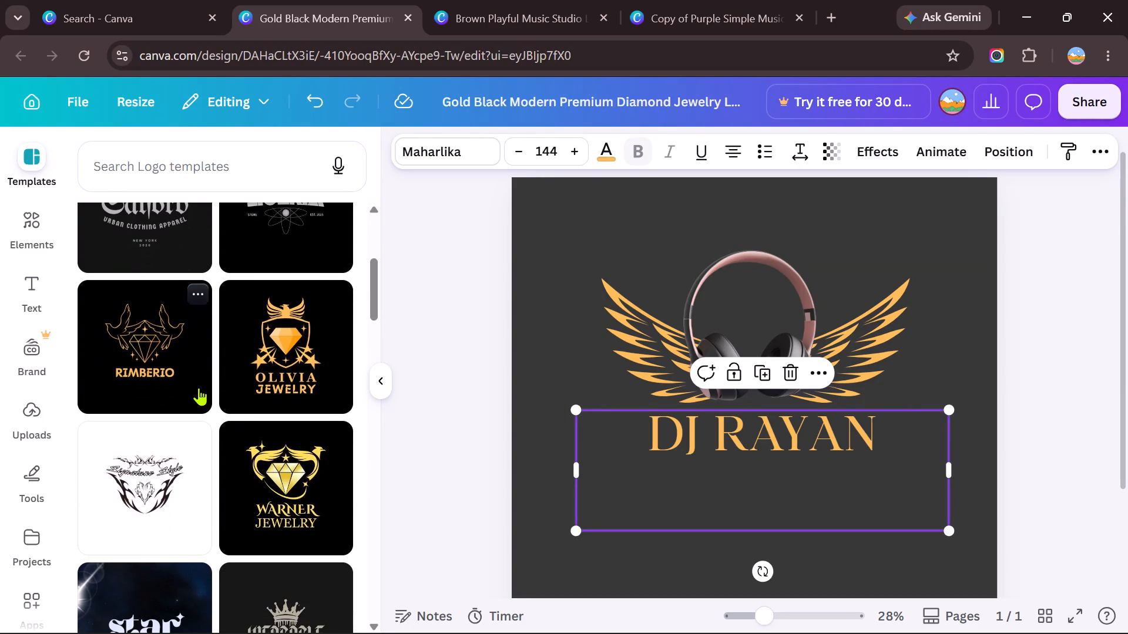
pyautogui.scroll(-2, 199, 387)
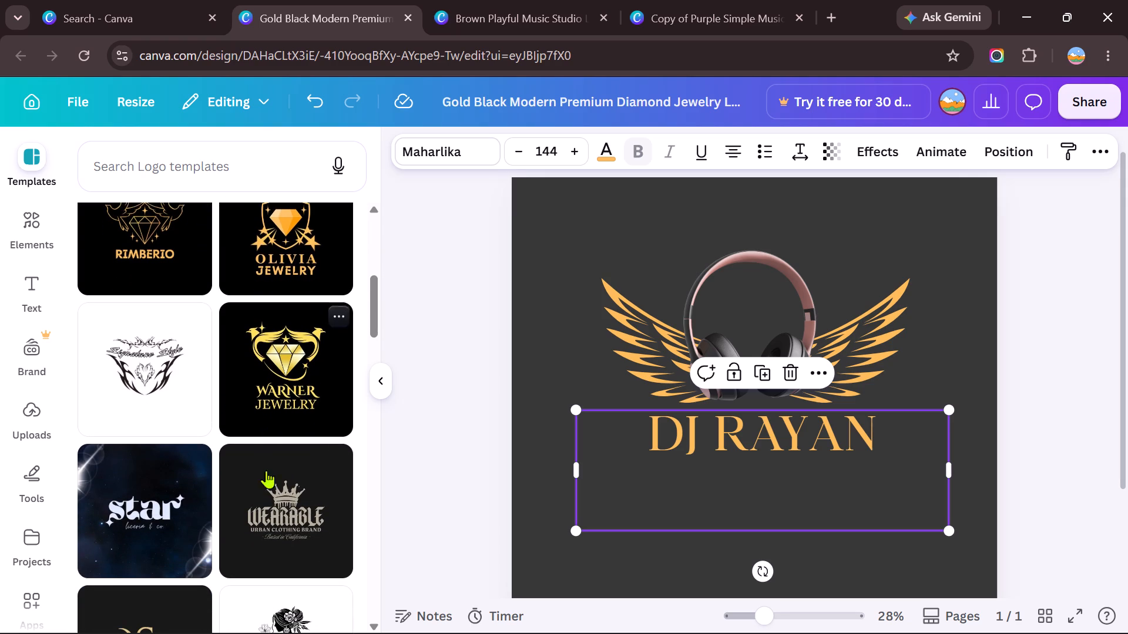
pyautogui.scroll(-3, 266, 541)
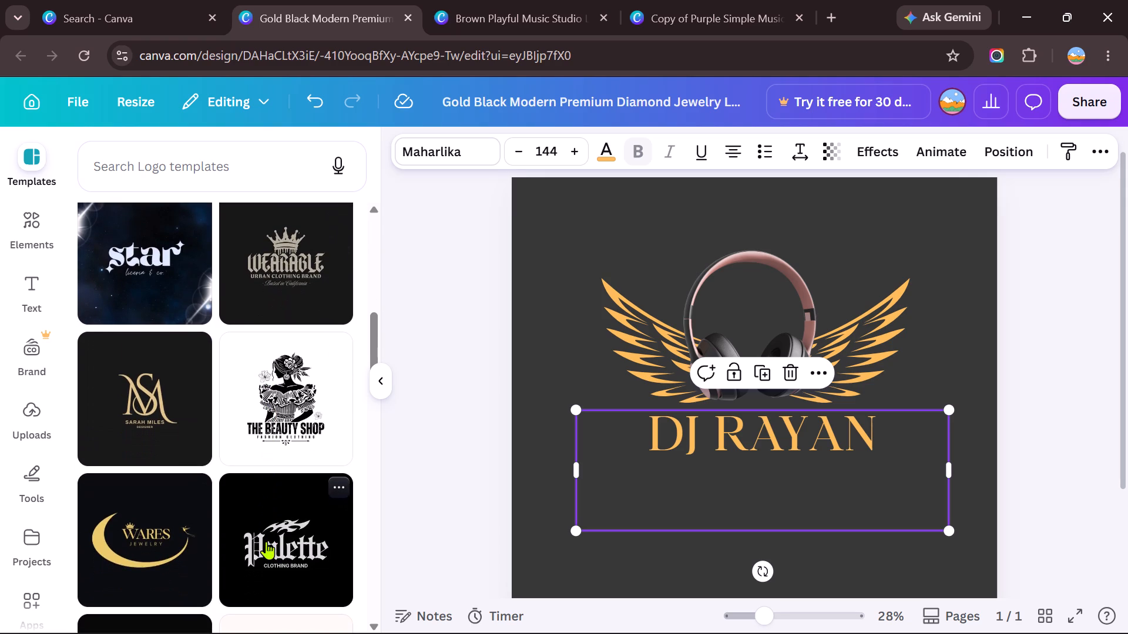
pyautogui.scroll(-1, 266, 541)
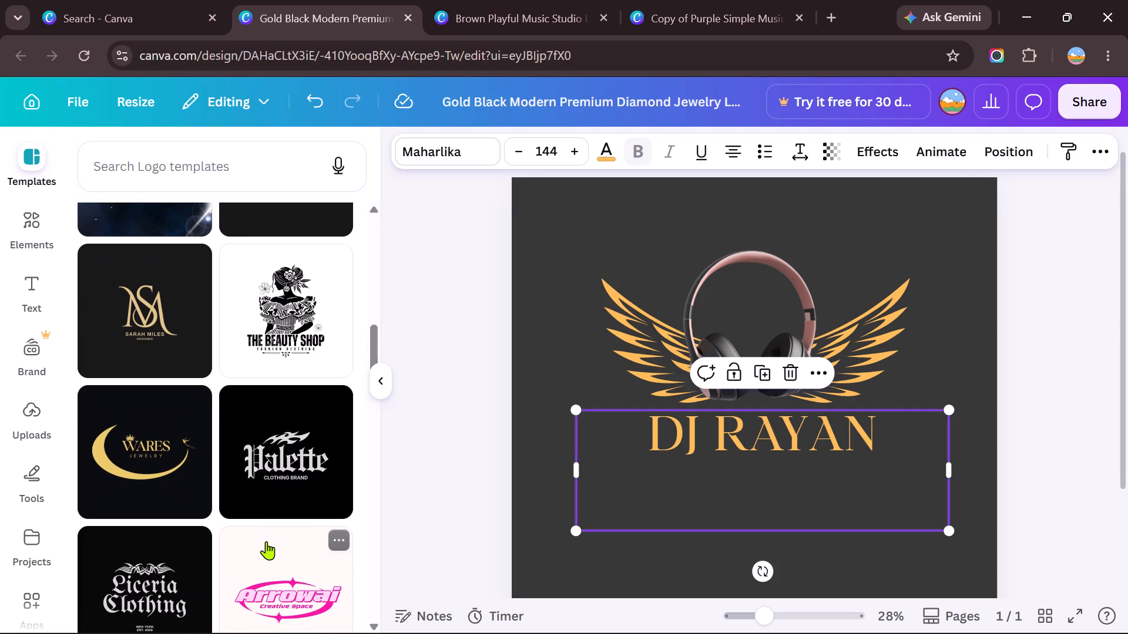
pyautogui.scroll(-1, 266, 541)
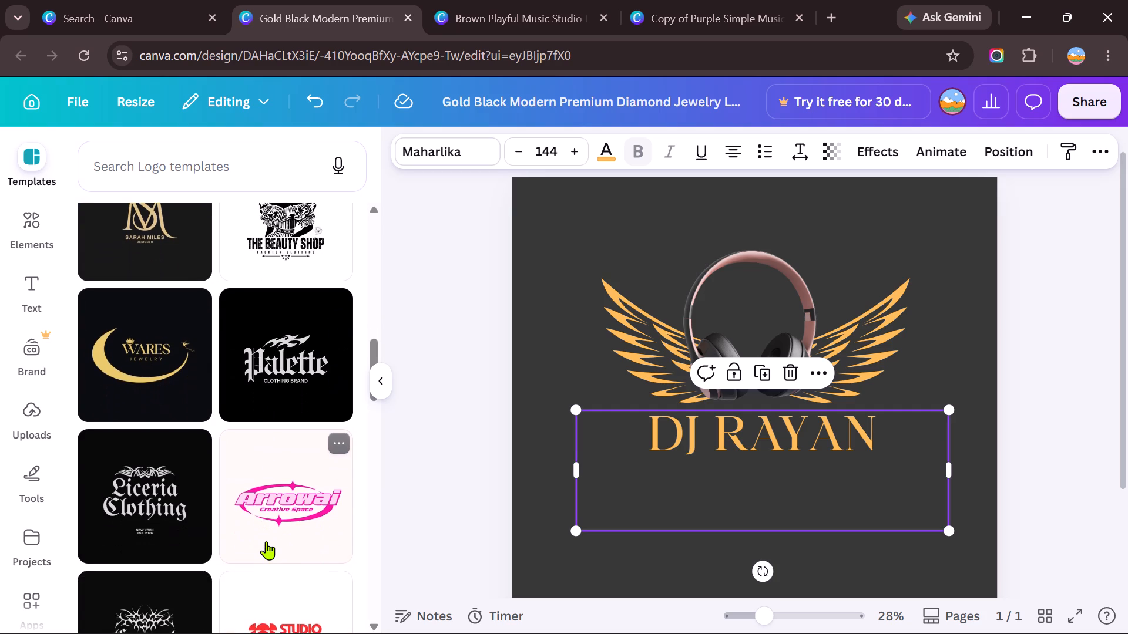
pyautogui.scroll(-1, 266, 541)
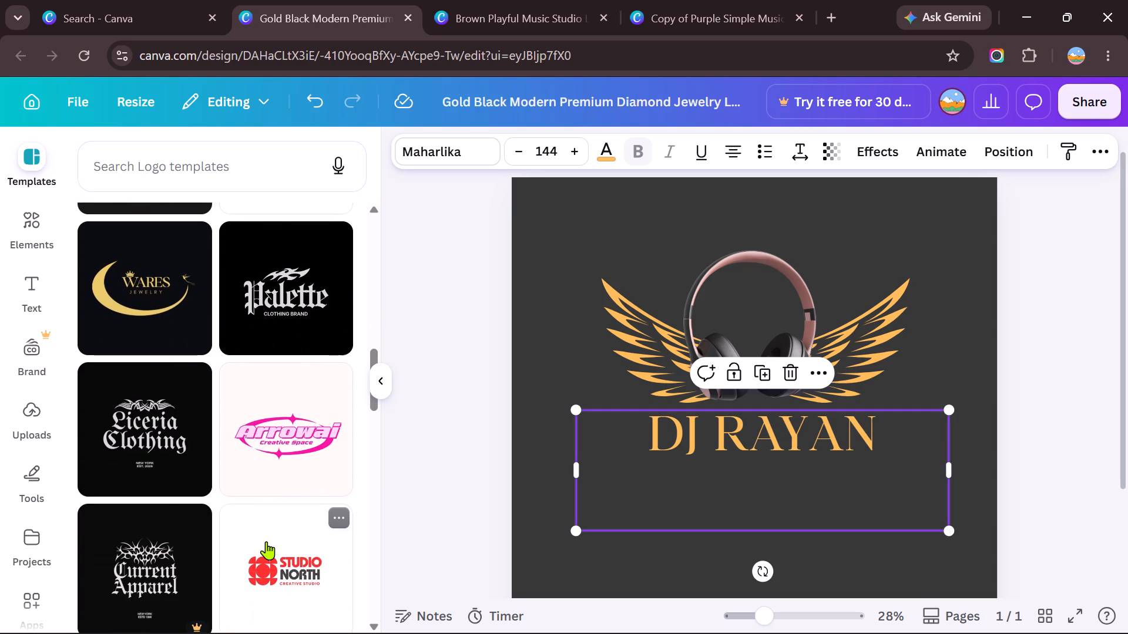
pyautogui.scroll(-3, 266, 541)
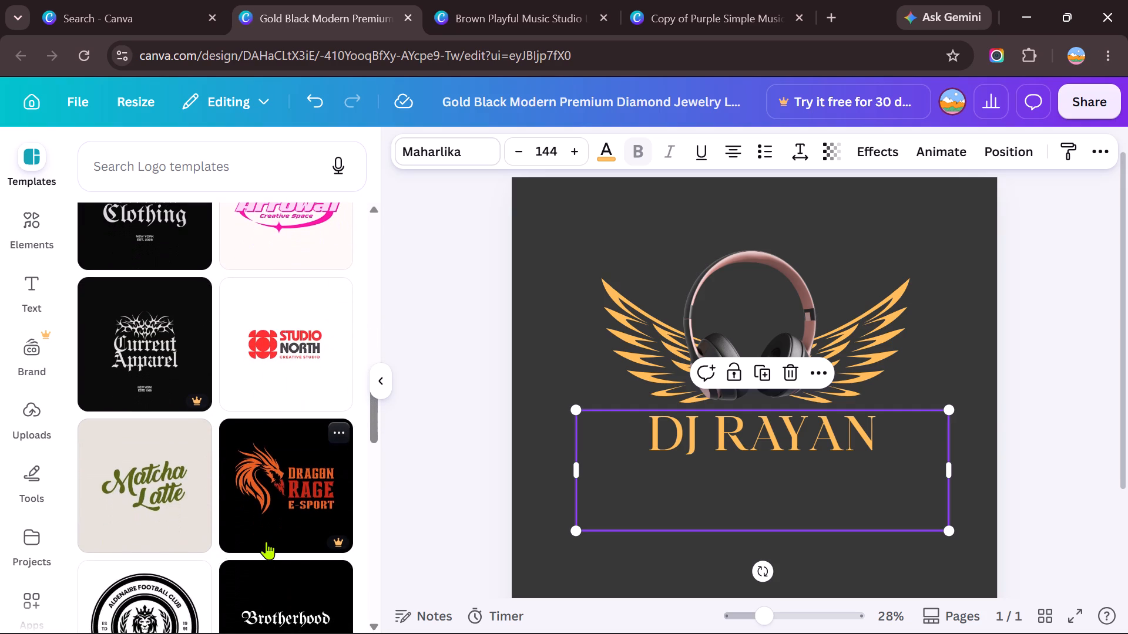
pyautogui.scroll(-3, 266, 541)
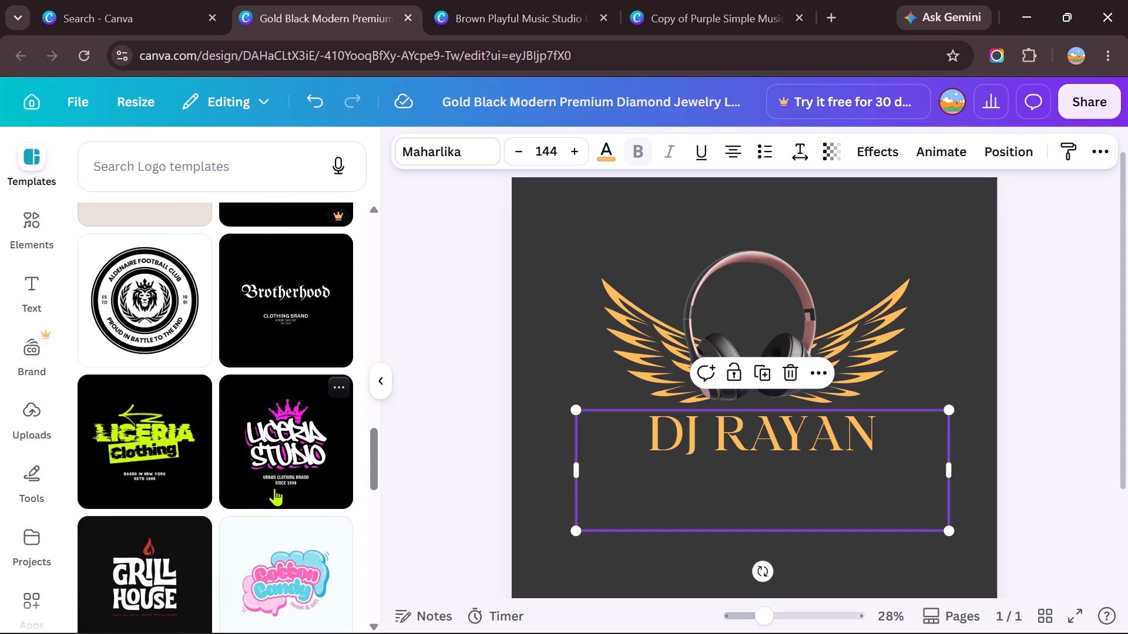
pyautogui.scroll(-2, 274, 488)
pyautogui.scroll(3, 274, 488)
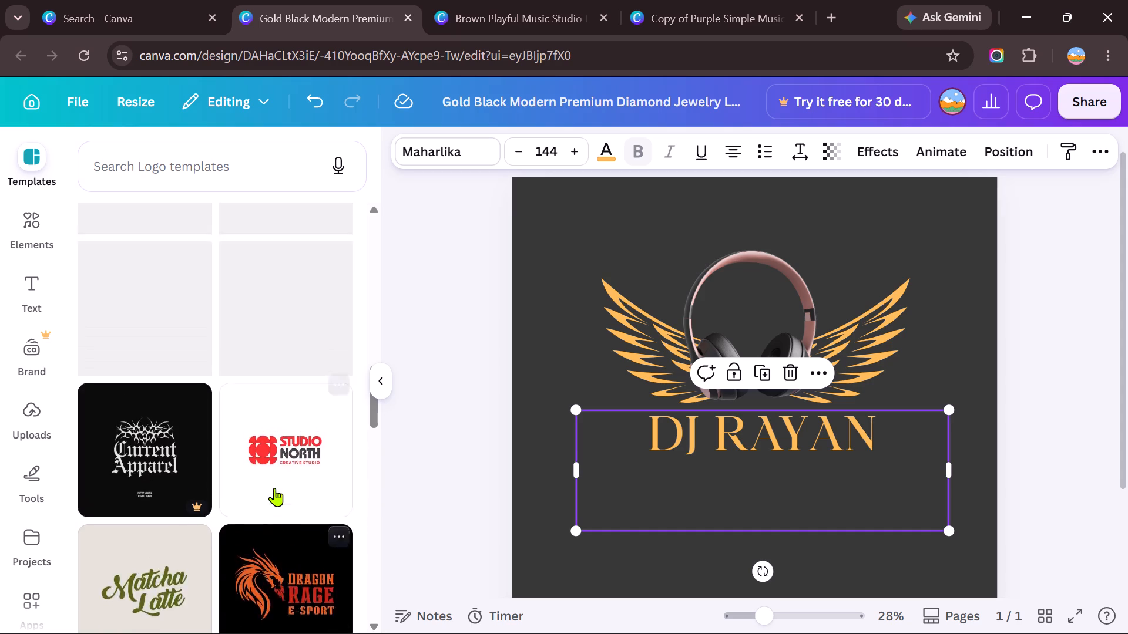
pyautogui.scroll(4, 274, 488)
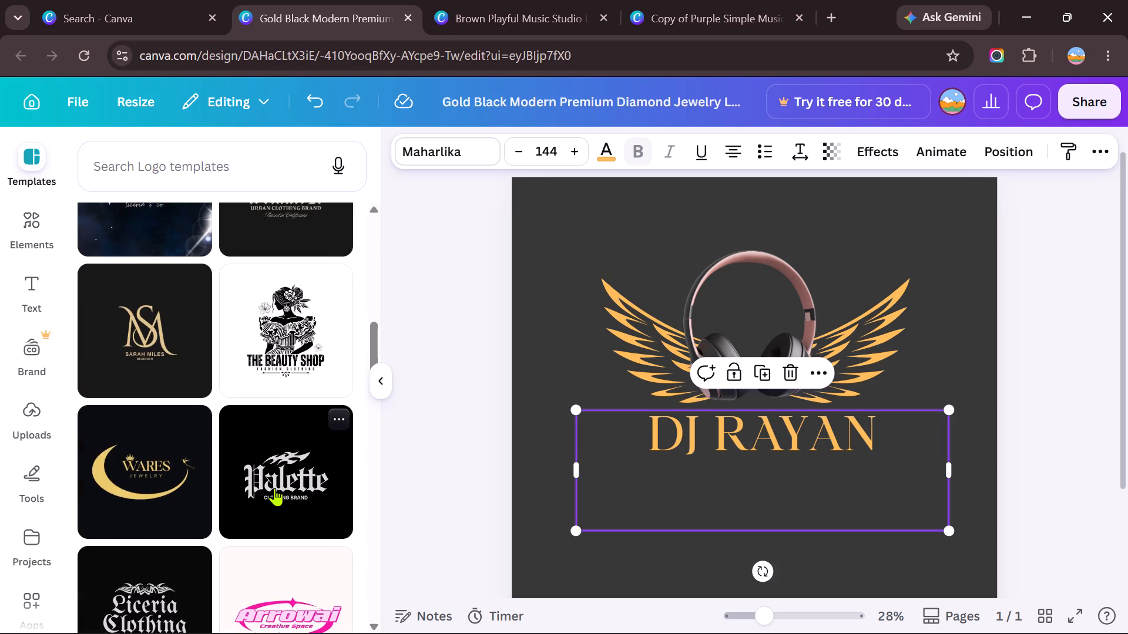
pyautogui.scroll(4, 274, 488)
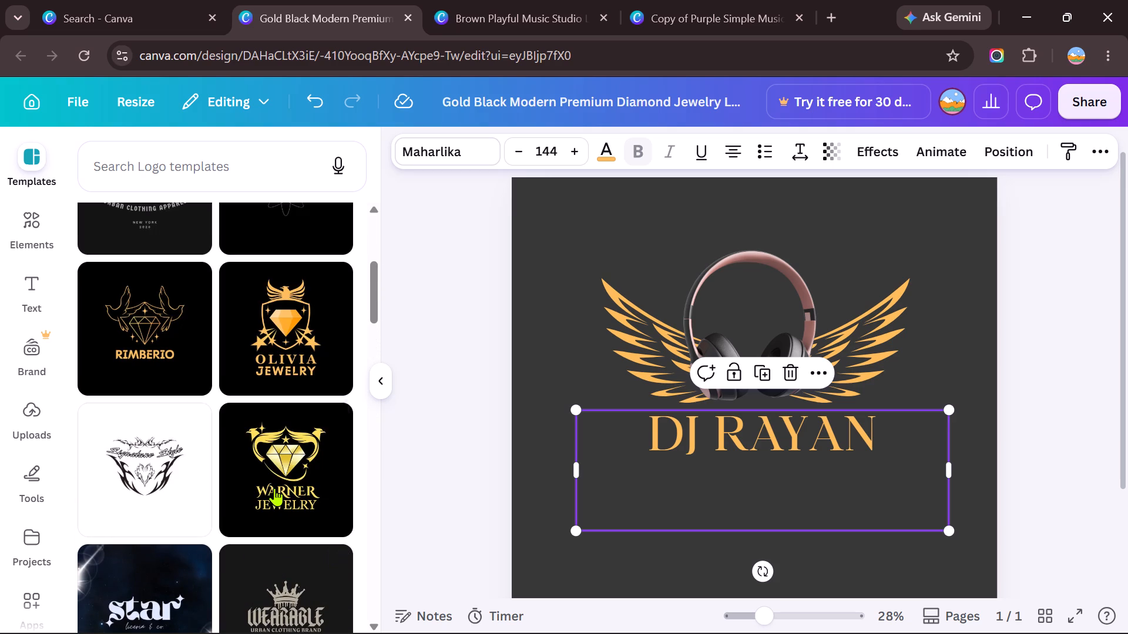
# Add the "Wearable Urban Clothing Brand" crown logo template to the design as a new page.
pyautogui.scroll(-1, 274, 488)
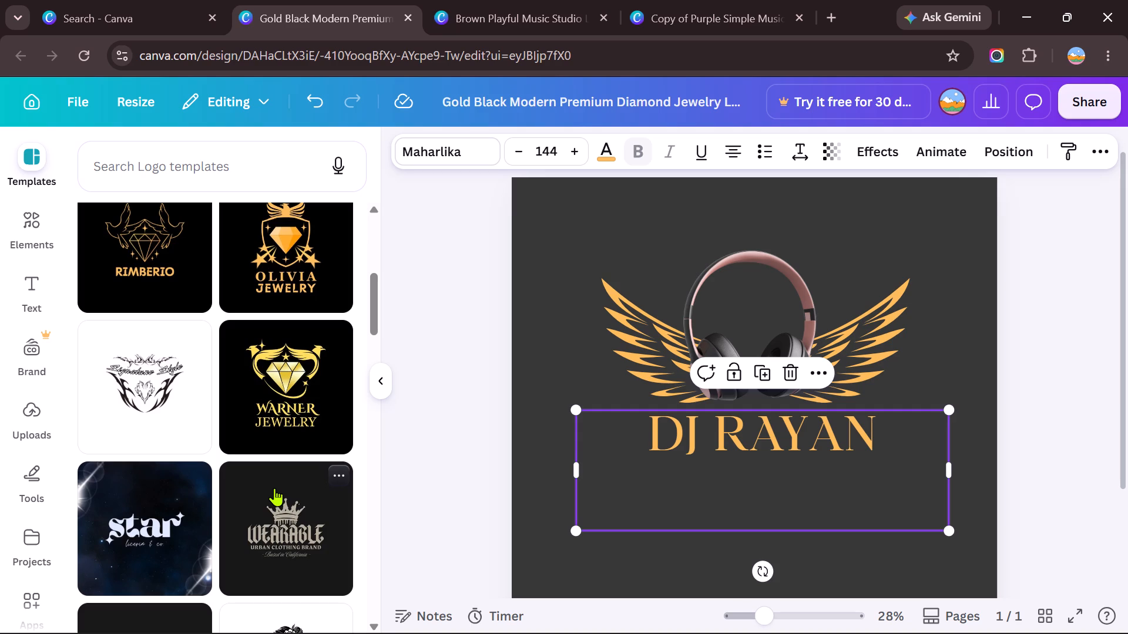
pyautogui.click(287, 549)
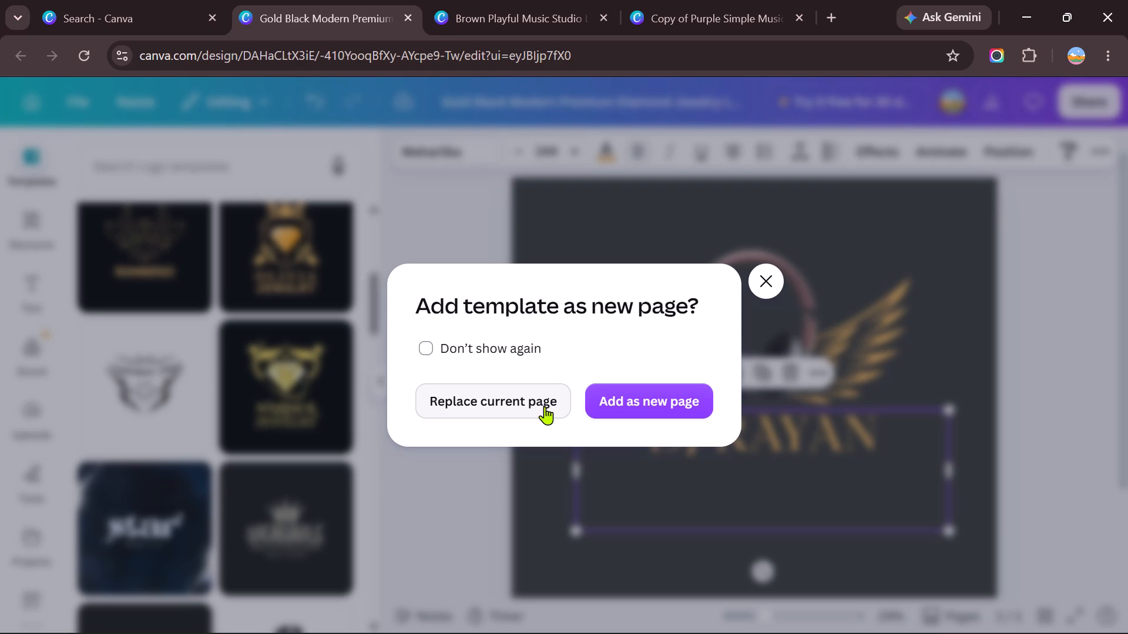
pyautogui.click(668, 394)
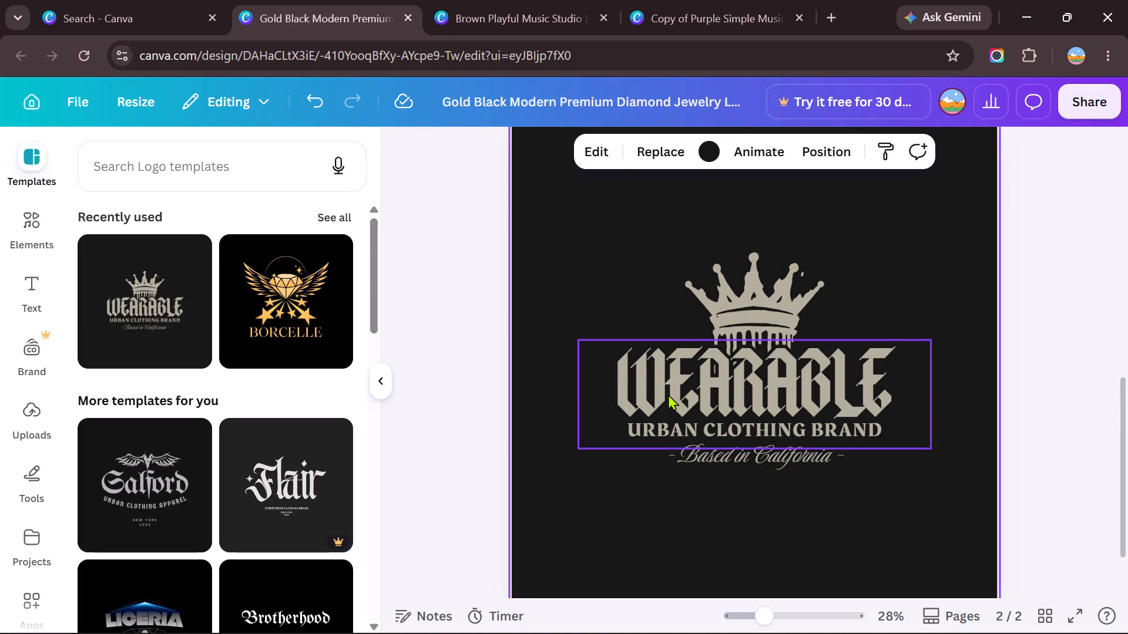
# Replace the WEARABLE heading beneath the crown with "deejay rayan", with a space between the two words.
pyautogui.click(706, 371)
pyautogui.click(706, 371)
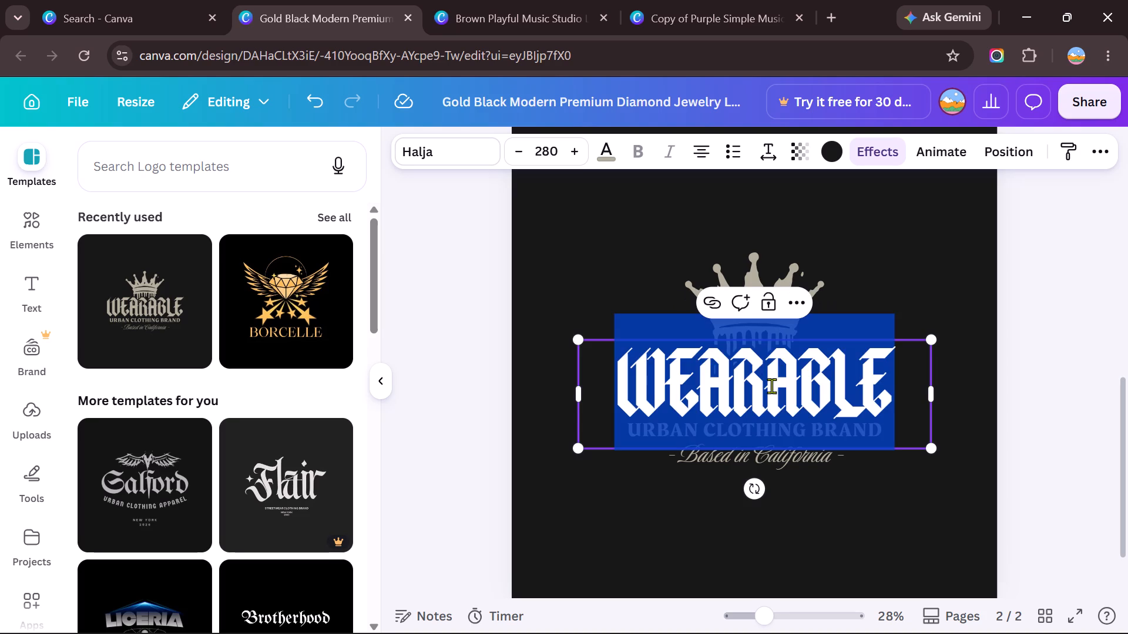
pyautogui.press('BackSpace')
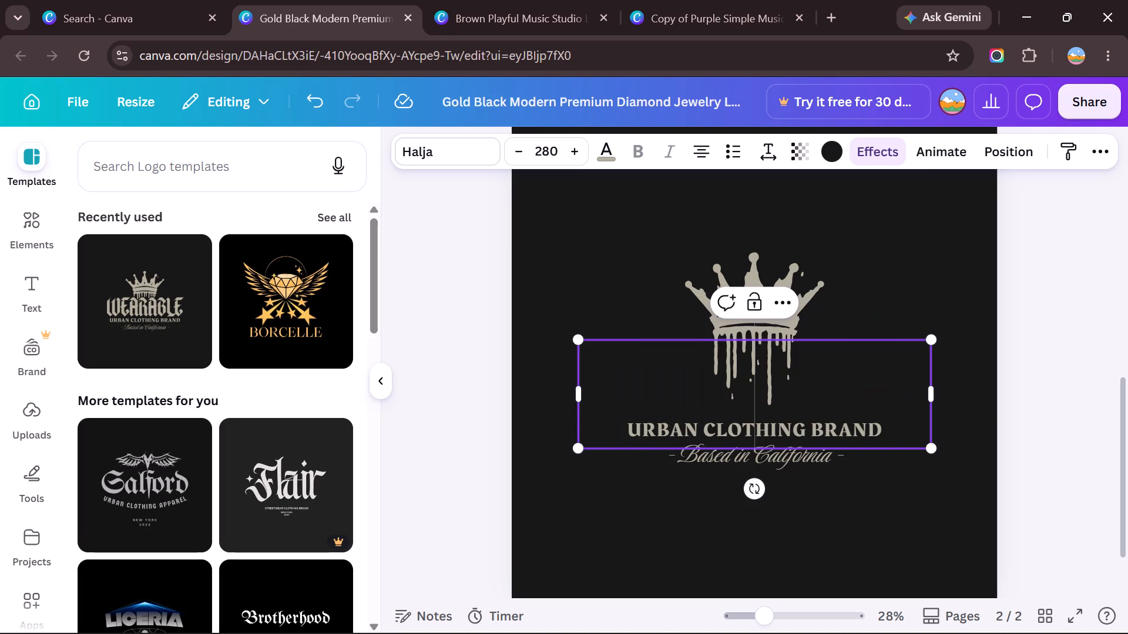
pyautogui.press('d')
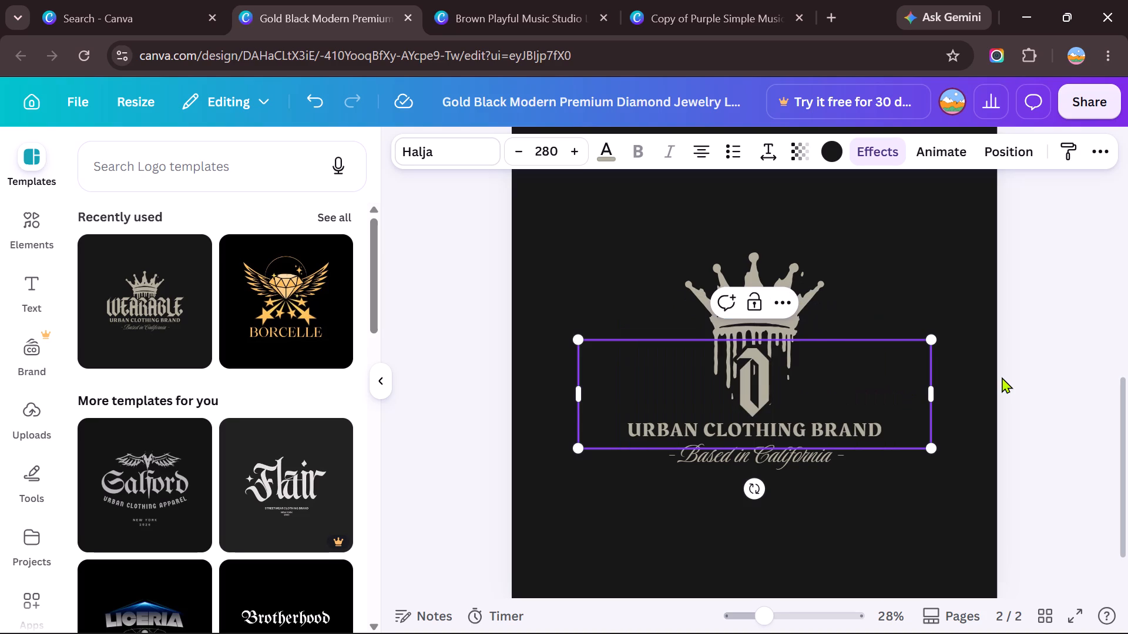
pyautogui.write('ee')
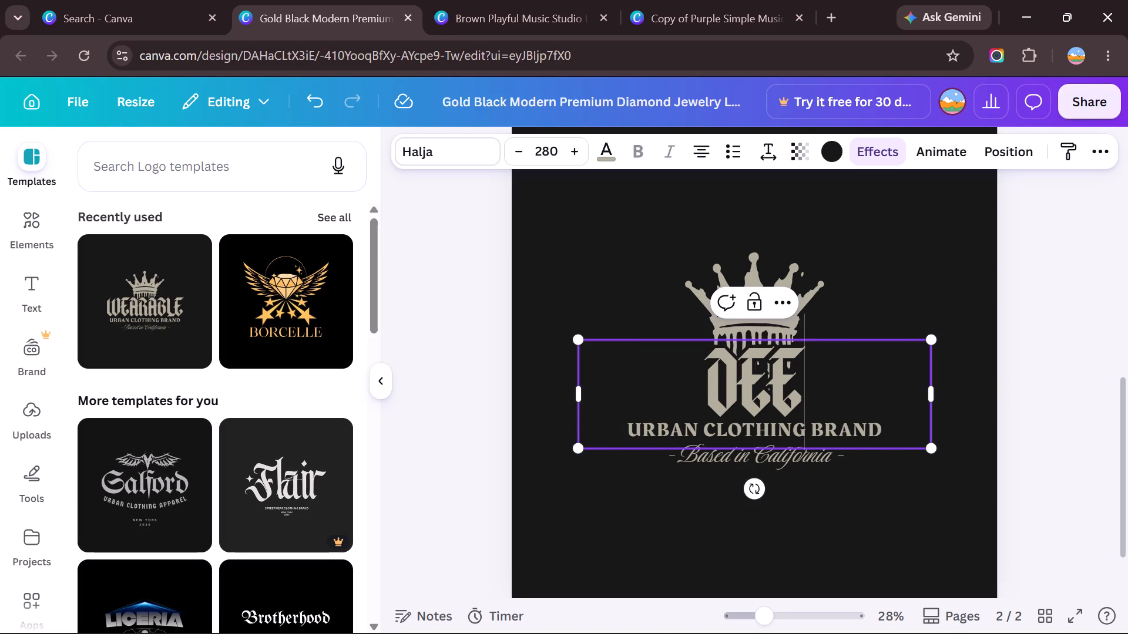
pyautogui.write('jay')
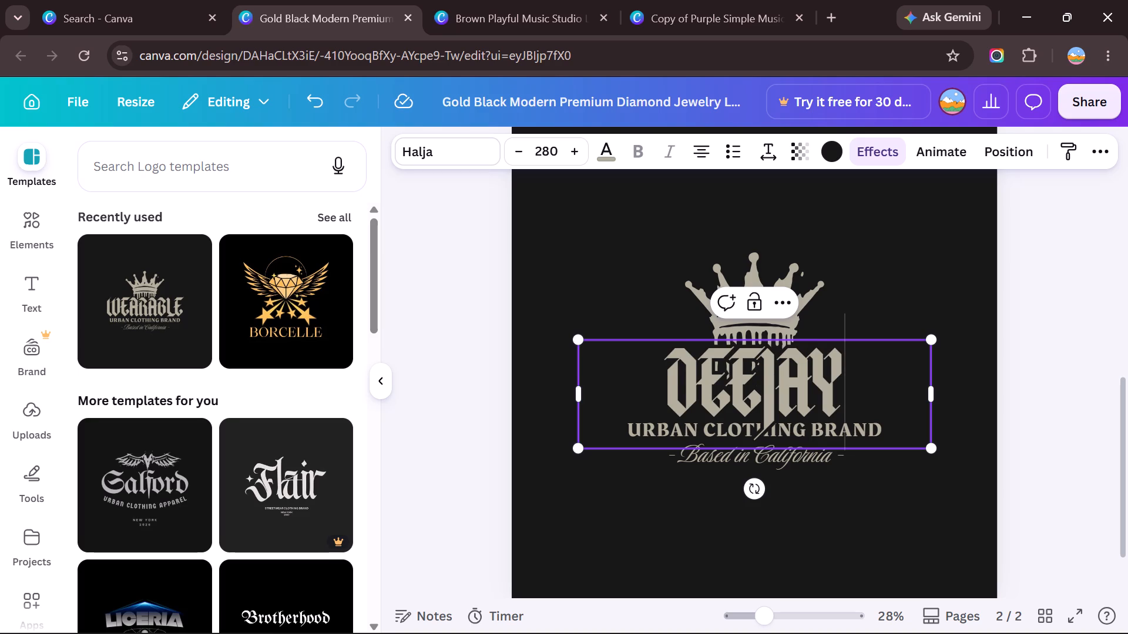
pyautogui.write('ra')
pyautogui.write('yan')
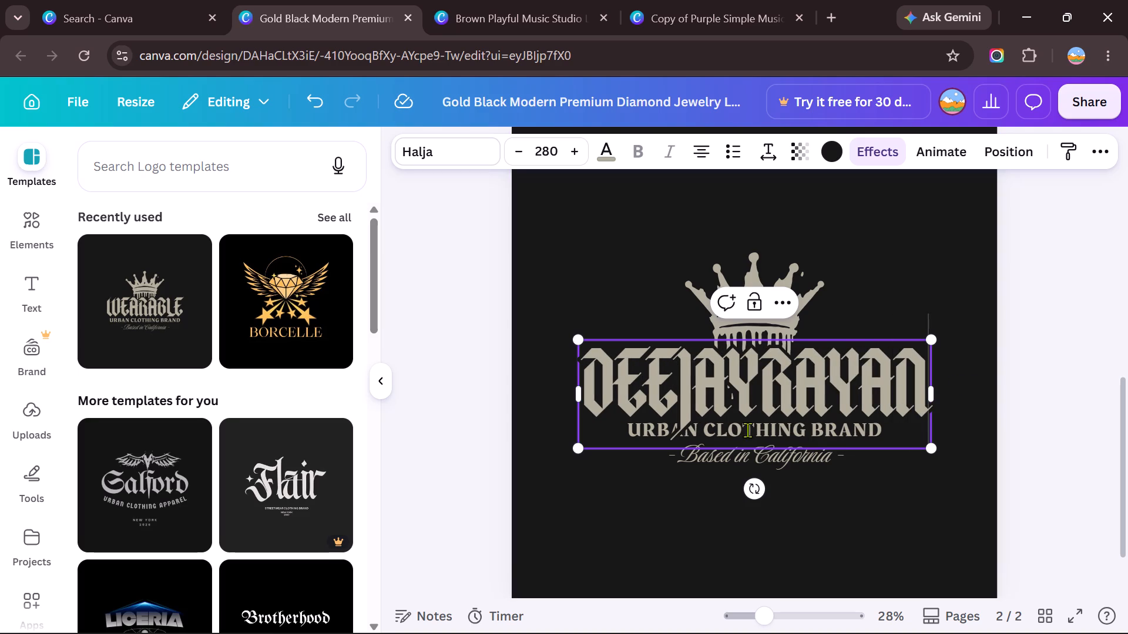
pyautogui.click(757, 406)
pyautogui.press('space')
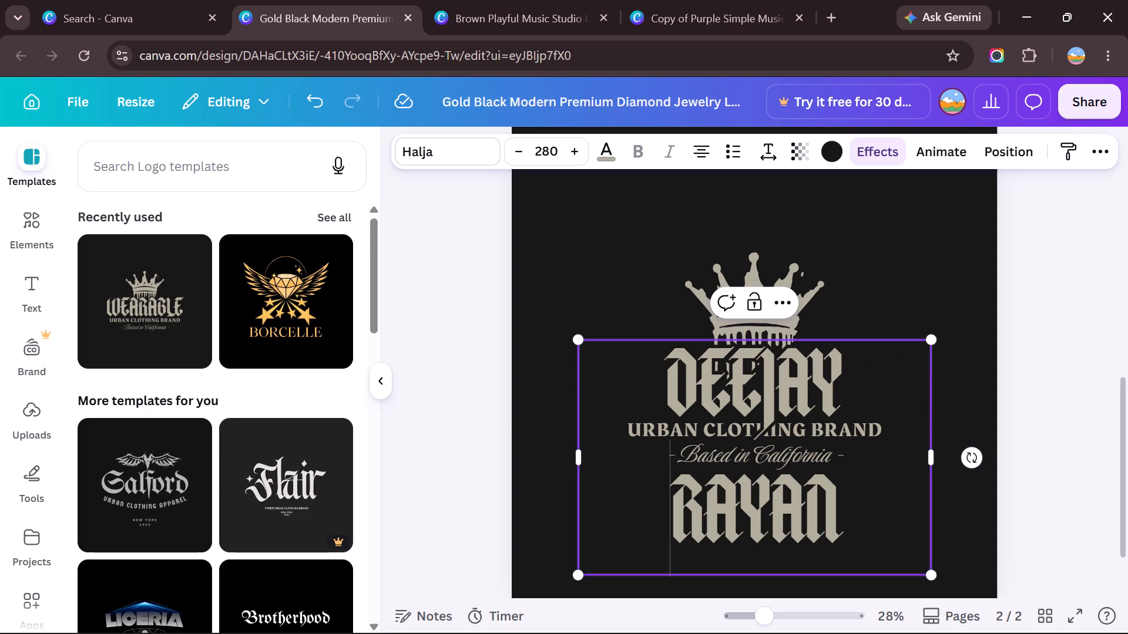
# Shorten the word DEEJAY in the heading so the text reads "DJ RAYAN".
pyautogui.click(811, 457)
pyautogui.click(855, 423)
pyautogui.press('BackSpace')
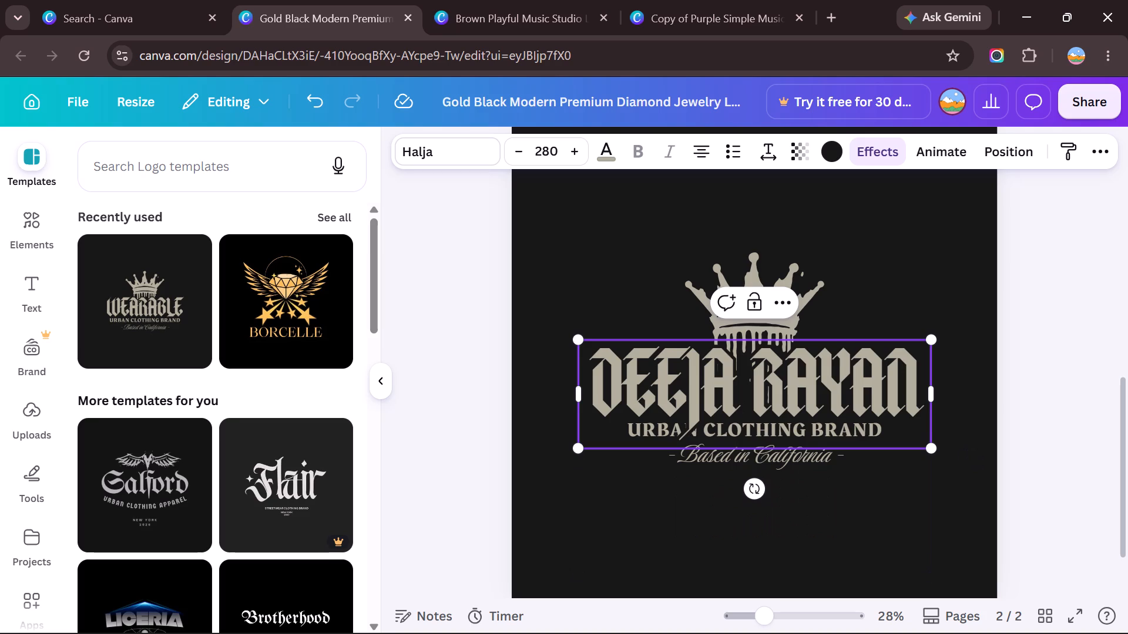
pyautogui.press('BackSpace')
pyautogui.press('BackSpace')
pyautogui.press('BackSpace')
pyautogui.press('BackSpace')
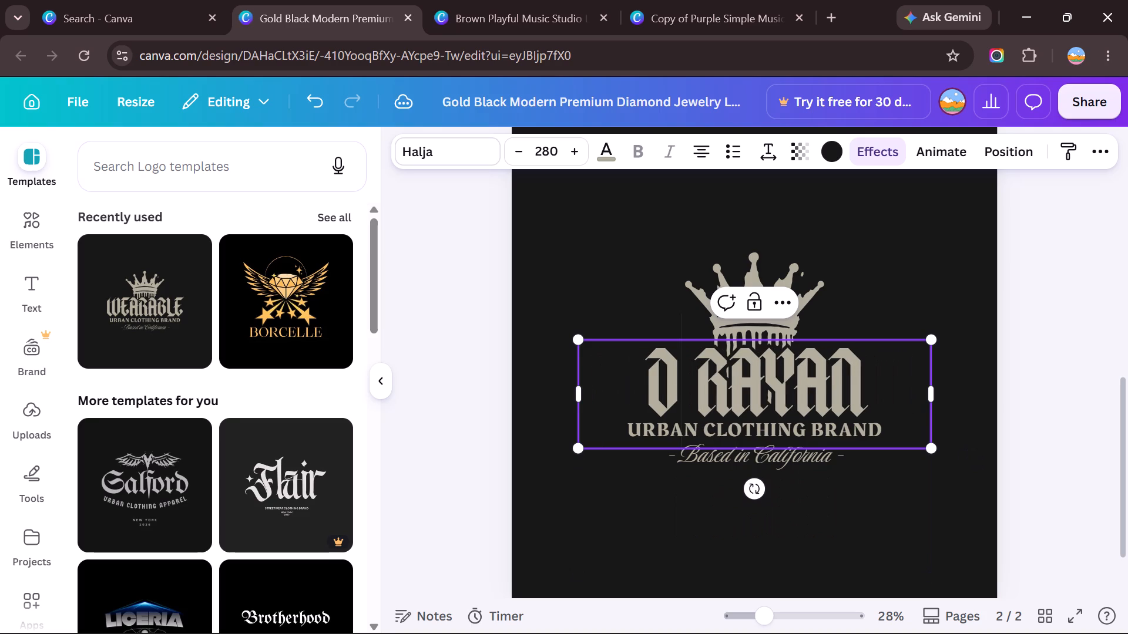
pyautogui.press('j')
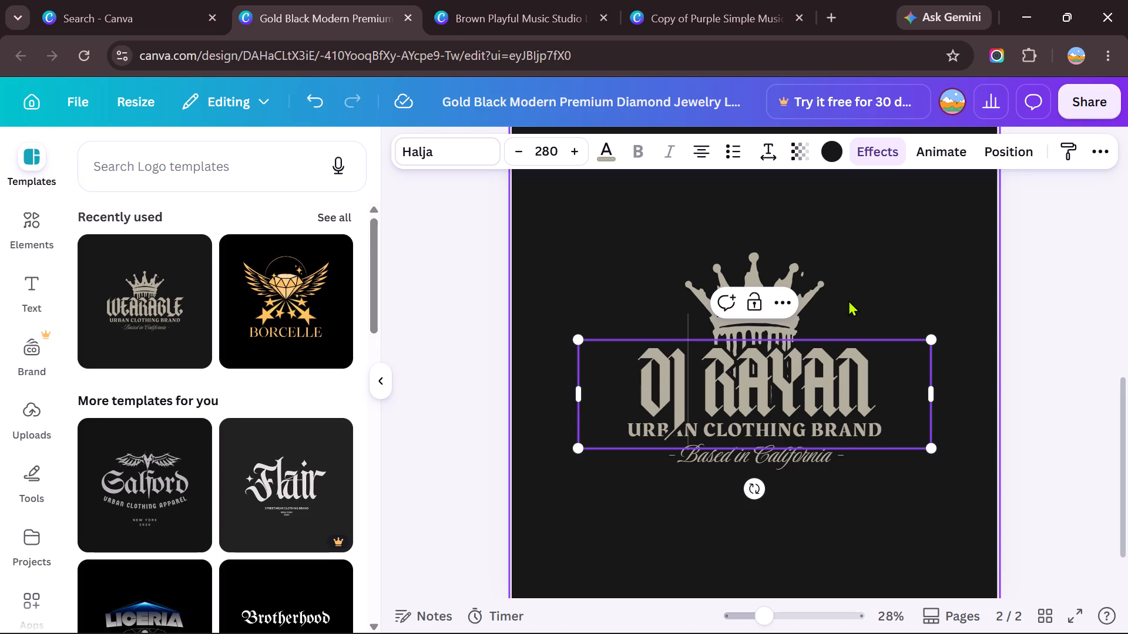
# Delete the "URBAN CLOTHING BRAND" line beneath the DJ RAYAN heading.
pyautogui.click(800, 279)
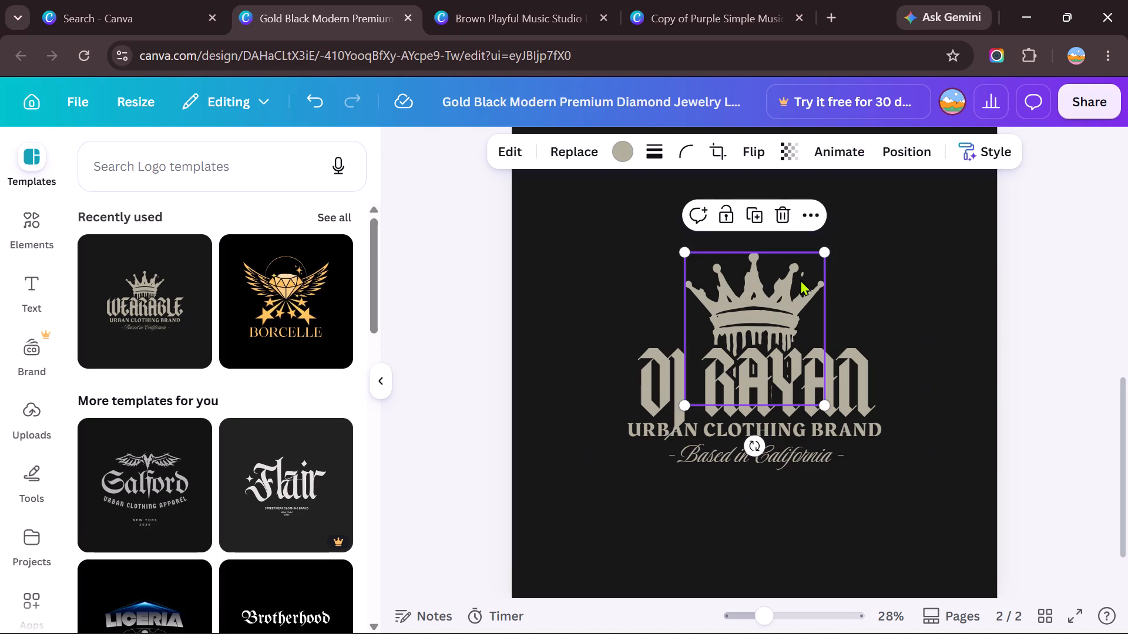
pyautogui.click(801, 387)
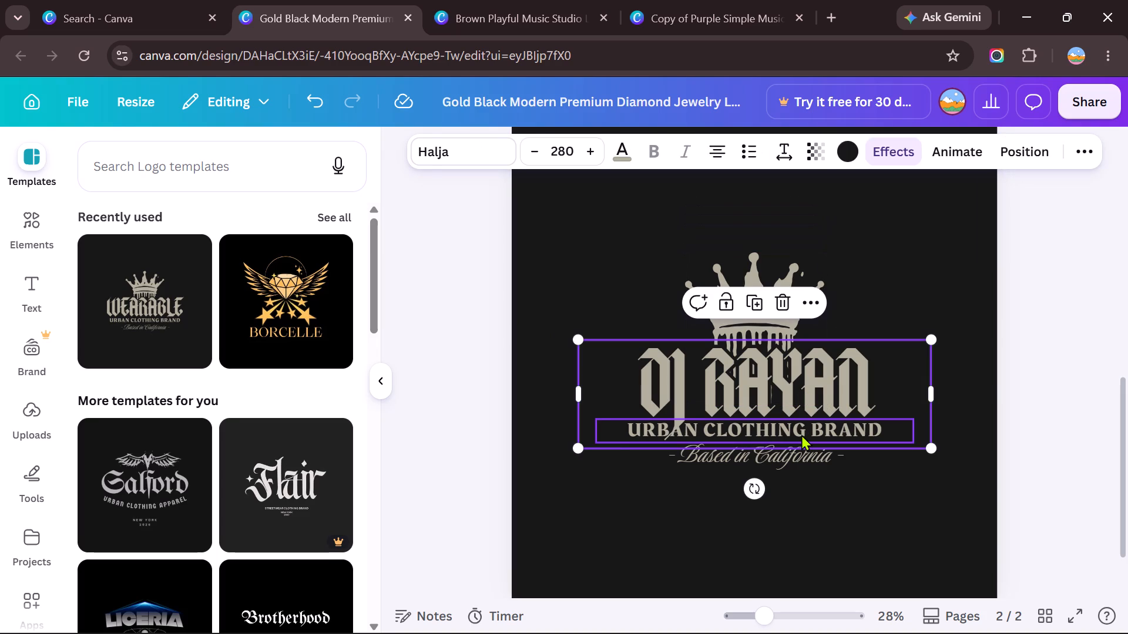
pyautogui.click(801, 434)
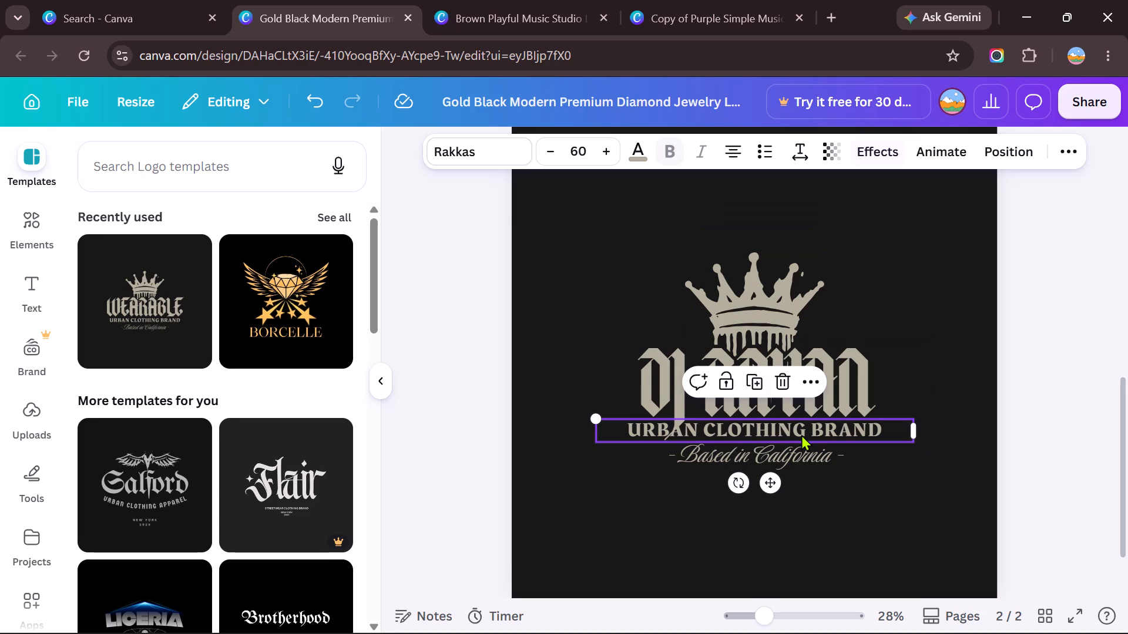
pyautogui.click(781, 380)
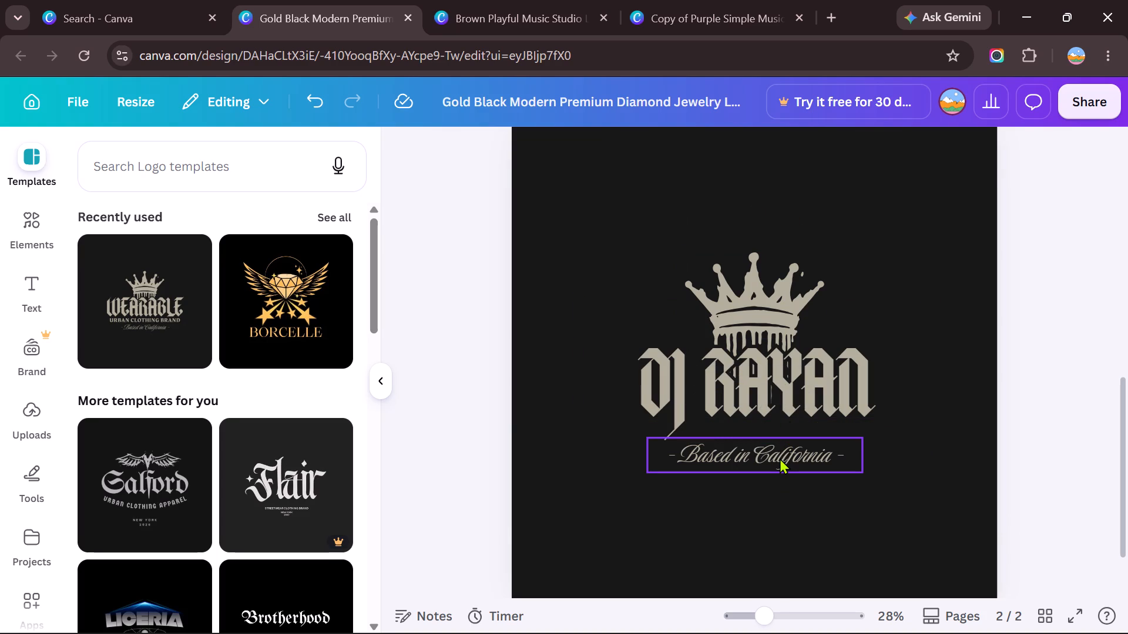
# Replace "California" with "kenya" in the script tagline so it reads "- Based in kenya-".
pyautogui.click(780, 458)
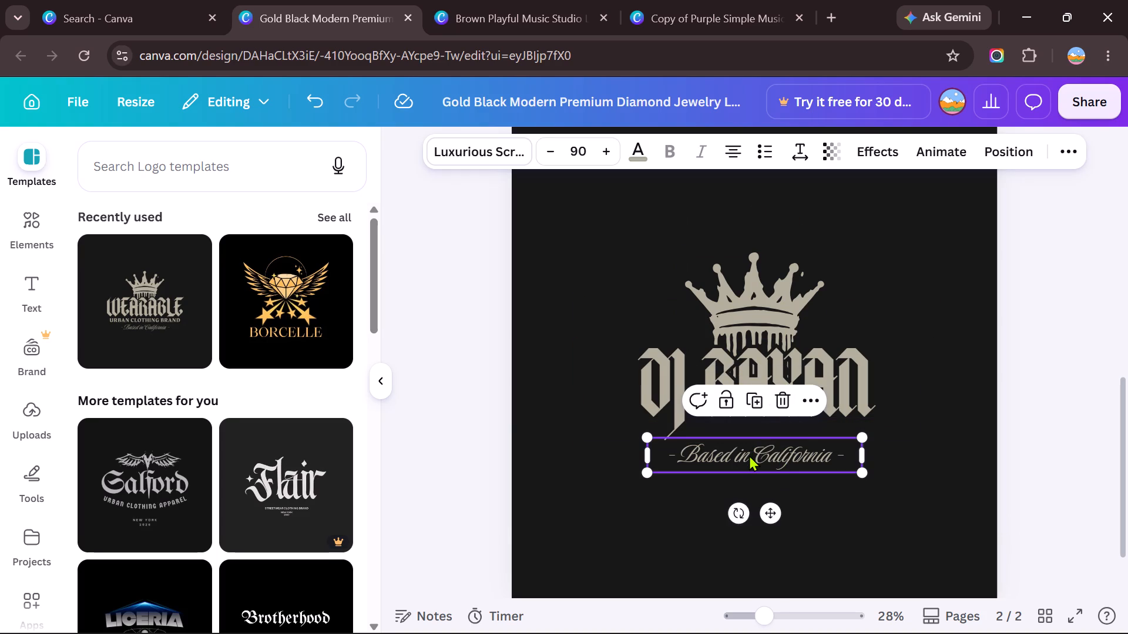
pyautogui.click(750, 455)
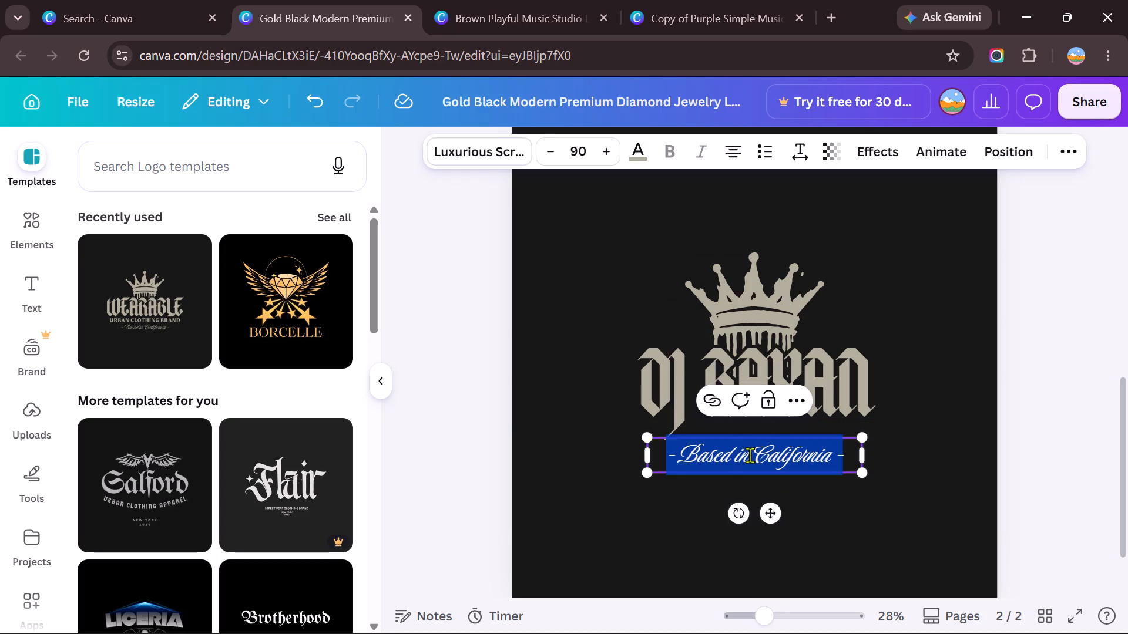
pyautogui.click(834, 453)
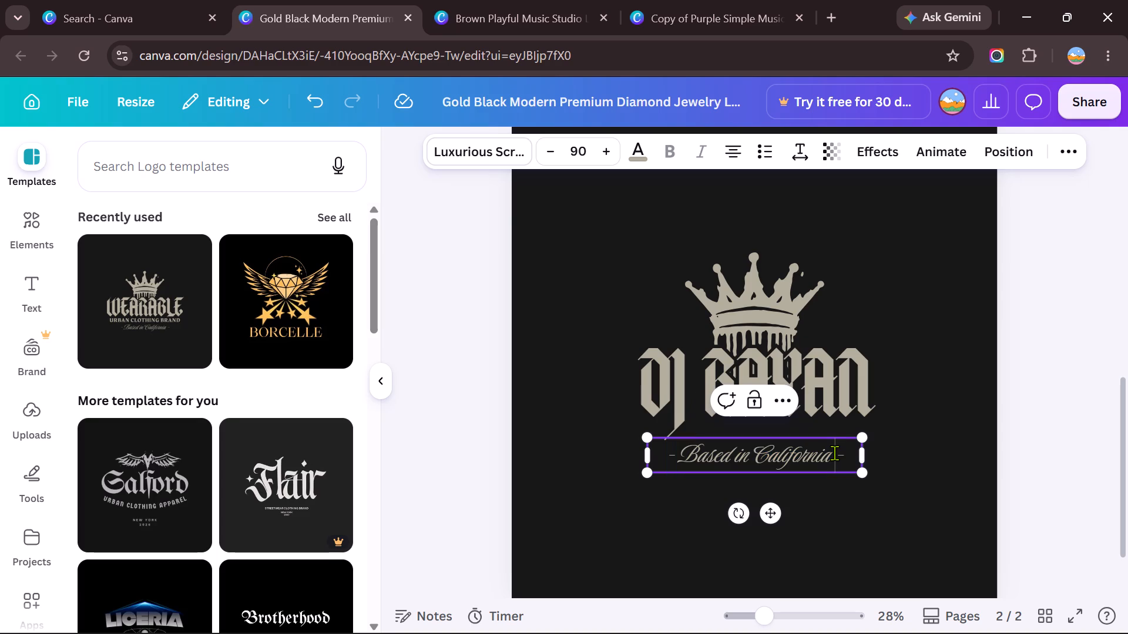
pyautogui.press('BackSpace')
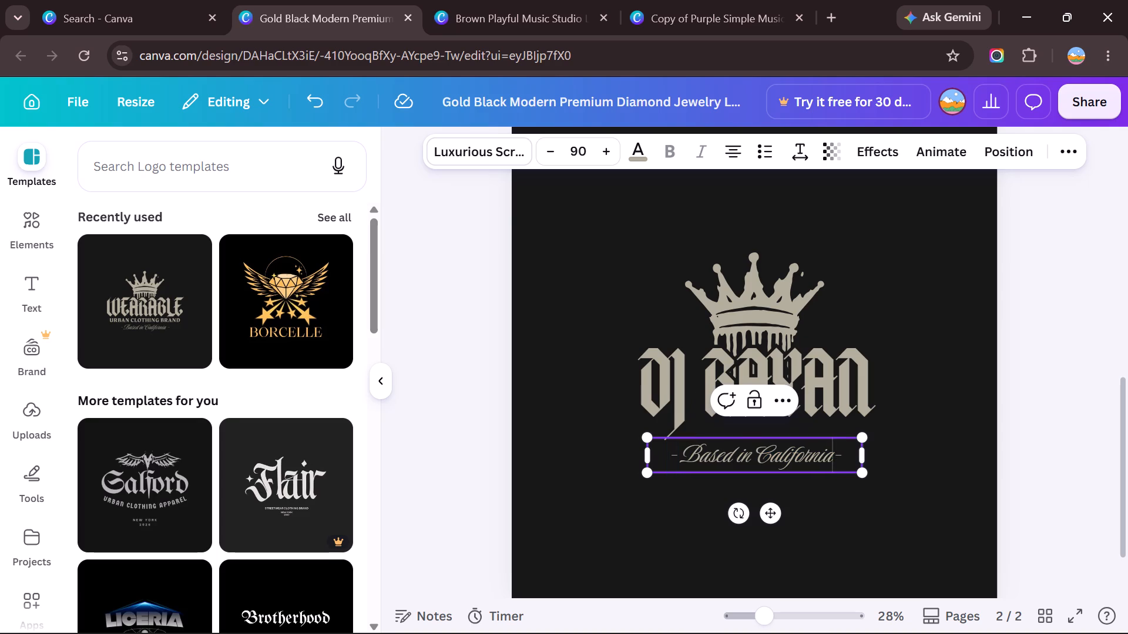
pyautogui.press('BackSpace')
pyautogui.press('BackSpace')
pyautogui.press('BackSpace')
pyautogui.press('BackSpace')
pyautogui.press('BackSpace')
pyautogui.press('BackSpace')
pyautogui.press('BackSpace')
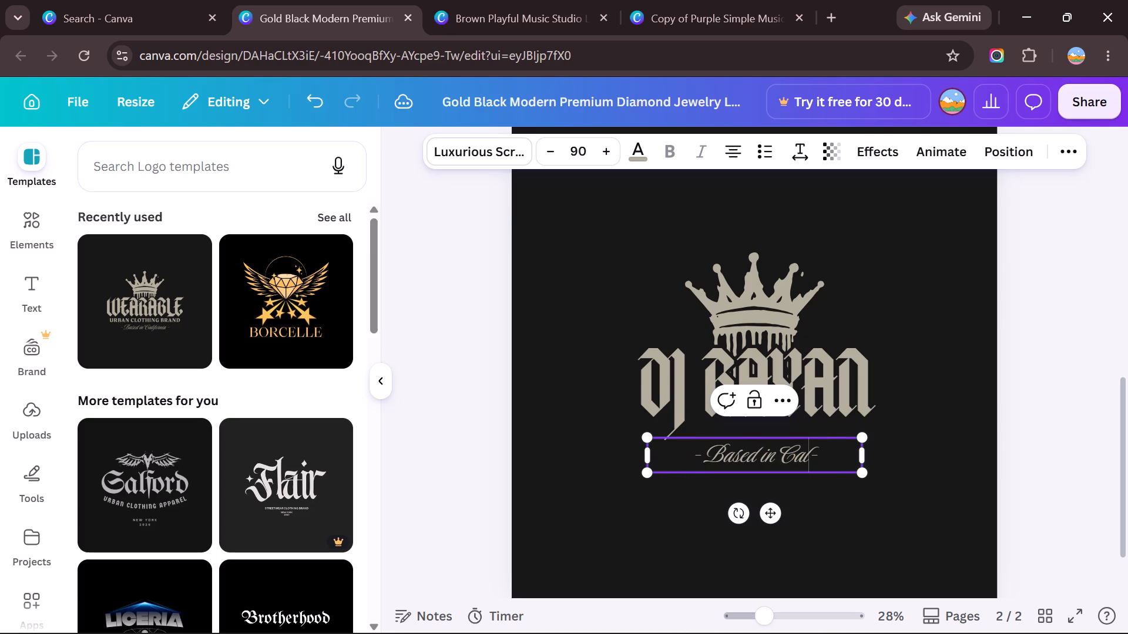
pyautogui.press('BackSpace')
pyautogui.press('BackSpace')
pyautogui.press('BackSpace')
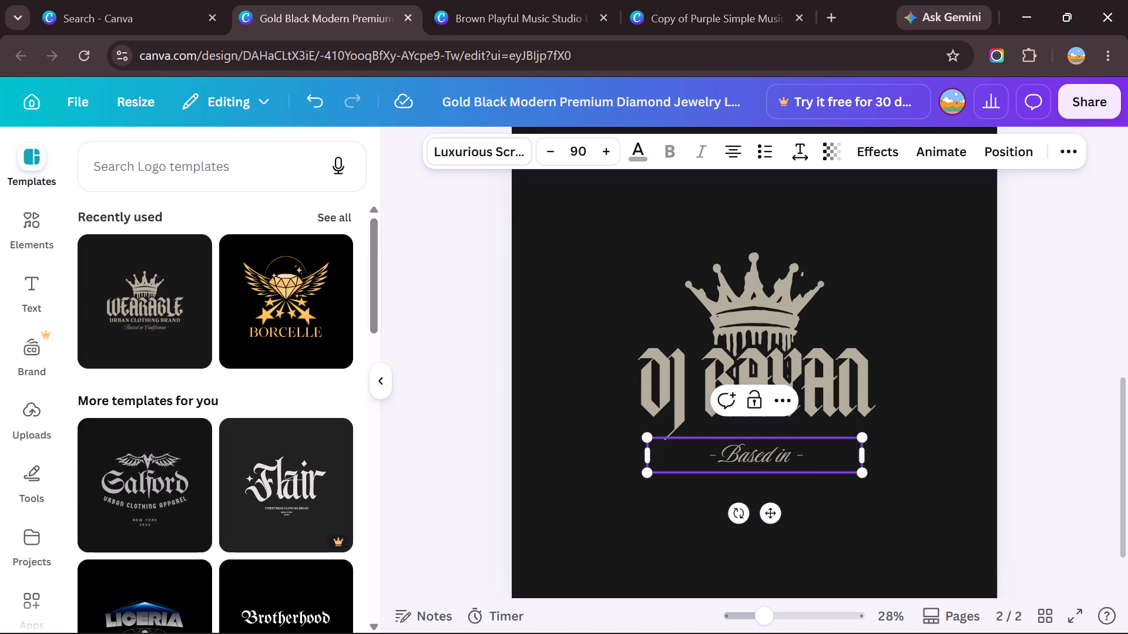
pyautogui.write('keny')
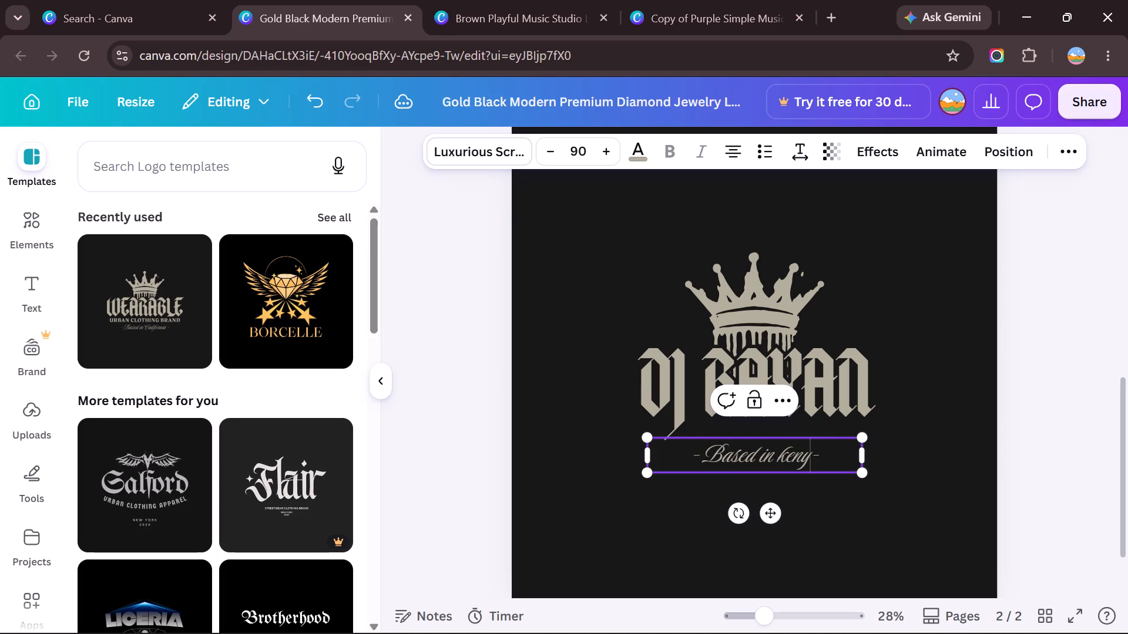
pyautogui.press('a')
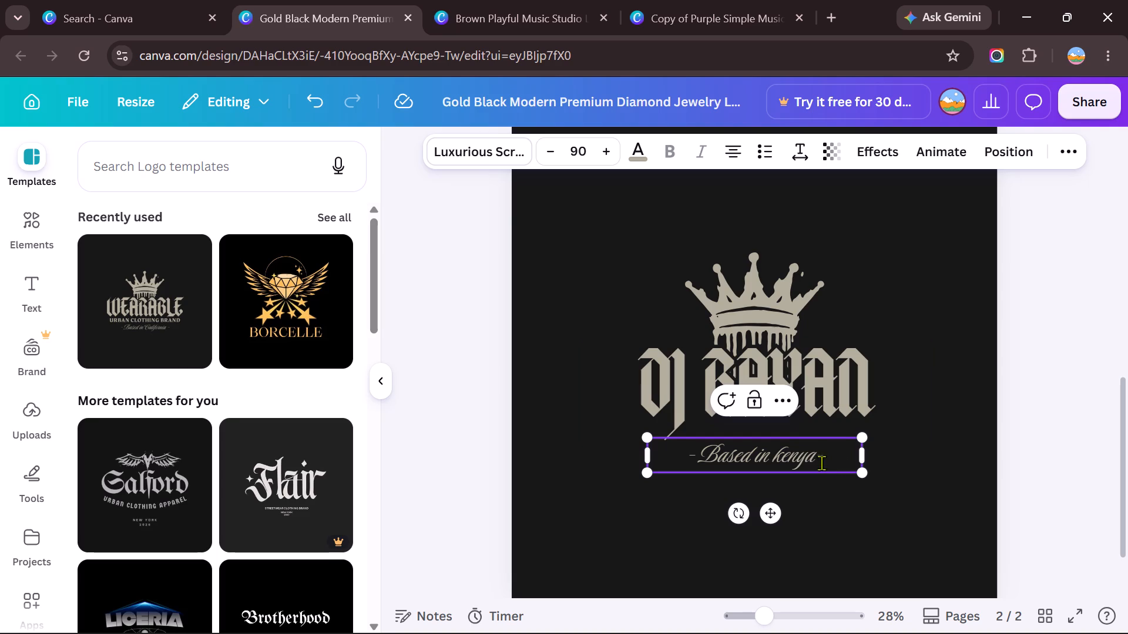
pyautogui.moveTo(807, 458); pyautogui.dragTo(812, 447)
pyautogui.moveTo(812, 447); pyautogui.dragTo(812, 442)
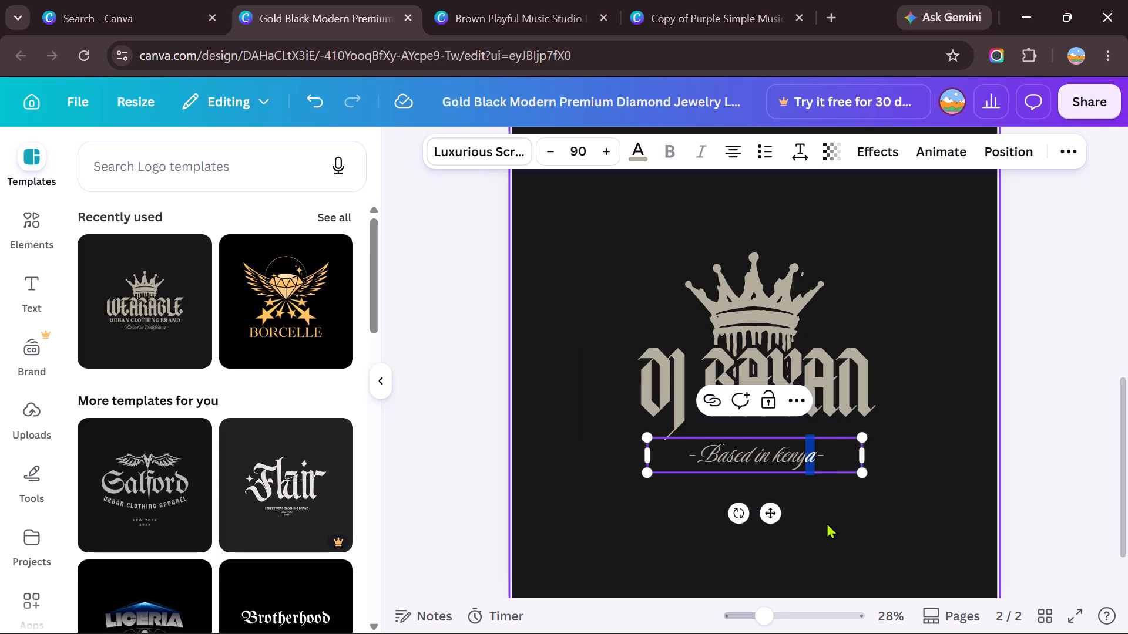
pyautogui.click(982, 431)
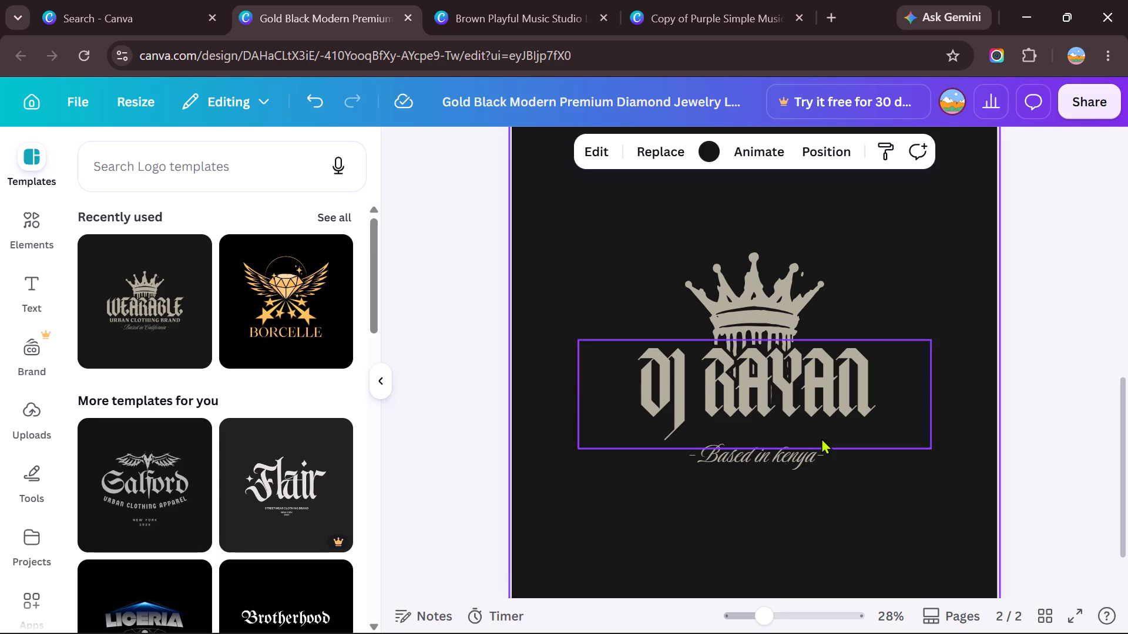
# Move the DJ RAYAN heading slightly down, away from the crown and closer to the tagline.
pyautogui.click(831, 396)
pyautogui.moveTo(831, 396); pyautogui.dragTo(832, 396)
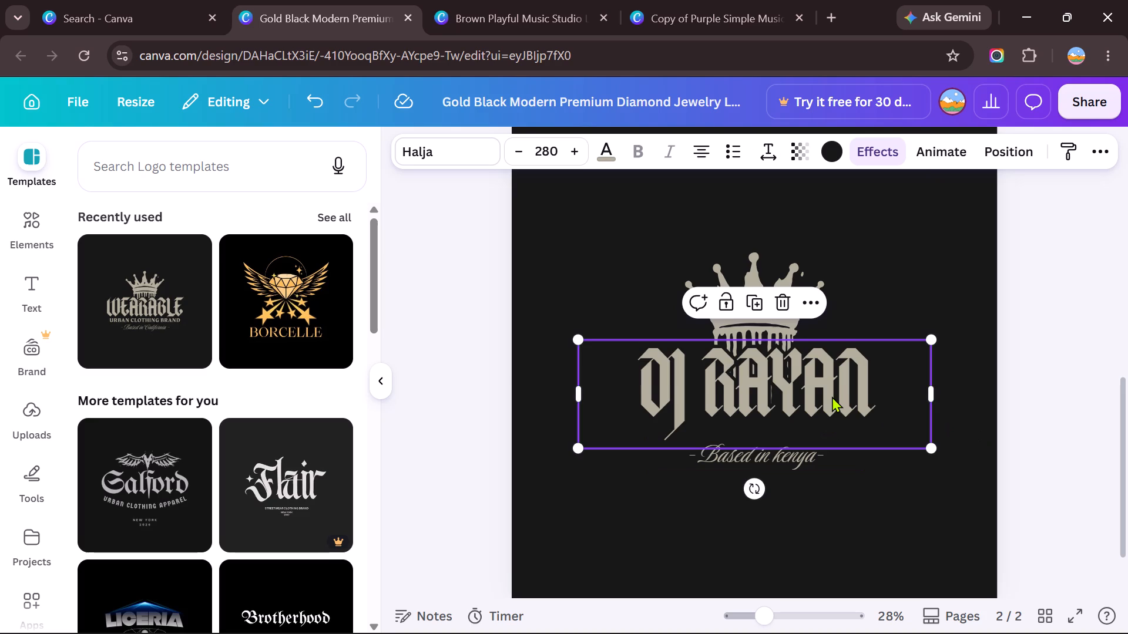
pyautogui.moveTo(832, 396); pyautogui.dragTo(828, 409)
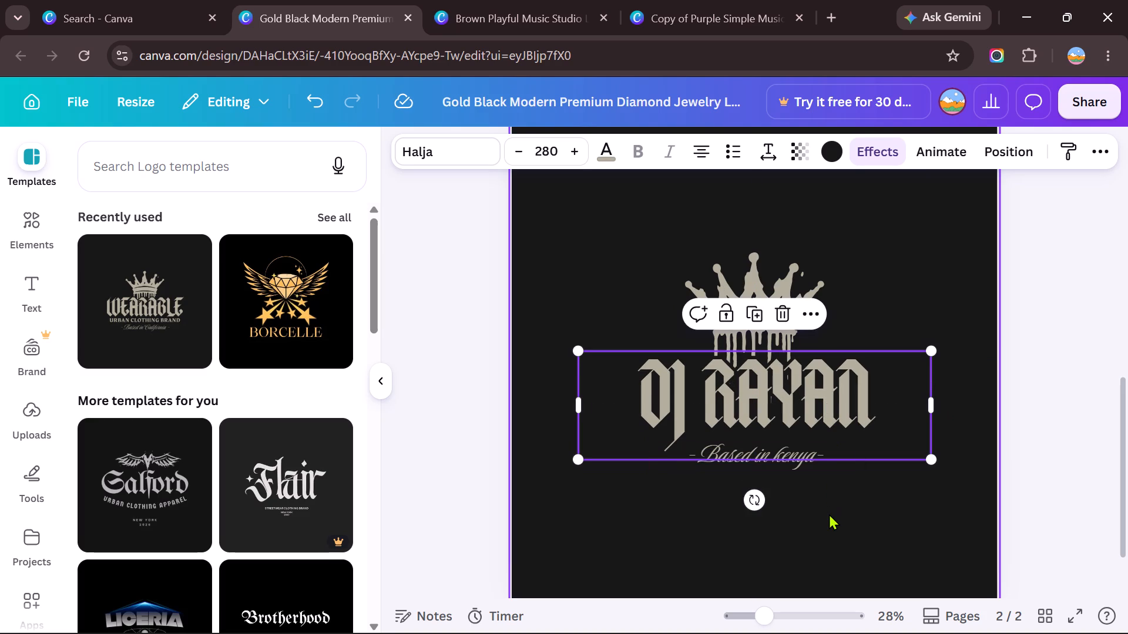
pyautogui.click(829, 514)
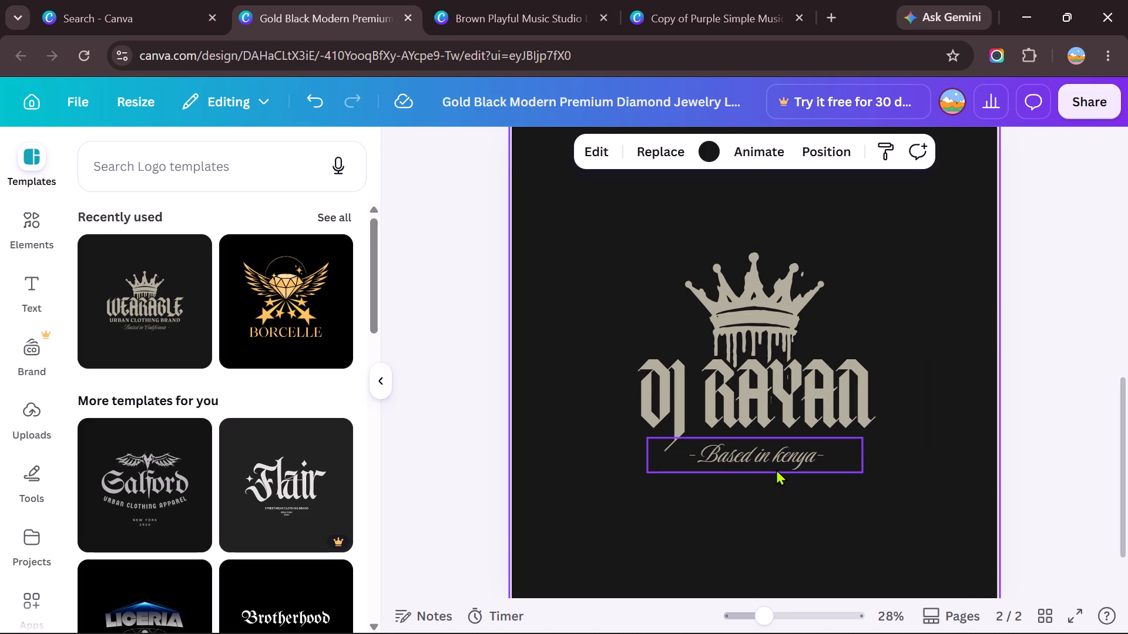
# Move the "Based in kenya" tagline slightly up so it sits tight beneath the DJ RAYAN lettering.
pyautogui.moveTo(774, 463); pyautogui.dragTo(775, 451)
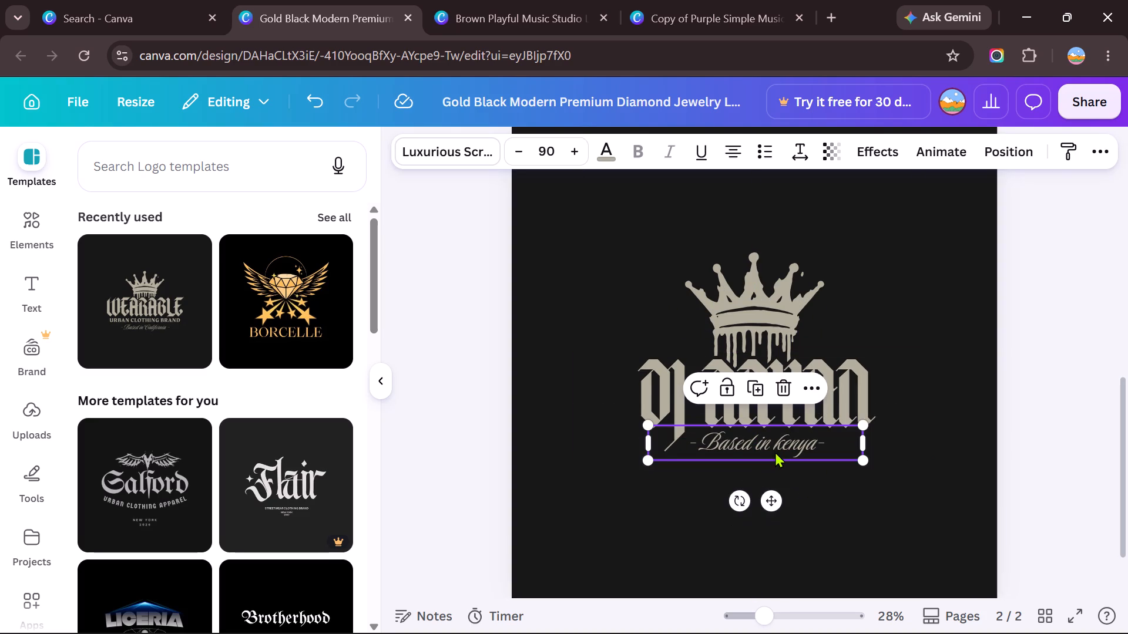
pyautogui.click(872, 517)
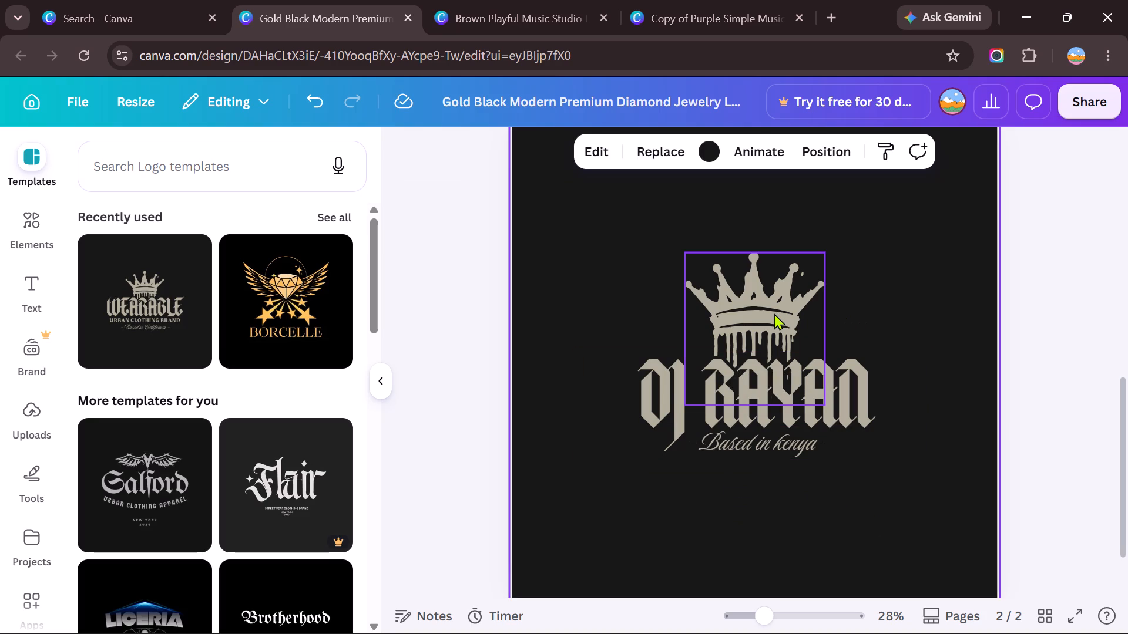
# Recolour the DJ RAYAN heading with the default purple-to-yellow vertical gradient.
pyautogui.click(791, 363)
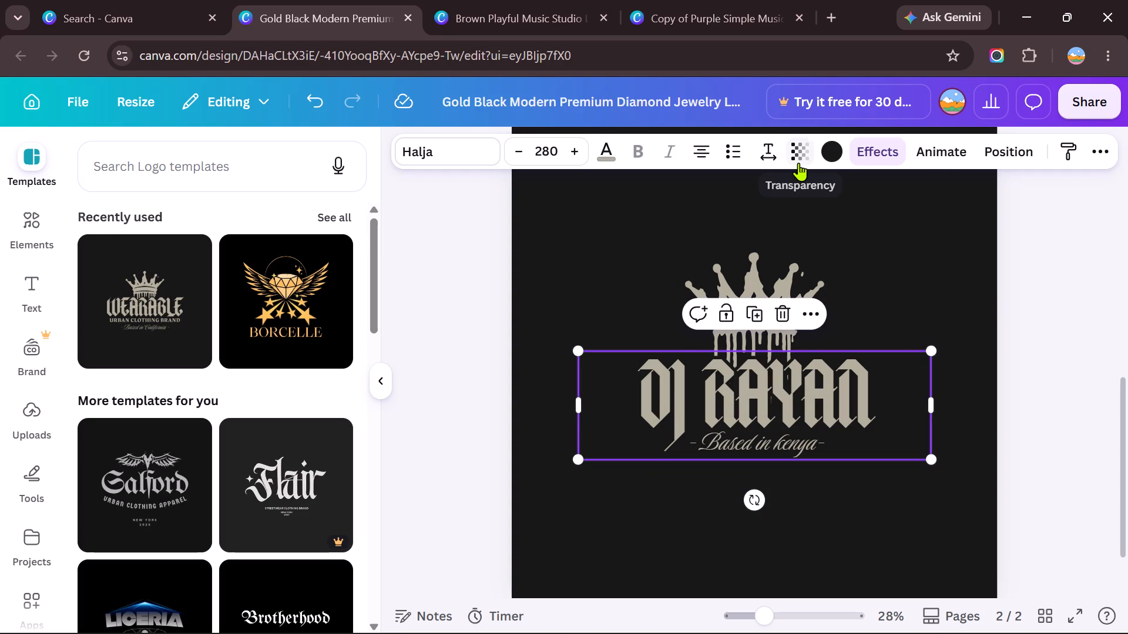
pyautogui.click(607, 156)
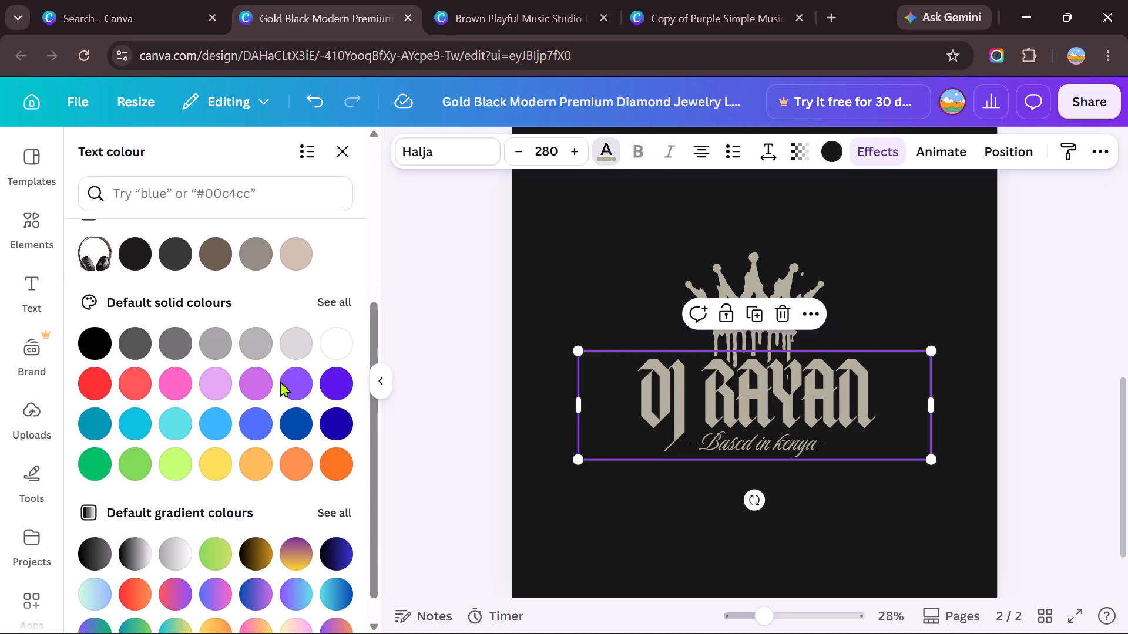
pyautogui.scroll(-2, 280, 381)
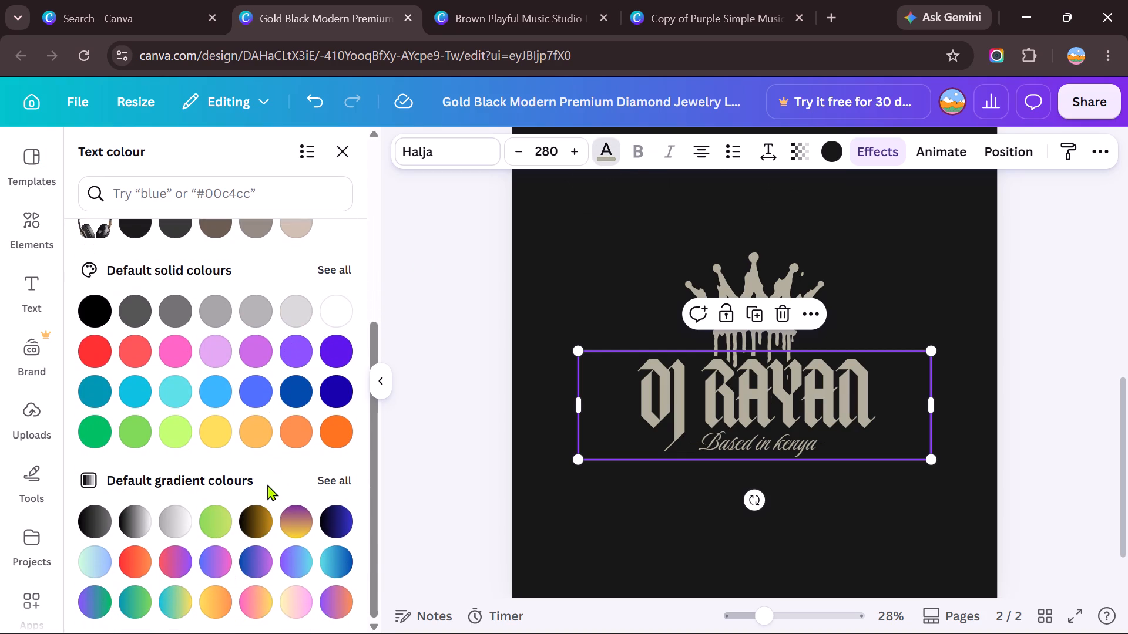
pyautogui.click(296, 531)
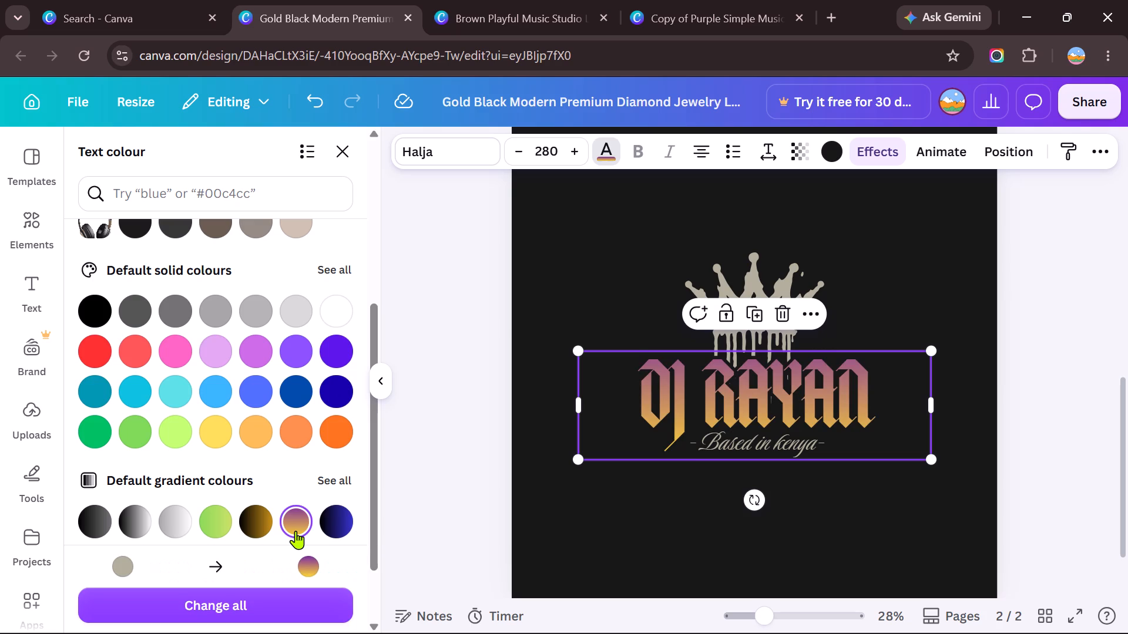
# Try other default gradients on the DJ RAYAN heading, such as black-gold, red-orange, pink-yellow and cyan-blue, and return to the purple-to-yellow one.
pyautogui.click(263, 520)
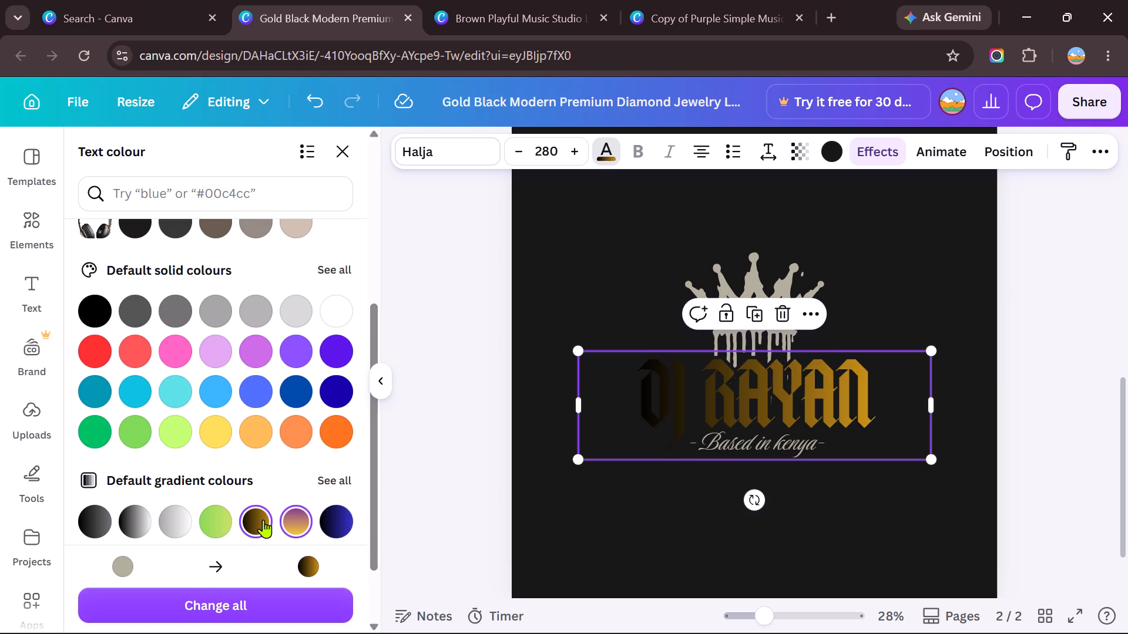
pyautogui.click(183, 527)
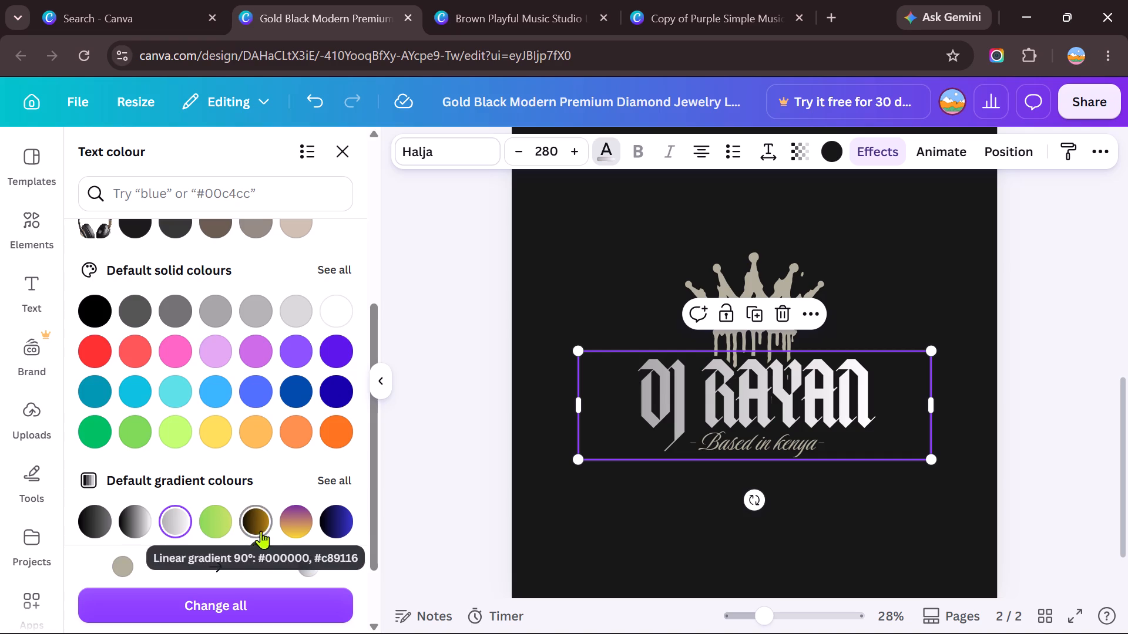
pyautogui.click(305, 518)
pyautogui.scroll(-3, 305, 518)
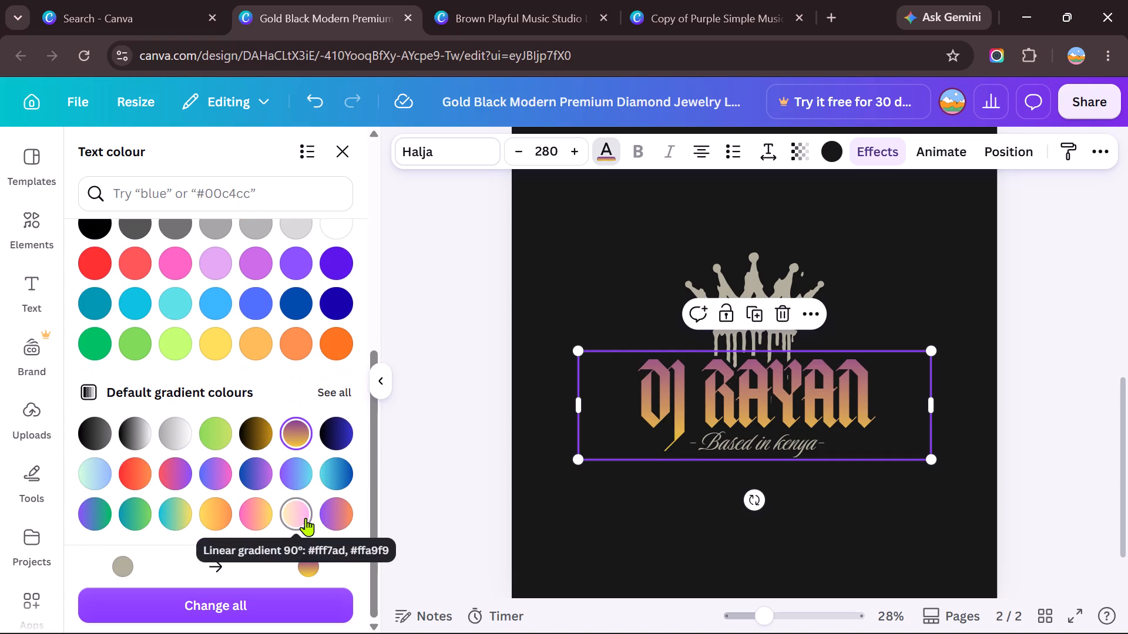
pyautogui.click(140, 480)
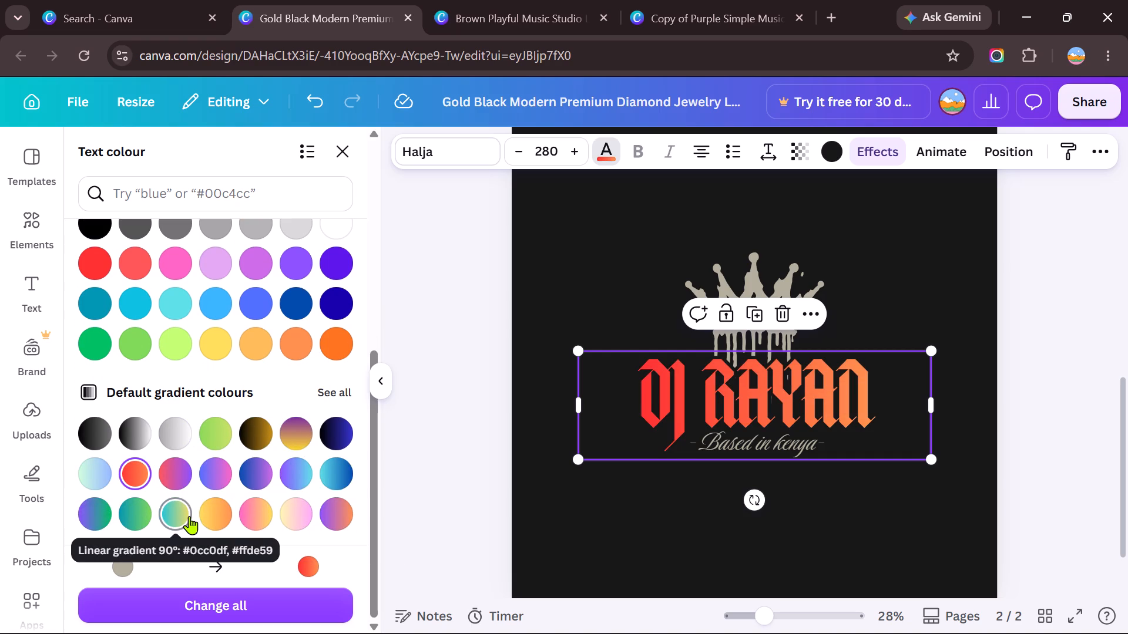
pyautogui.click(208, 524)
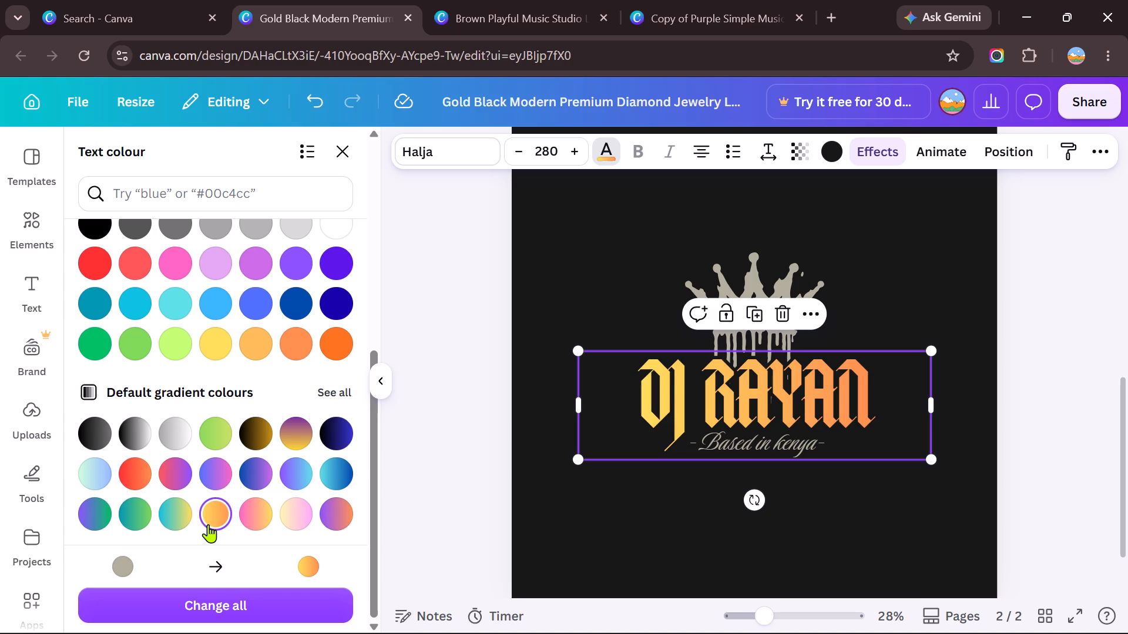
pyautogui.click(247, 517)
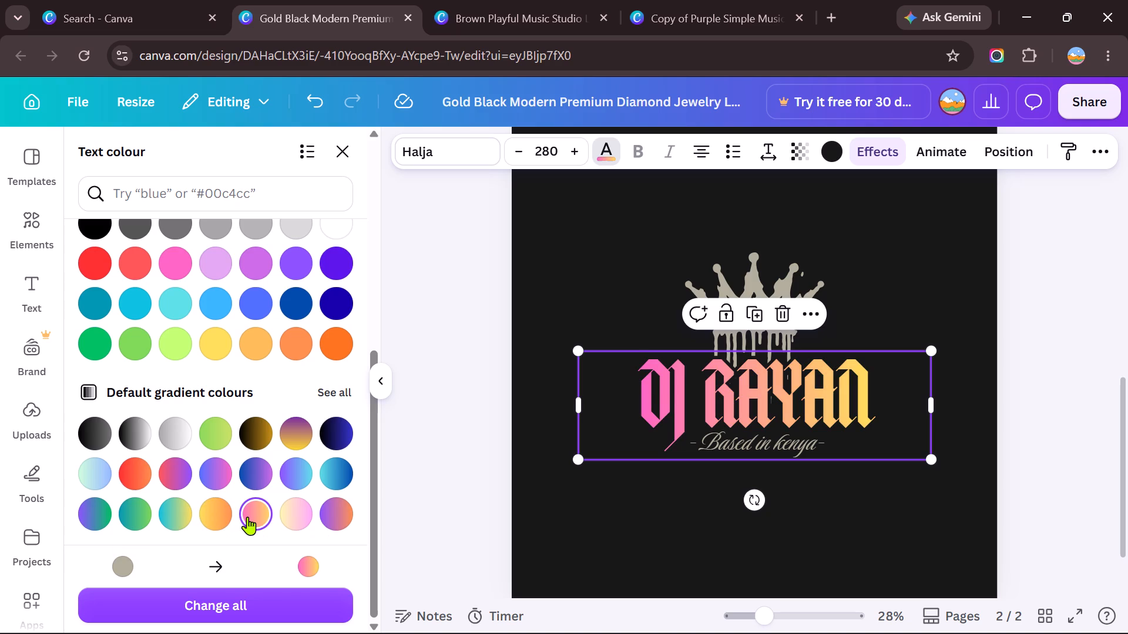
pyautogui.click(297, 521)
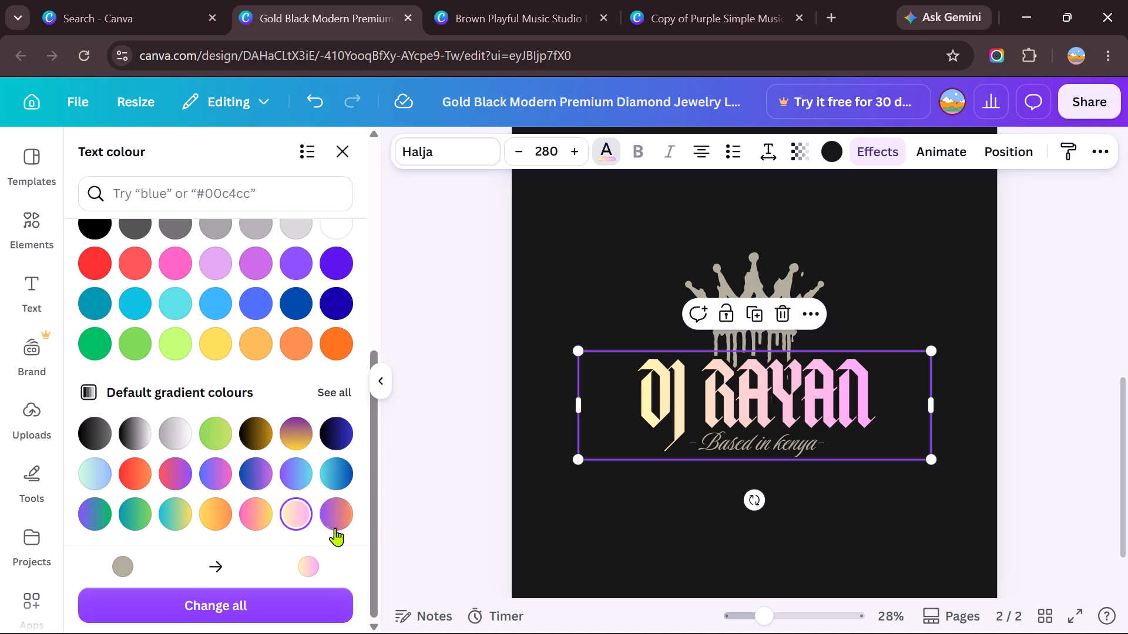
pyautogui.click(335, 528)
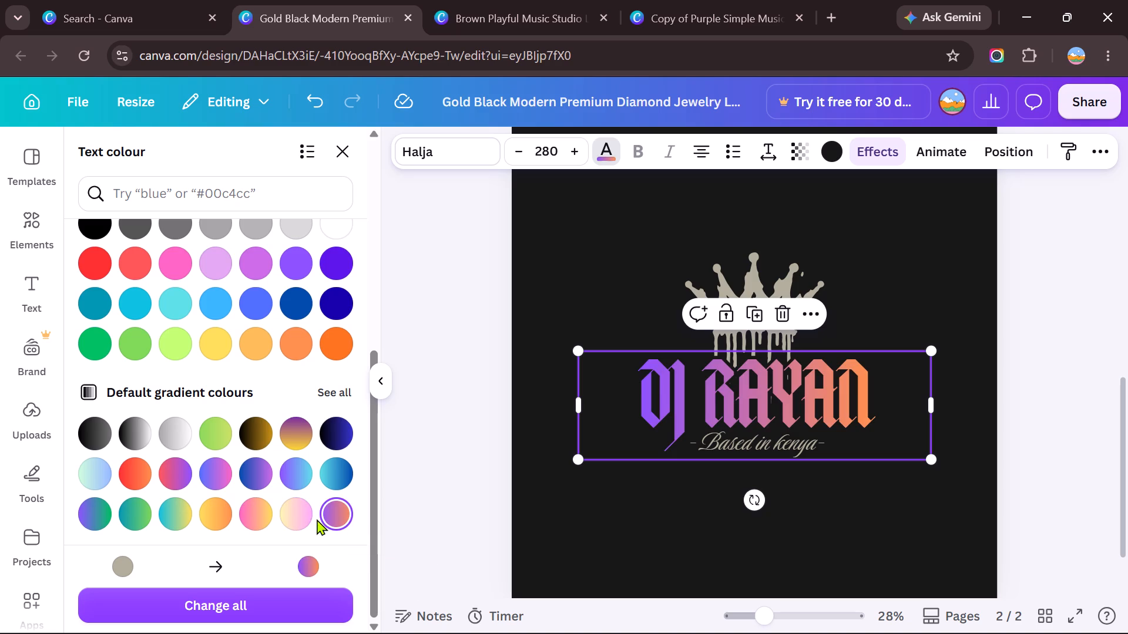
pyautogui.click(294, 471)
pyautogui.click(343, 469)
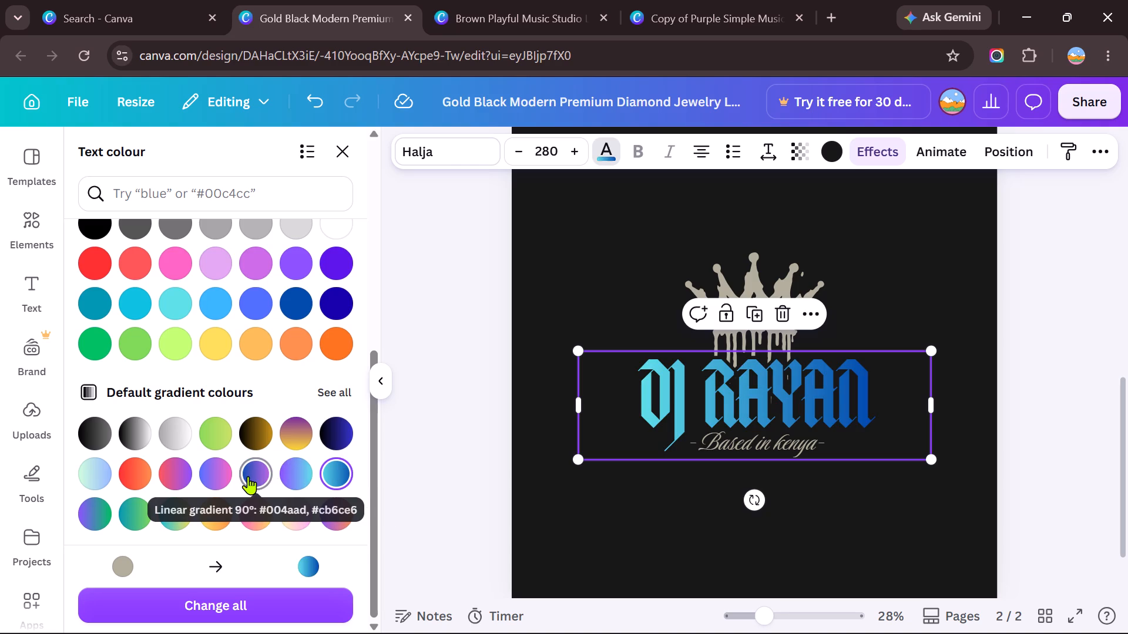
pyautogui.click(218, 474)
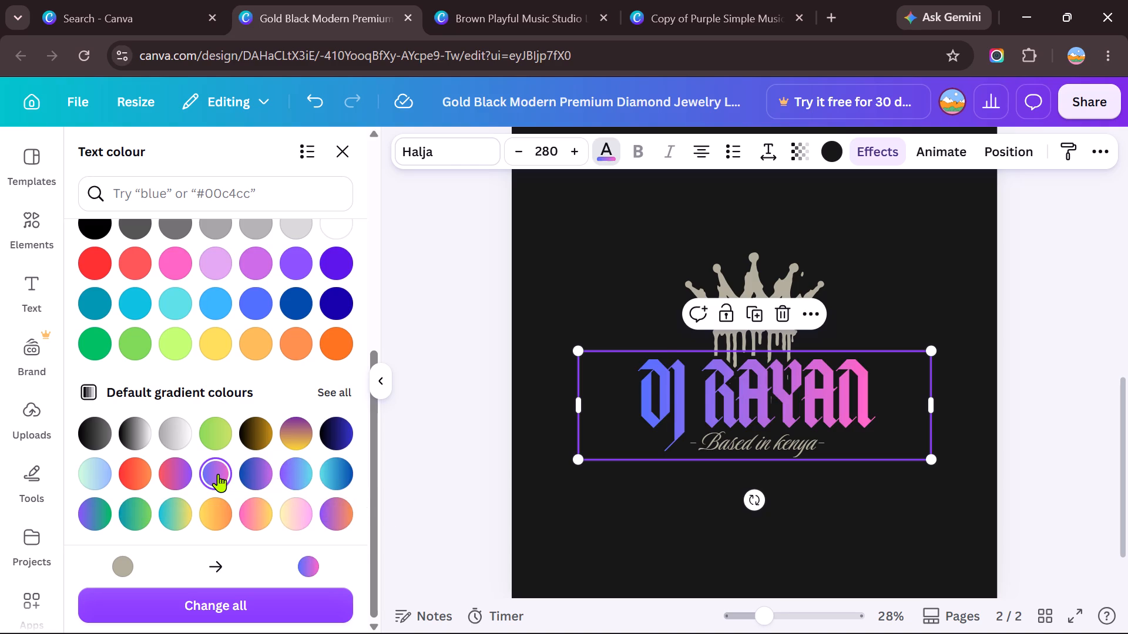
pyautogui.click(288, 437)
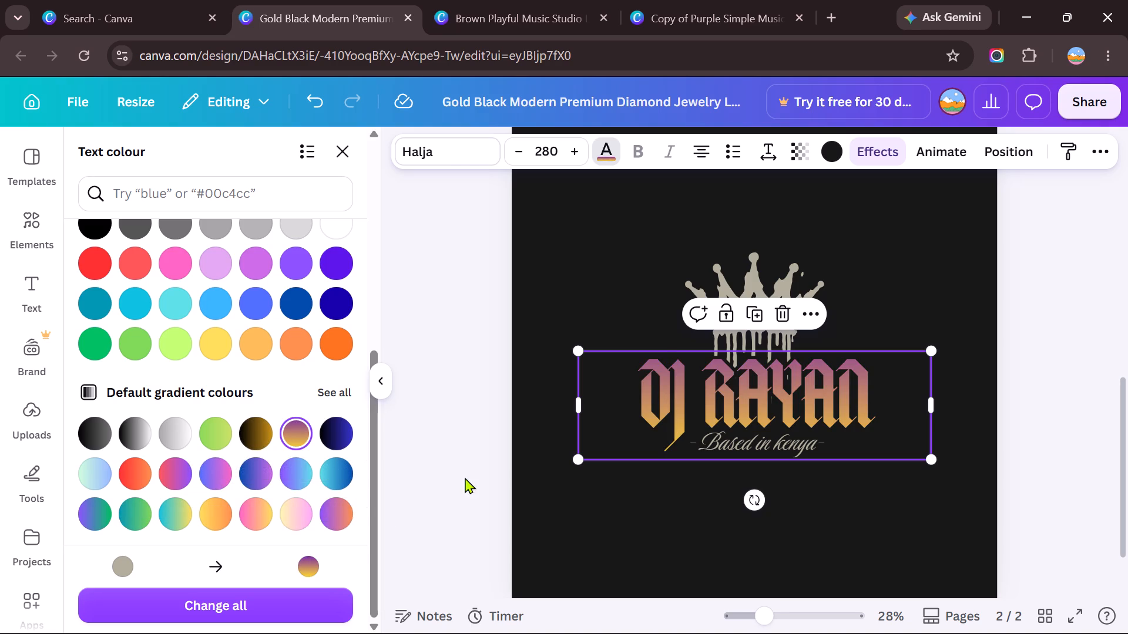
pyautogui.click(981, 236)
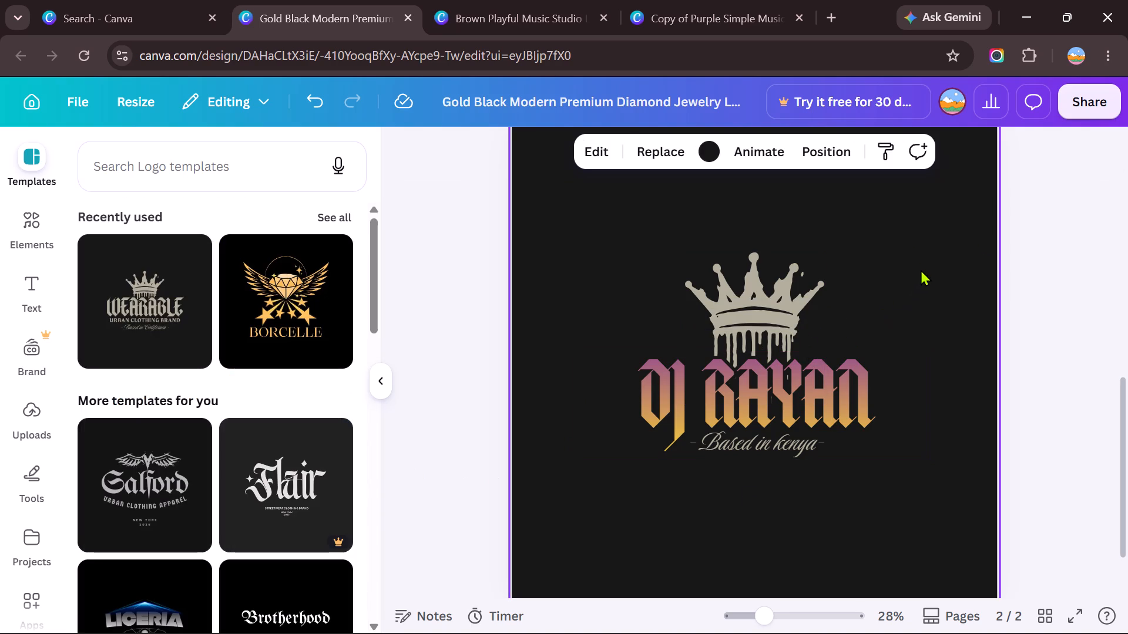
# Look through the full set of default solid colours for the crown graphic.
pyautogui.click(789, 314)
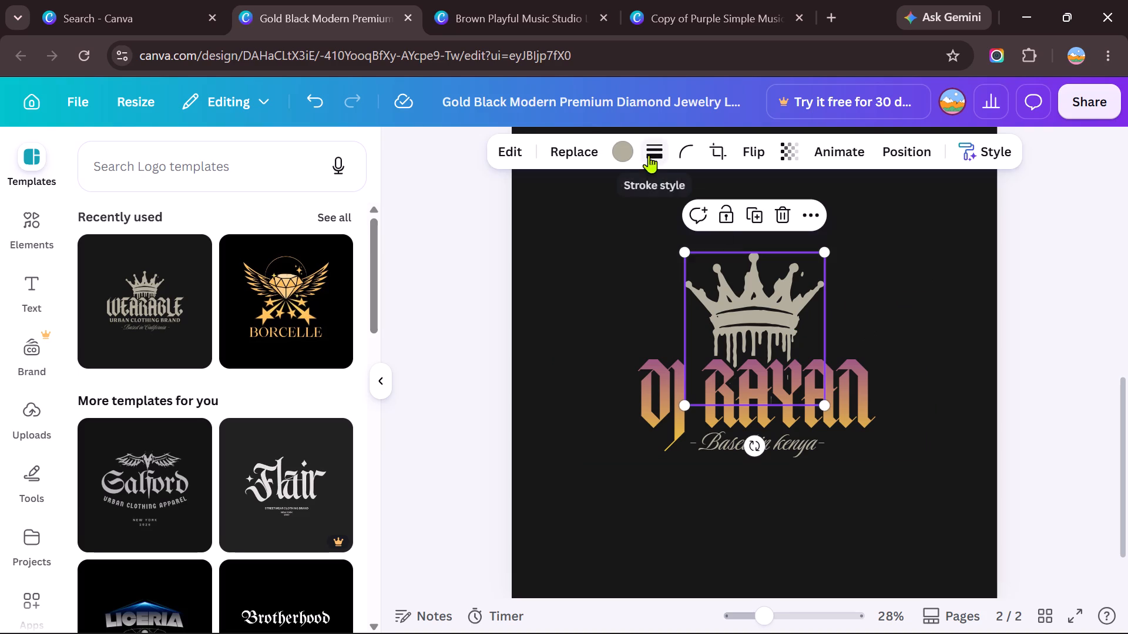
pyautogui.click(624, 149)
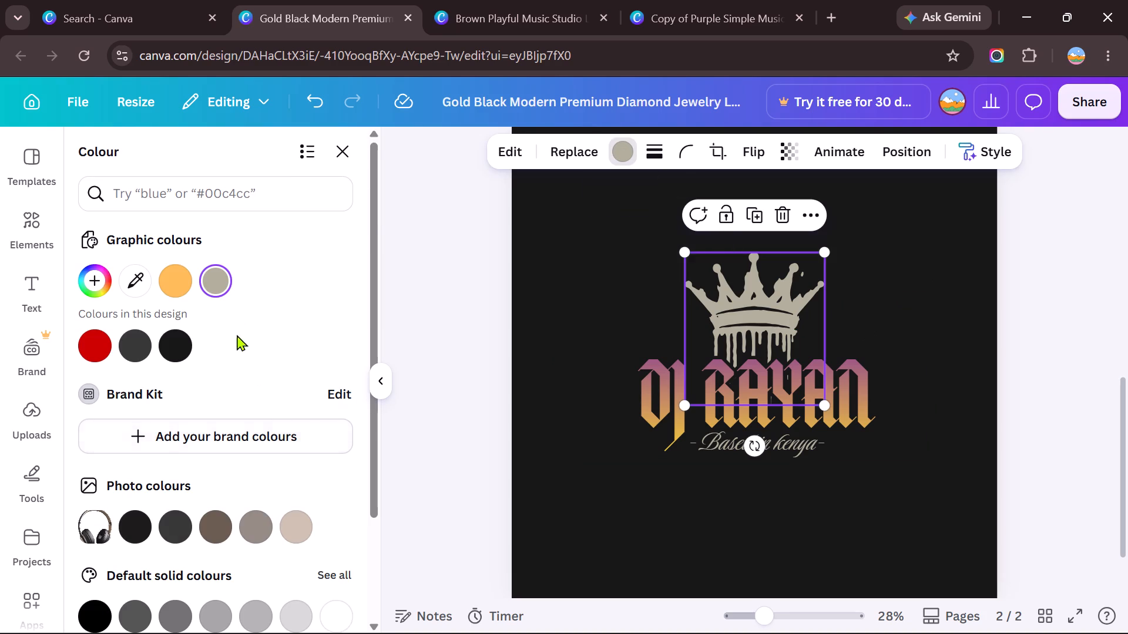
pyautogui.scroll(-3, 247, 446)
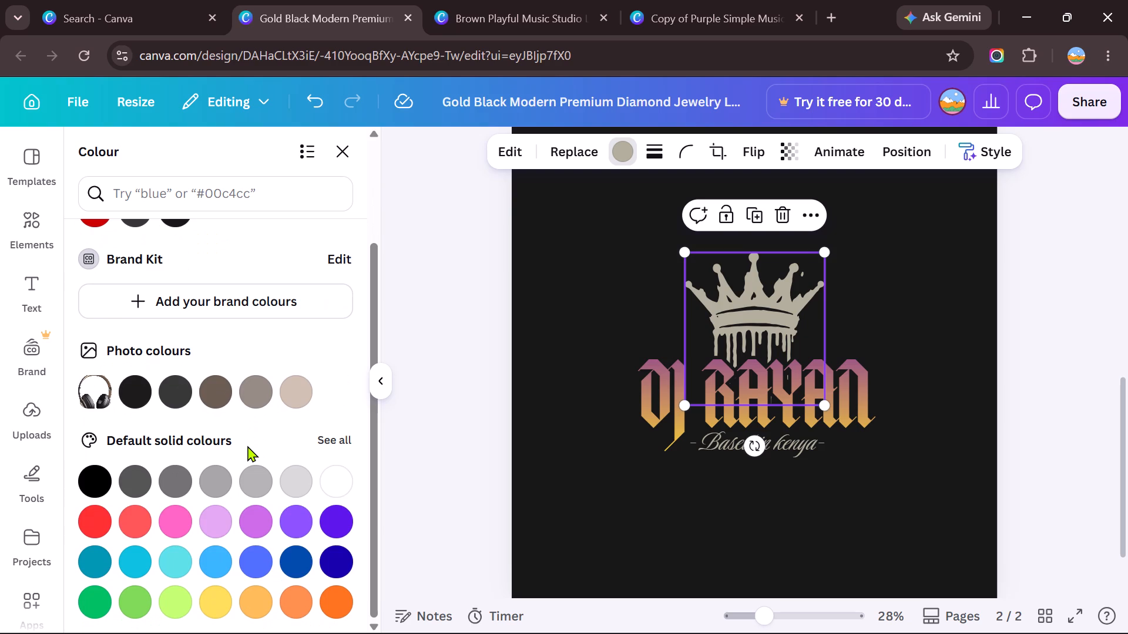
pyautogui.click(330, 441)
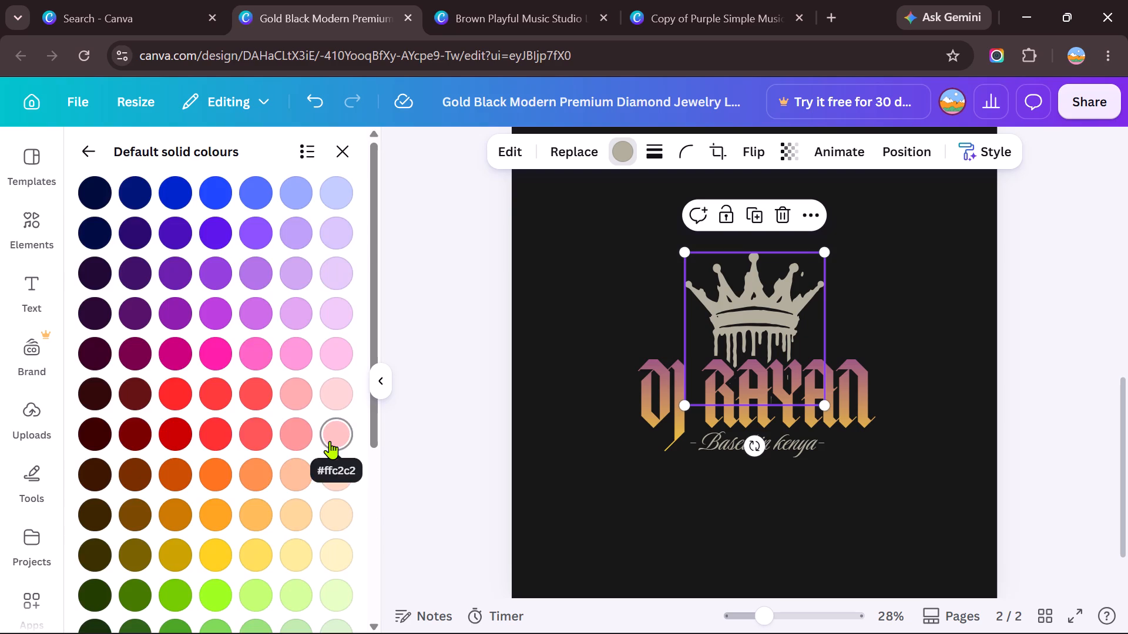
pyautogui.scroll(-5, 245, 446)
pyautogui.scroll(3, 245, 446)
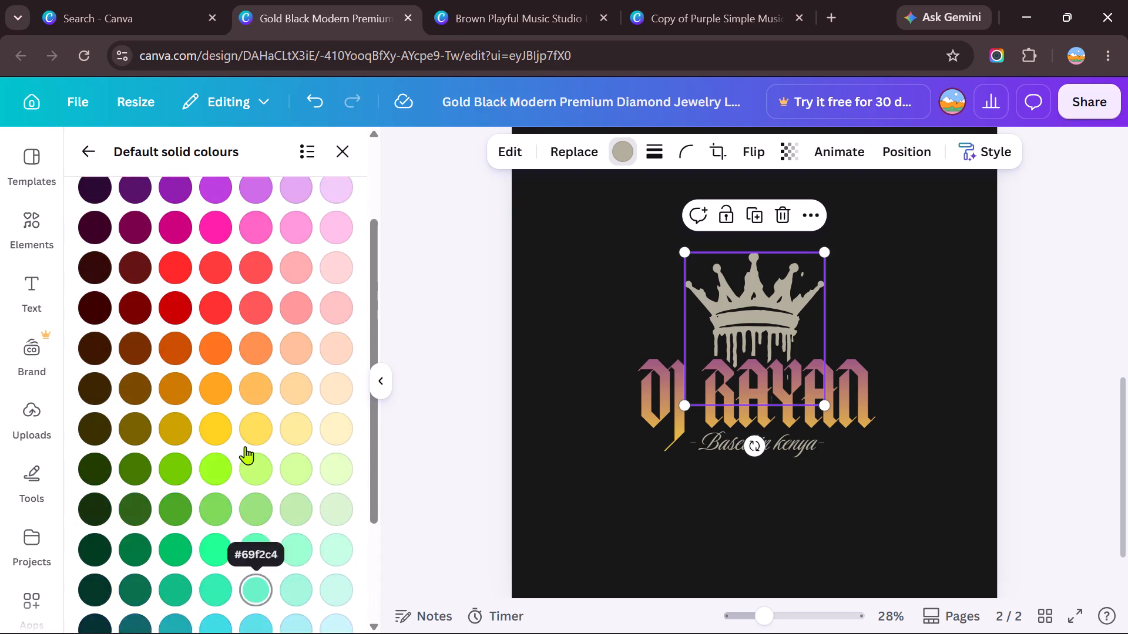
pyautogui.scroll(3, 245, 446)
pyautogui.scroll(-2, 245, 446)
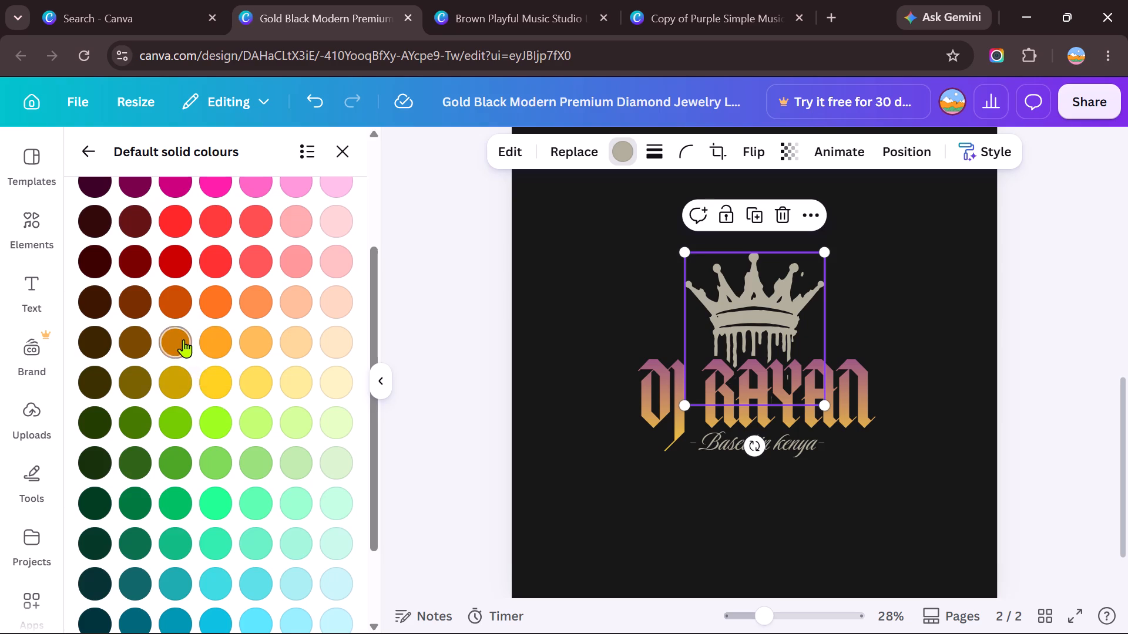
pyautogui.scroll(-3, 241, 454)
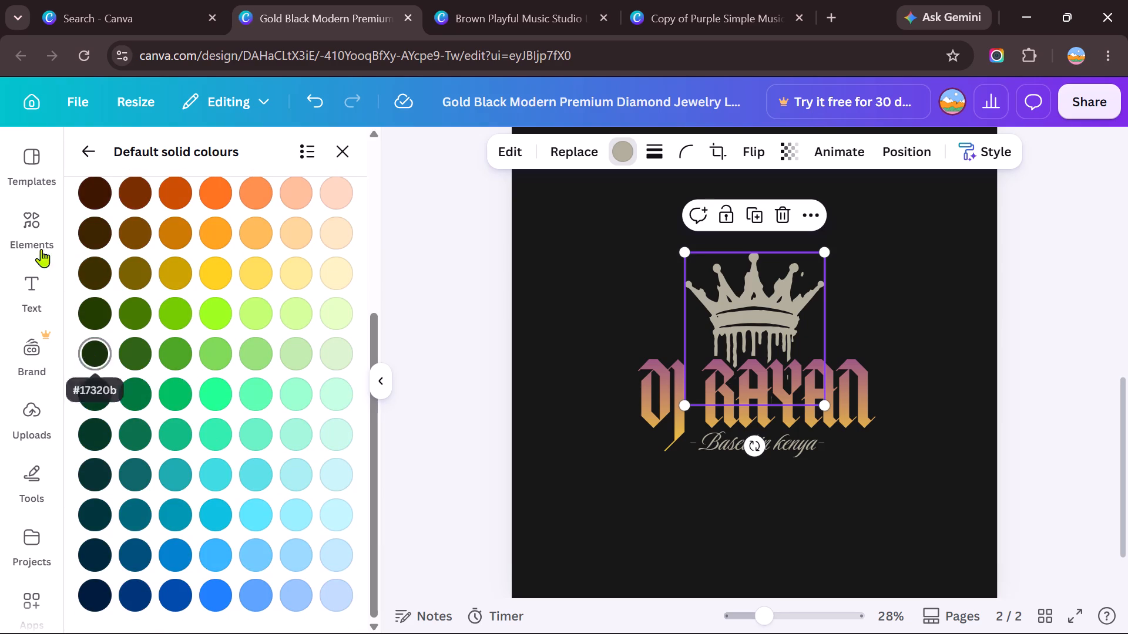
# Browse the "deejay" element results, first across all types and in depth among the graphics, for a DJ-themed logo illustration.
pyautogui.click(23, 220)
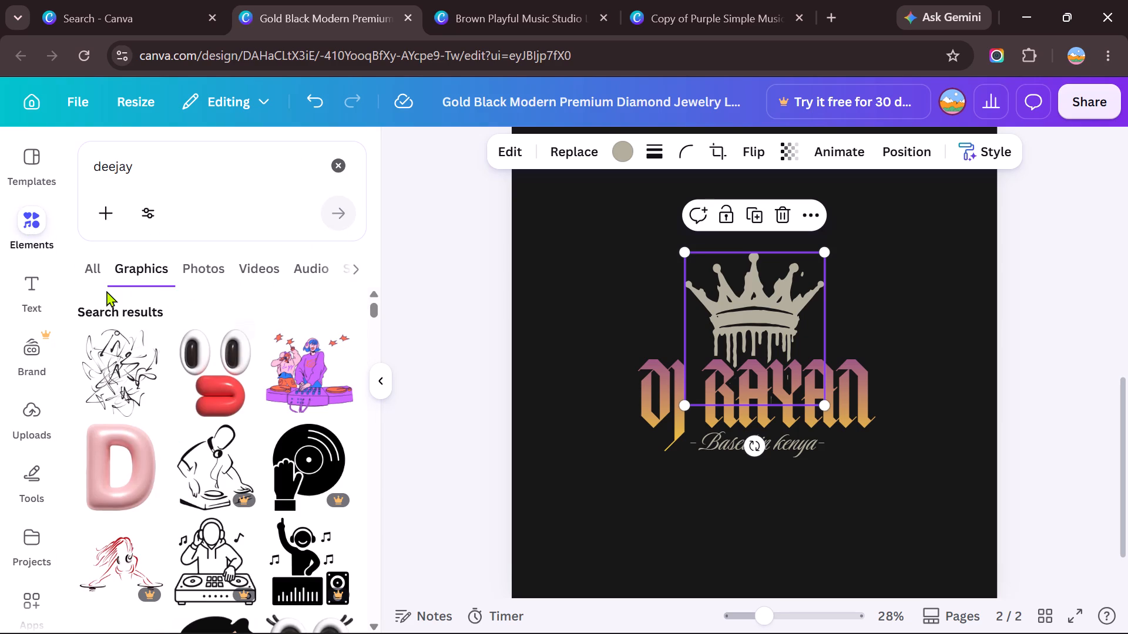
pyautogui.click(103, 270)
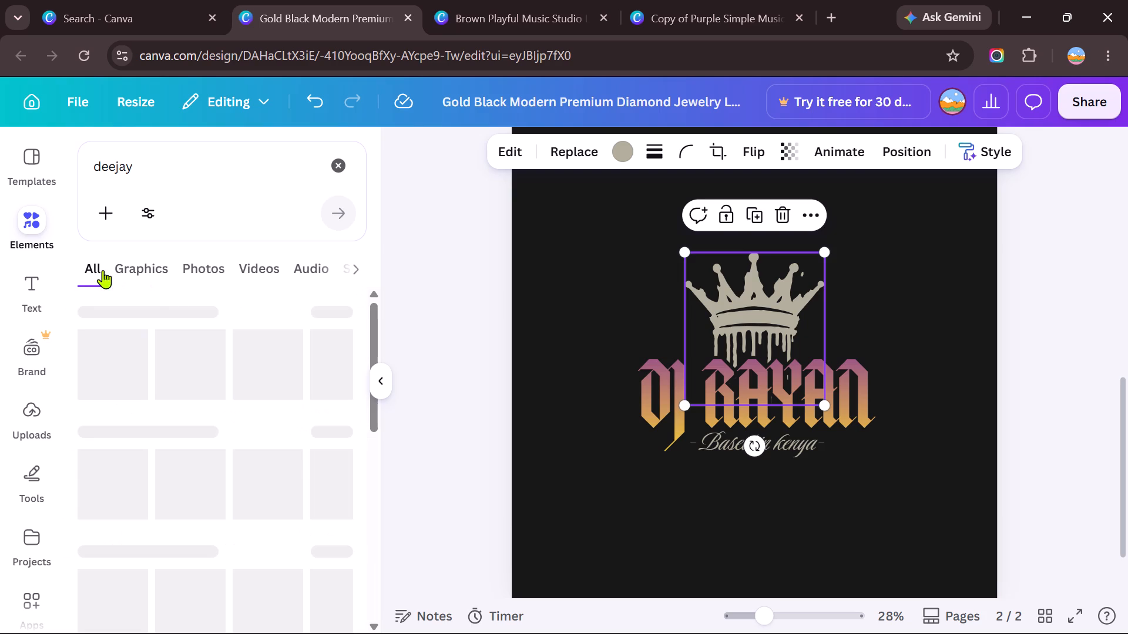
pyautogui.scroll(-1, 288, 416)
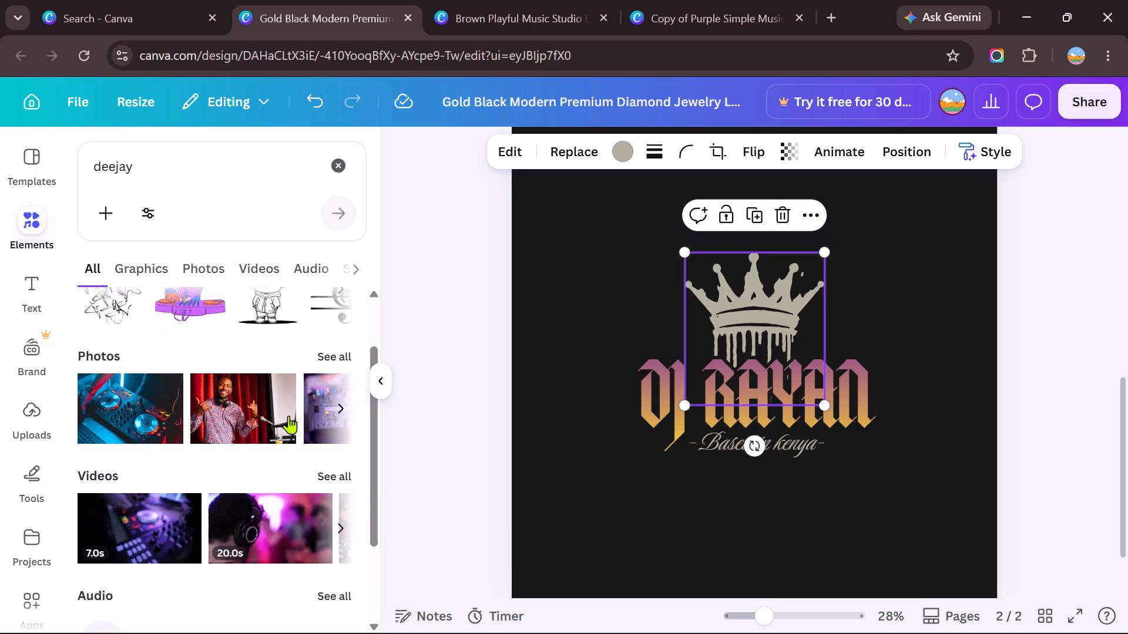
pyautogui.scroll(-3, 288, 416)
pyautogui.scroll(4, 288, 416)
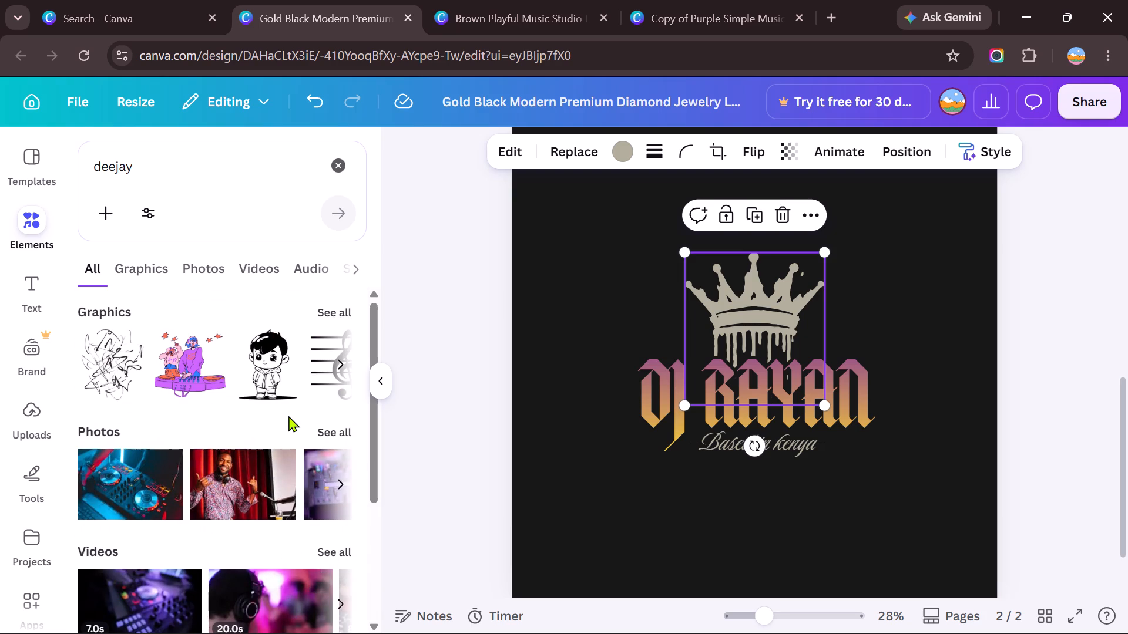
pyautogui.scroll(-3, 288, 416)
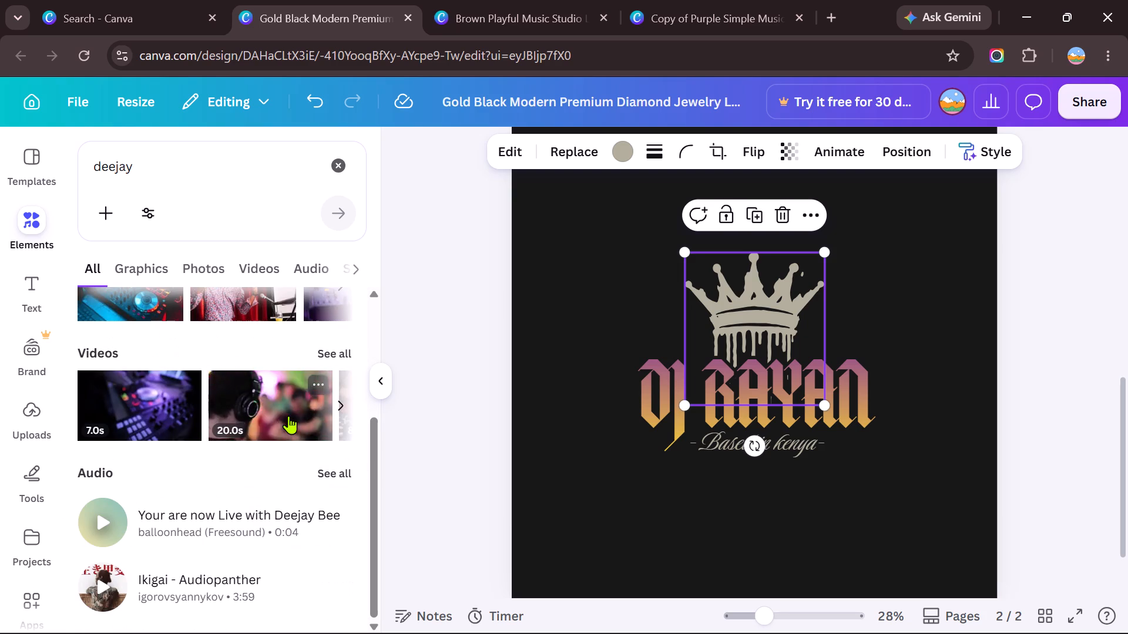
pyautogui.scroll(5, 288, 416)
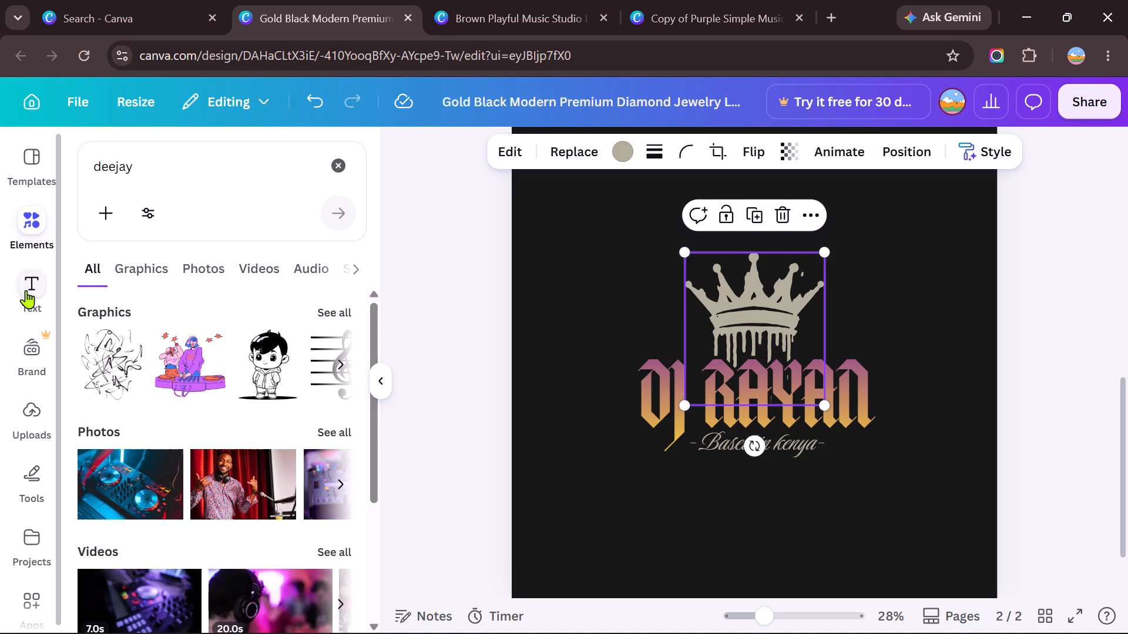
pyautogui.click(334, 308)
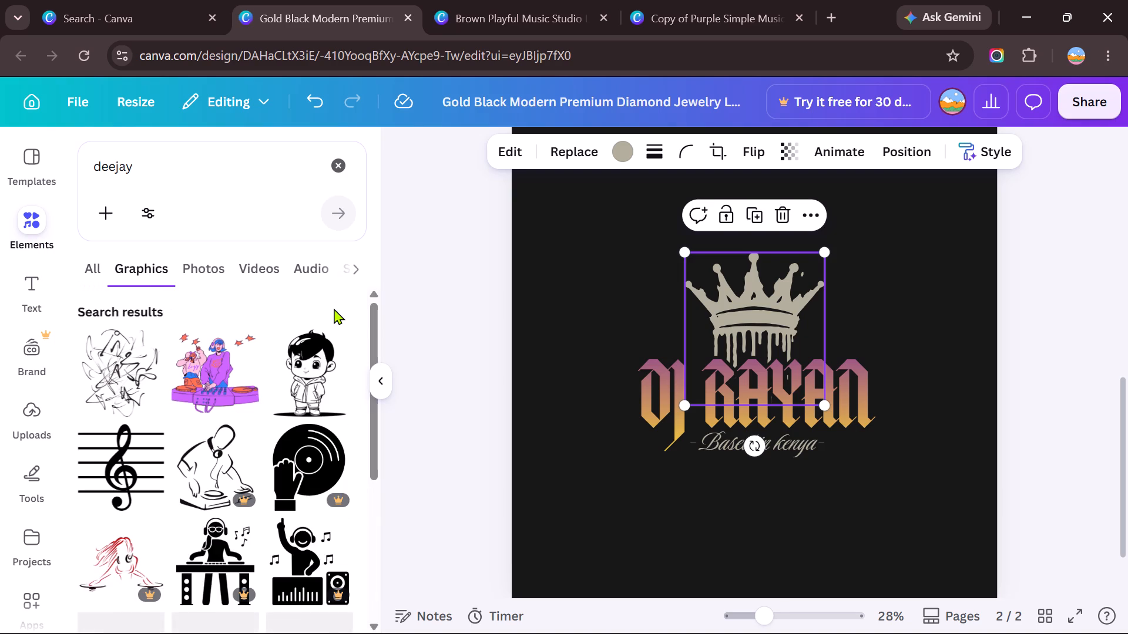
pyautogui.scroll(-6, 286, 457)
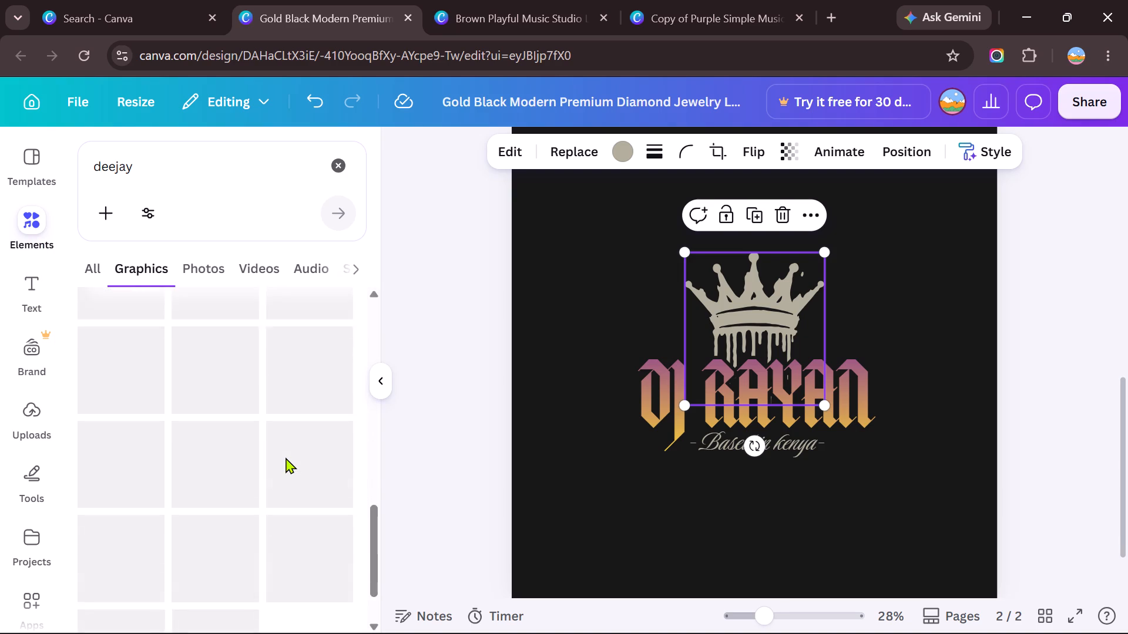
pyautogui.scroll(-1, 286, 457)
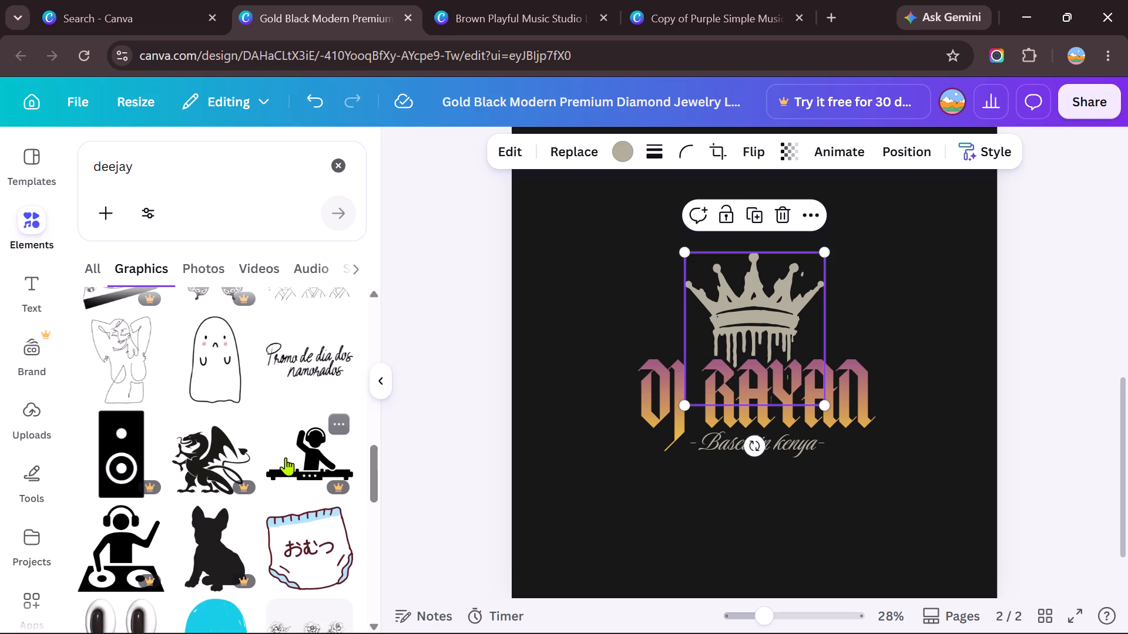
pyautogui.scroll(-1, 286, 457)
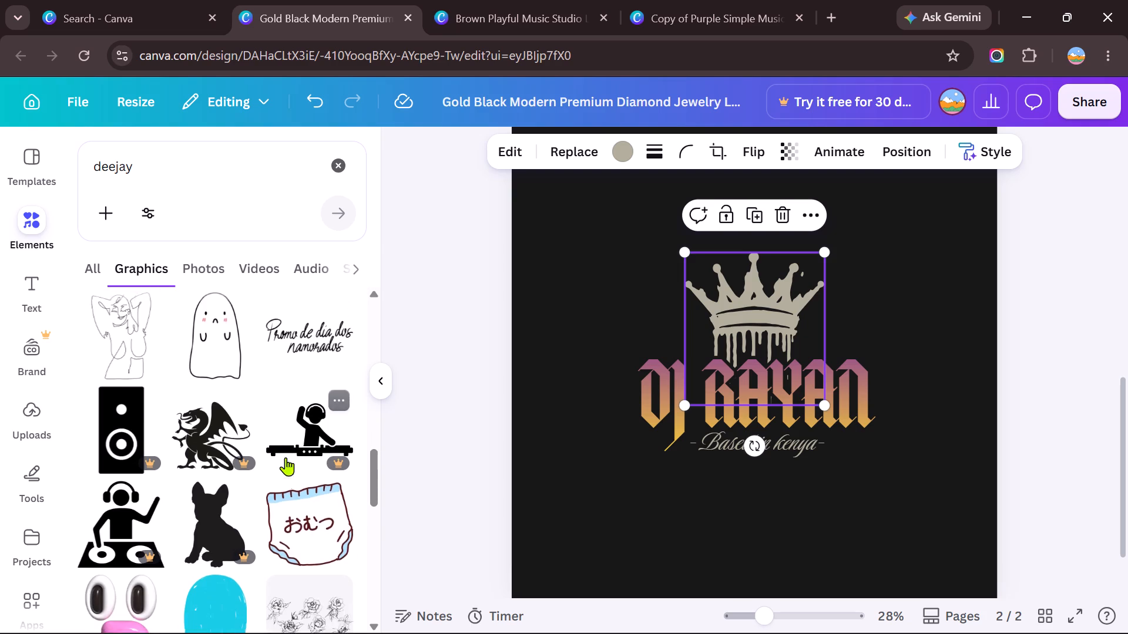
pyautogui.scroll(-1, 286, 457)
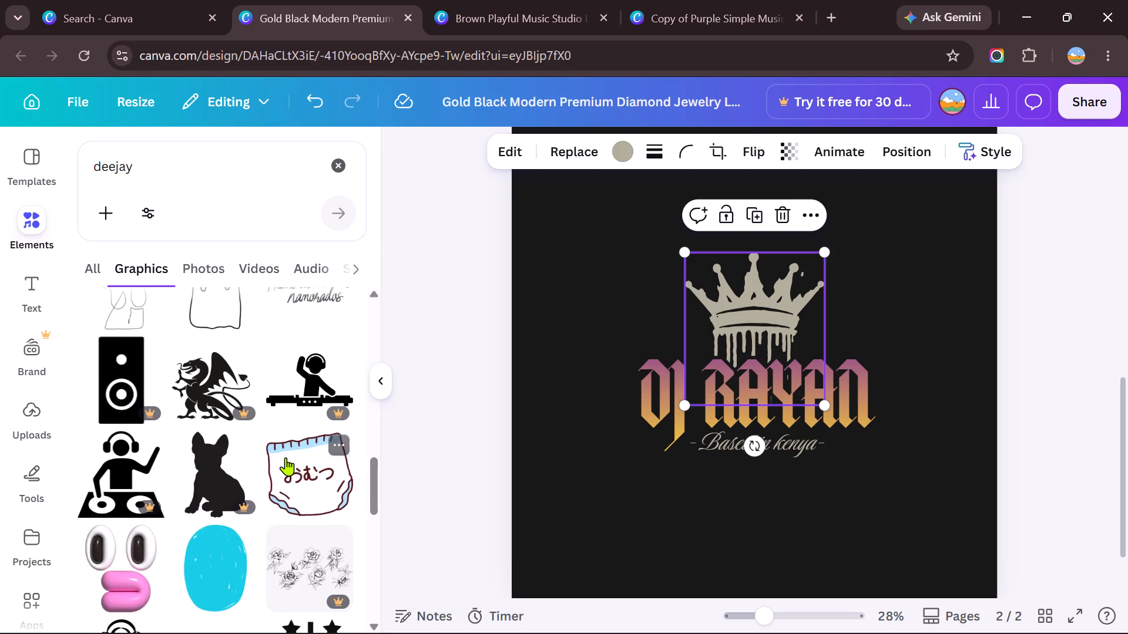
pyautogui.scroll(-3, 286, 457)
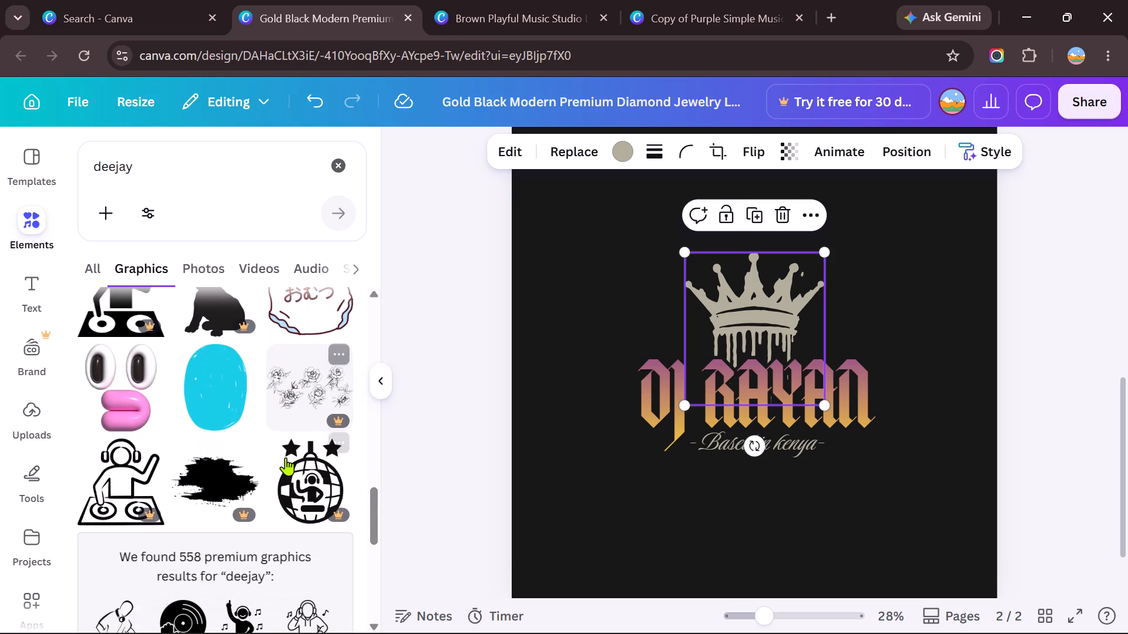
pyautogui.scroll(-1, 286, 457)
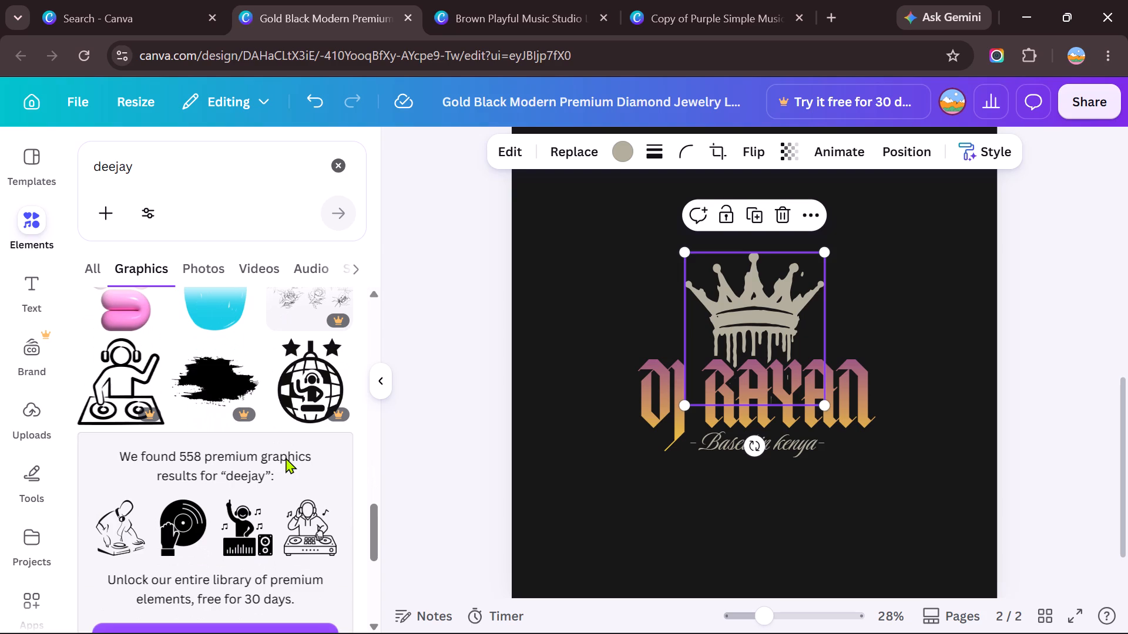
pyautogui.scroll(-1, 286, 457)
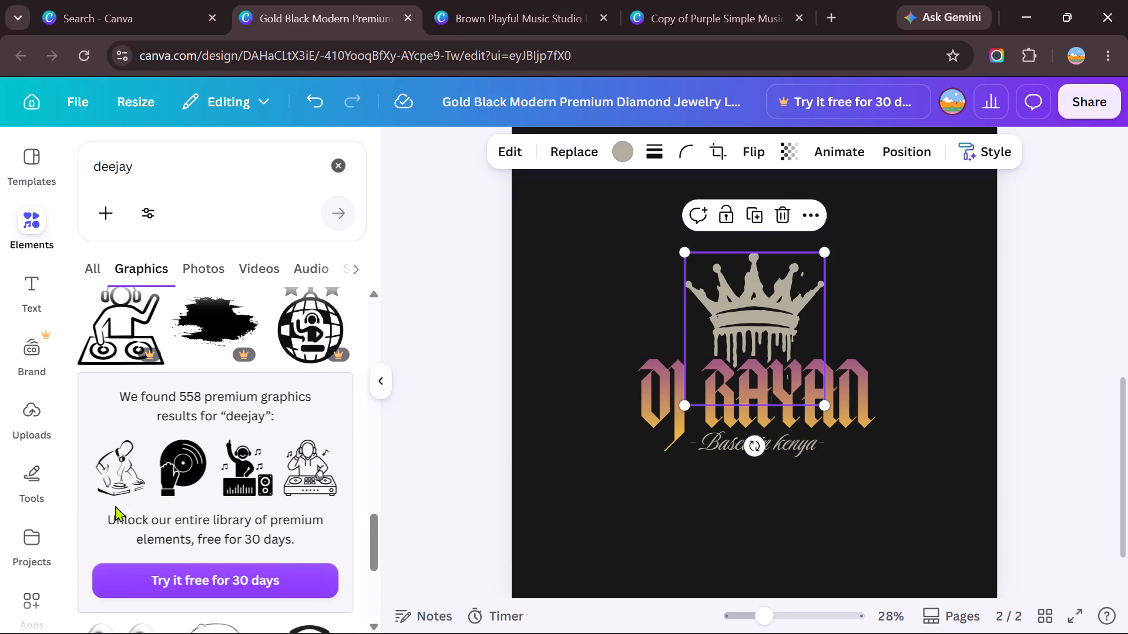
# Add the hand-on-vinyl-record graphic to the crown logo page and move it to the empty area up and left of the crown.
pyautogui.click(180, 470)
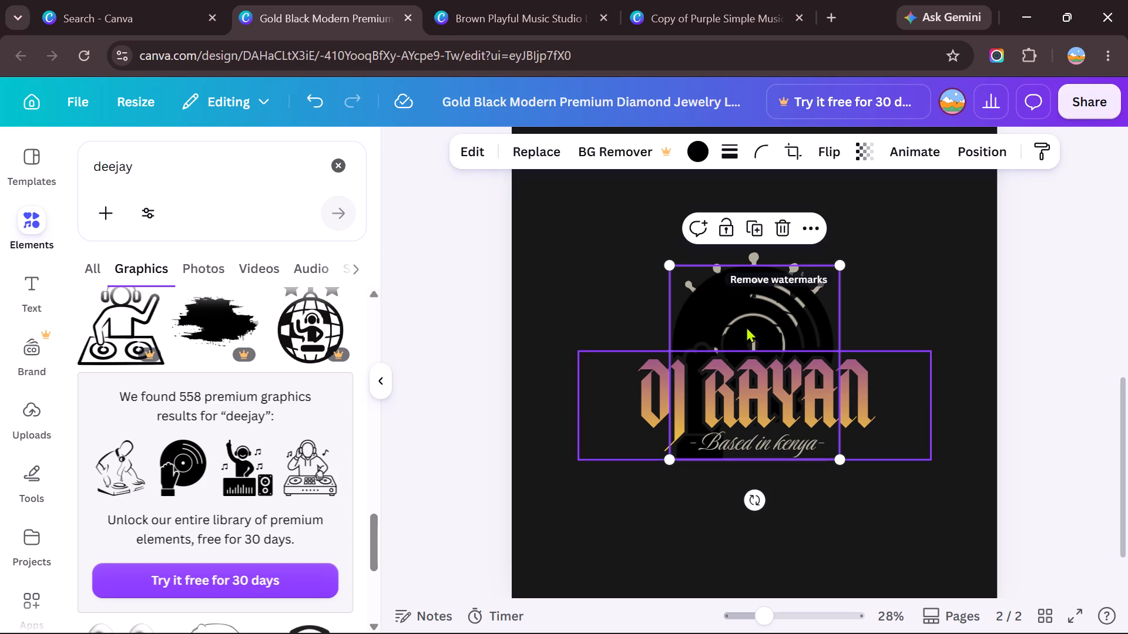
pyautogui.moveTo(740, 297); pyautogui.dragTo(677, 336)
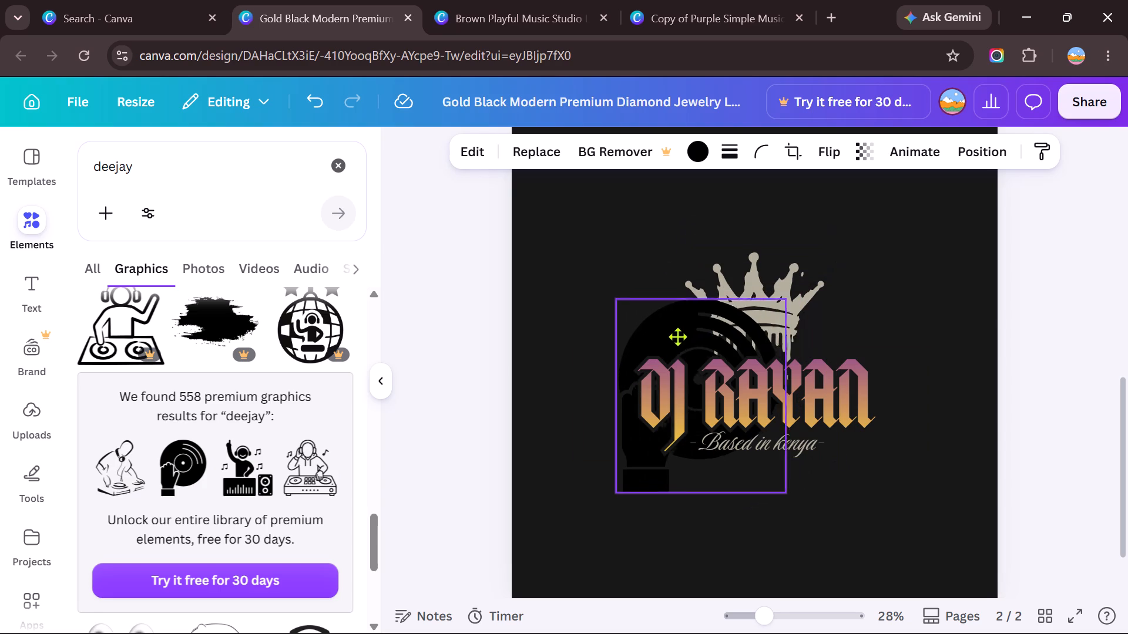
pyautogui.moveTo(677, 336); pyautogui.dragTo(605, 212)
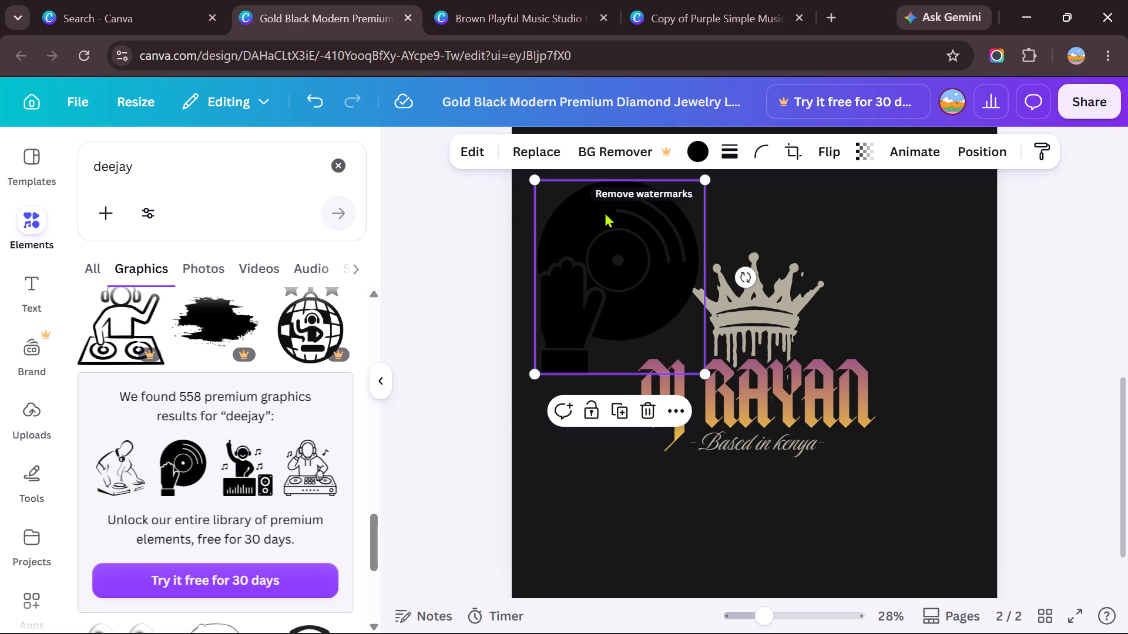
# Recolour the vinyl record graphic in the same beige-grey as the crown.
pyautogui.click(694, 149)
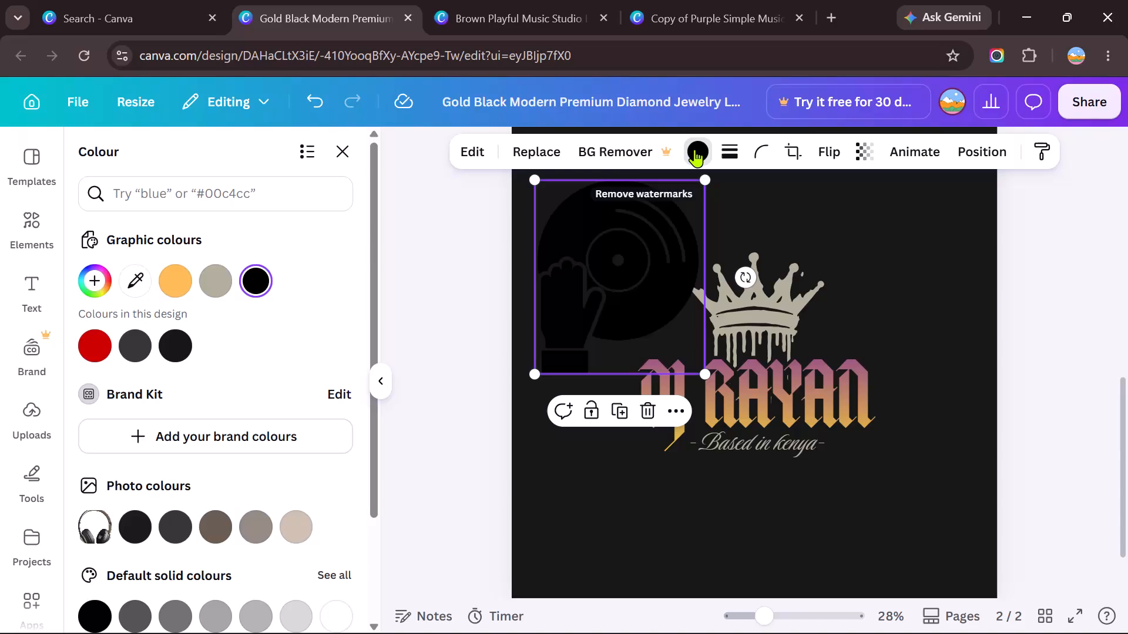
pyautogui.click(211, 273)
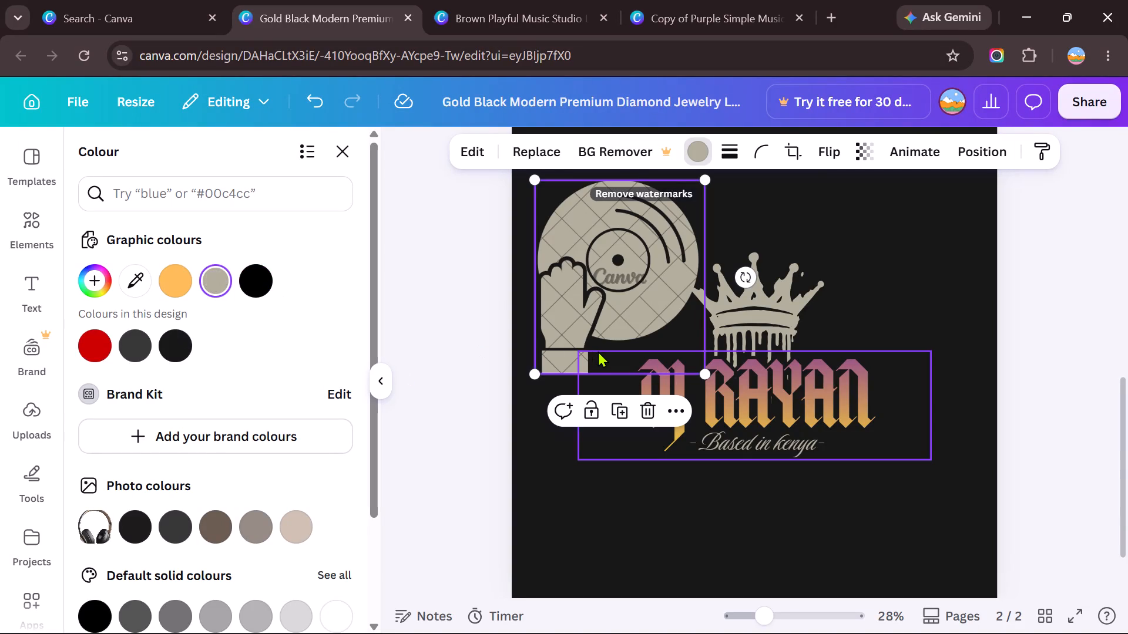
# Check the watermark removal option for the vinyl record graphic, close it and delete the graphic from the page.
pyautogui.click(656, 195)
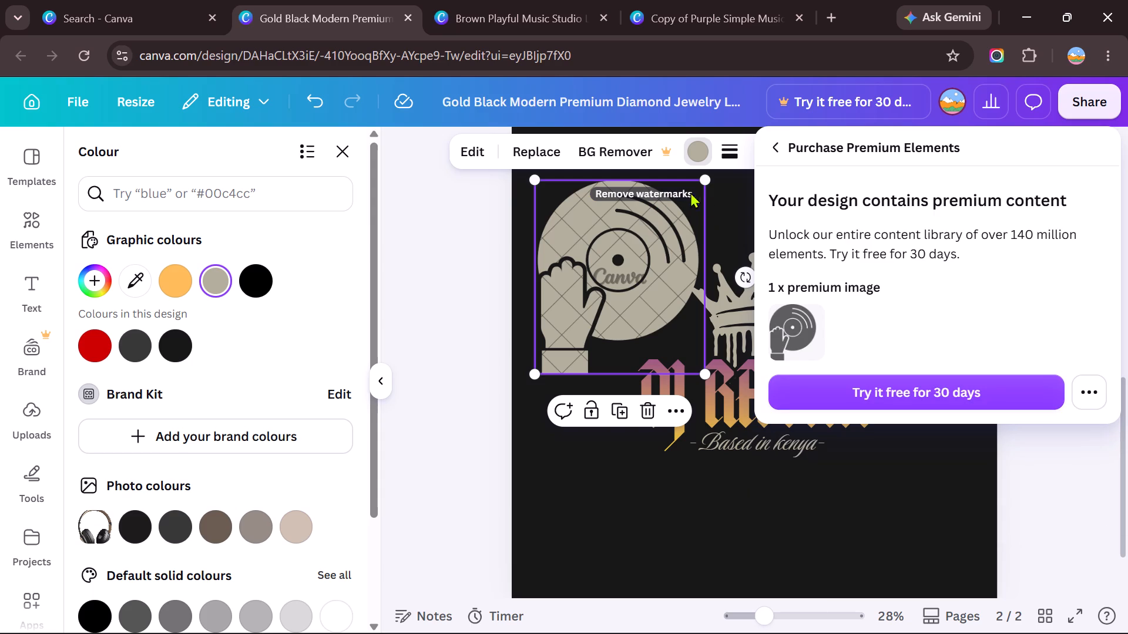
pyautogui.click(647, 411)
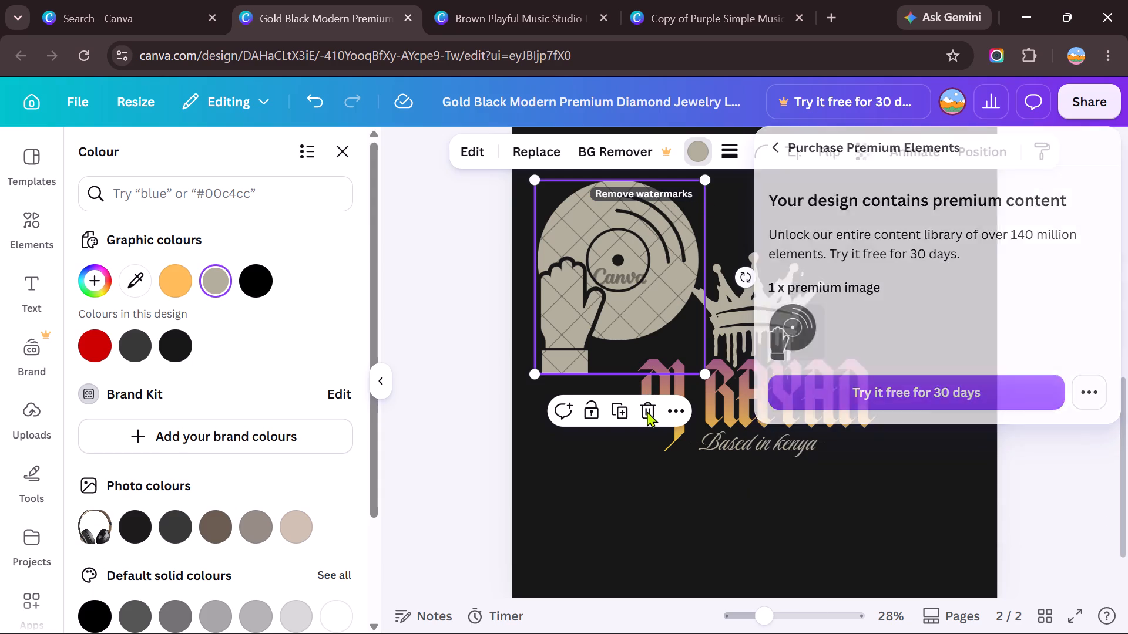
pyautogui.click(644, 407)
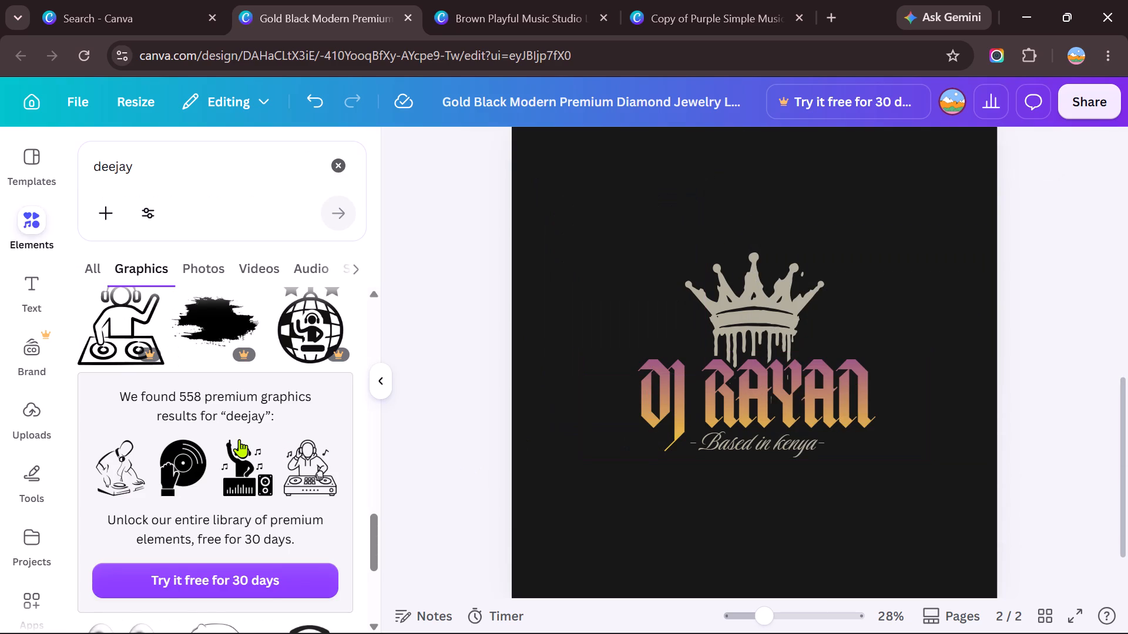
# Look back through the "deejay" graphics for another DJ illustration and return to the results for all element types.
pyautogui.scroll(-1, 239, 439)
pyautogui.scroll(2, 239, 439)
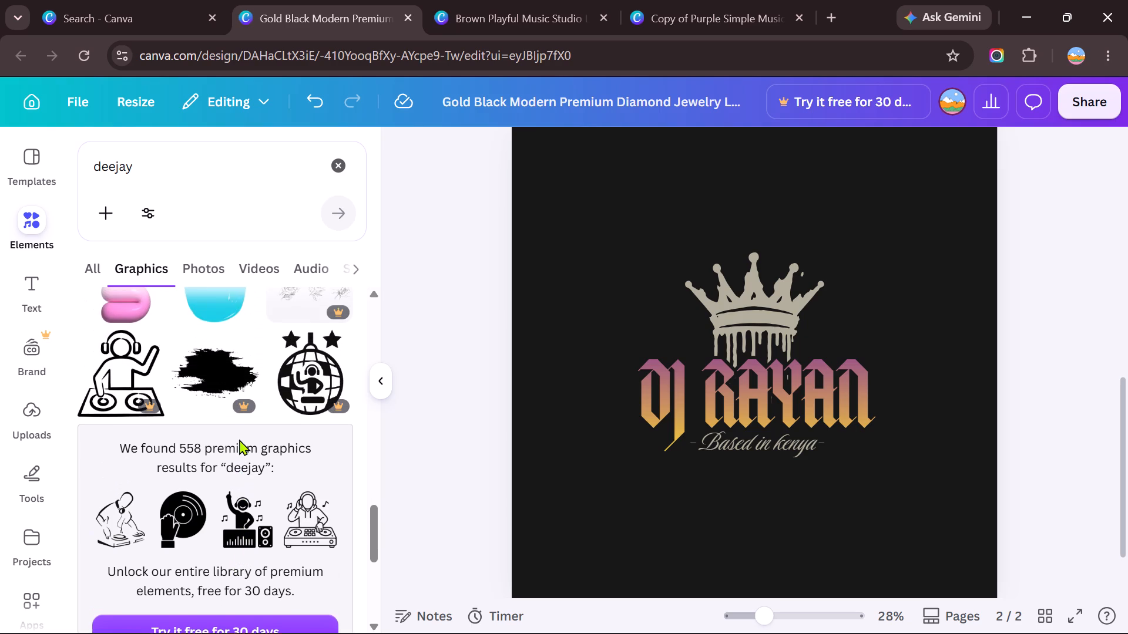
pyautogui.scroll(3, 224, 382)
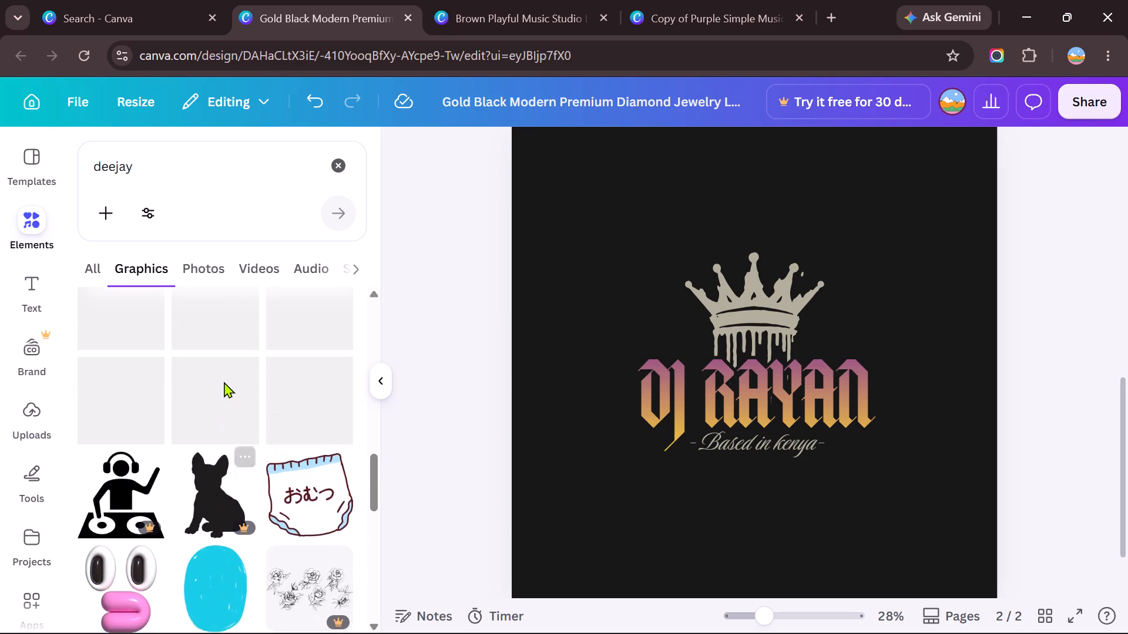
pyautogui.scroll(1, 224, 382)
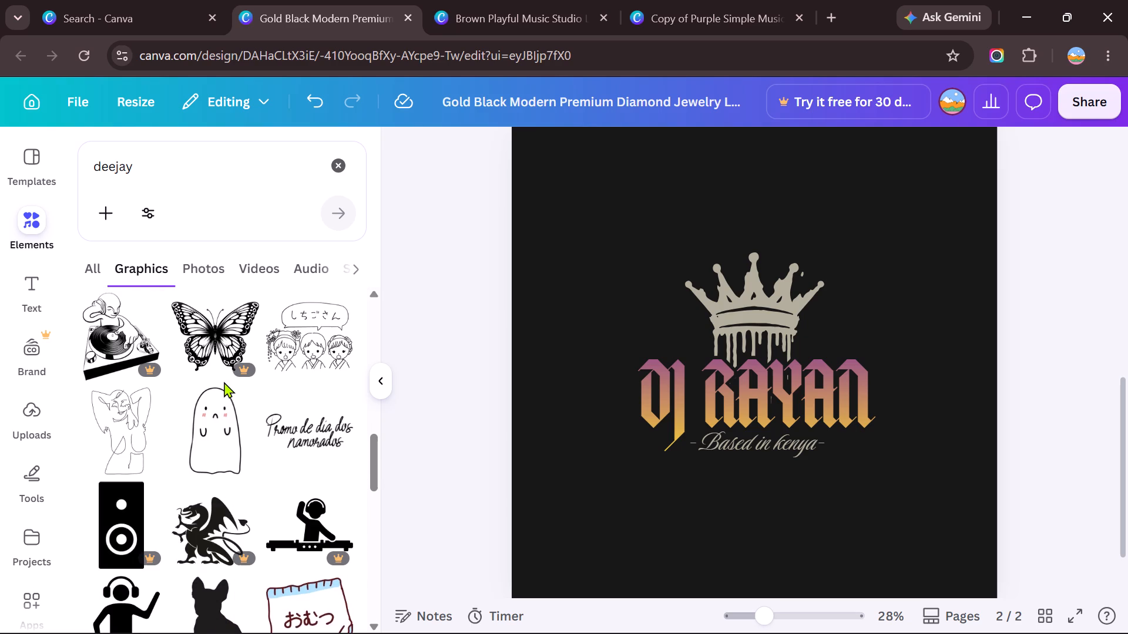
pyautogui.scroll(4, 224, 382)
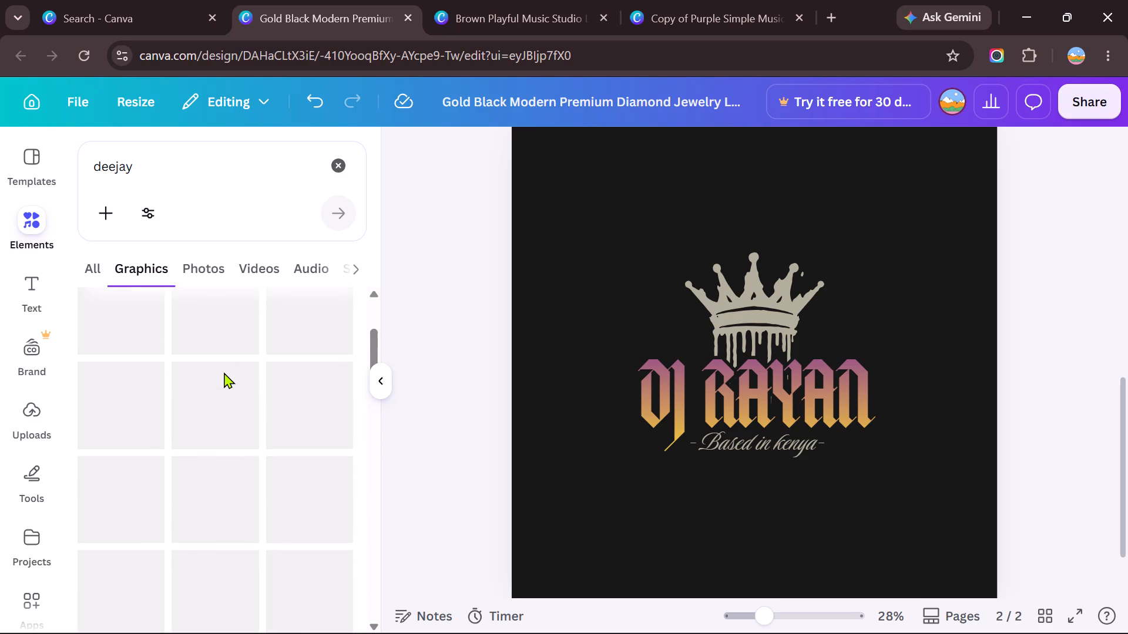
pyautogui.click(98, 274)
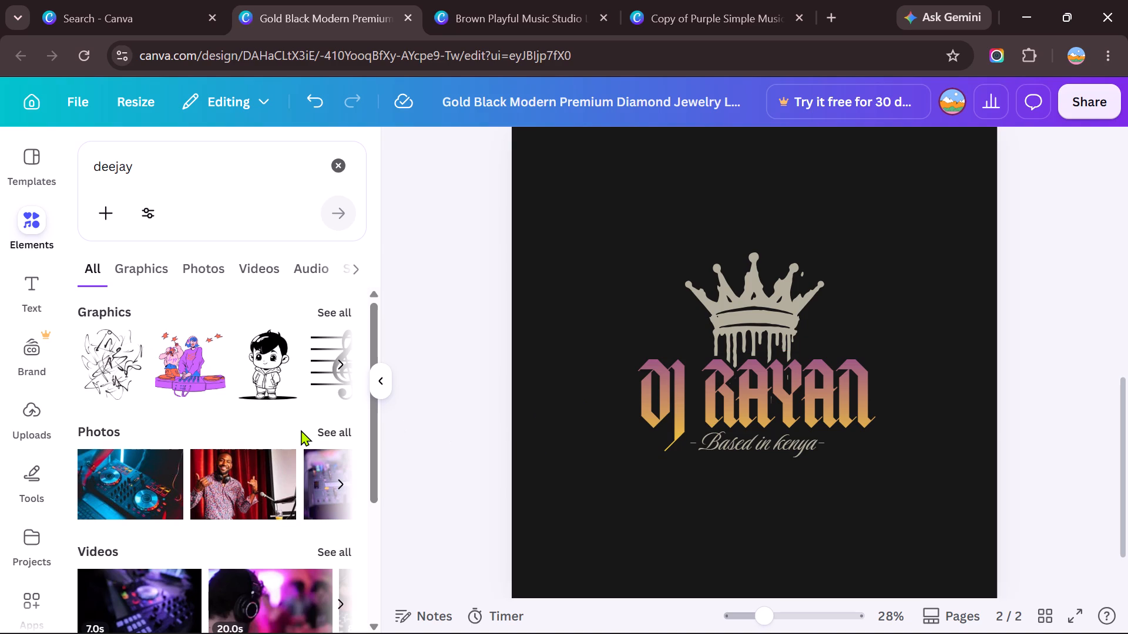
# Examine the full list of "deejay" graphics for a replacement DJ illustration, including a check of the results across all element types.
pyautogui.click(336, 316)
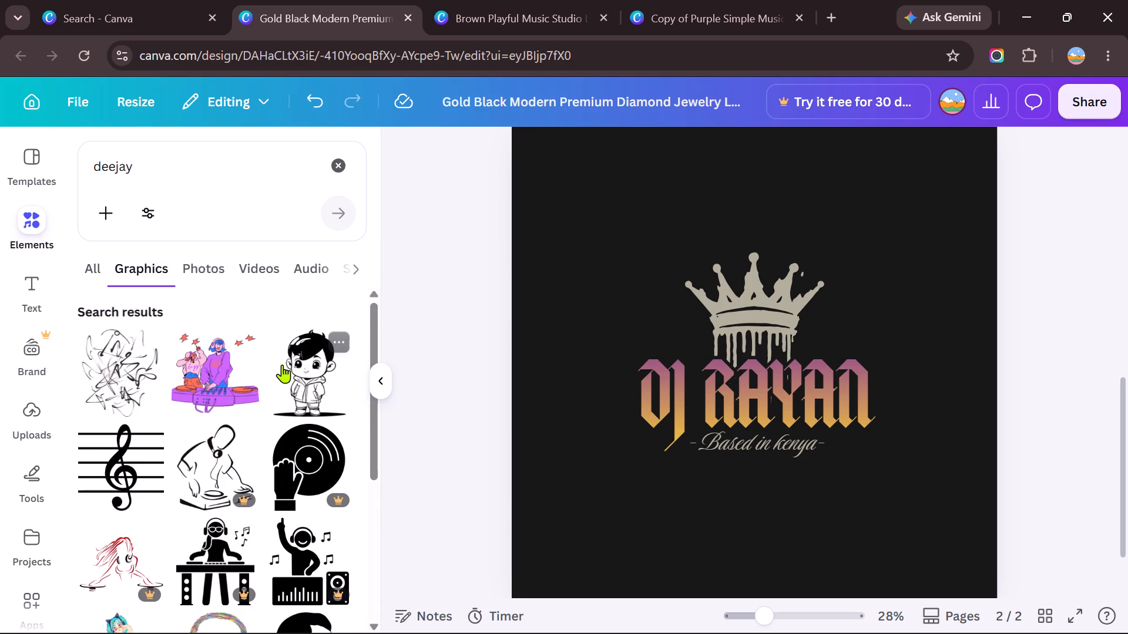
pyautogui.scroll(-3, 282, 365)
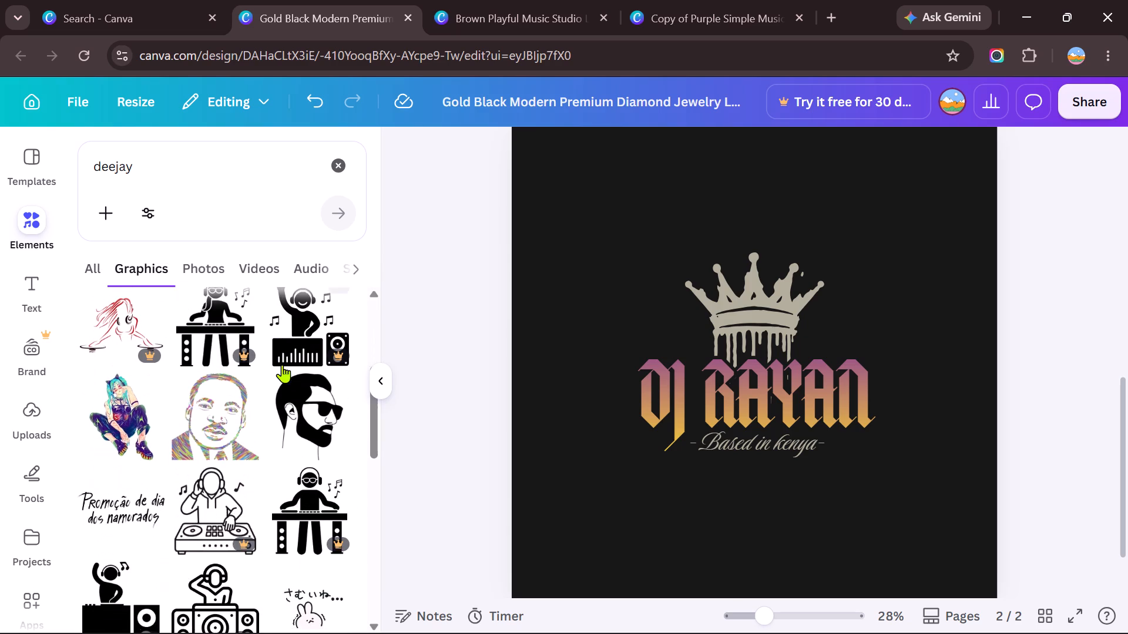
pyautogui.scroll(-2, 282, 365)
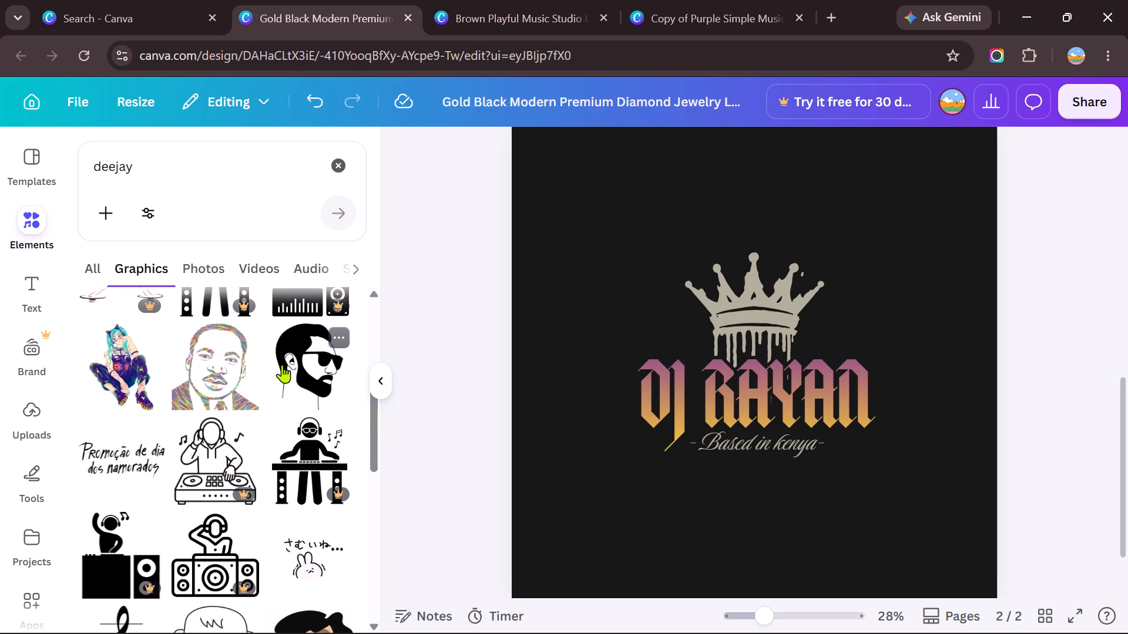
pyautogui.scroll(-3, 282, 365)
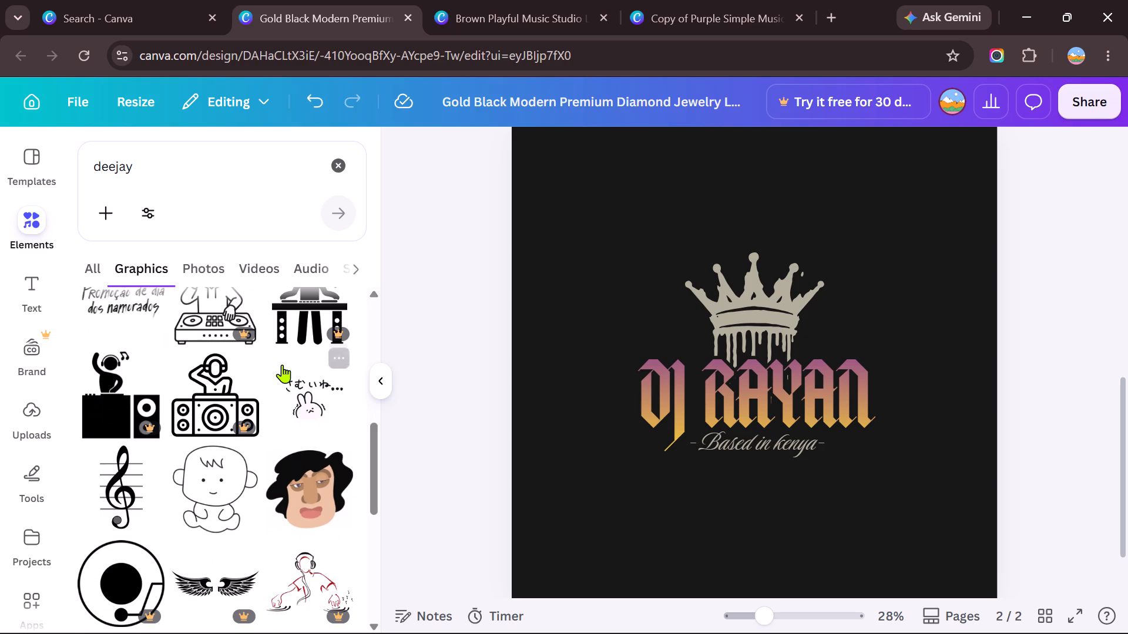
pyautogui.scroll(-3, 282, 365)
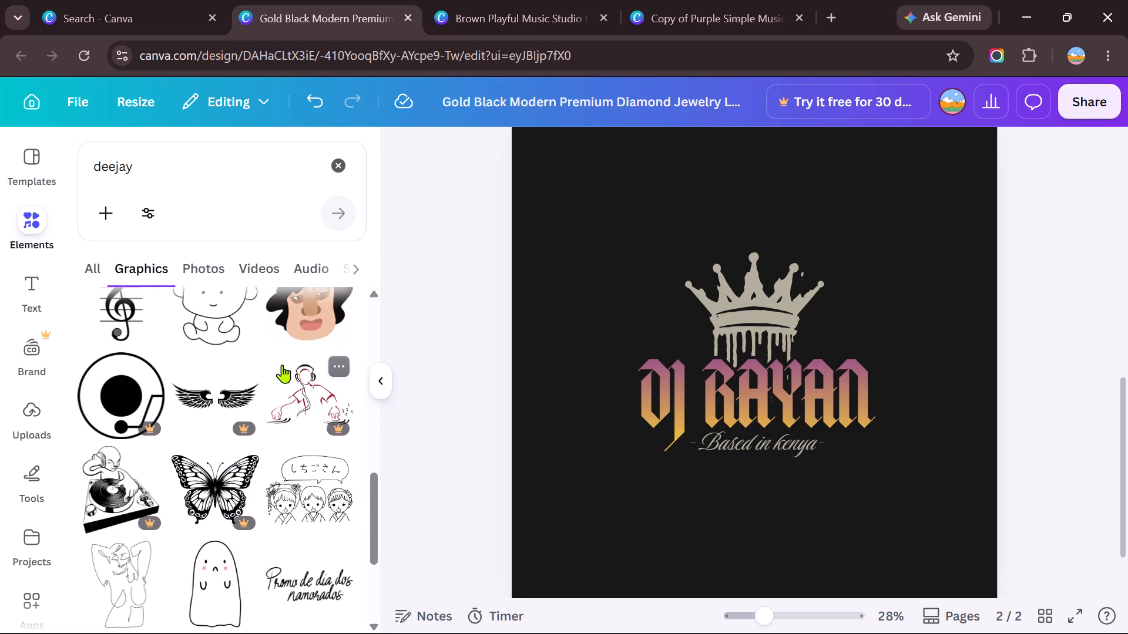
pyautogui.scroll(-3, 282, 365)
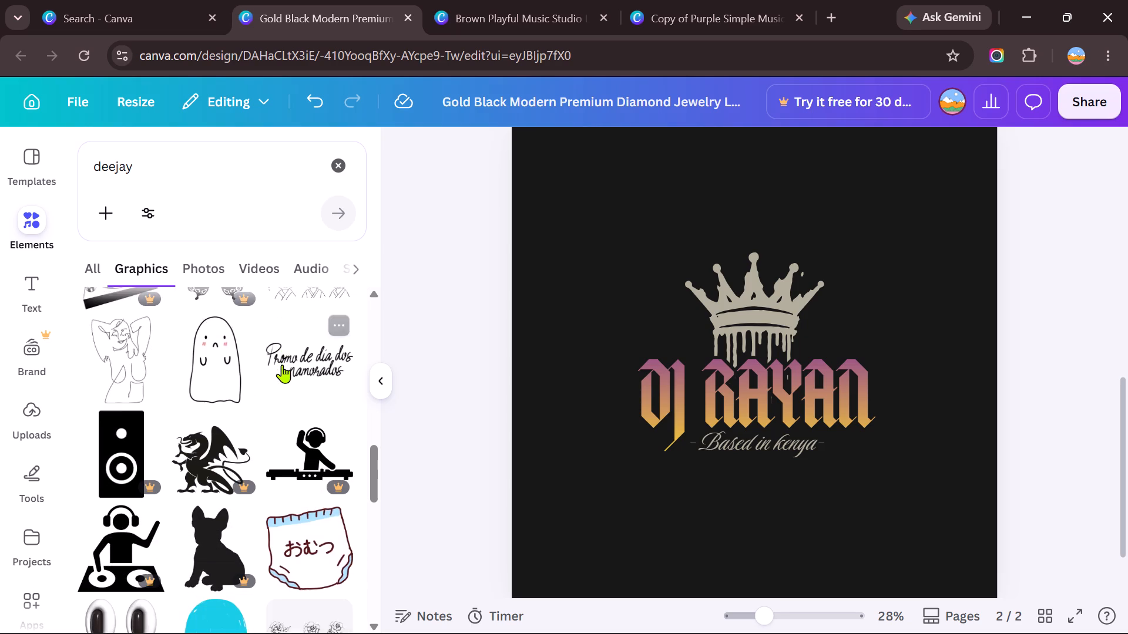
pyautogui.scroll(-4, 282, 365)
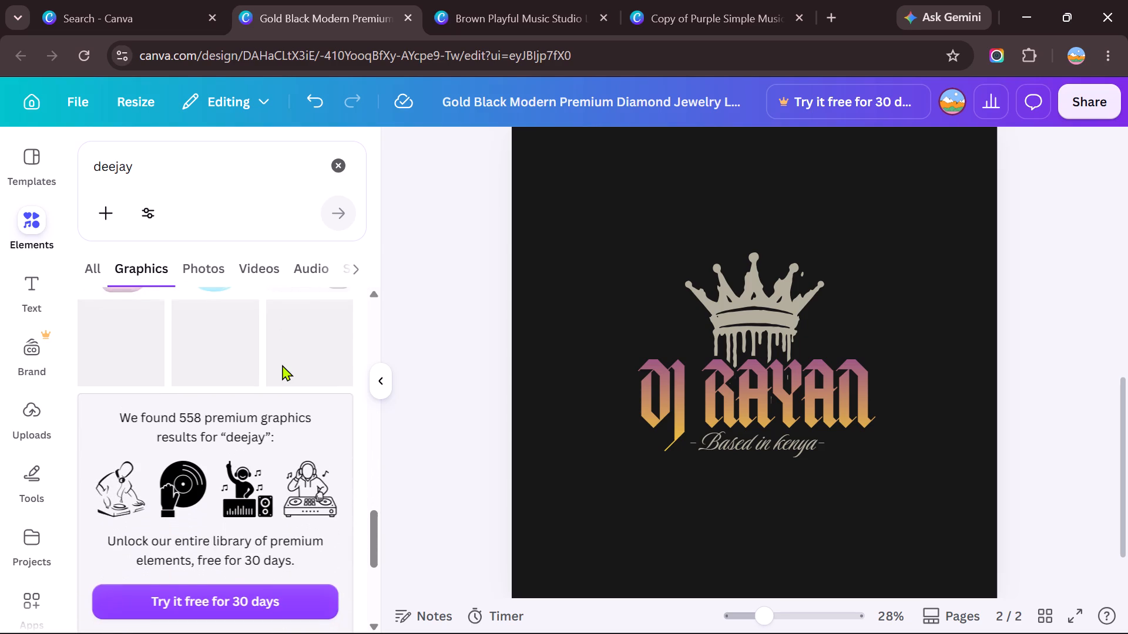
pyautogui.scroll(-2, 282, 365)
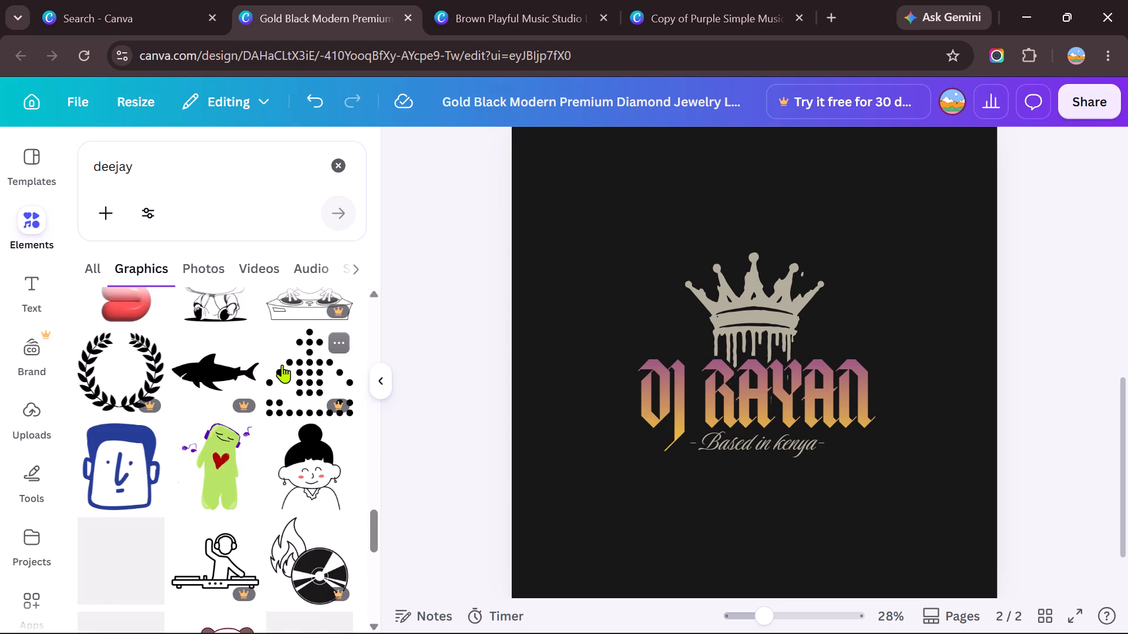
pyautogui.scroll(-3, 282, 365)
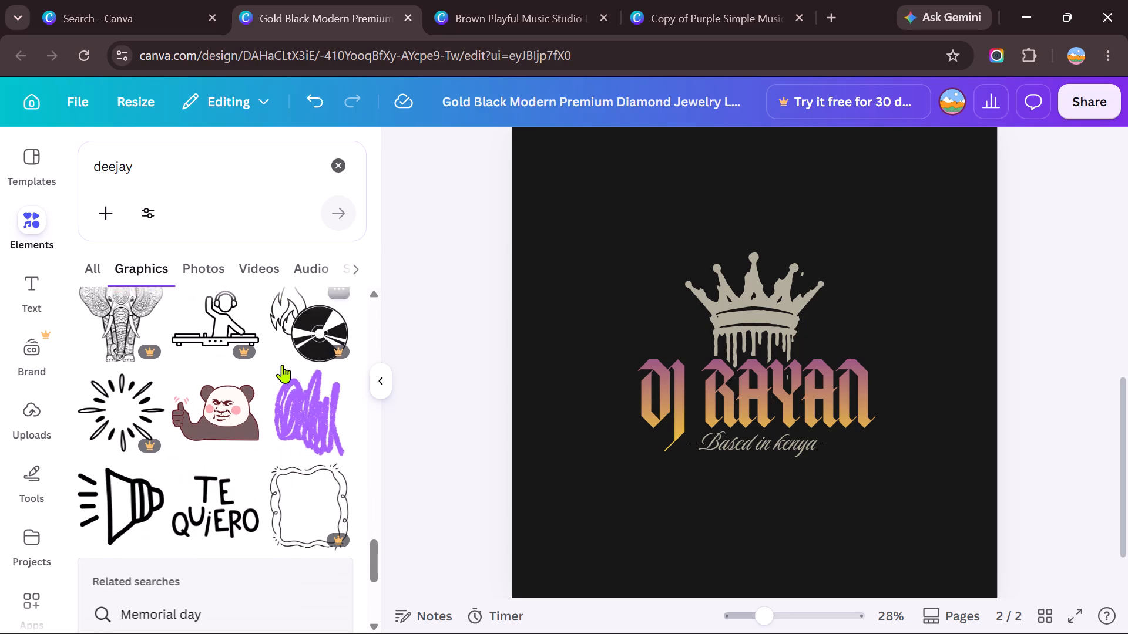
pyautogui.scroll(-3, 282, 365)
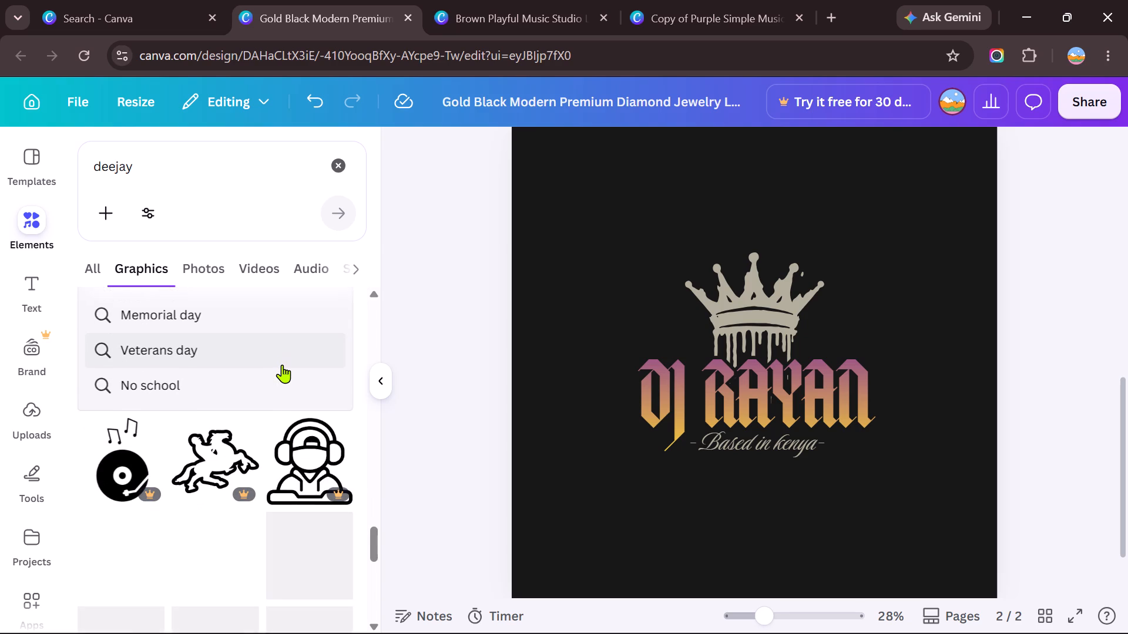
pyautogui.scroll(-3, 282, 365)
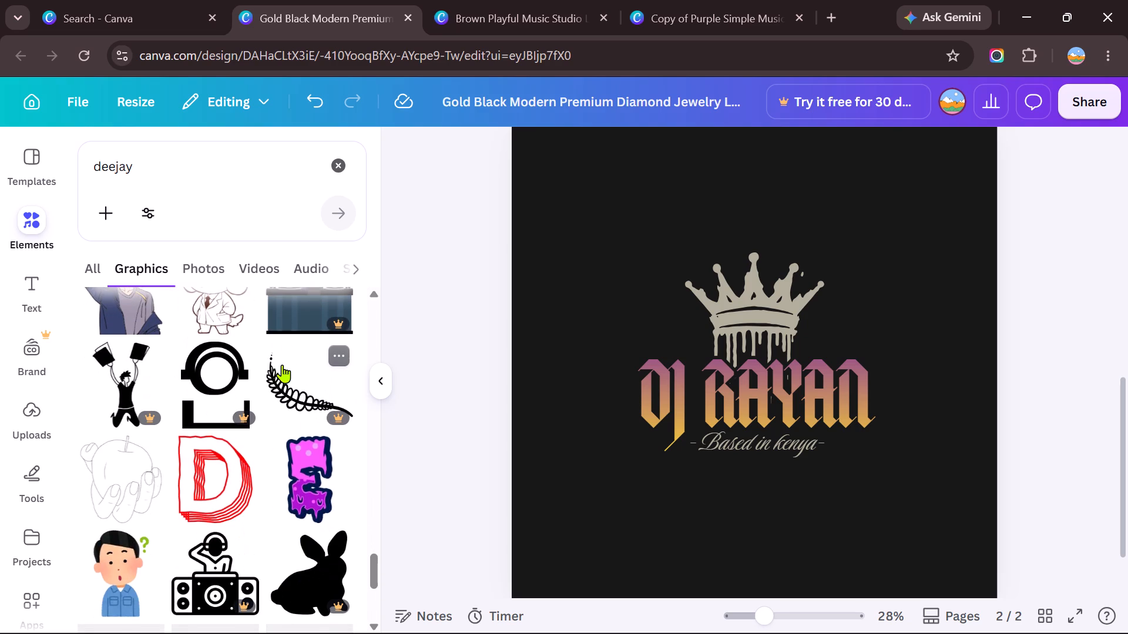
pyautogui.scroll(-2, 282, 365)
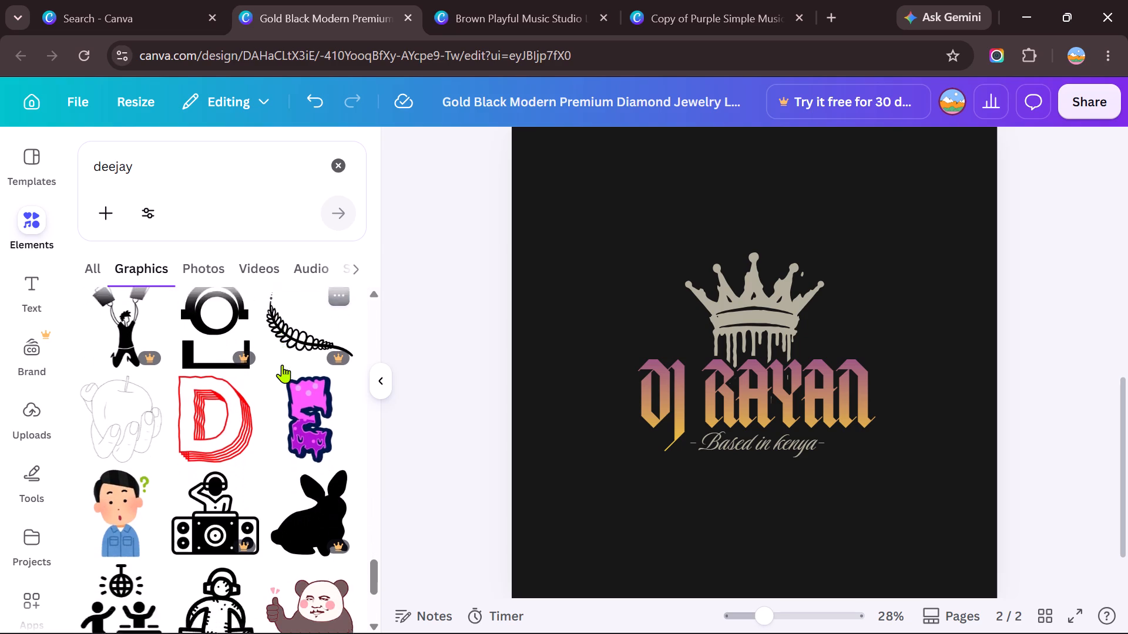
pyautogui.scroll(-3, 282, 365)
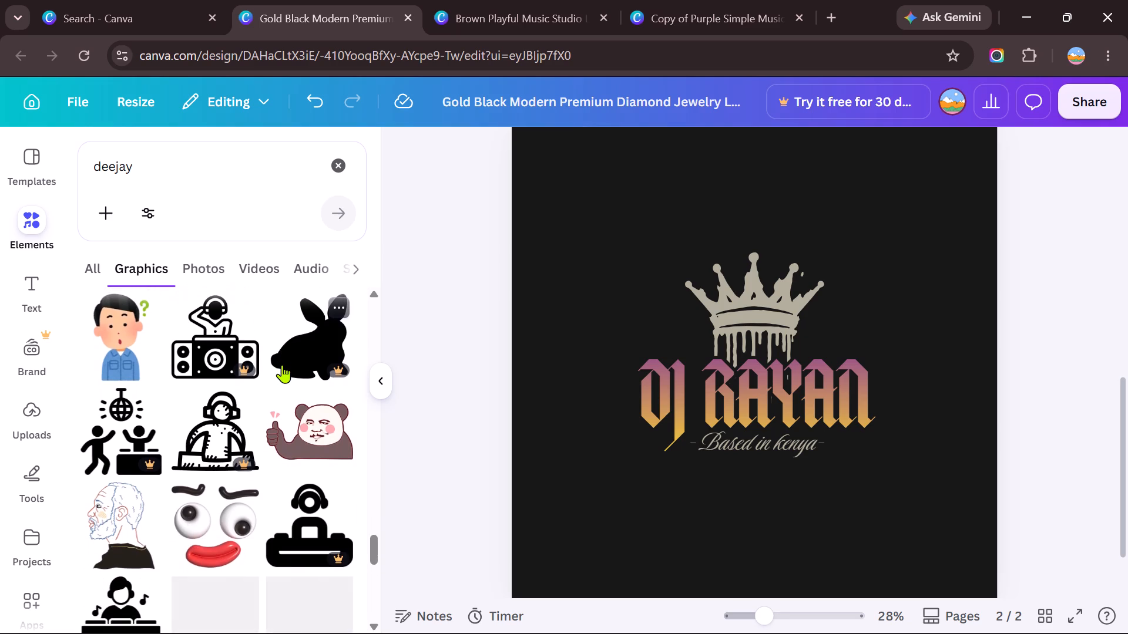
pyautogui.scroll(-4, 282, 365)
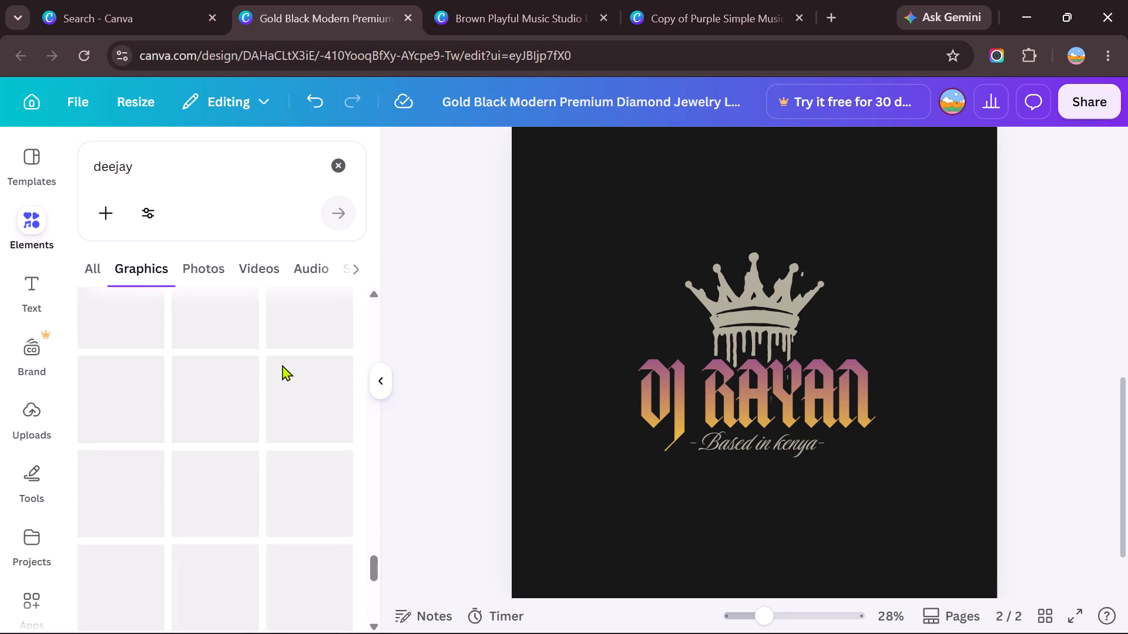
pyautogui.scroll(-2, 282, 365)
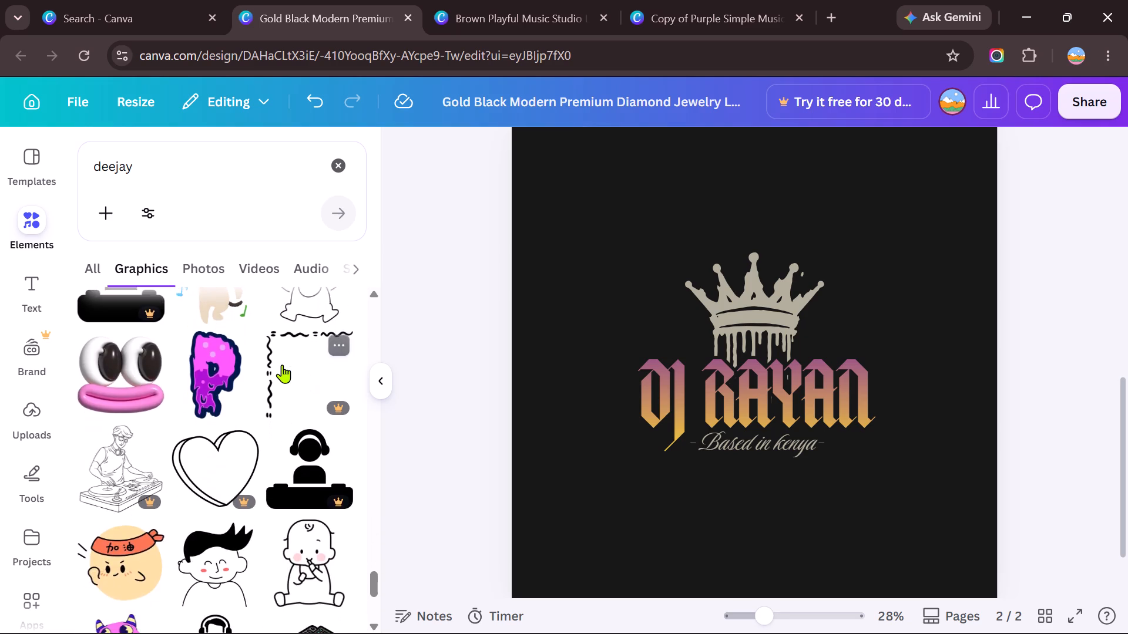
pyautogui.scroll(-2, 282, 365)
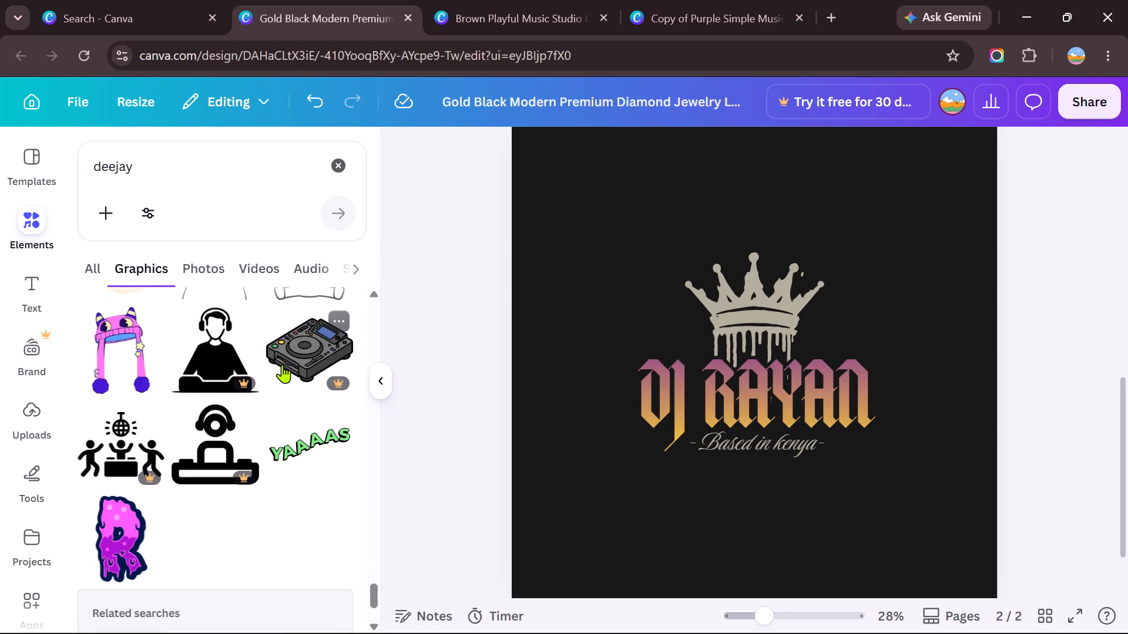
pyautogui.scroll(12, 282, 365)
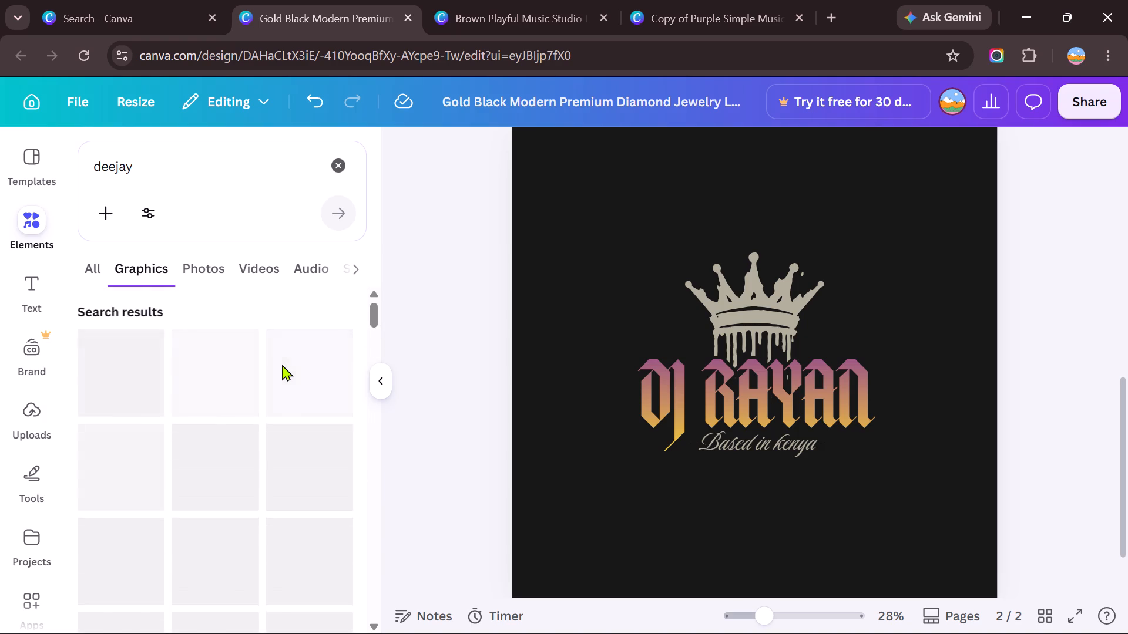
pyautogui.click(96, 268)
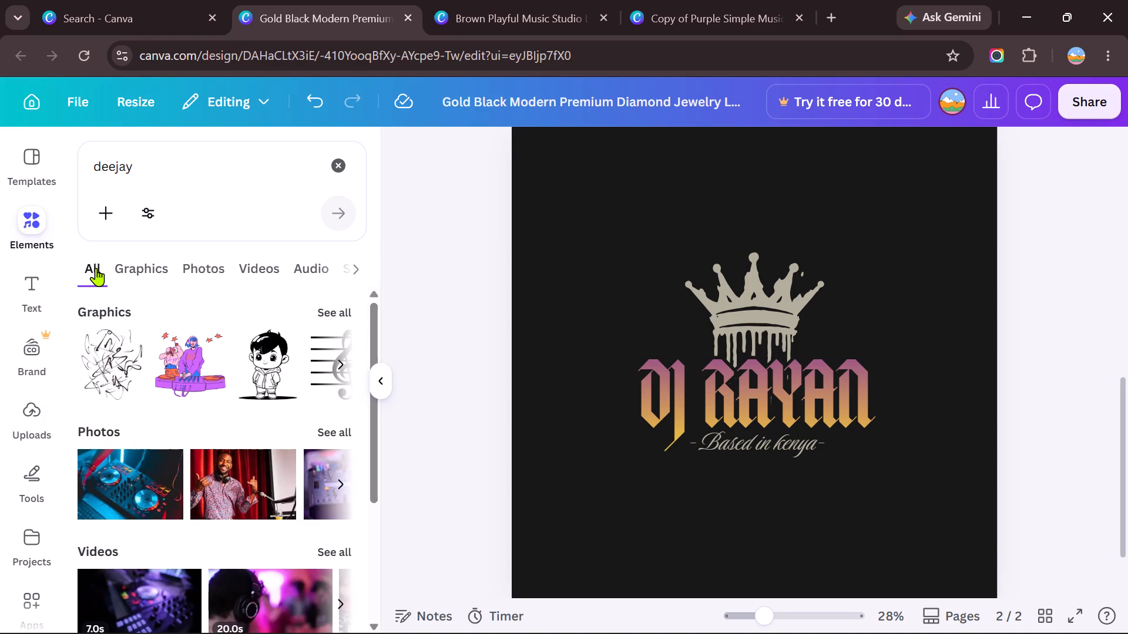
pyautogui.scroll(-2, 192, 467)
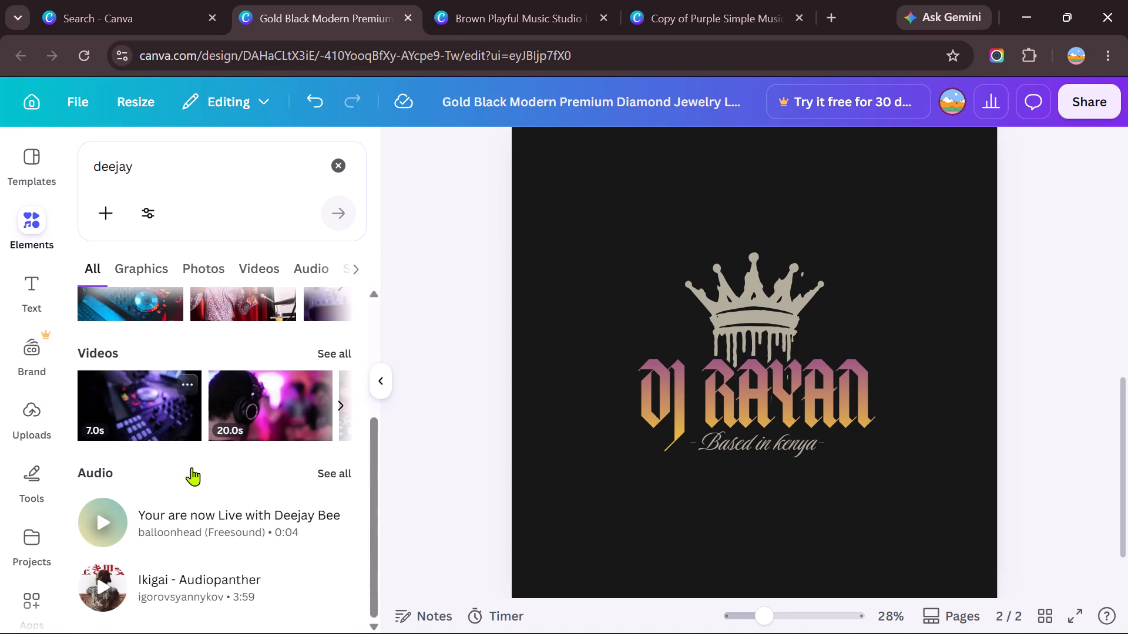
pyautogui.scroll(-1, 192, 467)
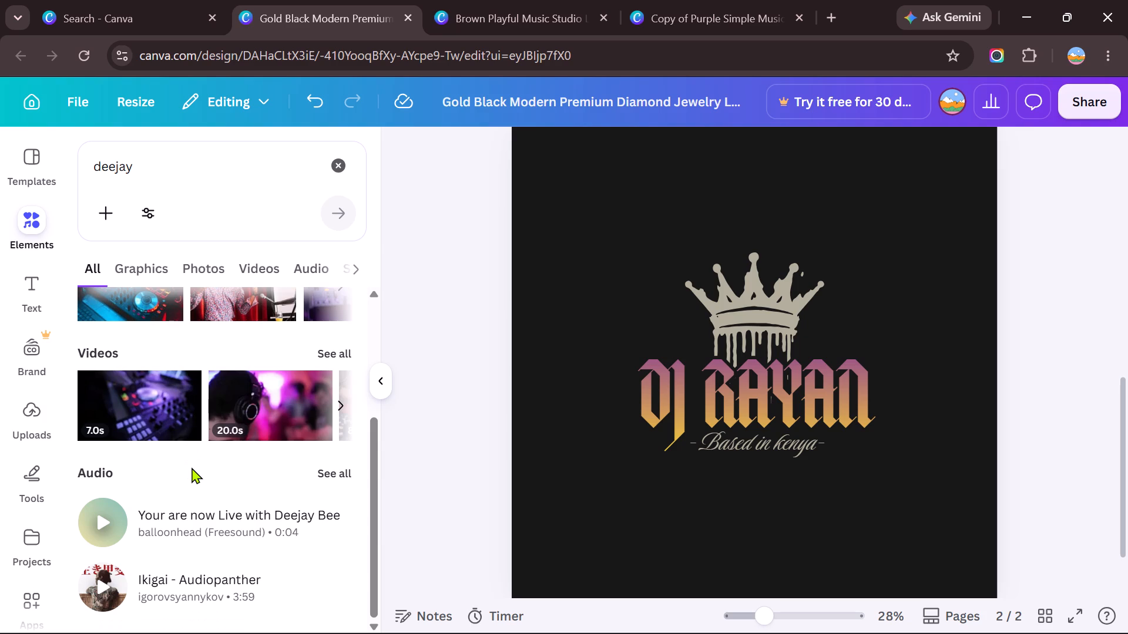
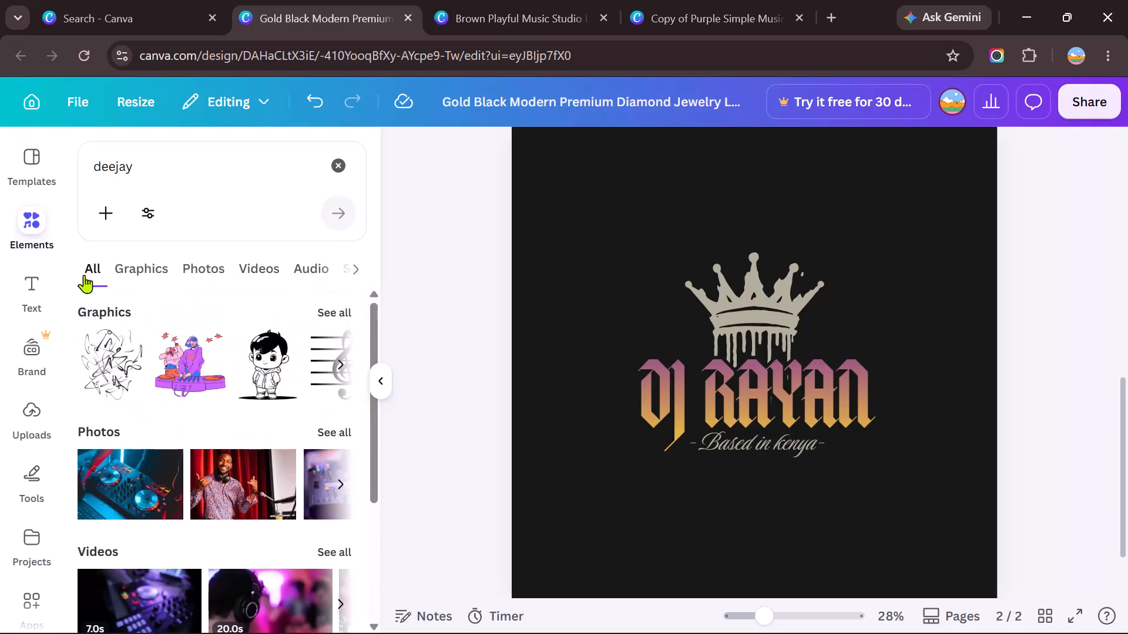
# Recheck the graphics found for "deejay" against the logo page and clear the search.
pyautogui.click(140, 269)
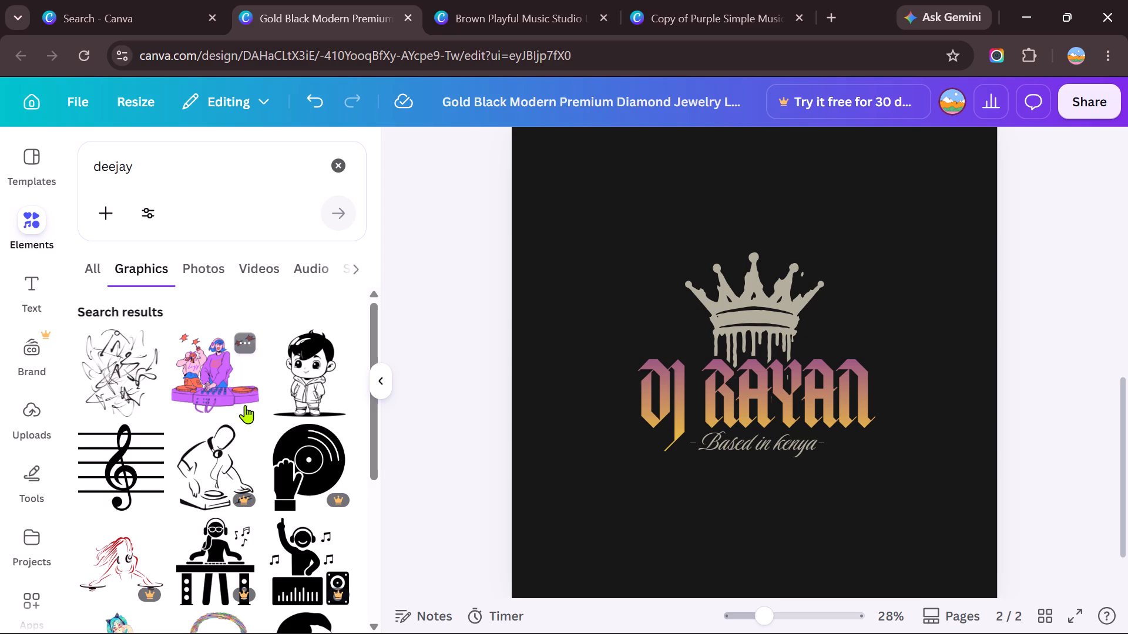
pyautogui.scroll(-2, 245, 405)
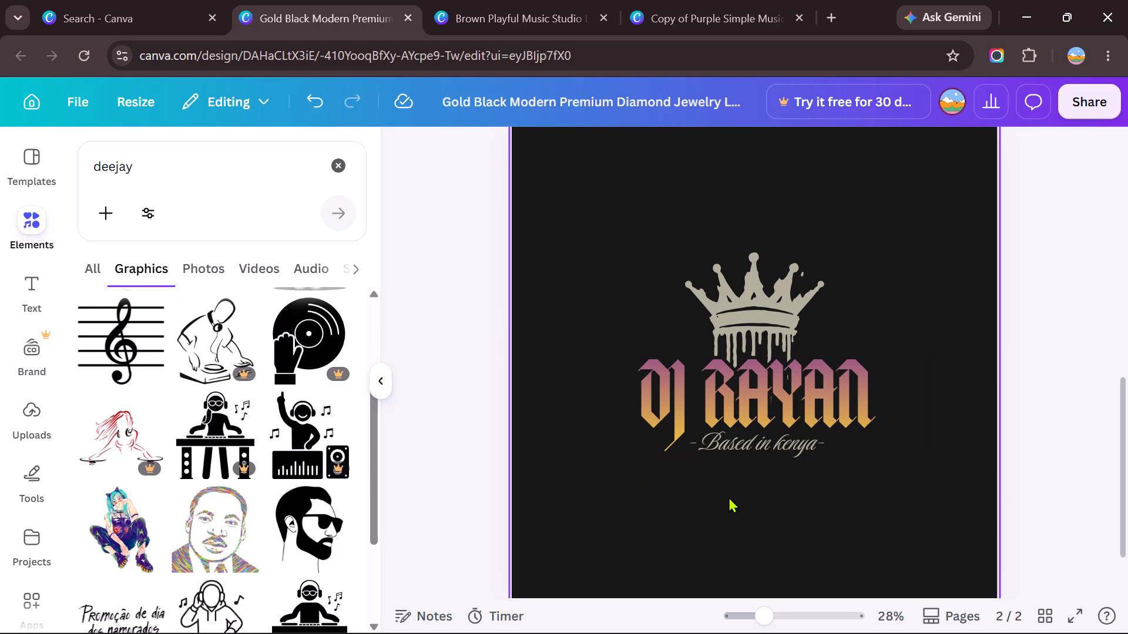
pyautogui.click(786, 447)
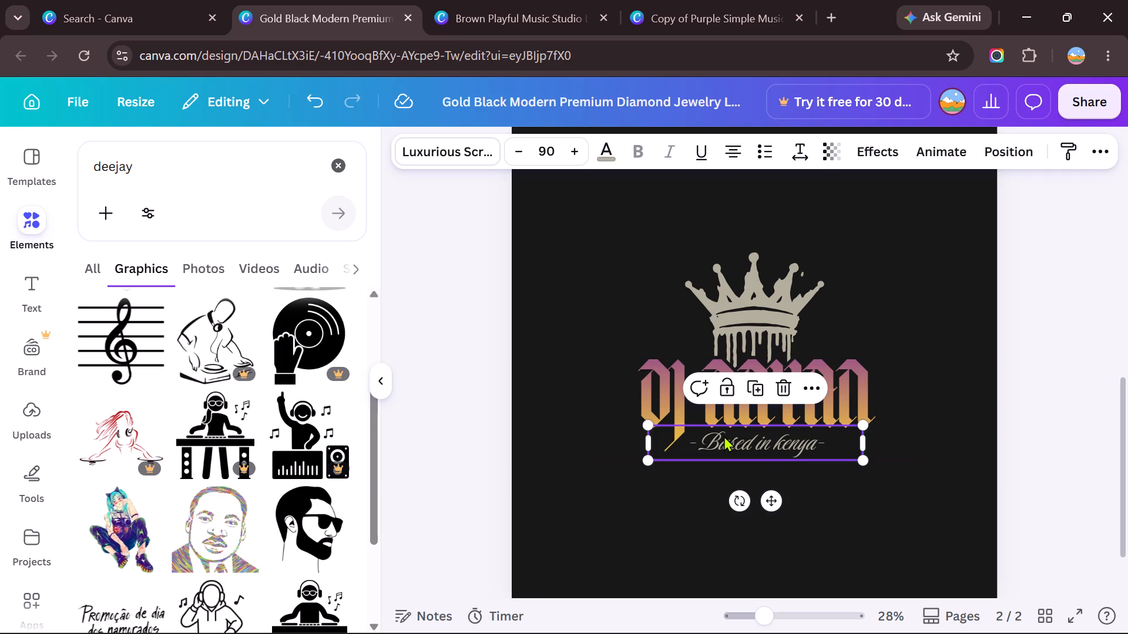
pyautogui.click(790, 483)
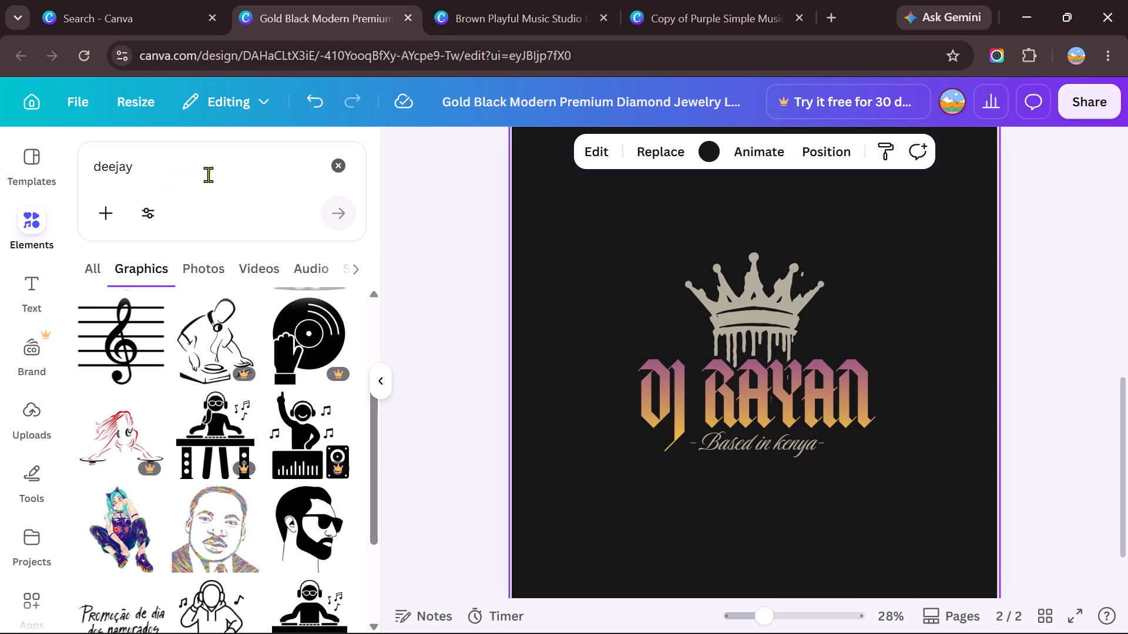
pyautogui.click(345, 164)
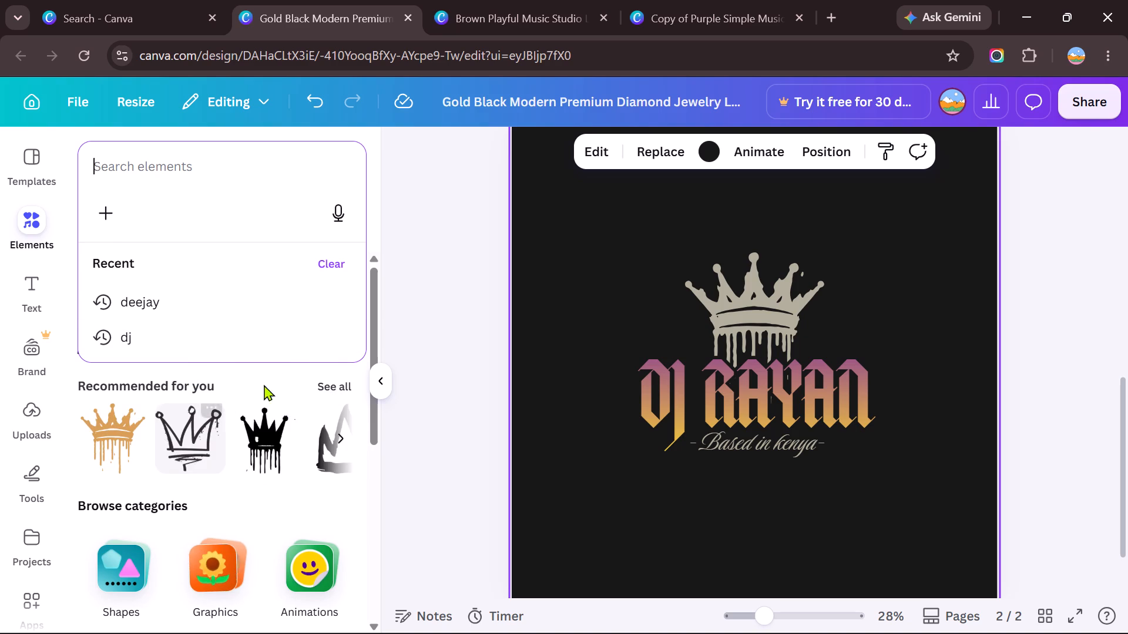
# Look through the full list of recently used elements for a DJ-themed graphic that suits the logo.
pyautogui.click(336, 385)
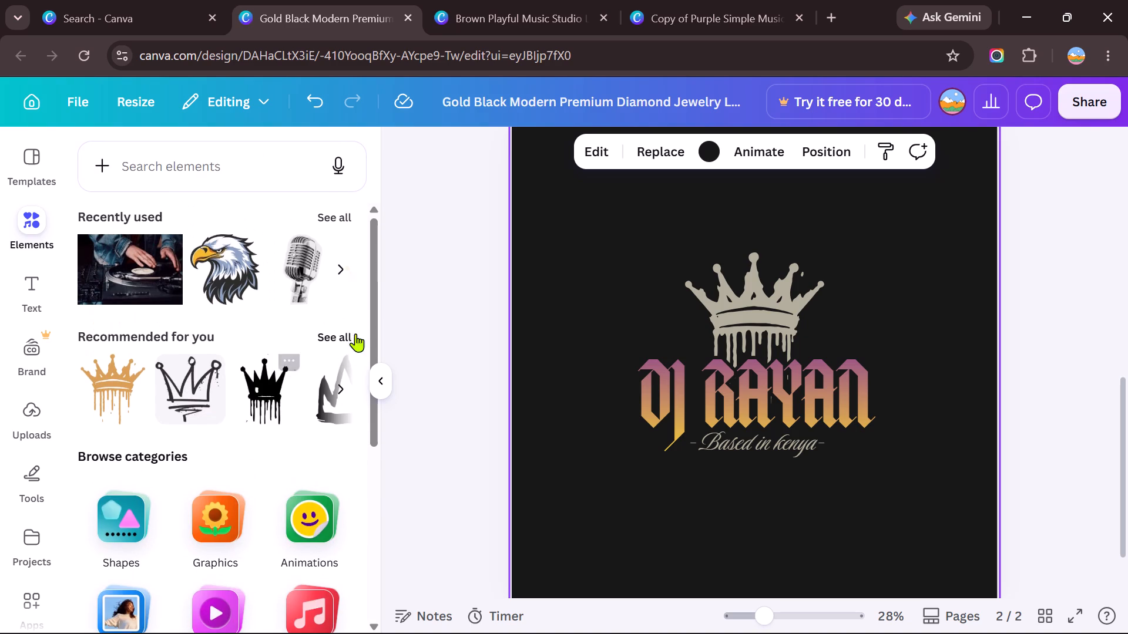
pyautogui.click(334, 214)
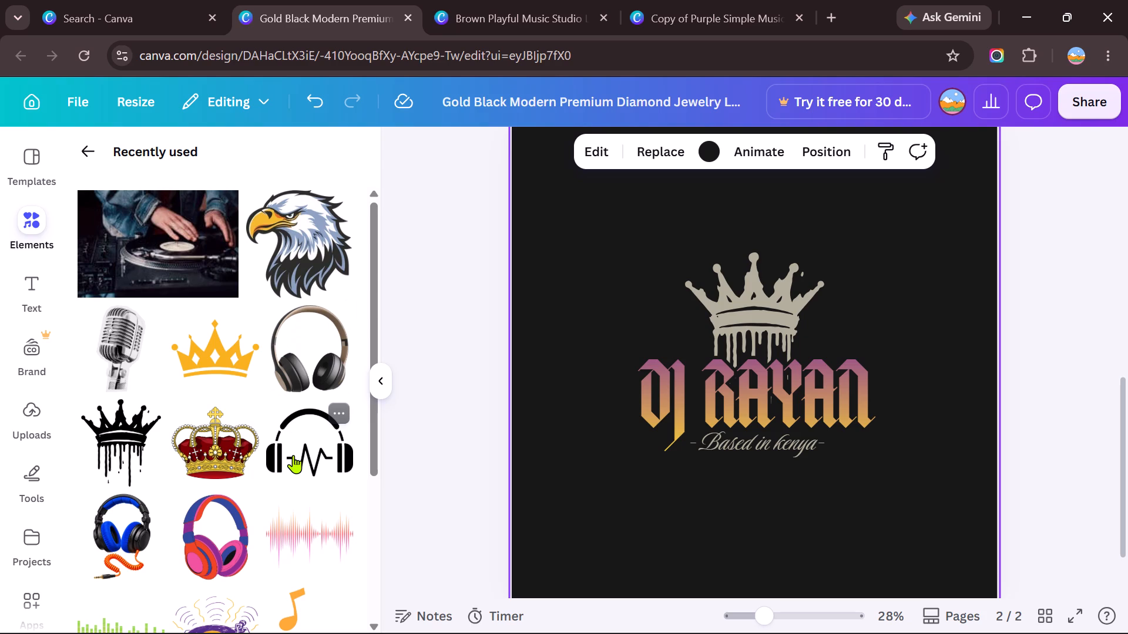
pyautogui.scroll(-2, 293, 455)
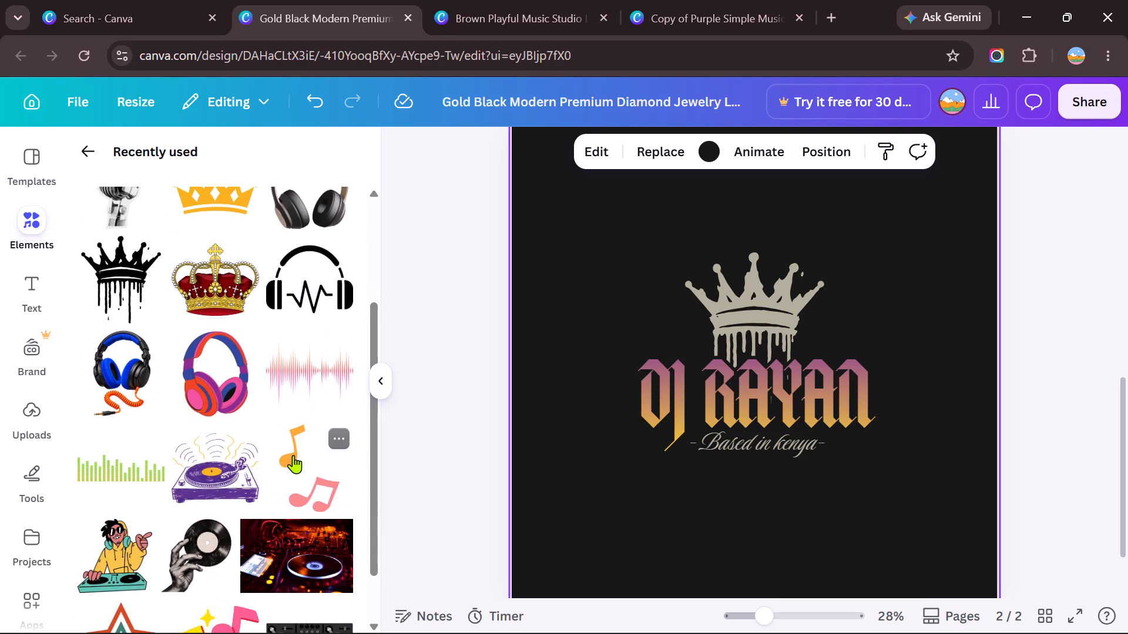
pyautogui.scroll(-3, 293, 455)
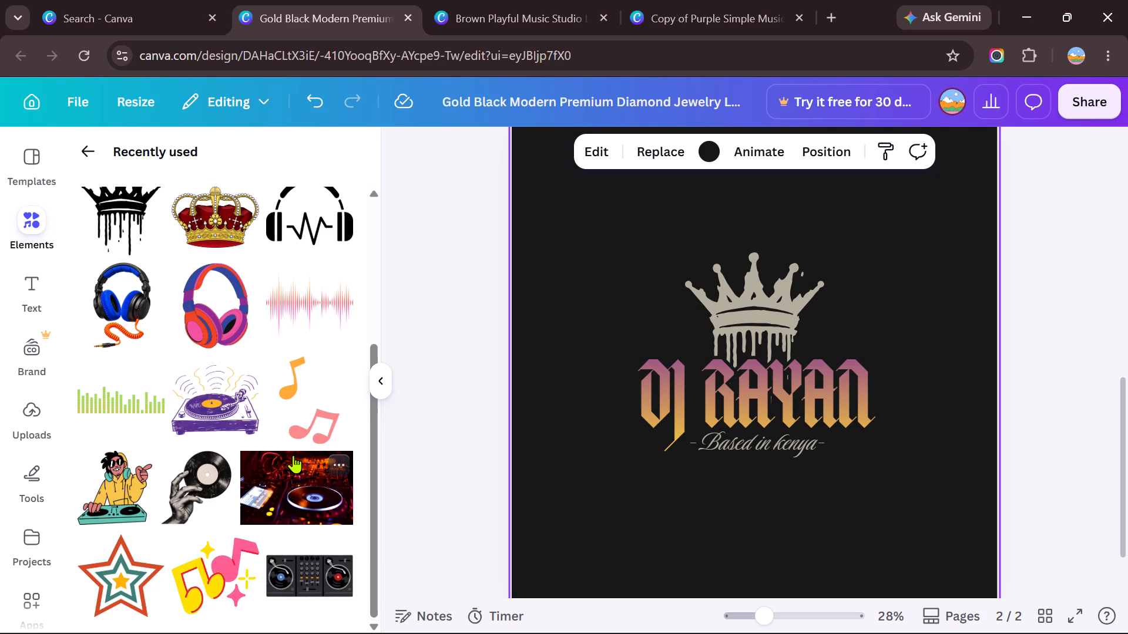
pyautogui.scroll(-2, 293, 455)
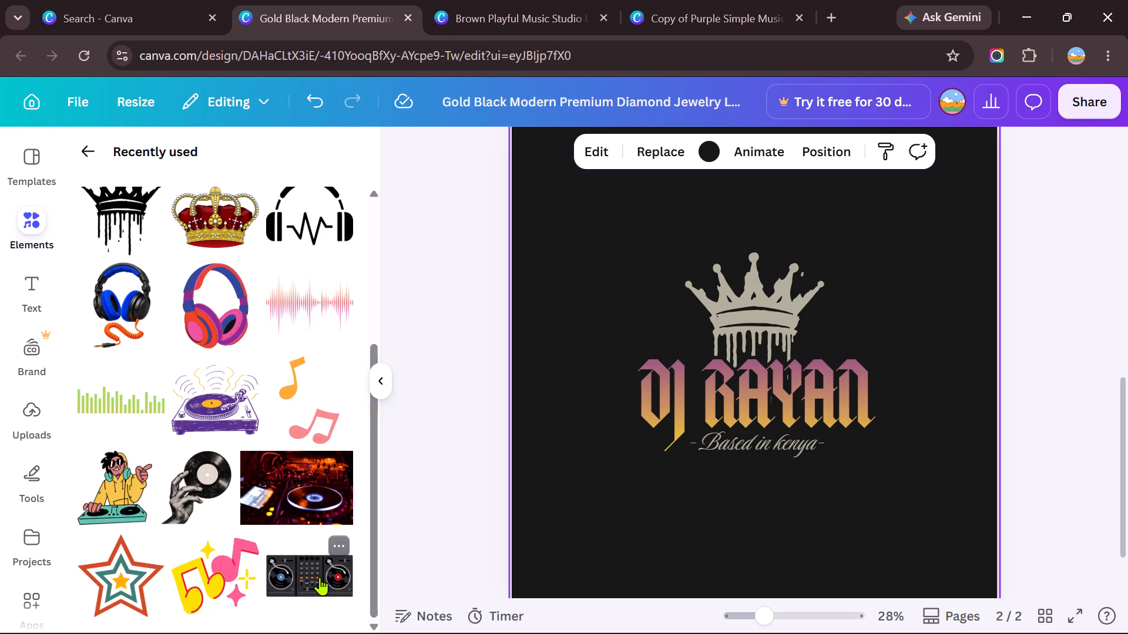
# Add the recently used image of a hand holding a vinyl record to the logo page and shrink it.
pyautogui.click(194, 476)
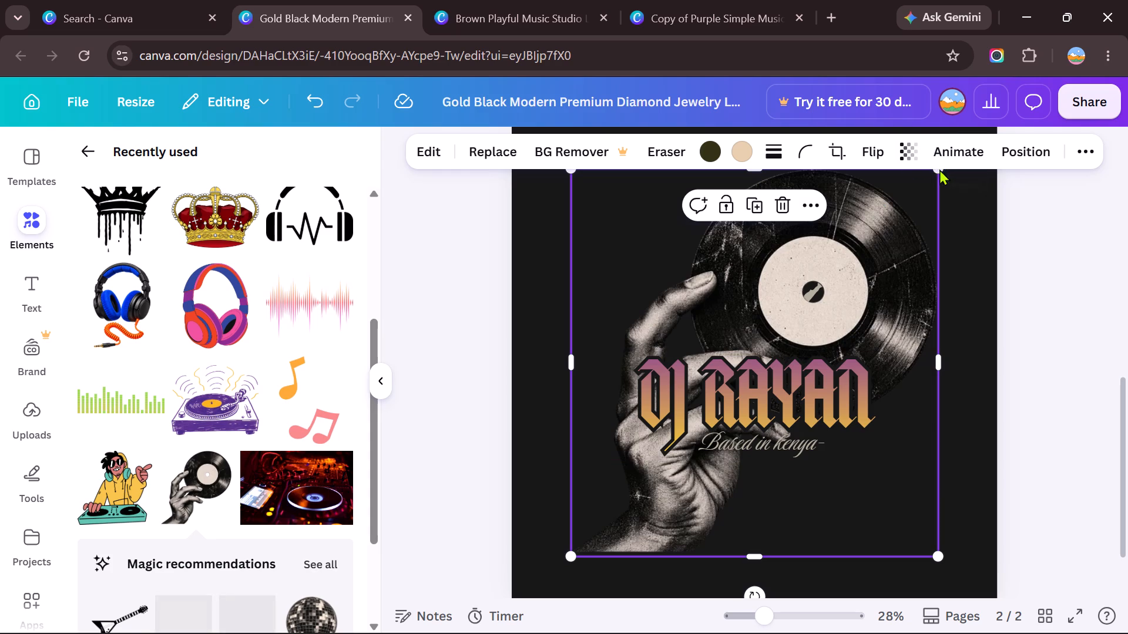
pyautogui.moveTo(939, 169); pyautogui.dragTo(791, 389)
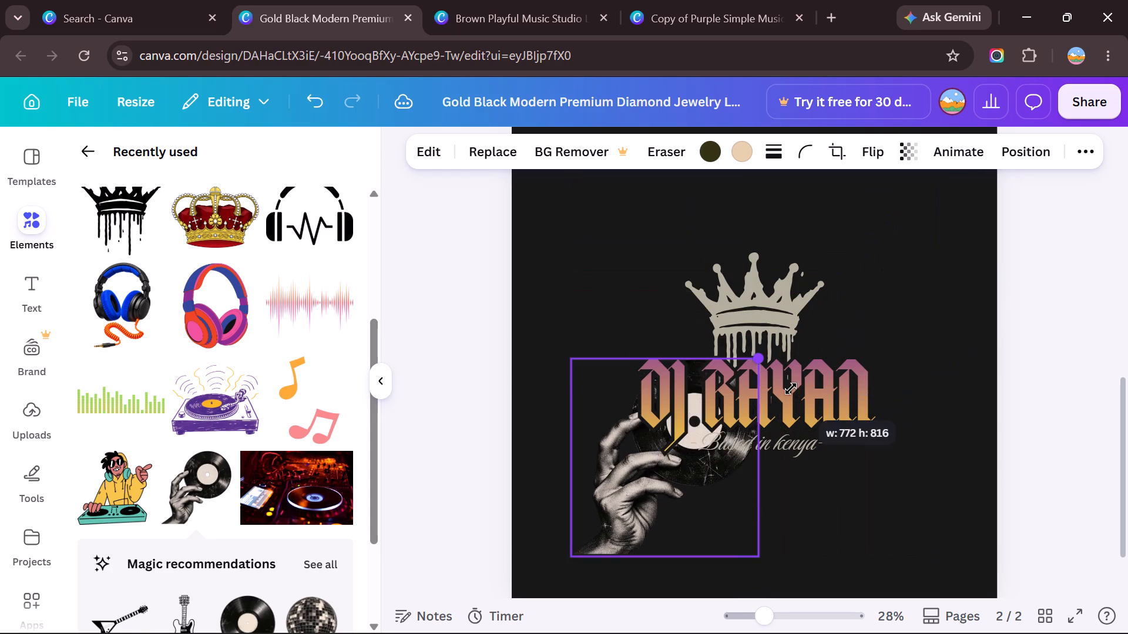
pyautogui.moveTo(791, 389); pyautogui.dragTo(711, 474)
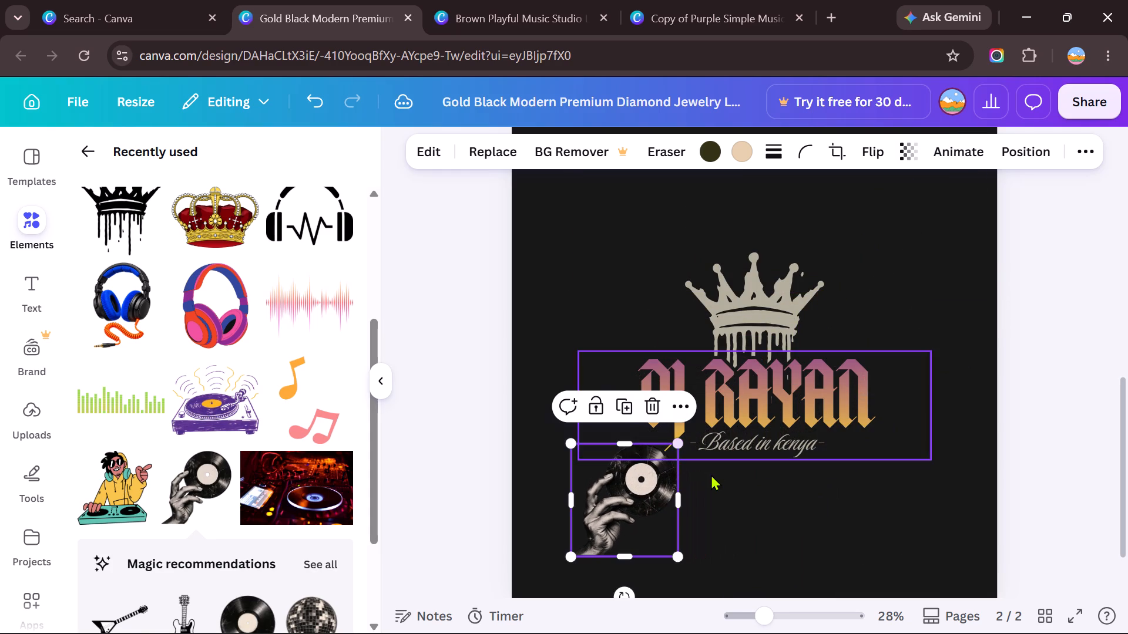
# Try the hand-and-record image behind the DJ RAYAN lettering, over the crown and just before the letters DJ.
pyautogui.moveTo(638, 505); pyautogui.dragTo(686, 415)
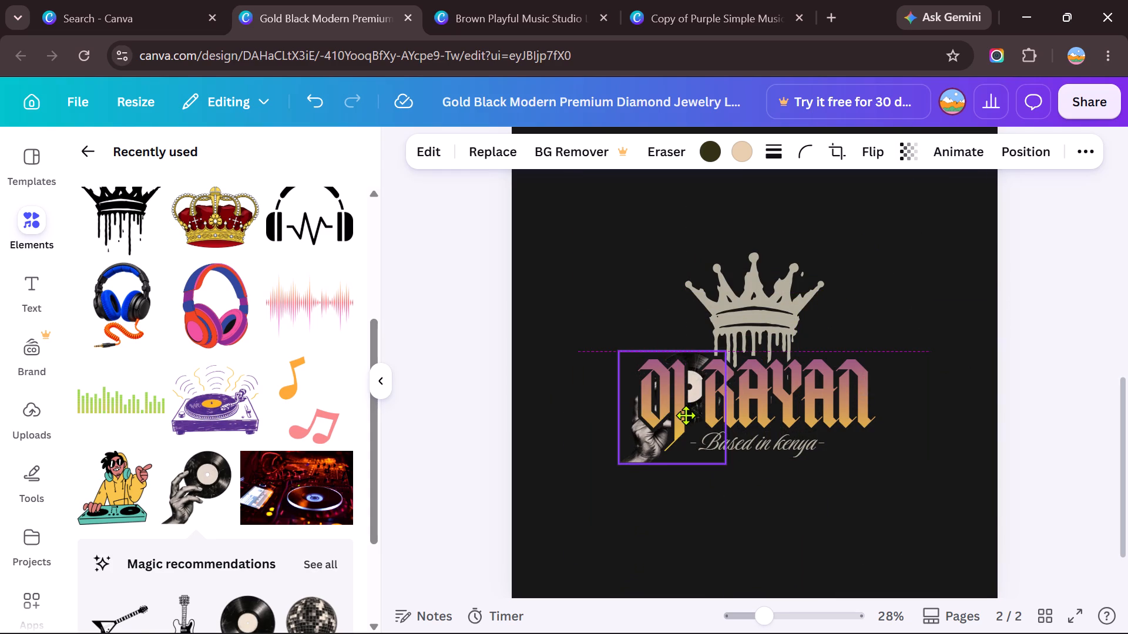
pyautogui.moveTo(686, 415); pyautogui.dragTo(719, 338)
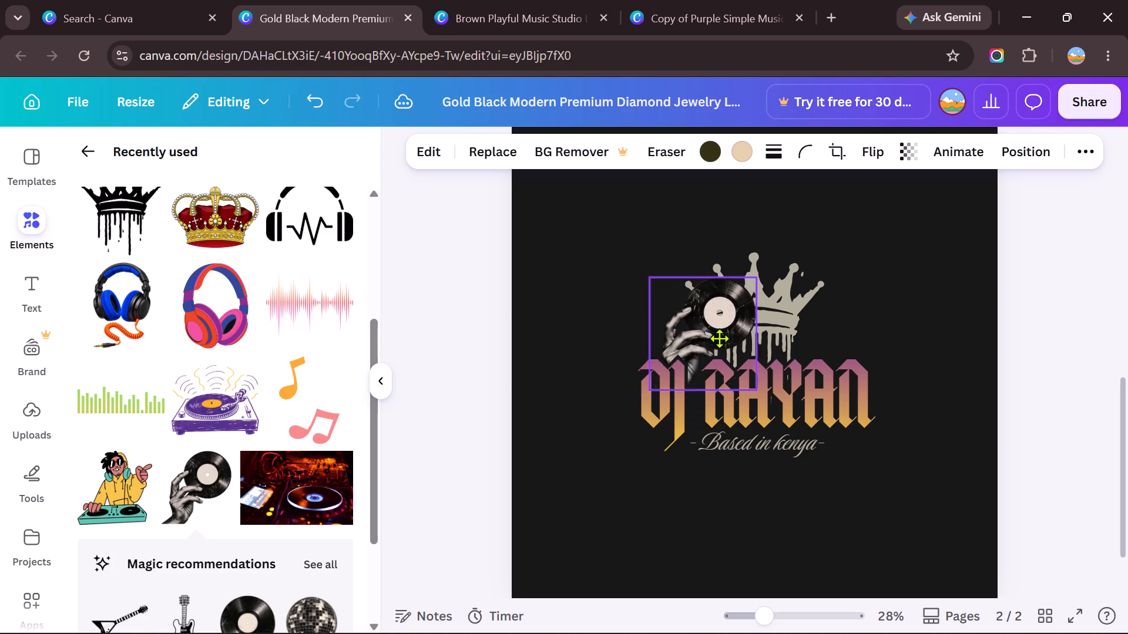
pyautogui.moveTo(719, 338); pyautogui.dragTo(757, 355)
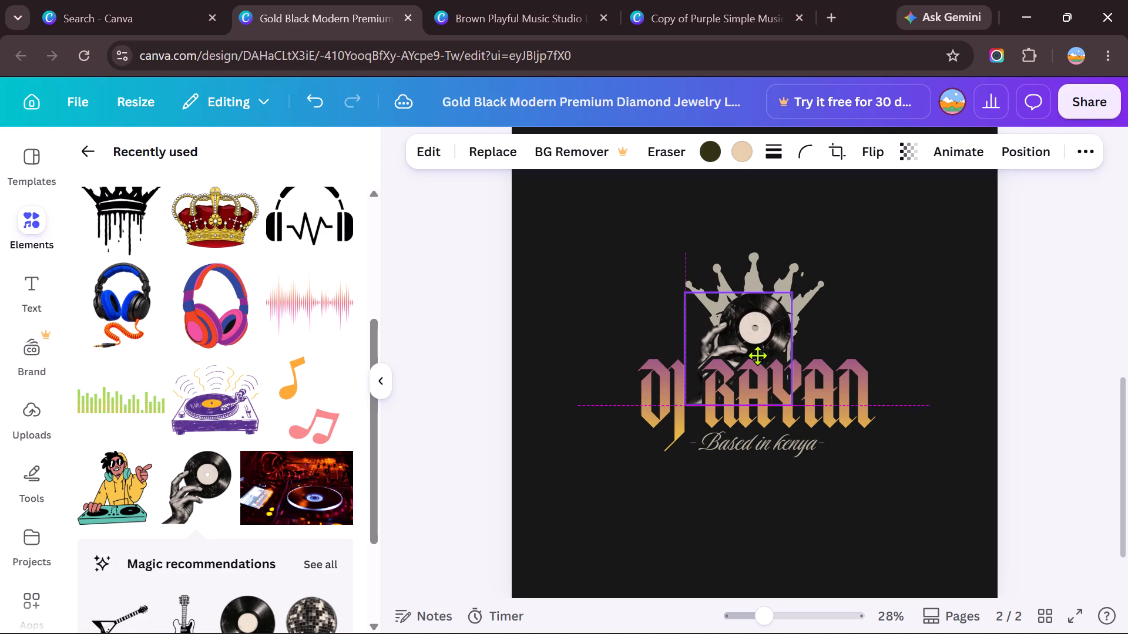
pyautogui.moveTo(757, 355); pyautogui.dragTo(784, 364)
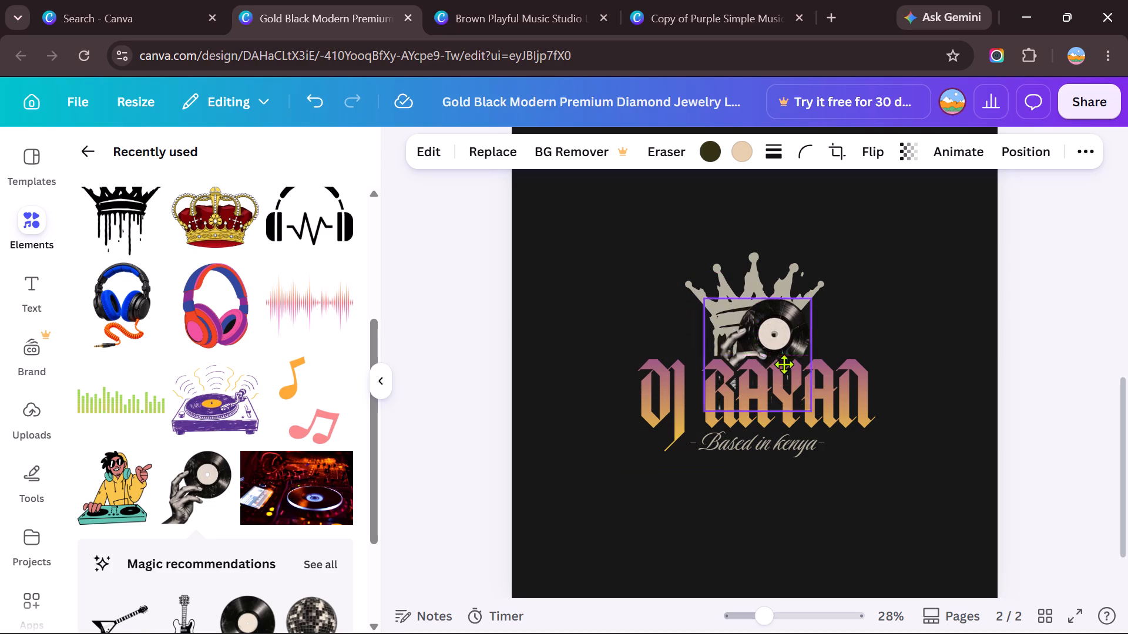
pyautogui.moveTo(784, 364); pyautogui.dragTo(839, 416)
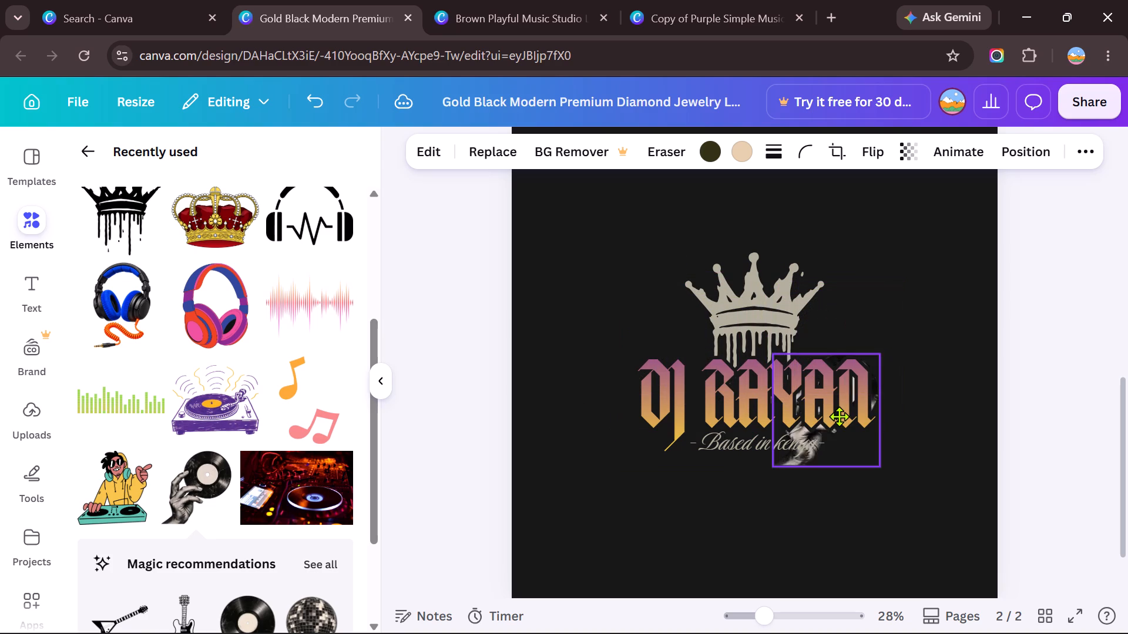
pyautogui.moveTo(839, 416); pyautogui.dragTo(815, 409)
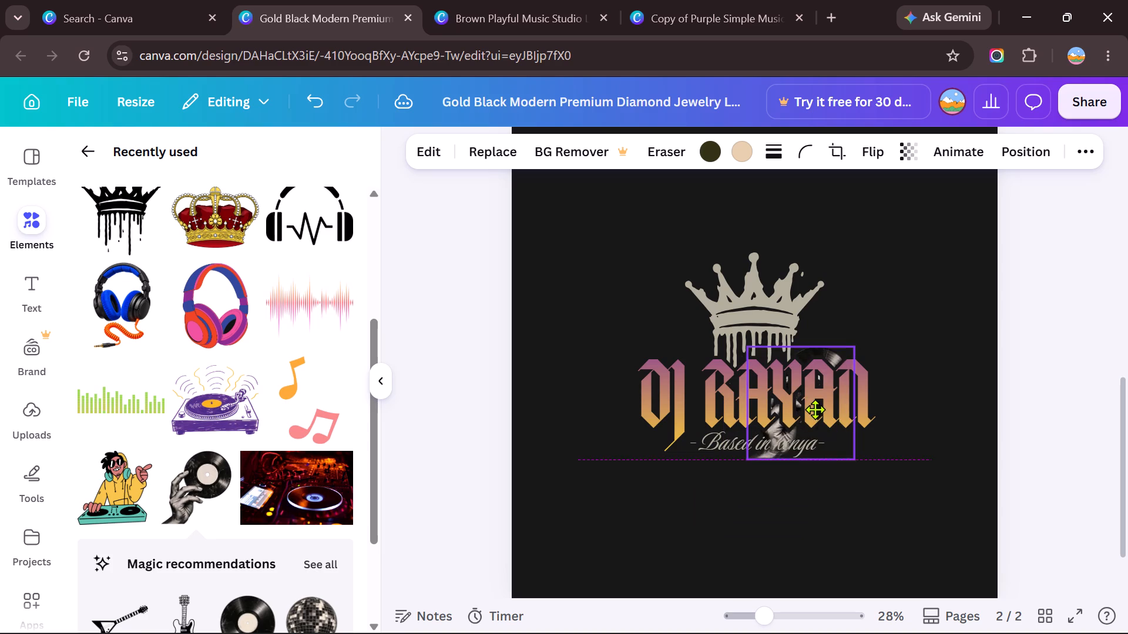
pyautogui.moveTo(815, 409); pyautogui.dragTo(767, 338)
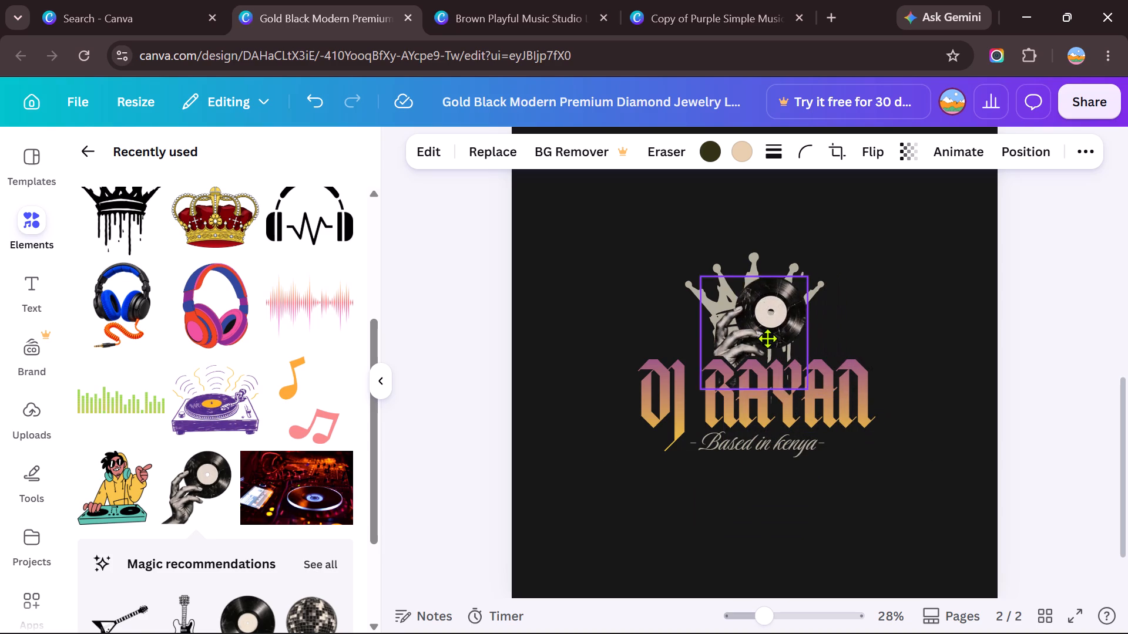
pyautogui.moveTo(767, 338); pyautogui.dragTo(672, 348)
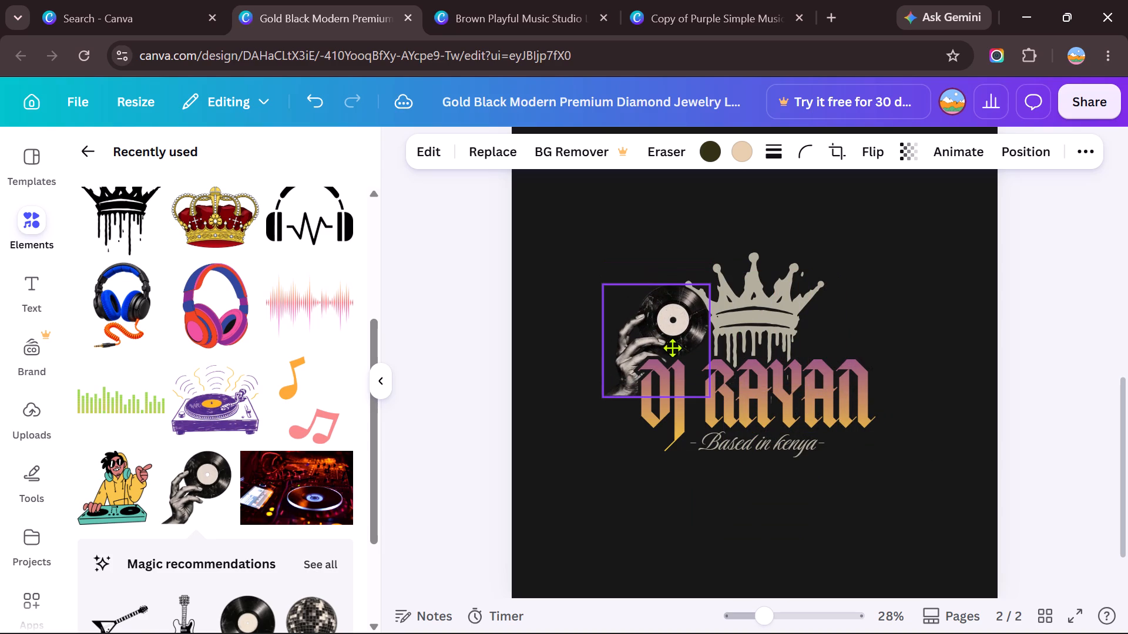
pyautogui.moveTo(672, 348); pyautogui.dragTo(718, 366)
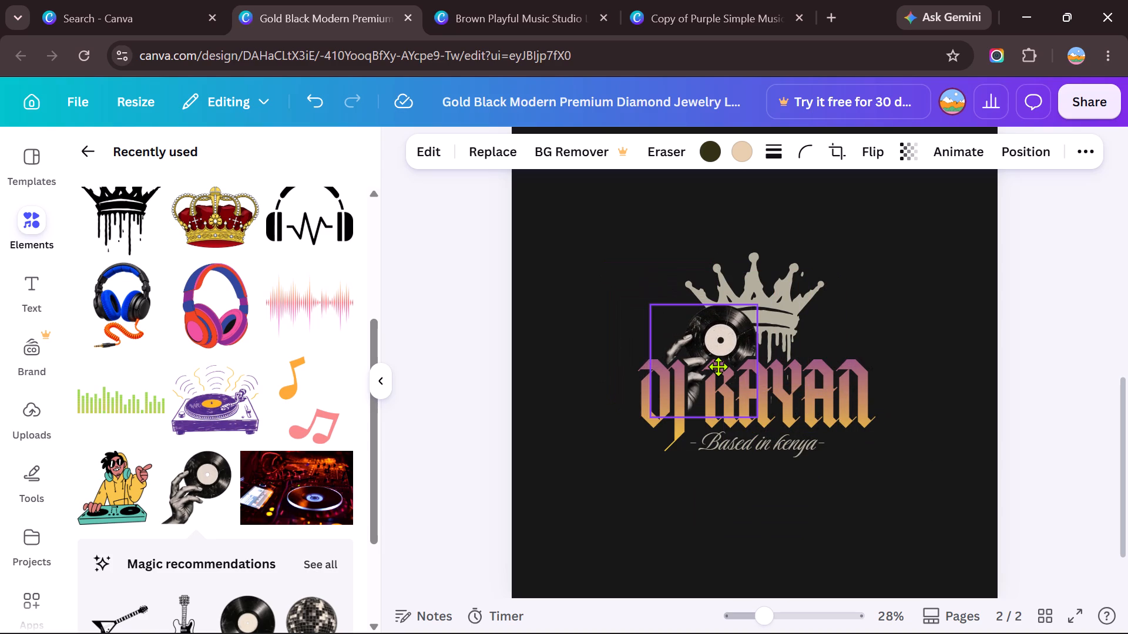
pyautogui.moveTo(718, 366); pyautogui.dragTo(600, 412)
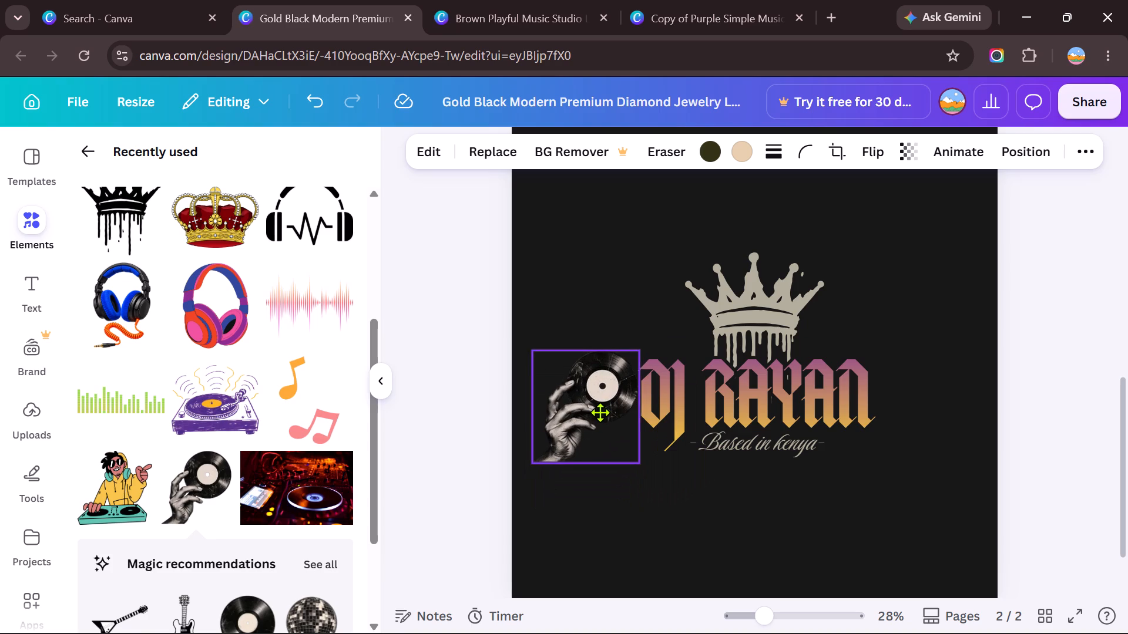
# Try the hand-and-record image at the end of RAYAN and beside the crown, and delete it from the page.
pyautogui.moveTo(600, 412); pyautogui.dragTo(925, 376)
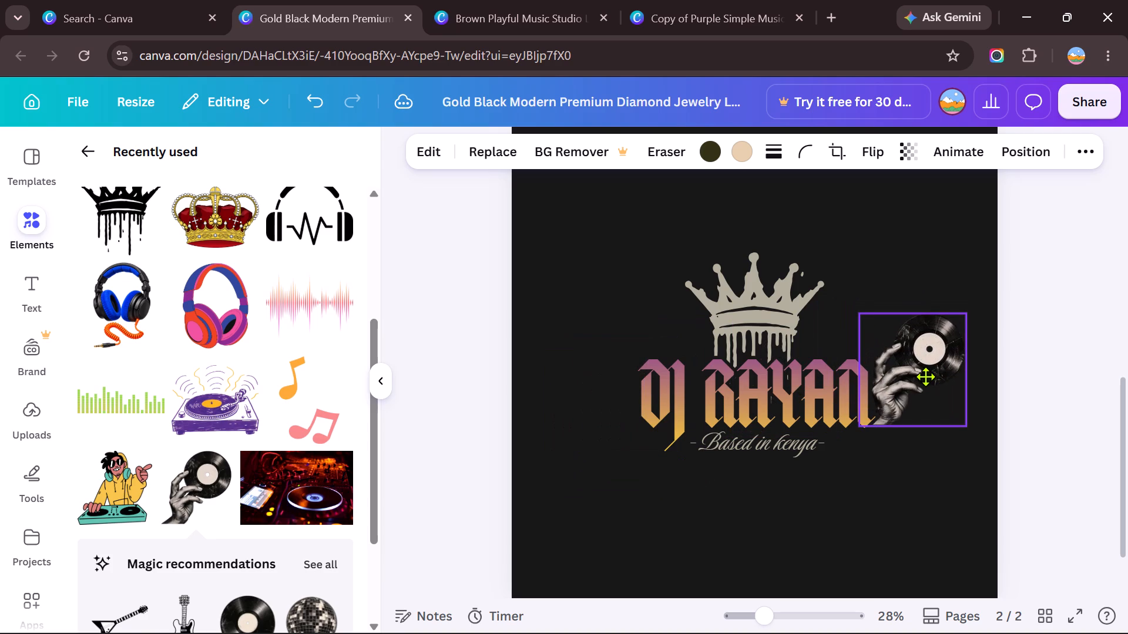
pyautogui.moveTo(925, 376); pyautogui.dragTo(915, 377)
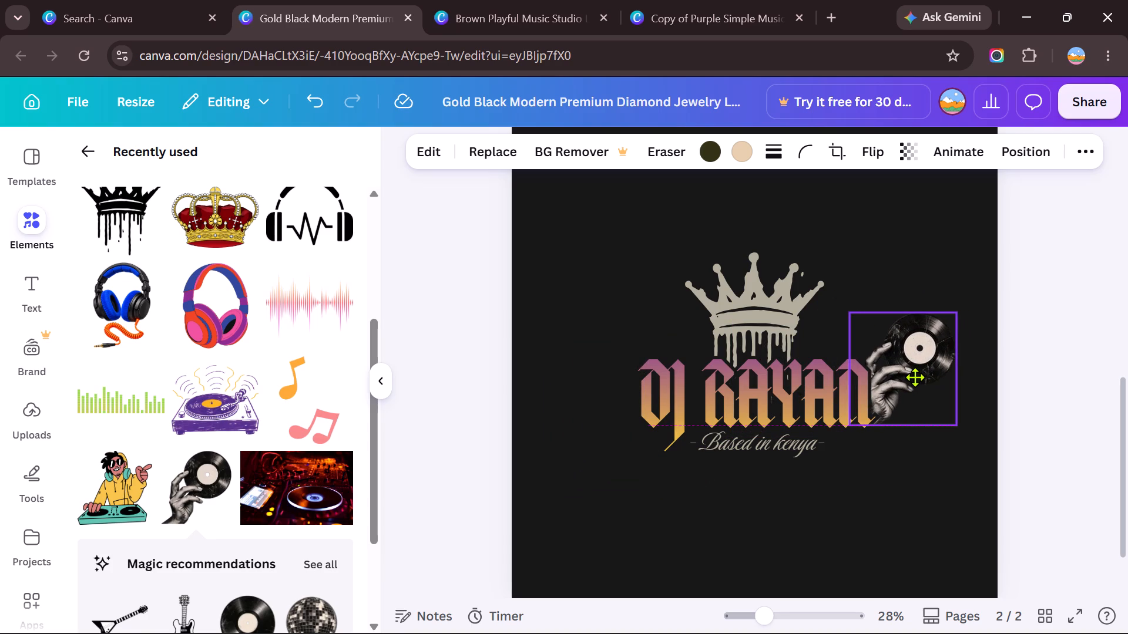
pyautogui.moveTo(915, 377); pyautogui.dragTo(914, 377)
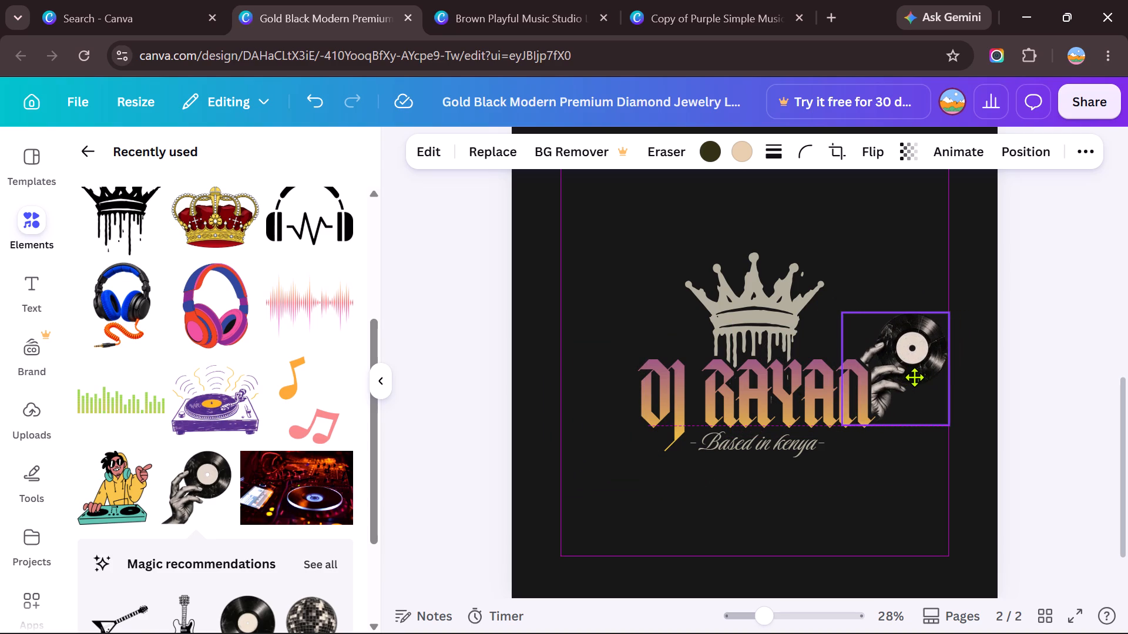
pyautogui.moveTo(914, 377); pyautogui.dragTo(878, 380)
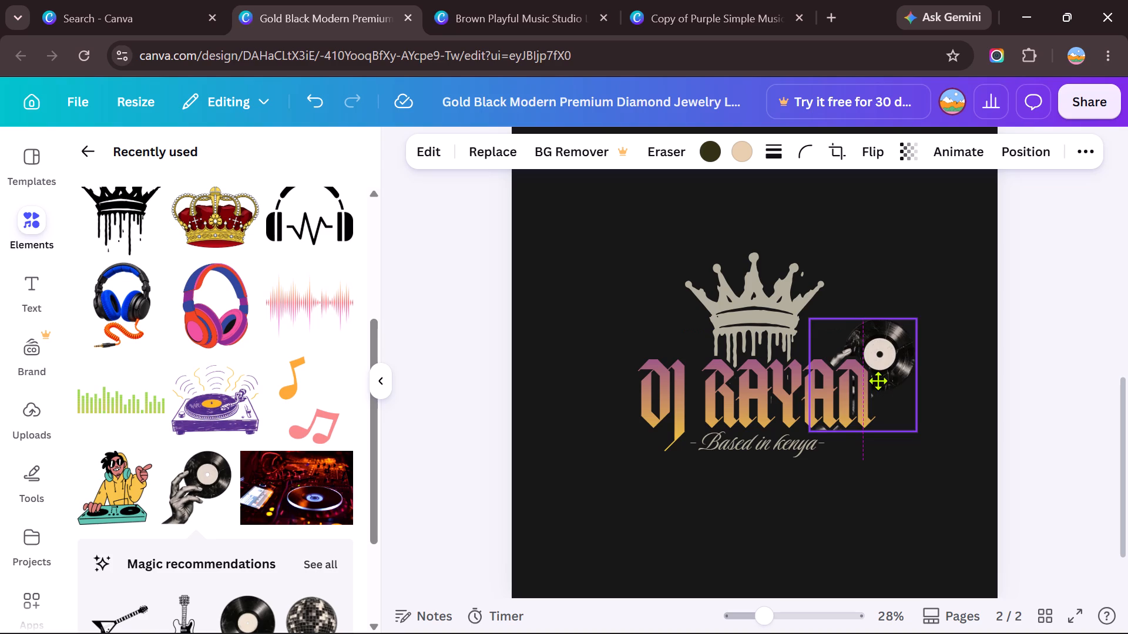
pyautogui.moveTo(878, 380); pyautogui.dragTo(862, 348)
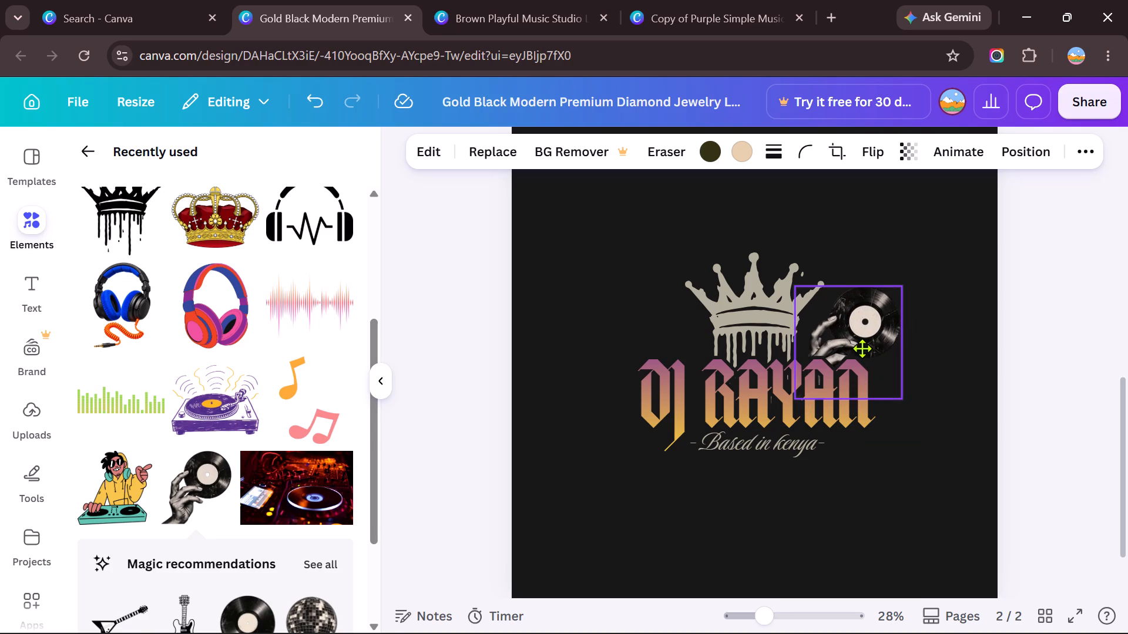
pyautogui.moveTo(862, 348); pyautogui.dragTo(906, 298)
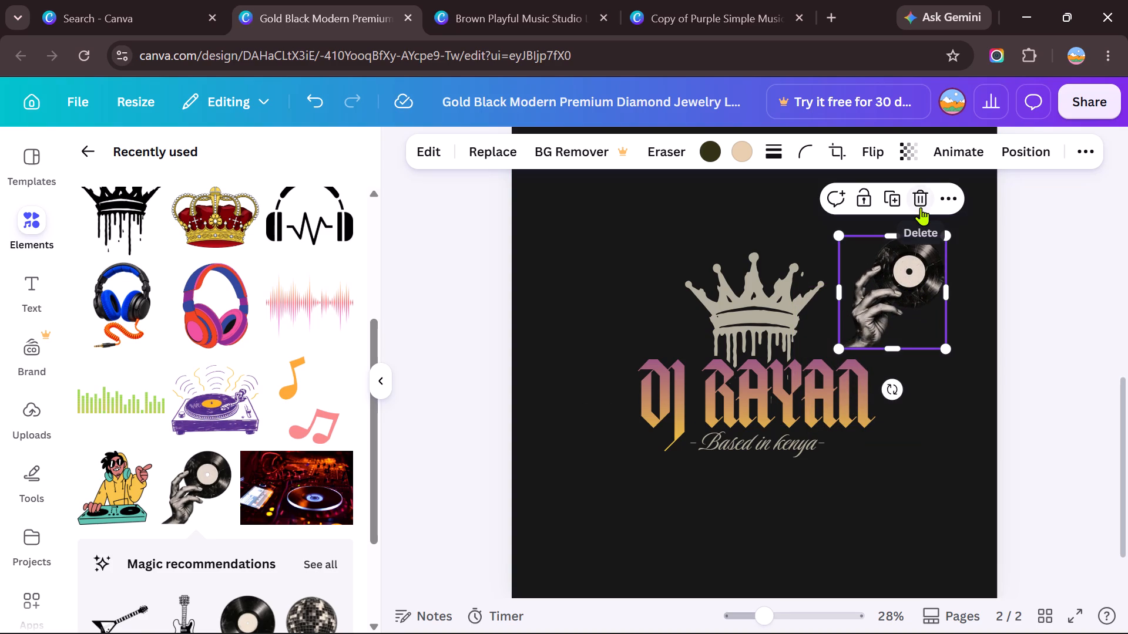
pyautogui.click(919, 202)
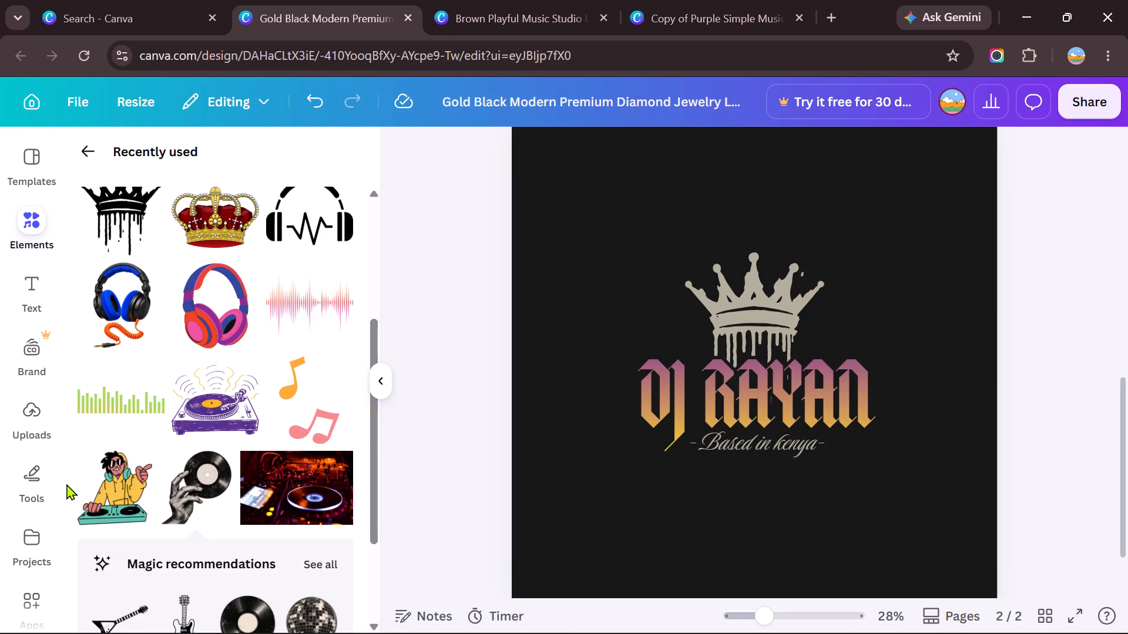
# Look through the full list of magic recommendations for the hand-and-record image to find a DJ-themed graphic for the logo.
pyautogui.scroll(-3, 237, 542)
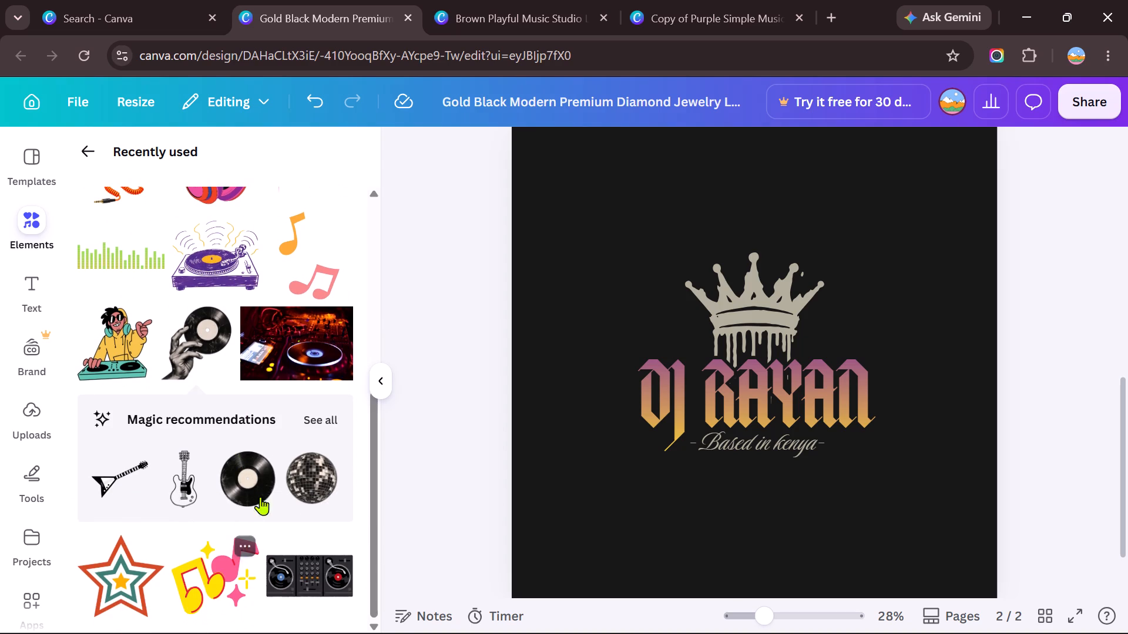
pyautogui.click(303, 416)
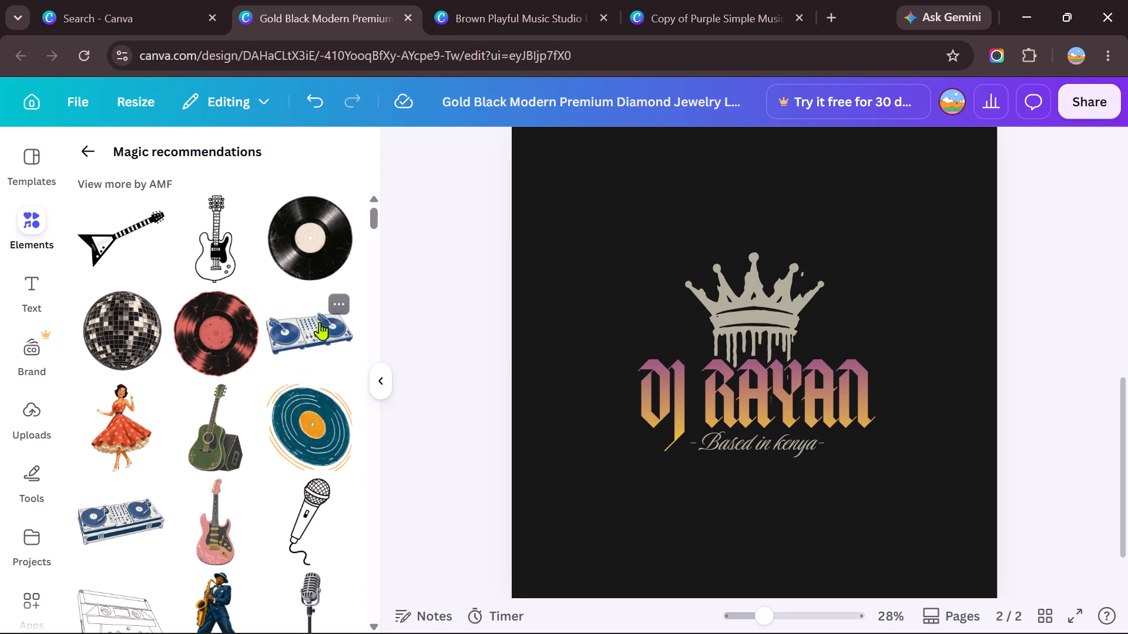
pyautogui.scroll(-5, 254, 424)
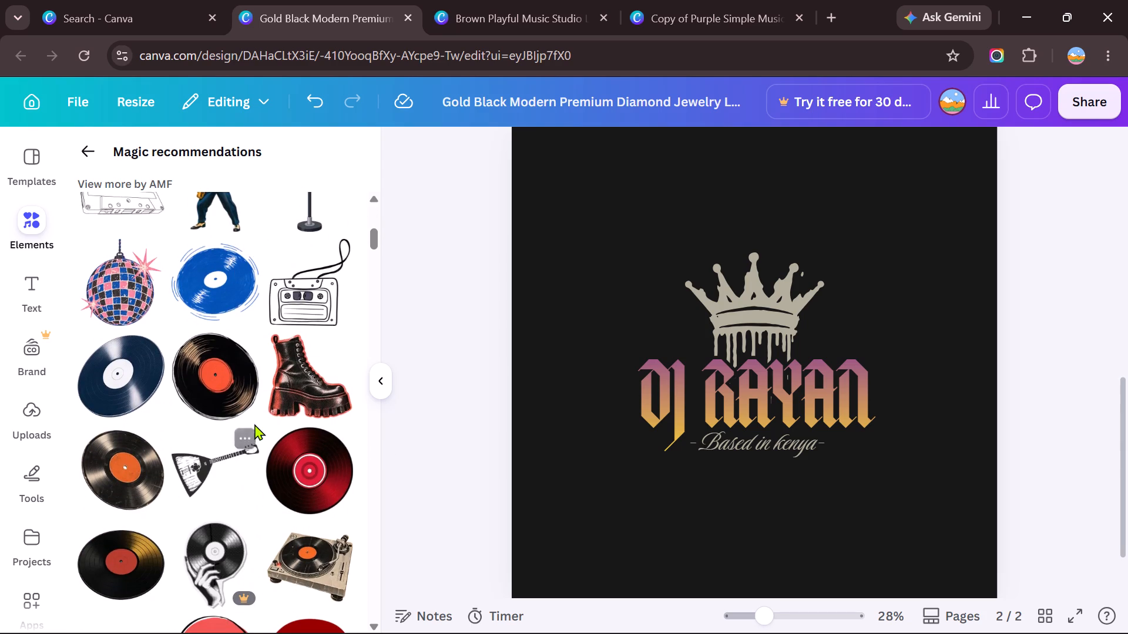
pyautogui.scroll(-1, 254, 424)
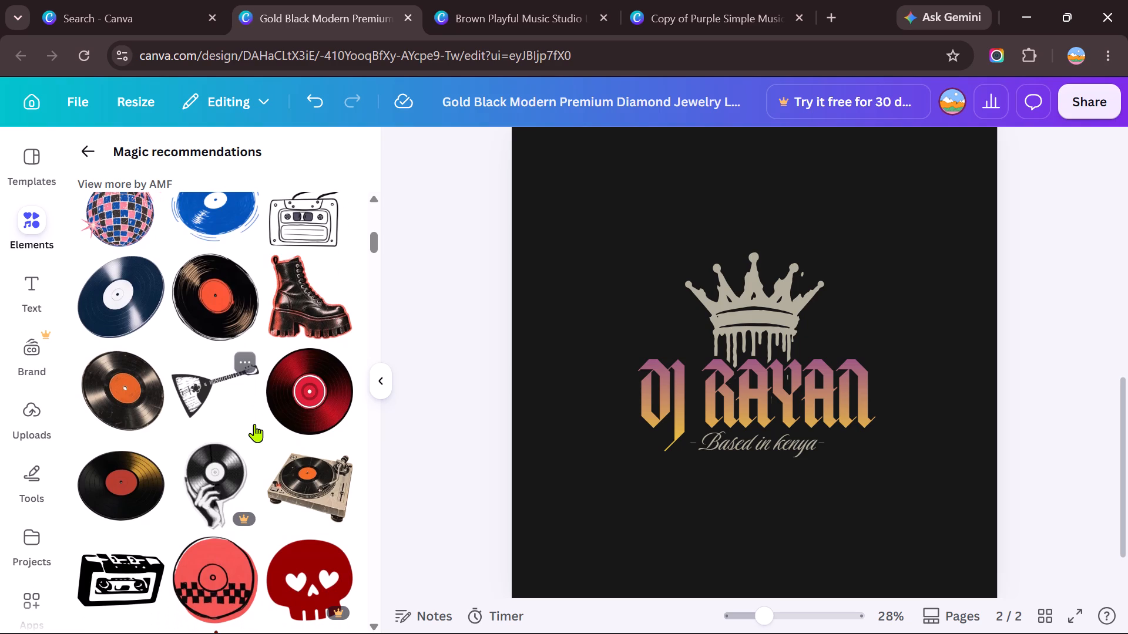
pyautogui.scroll(-3, 254, 424)
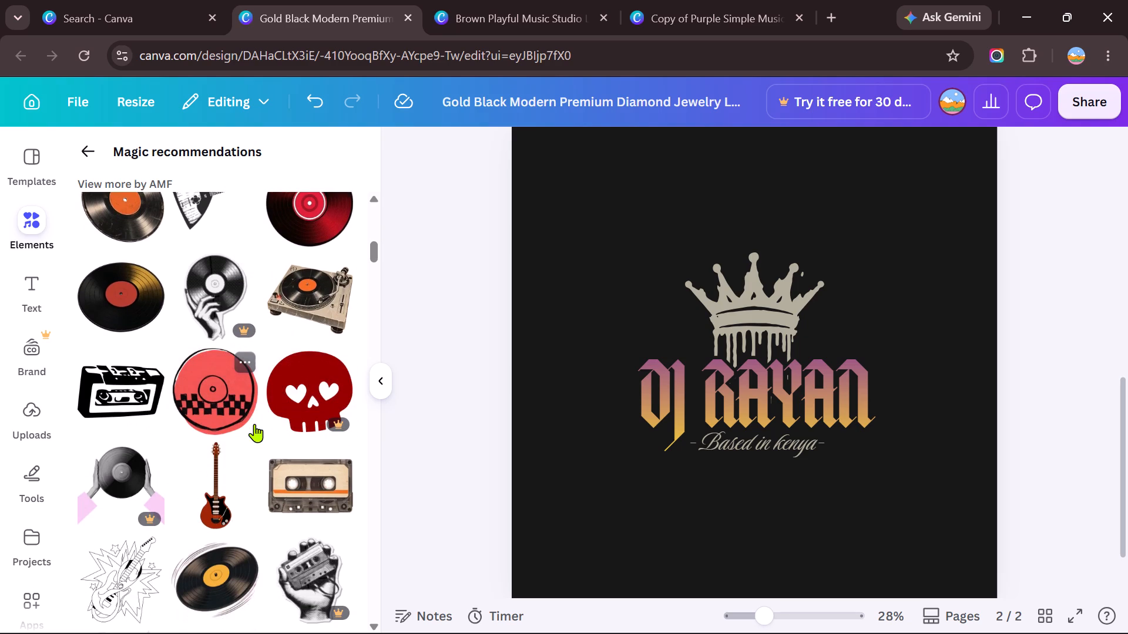
pyautogui.scroll(-3, 254, 424)
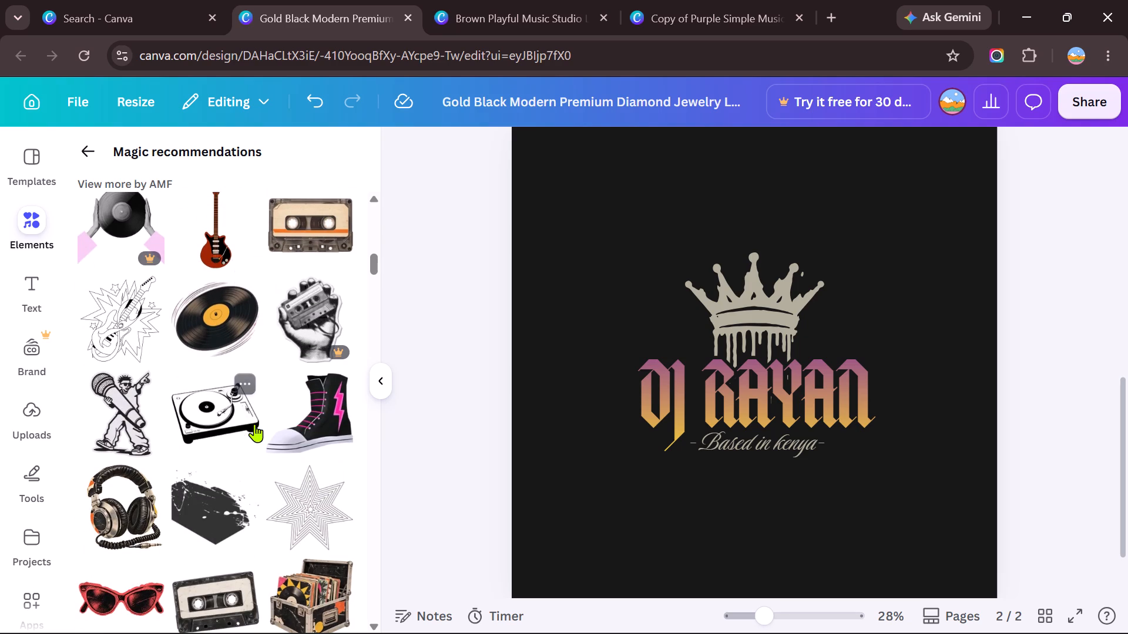
pyautogui.scroll(-1, 254, 424)
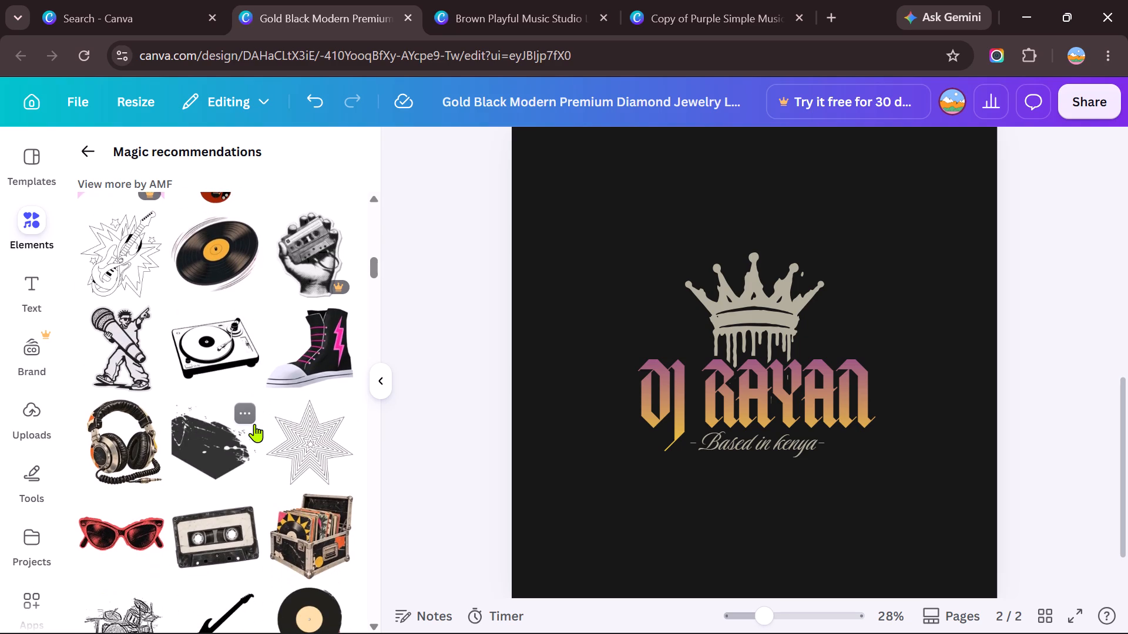
pyautogui.scroll(-5, 254, 424)
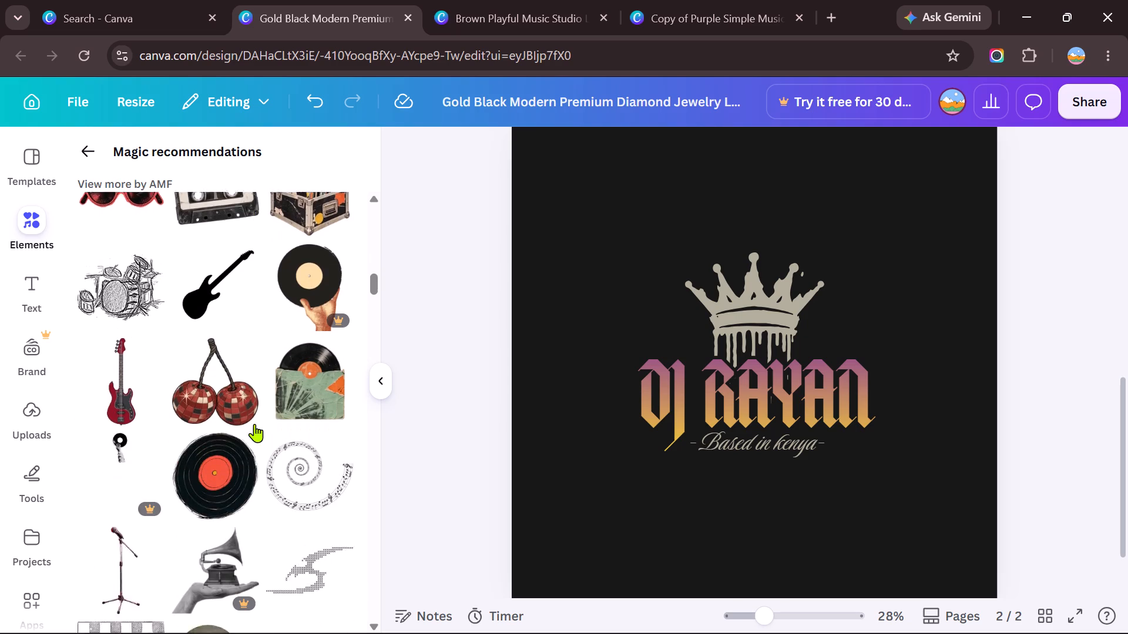
pyautogui.scroll(-1, 254, 424)
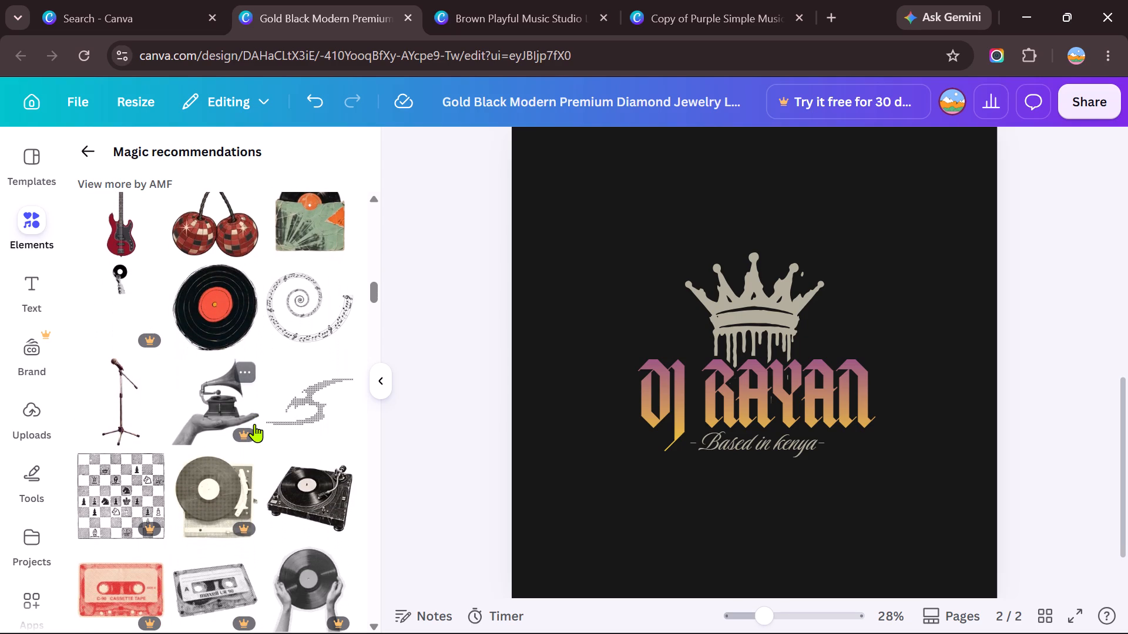
pyautogui.scroll(-4, 254, 424)
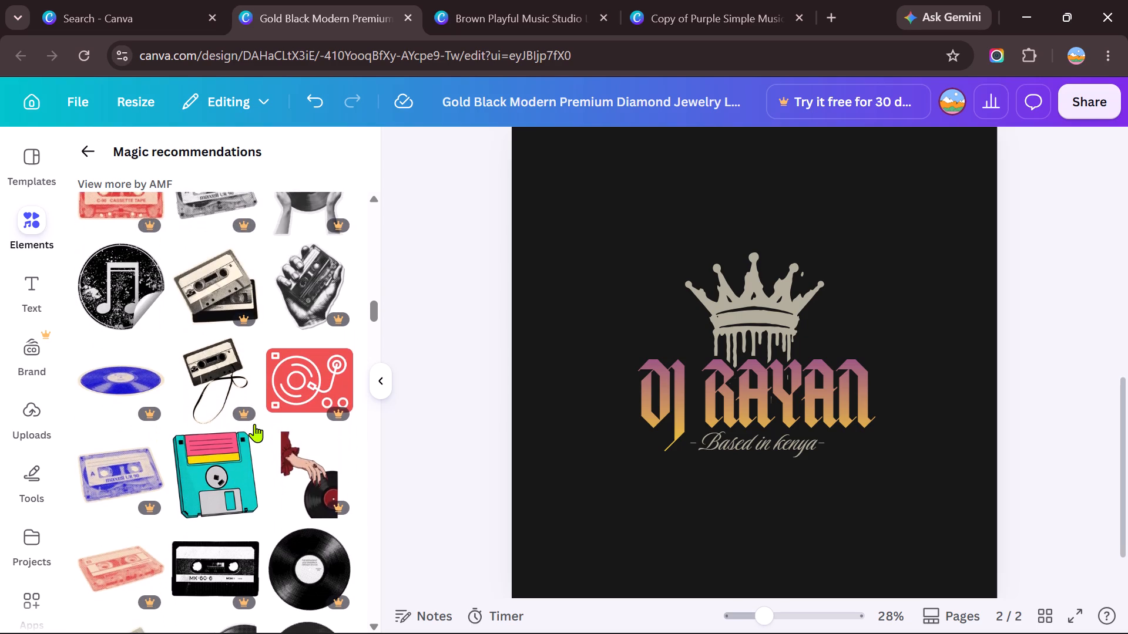
pyautogui.scroll(-8, 254, 424)
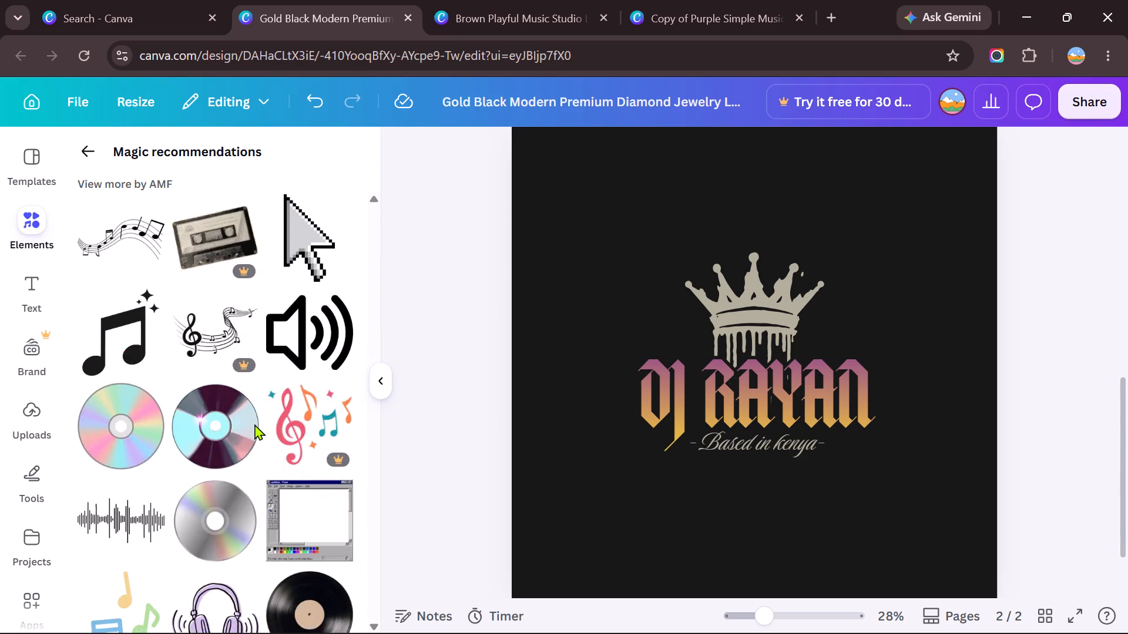
pyautogui.scroll(-1, 254, 424)
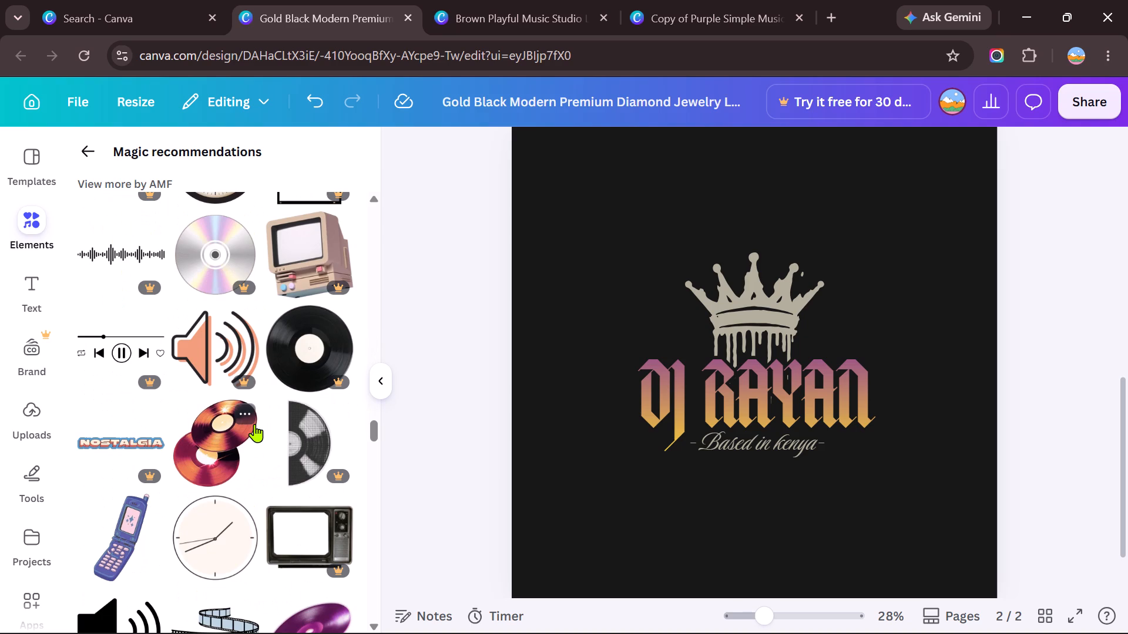
pyautogui.scroll(2, 268, 493)
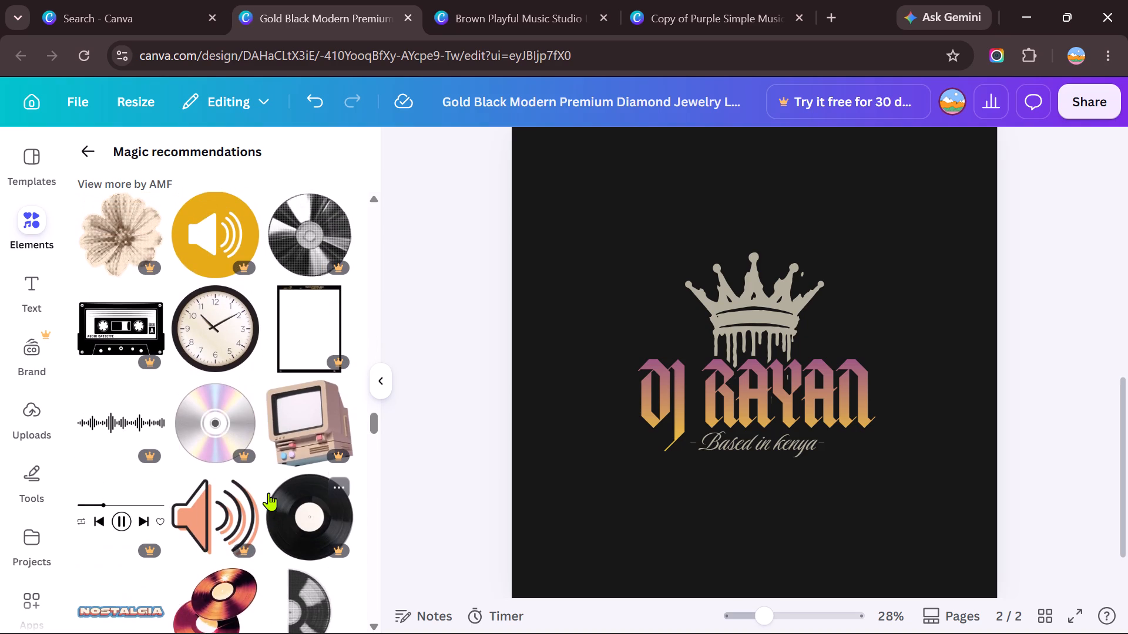
pyautogui.scroll(3, 268, 493)
pyautogui.scroll(3, 230, 434)
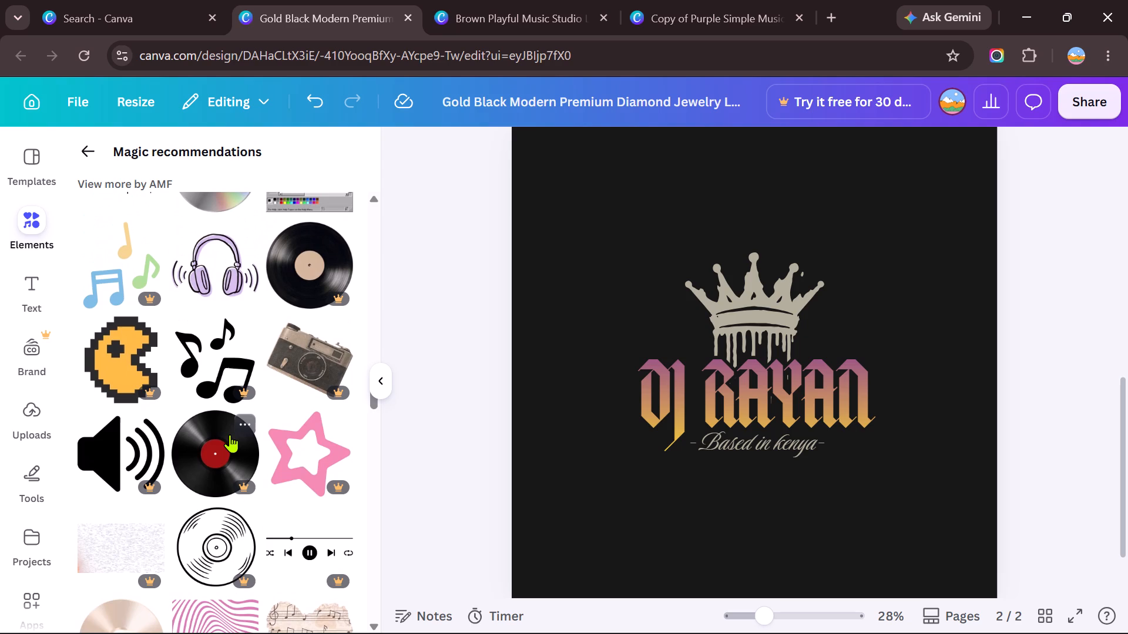
pyautogui.scroll(2, 230, 434)
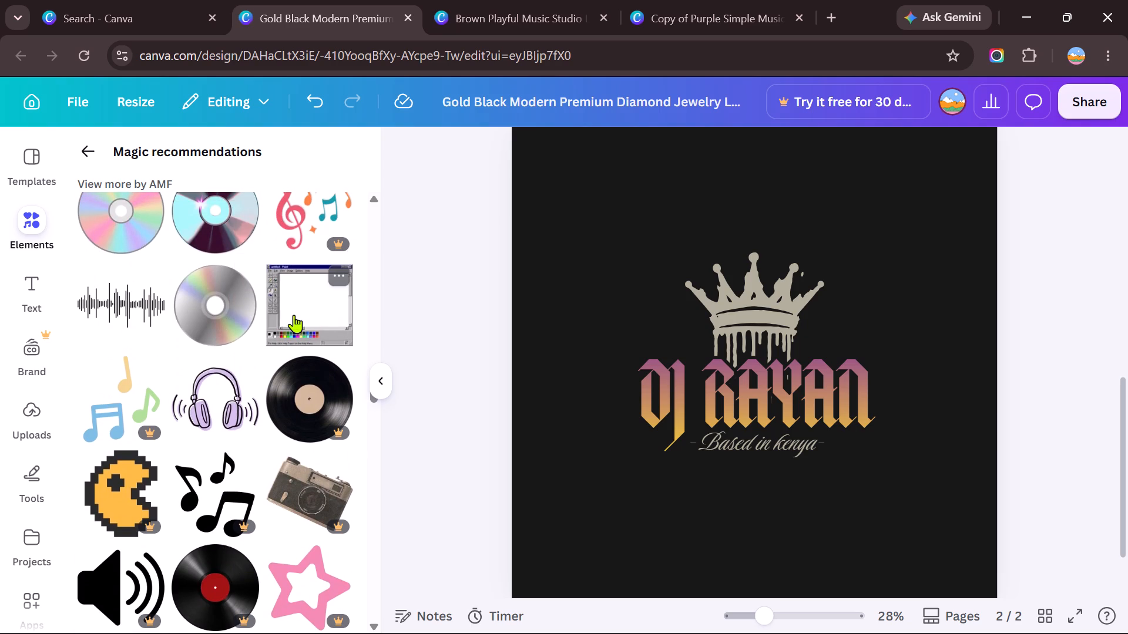
pyautogui.scroll(6, 294, 315)
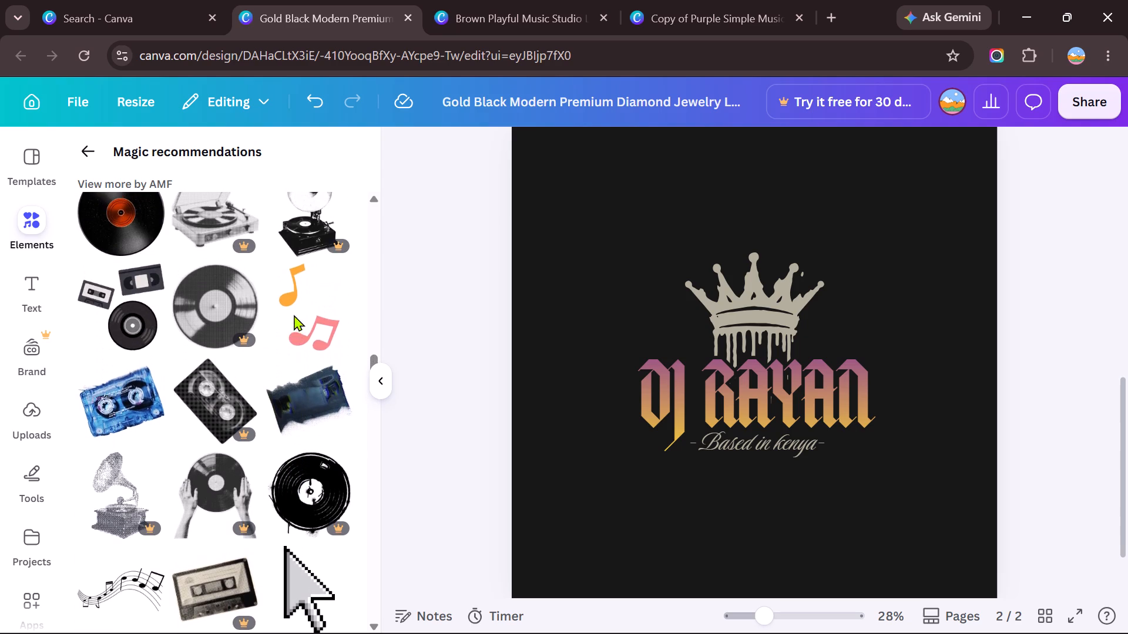
pyautogui.scroll(4, 294, 315)
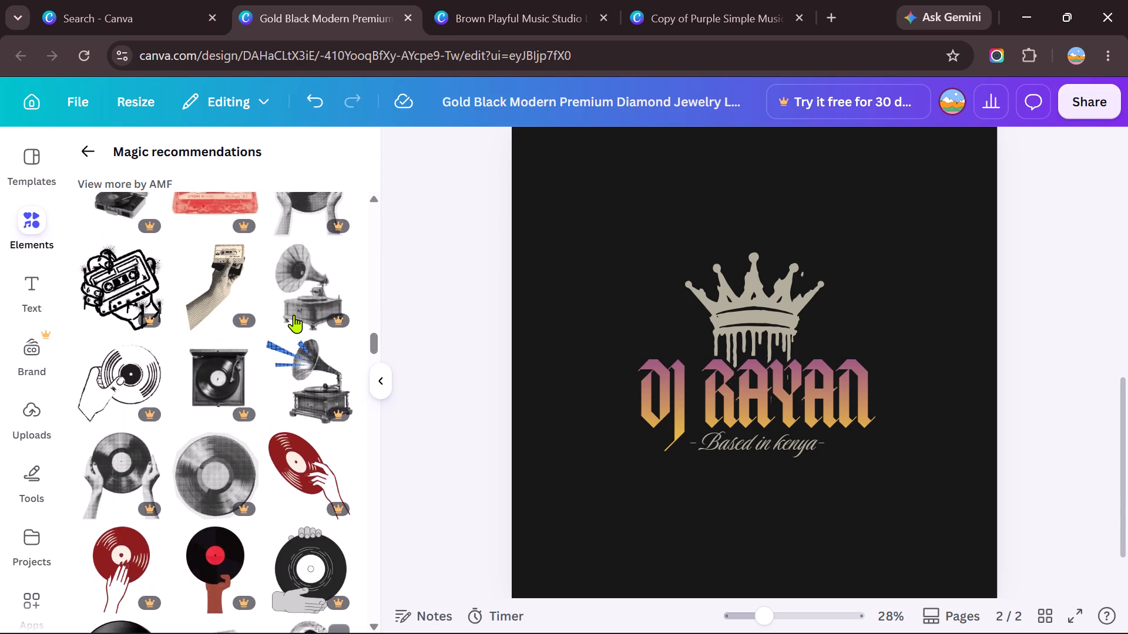
pyautogui.scroll(14, 294, 315)
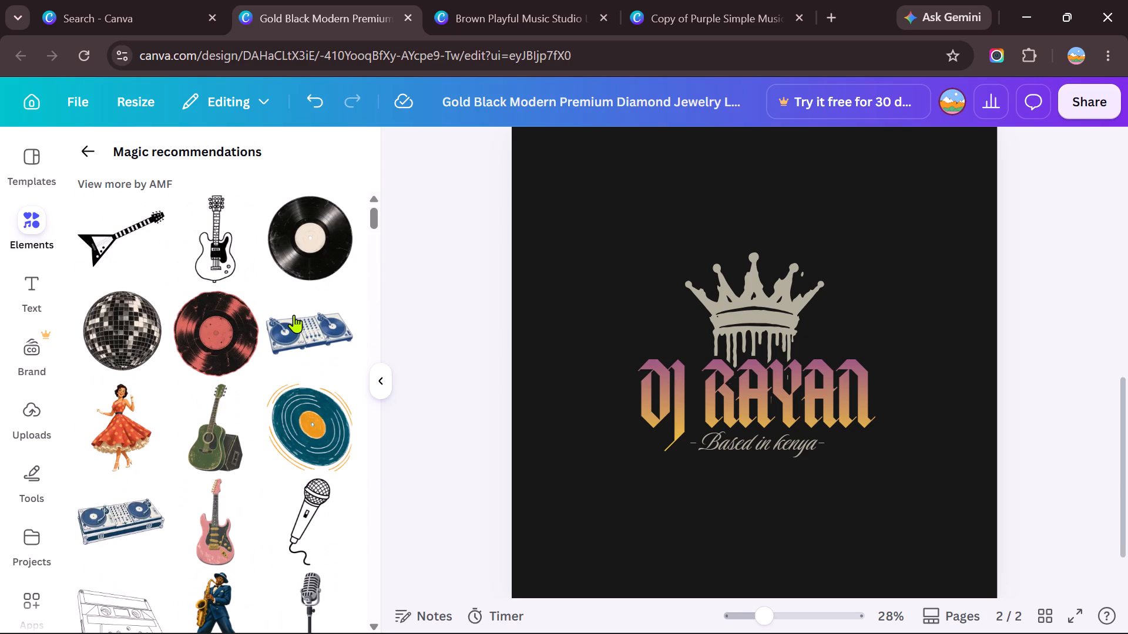
# Add the recommended blue-and-white DJ turntable deck image to the logo page and shrink it to roughly a quarter of the page width.
pyautogui.scroll(-1, 294, 315)
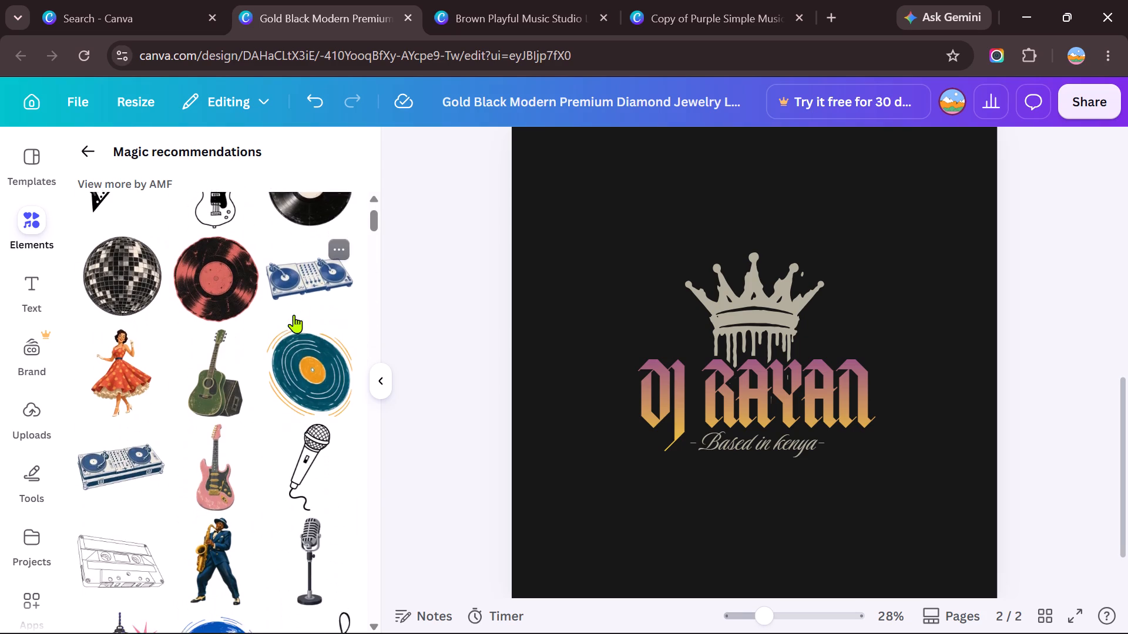
pyautogui.scroll(-2, 294, 315)
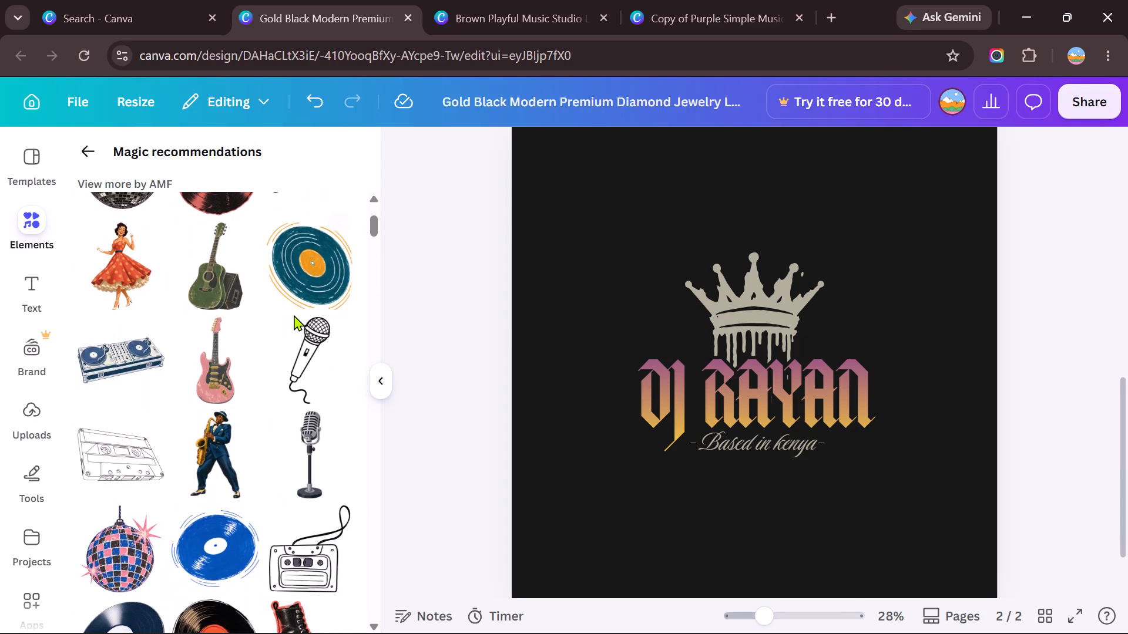
pyautogui.click(110, 354)
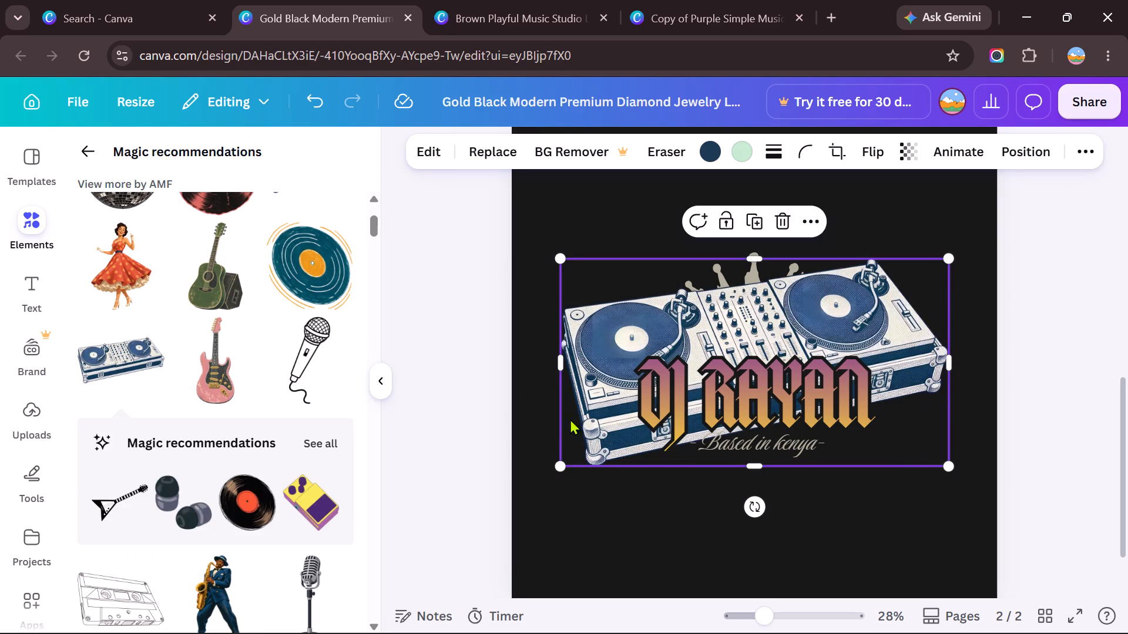
pyautogui.moveTo(561, 464); pyautogui.dragTo(720, 261)
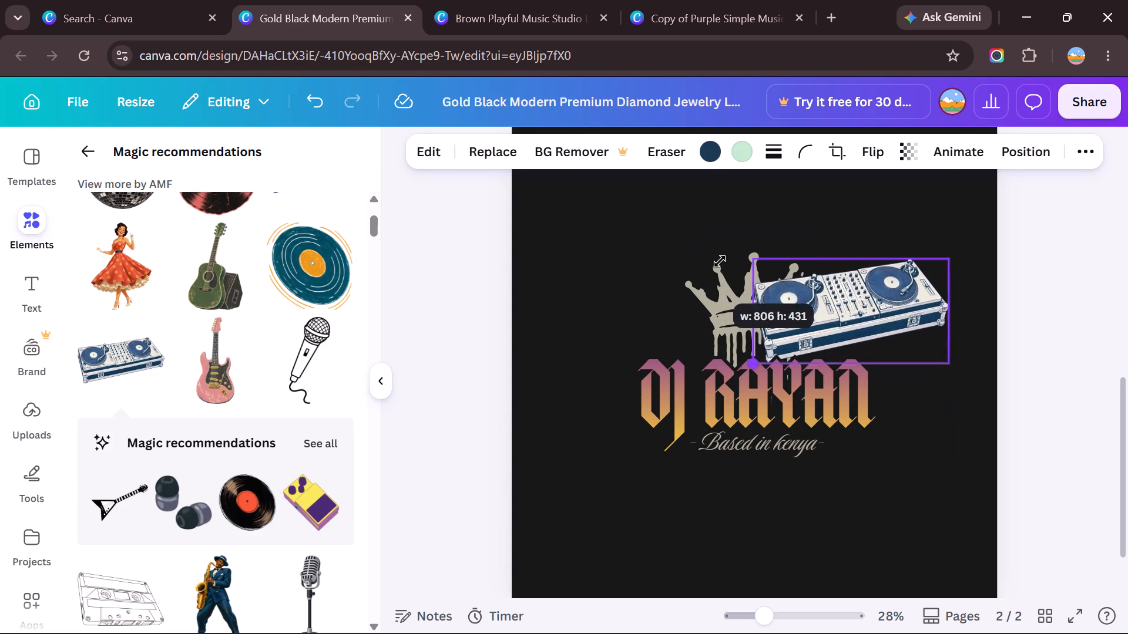
pyautogui.moveTo(720, 261); pyautogui.dragTo(850, 291)
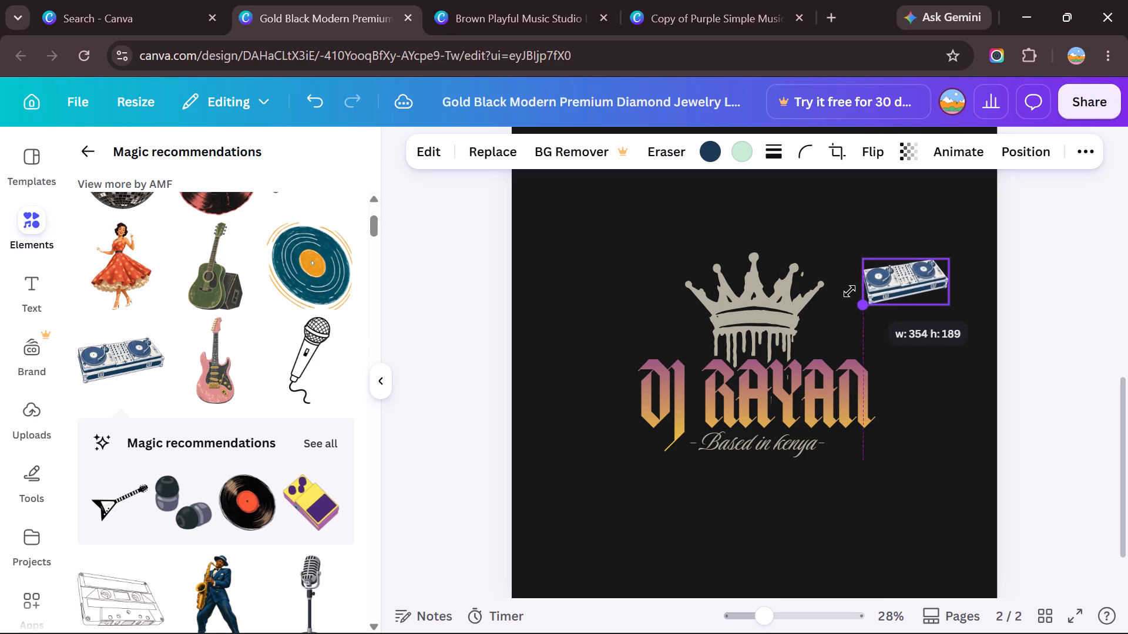
pyautogui.moveTo(850, 291); pyautogui.dragTo(827, 301)
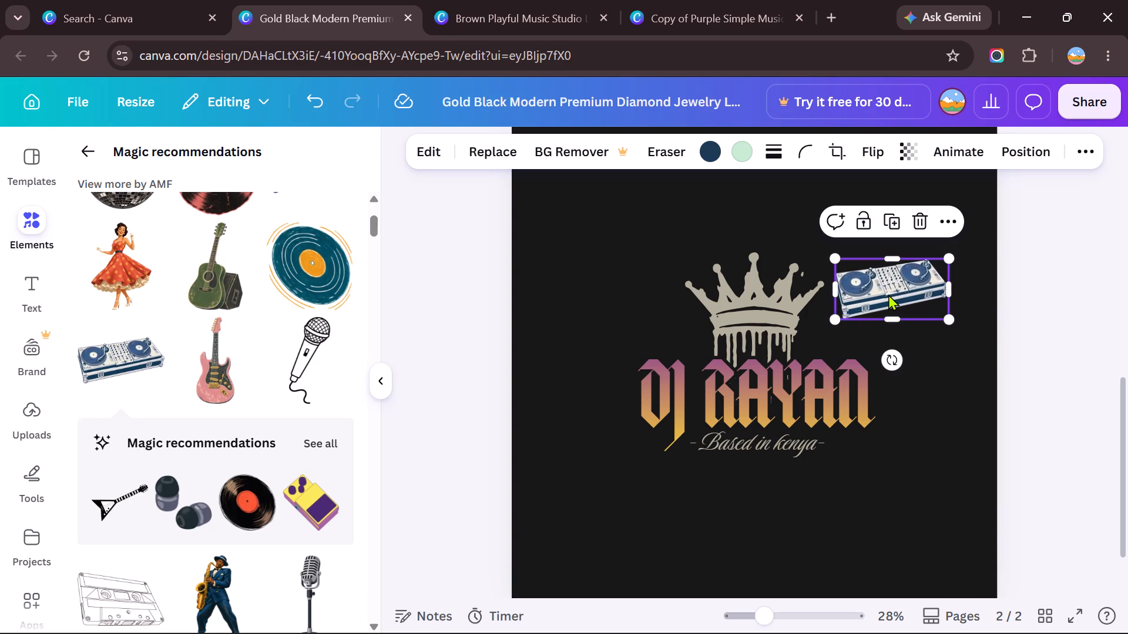
# Try the turntable deck around the tagline and over the crown, and place it centred directly beneath the DJ RAYAN lettering.
pyautogui.moveTo(888, 294); pyautogui.dragTo(774, 464)
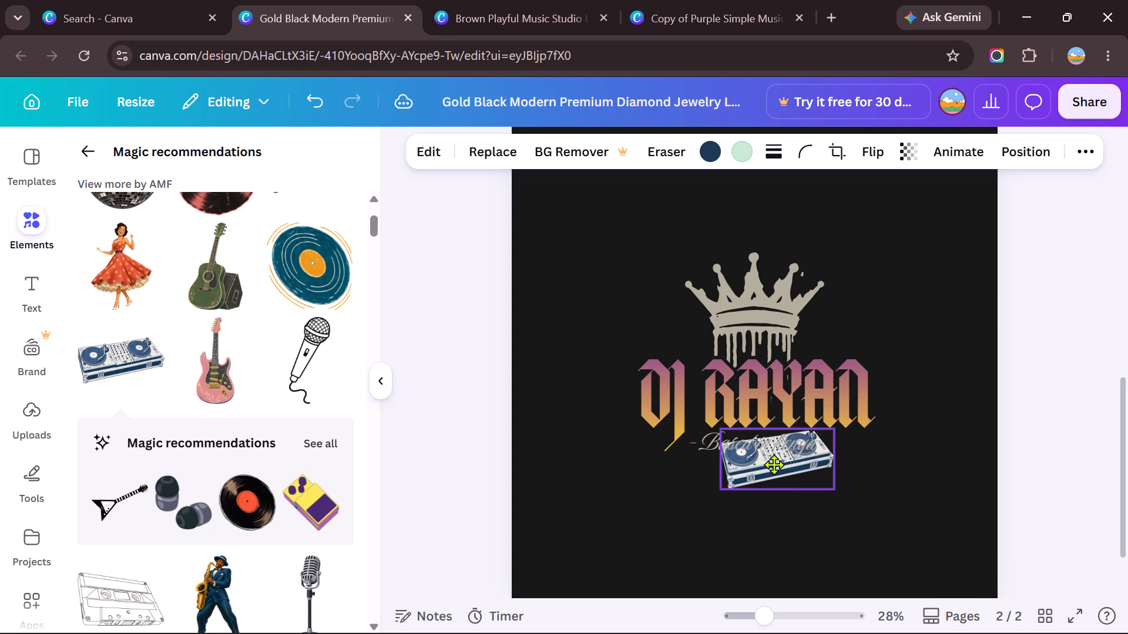
pyautogui.moveTo(774, 464); pyautogui.dragTo(759, 478)
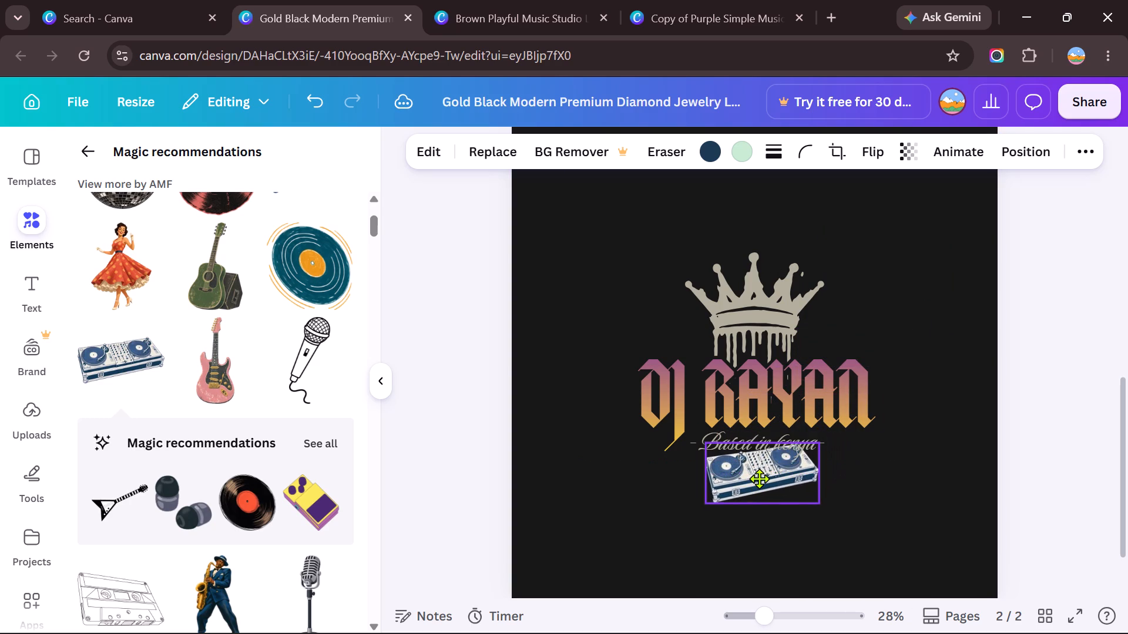
pyautogui.moveTo(759, 478); pyautogui.dragTo(756, 487)
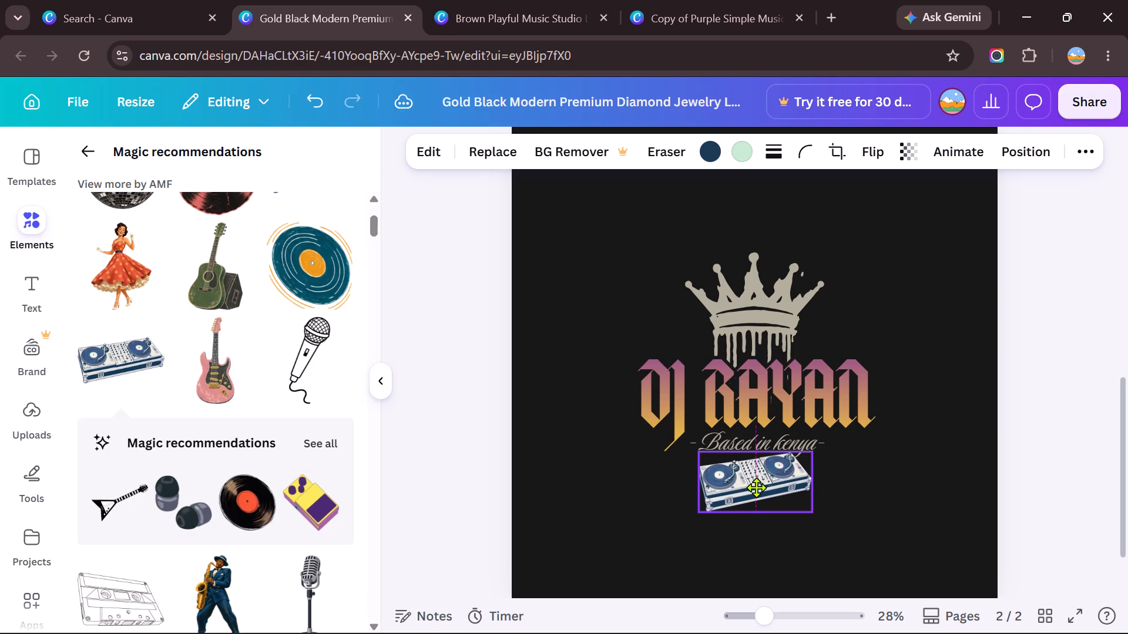
pyautogui.moveTo(756, 487); pyautogui.dragTo(766, 447)
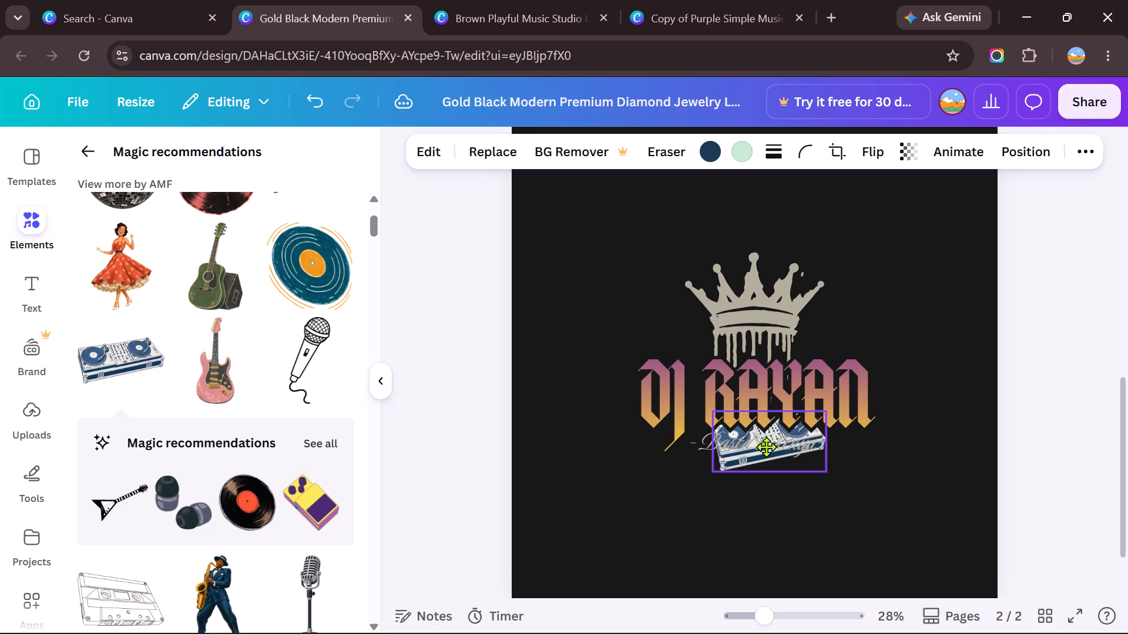
pyautogui.moveTo(766, 447); pyautogui.dragTo(761, 456)
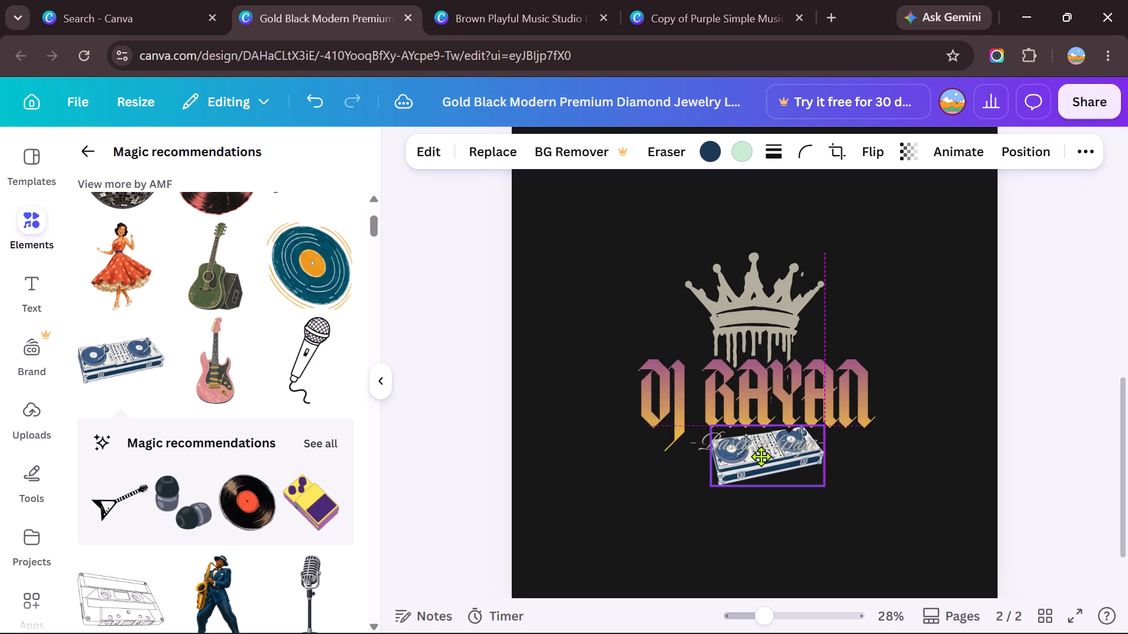
pyautogui.moveTo(761, 456); pyautogui.dragTo(821, 303)
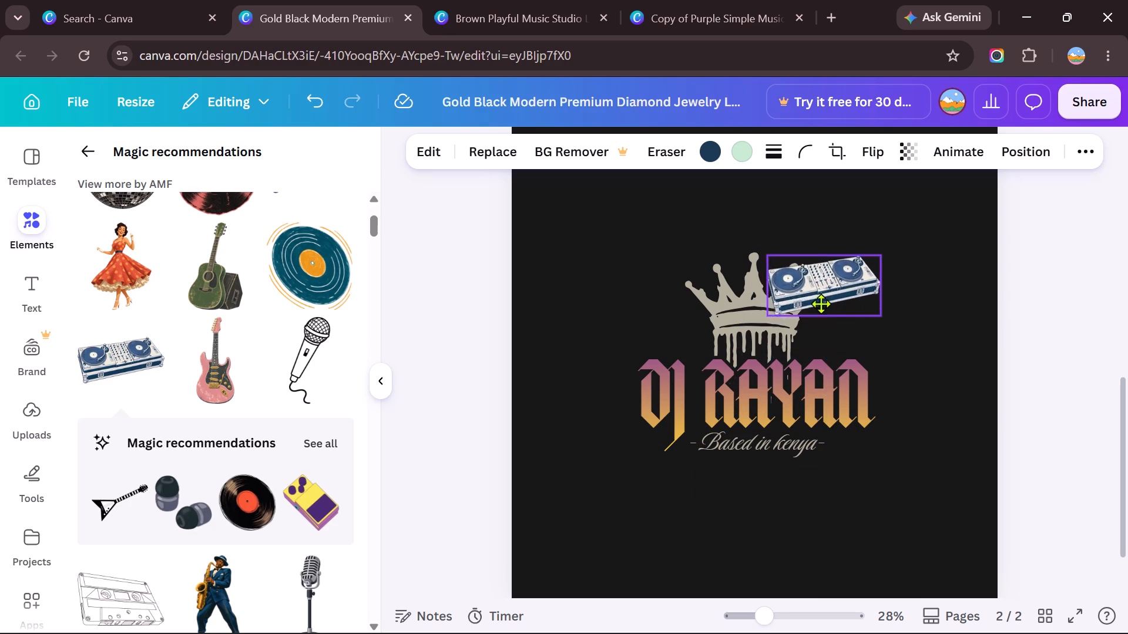
pyautogui.moveTo(821, 303); pyautogui.dragTo(757, 457)
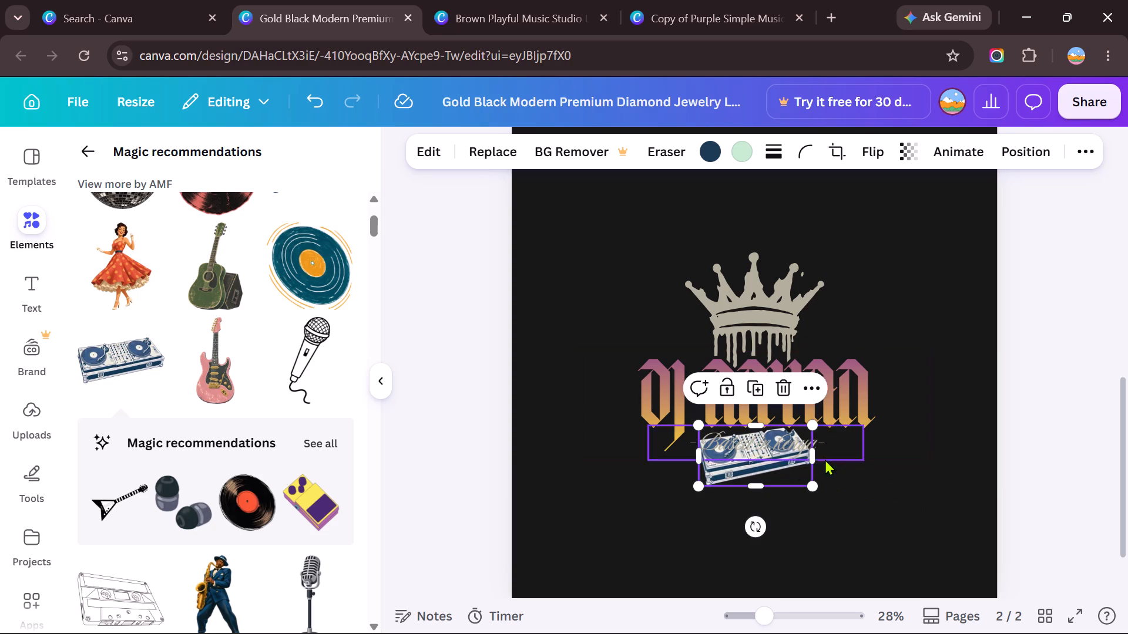
# Move the "Based in kenya" tagline down to sit just below the turntable deck.
pyautogui.click(793, 453)
pyautogui.moveTo(793, 452); pyautogui.dragTo(793, 528)
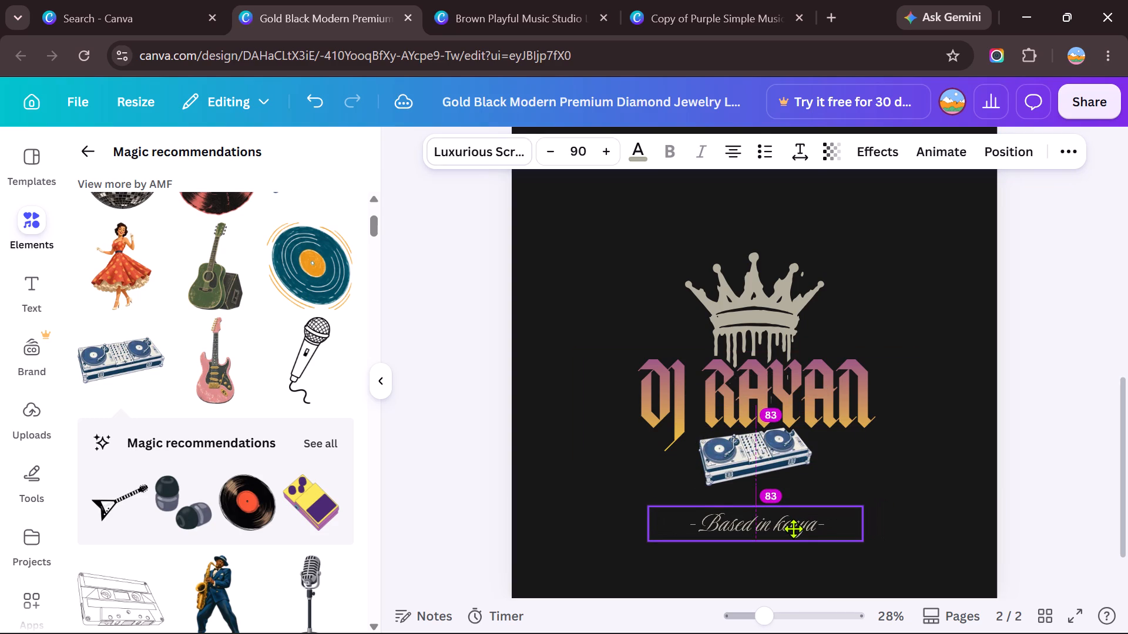
pyautogui.moveTo(793, 528); pyautogui.dragTo(784, 501)
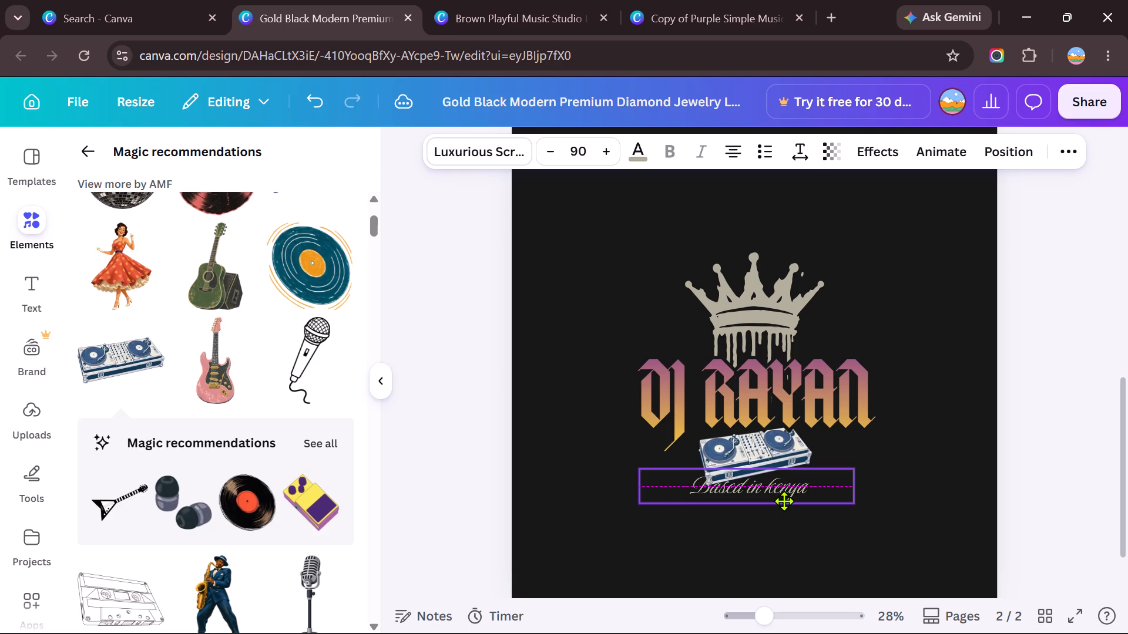
pyautogui.moveTo(784, 501); pyautogui.dragTo(784, 501)
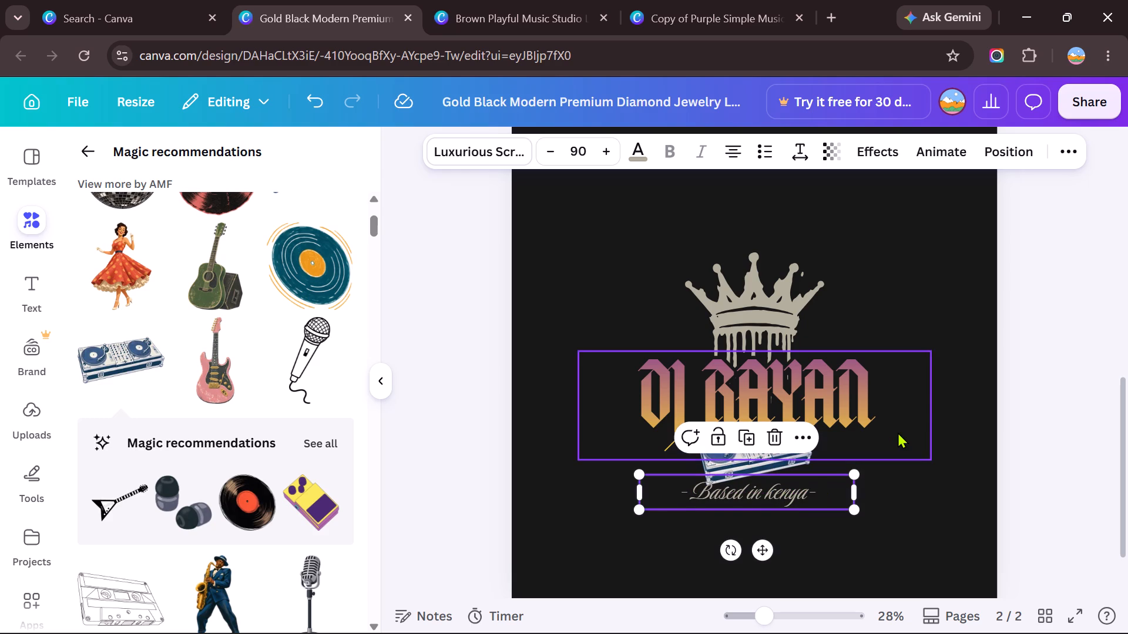
pyautogui.click(898, 432)
pyautogui.click(921, 286)
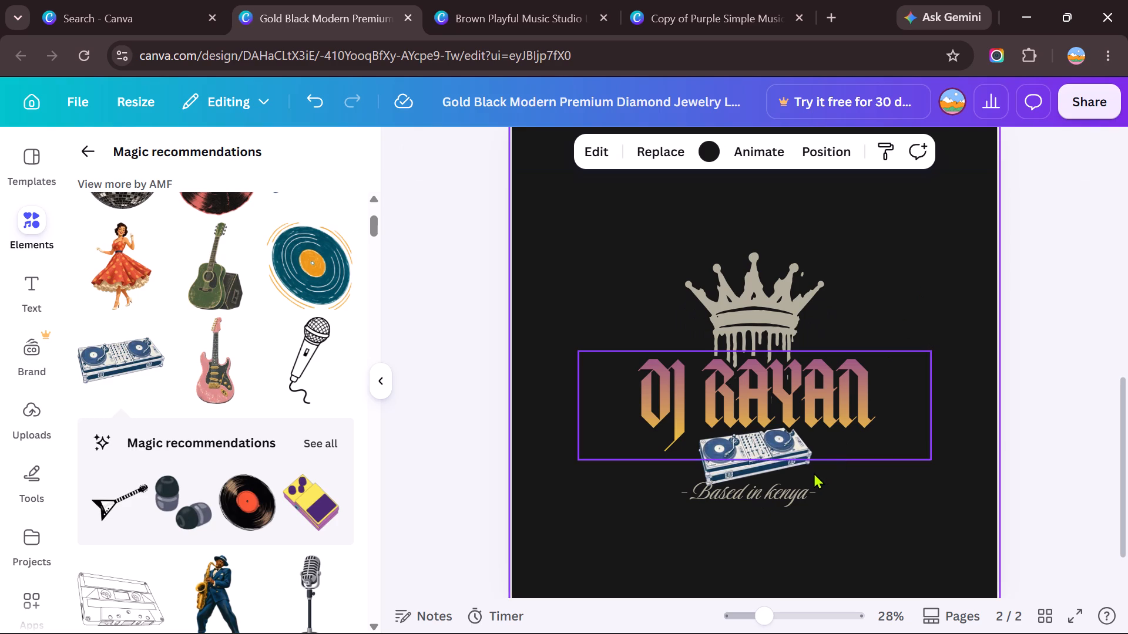
# Move the "Based in kenya" tagline further down, leaving a clear gap beneath the turntable deck.
pyautogui.click(781, 481)
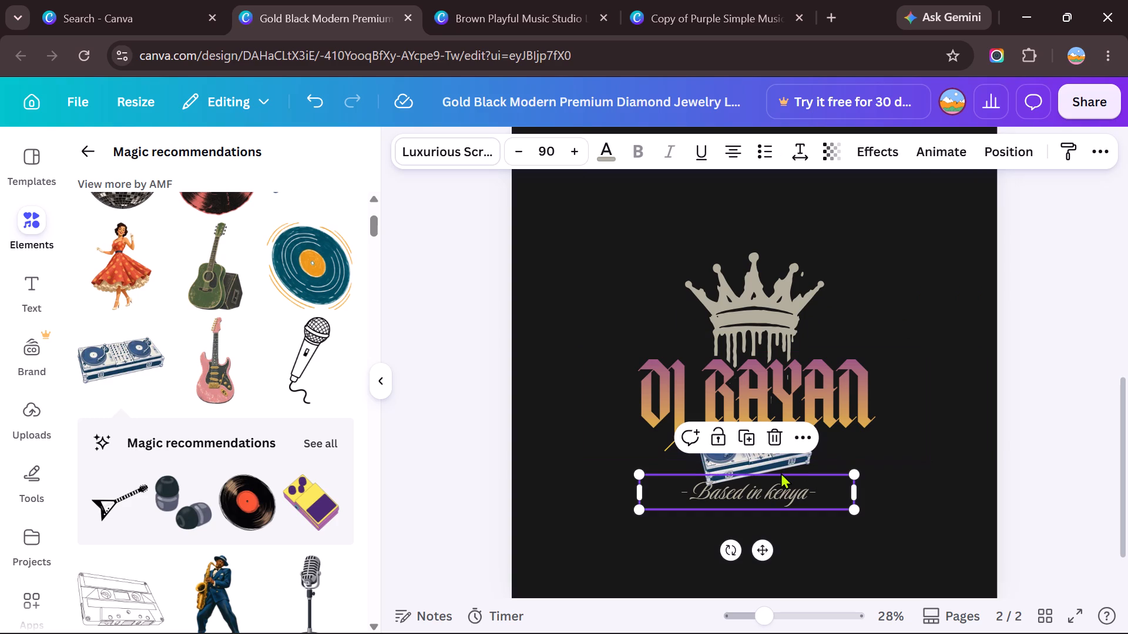
pyautogui.click(773, 464)
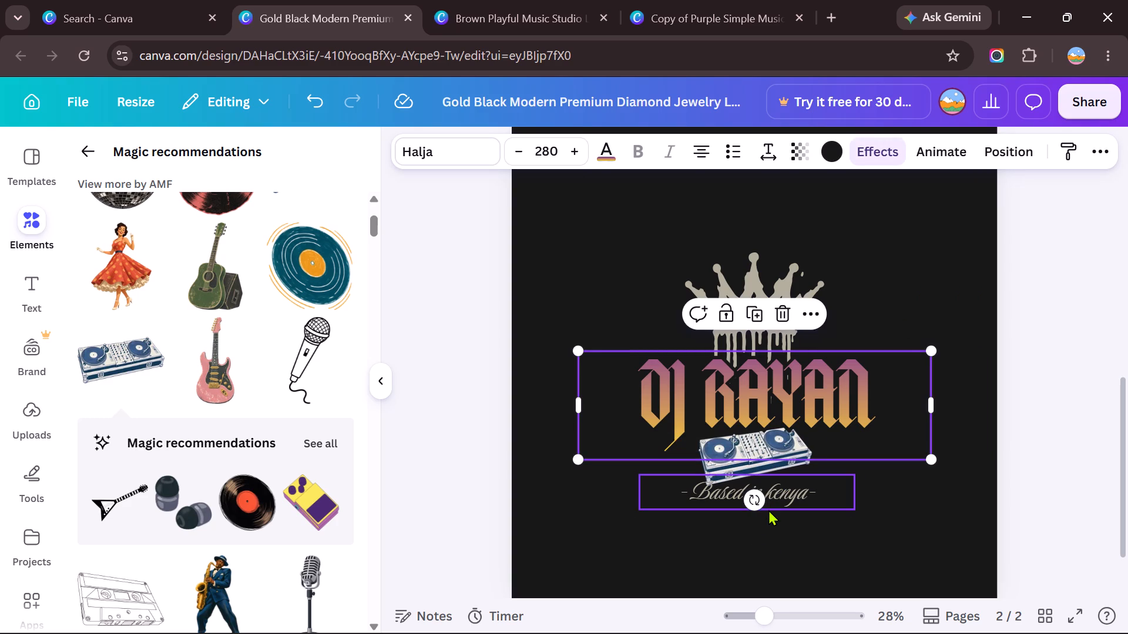
pyautogui.click(805, 494)
pyautogui.moveTo(805, 494); pyautogui.dragTo(806, 548)
# Try the turntable deck in the gap between the DJ RAYAN lettering and the tagline, and delete it from the page.
pyautogui.click(777, 458)
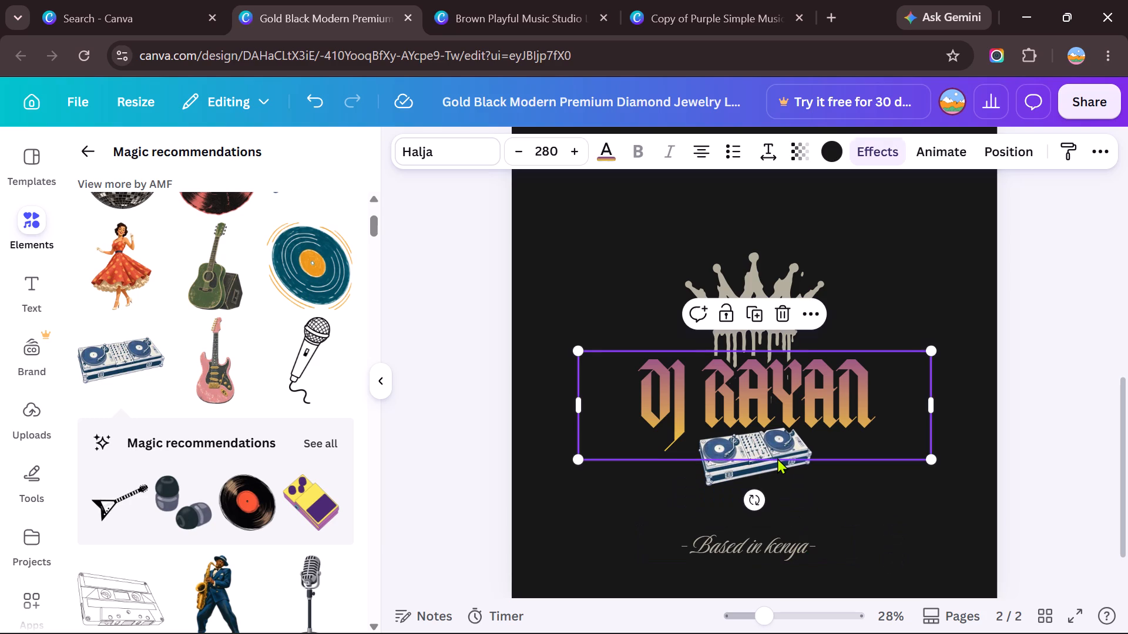
pyautogui.click(716, 482)
pyautogui.moveTo(718, 477); pyautogui.dragTo(725, 468)
pyautogui.moveTo(731, 460); pyautogui.dragTo(696, 511)
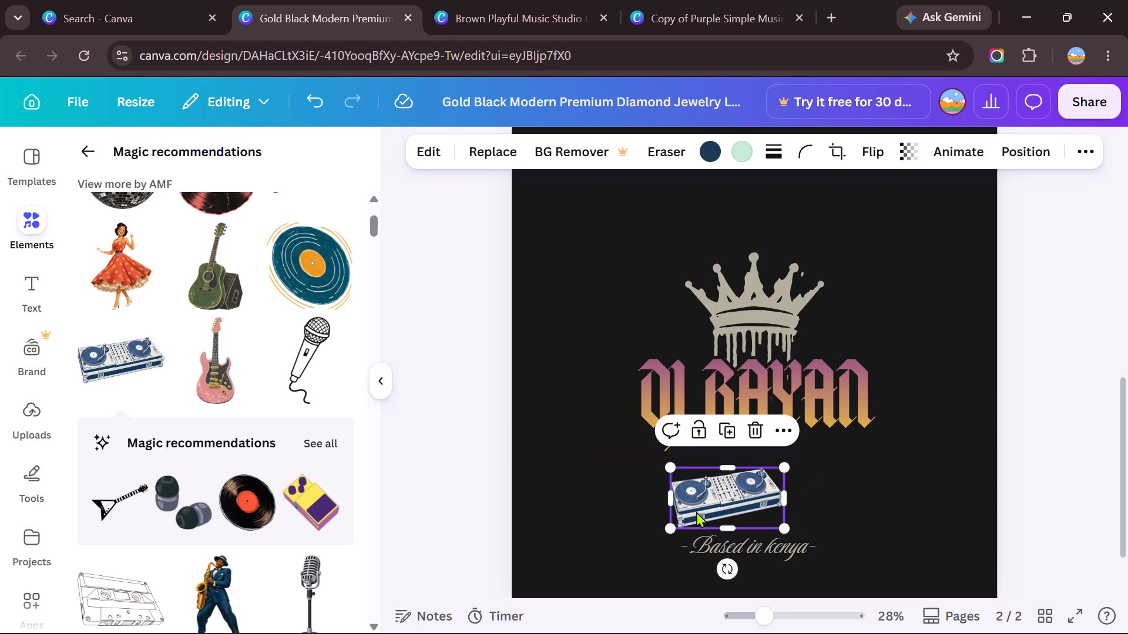
pyautogui.click(754, 440)
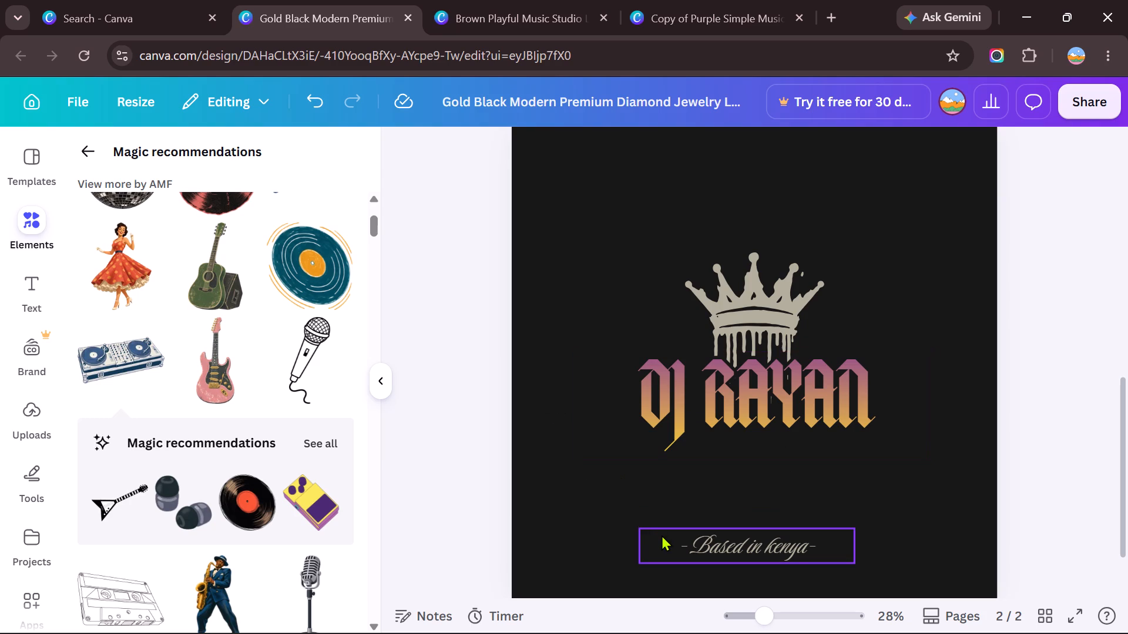
# Look through the full list of magic recommendations for the turntable deck image to find a replacement graphic for the logo.
pyautogui.scroll(-2, 240, 396)
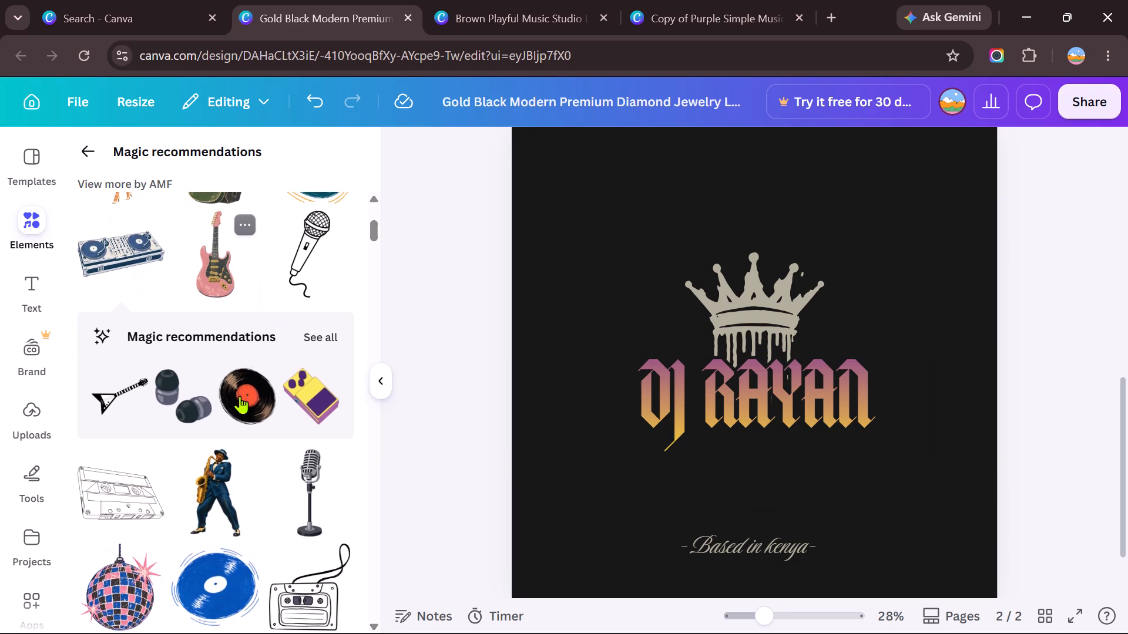
pyautogui.click(320, 336)
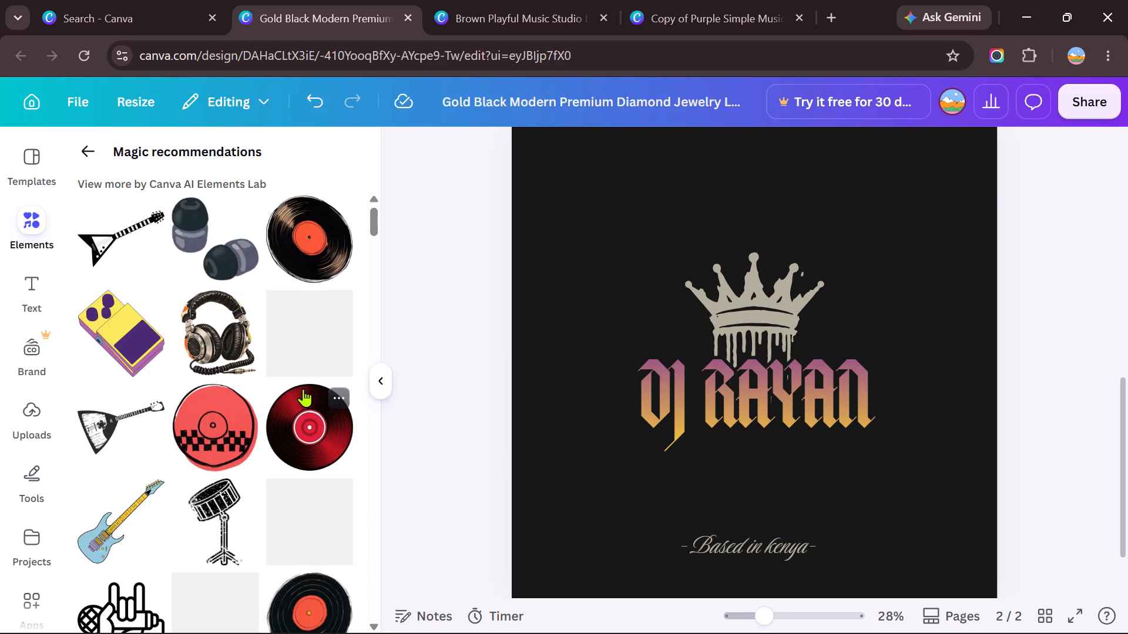
pyautogui.scroll(-1, 303, 389)
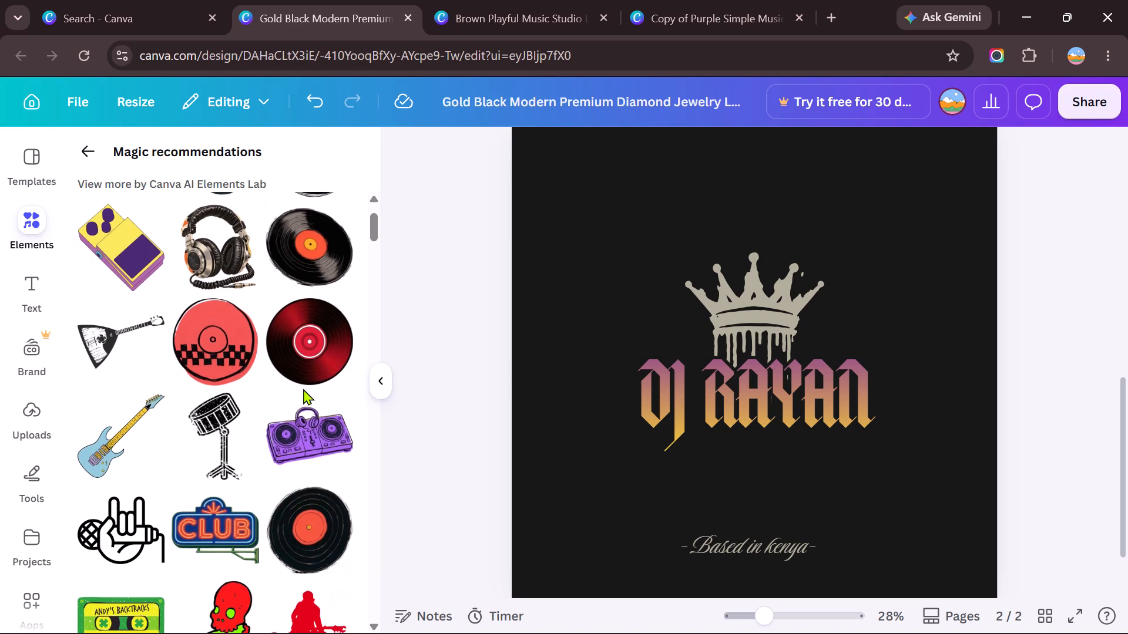
pyautogui.scroll(-1, 303, 389)
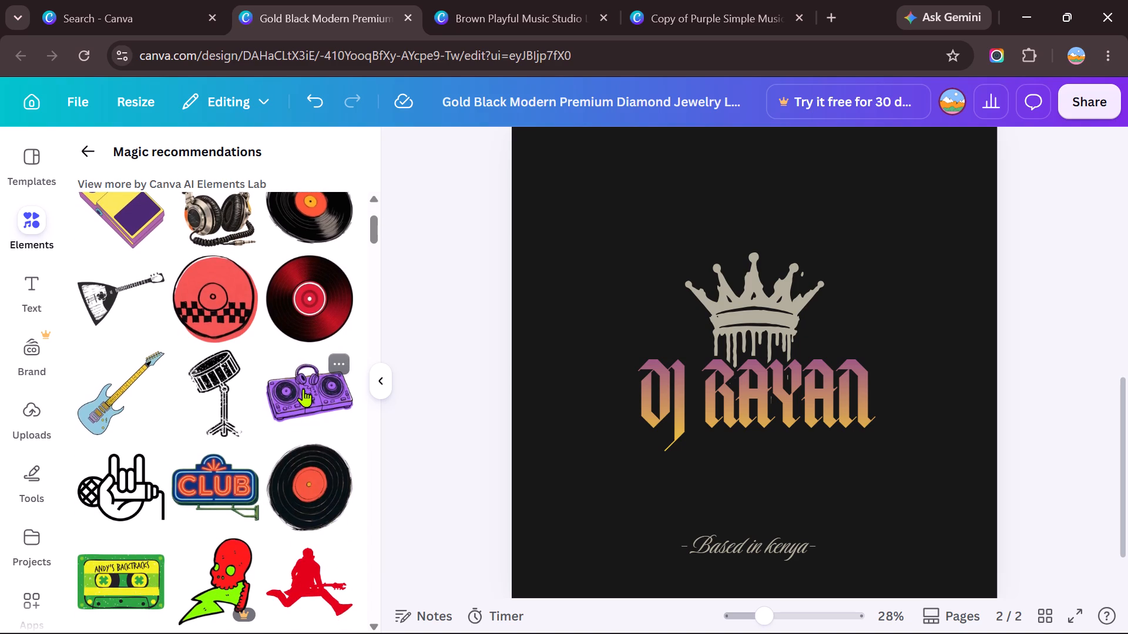
pyautogui.scroll(-3, 303, 389)
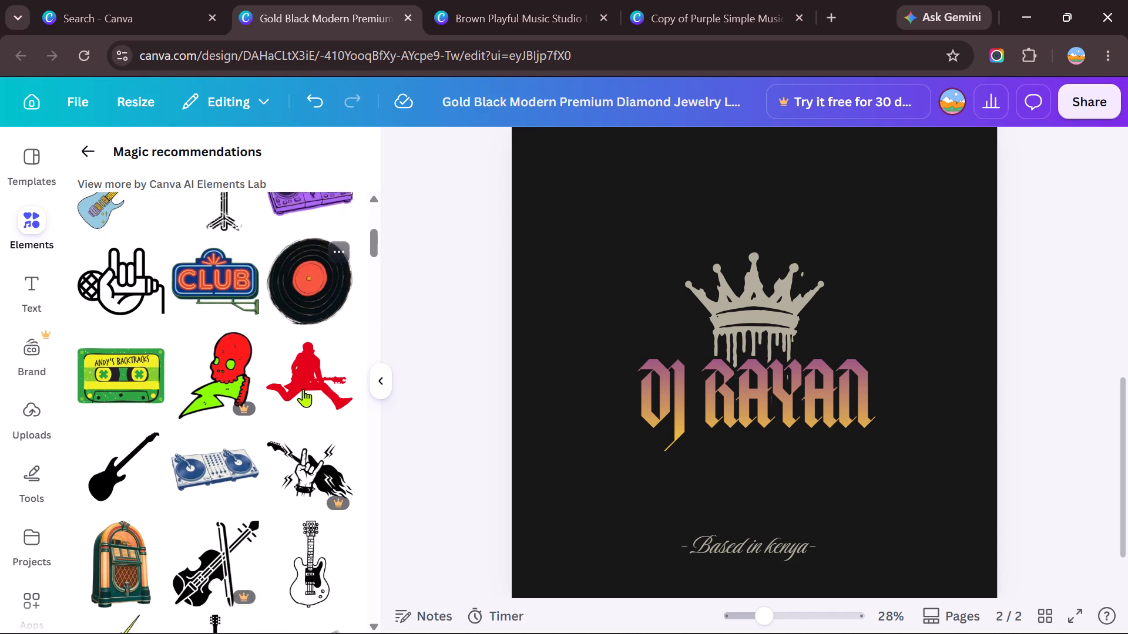
pyautogui.scroll(-2, 303, 389)
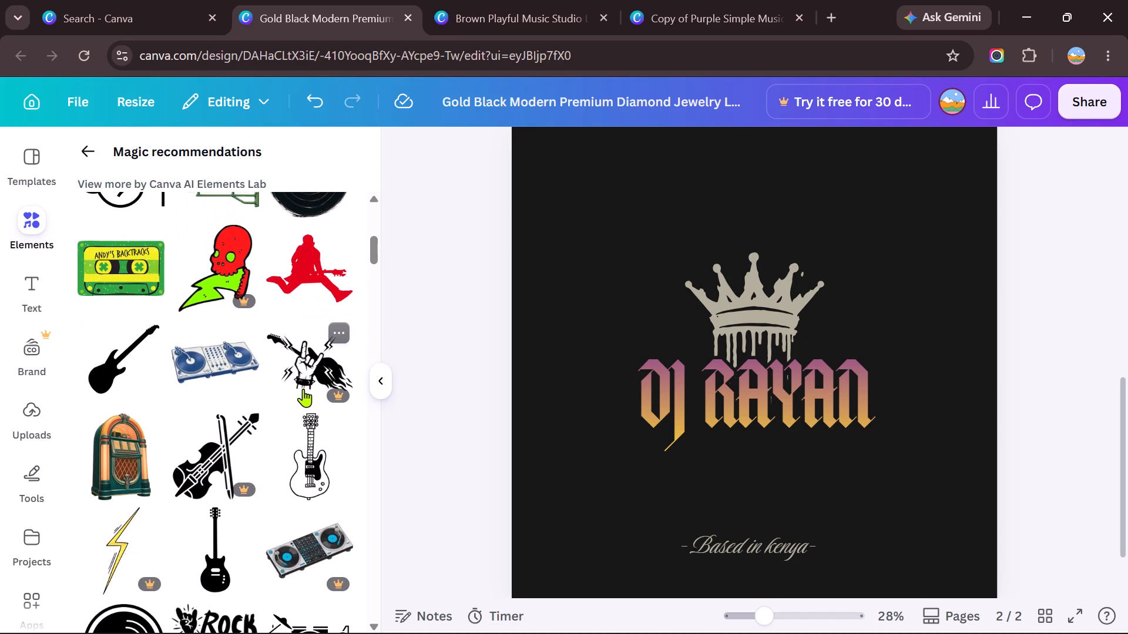
pyautogui.scroll(-2, 303, 389)
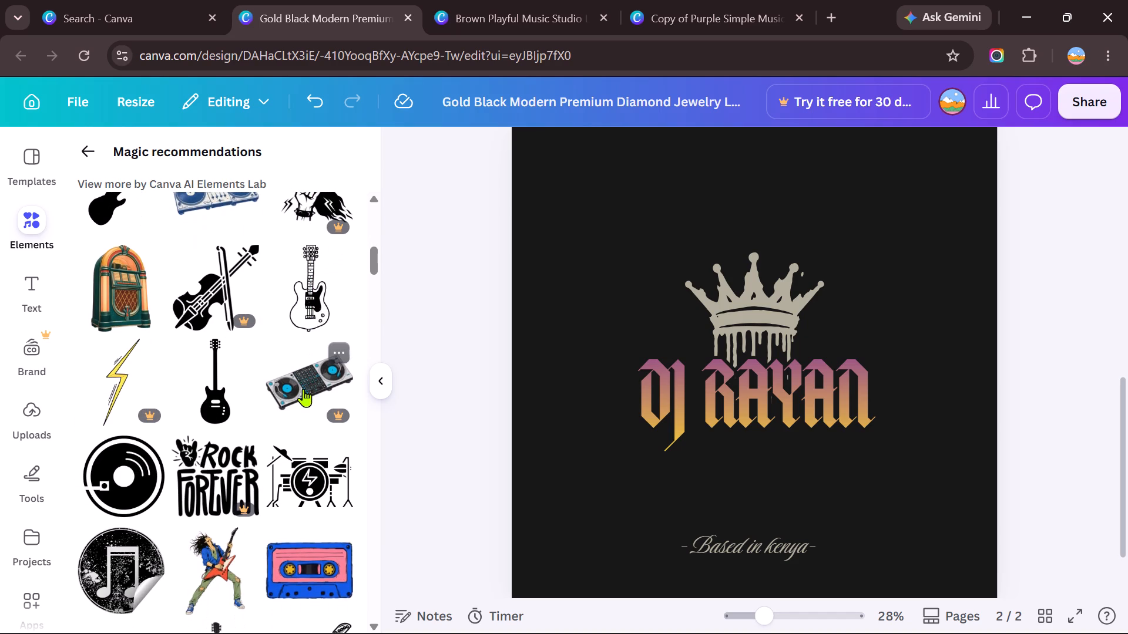
pyautogui.scroll(-3, 303, 389)
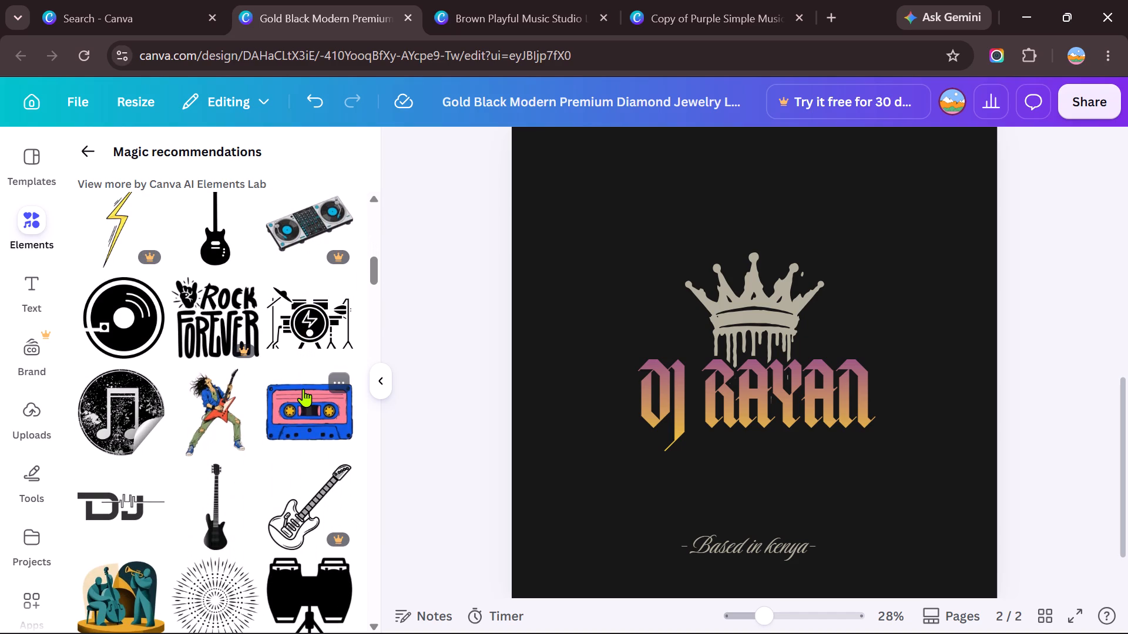
pyautogui.scroll(-2, 303, 389)
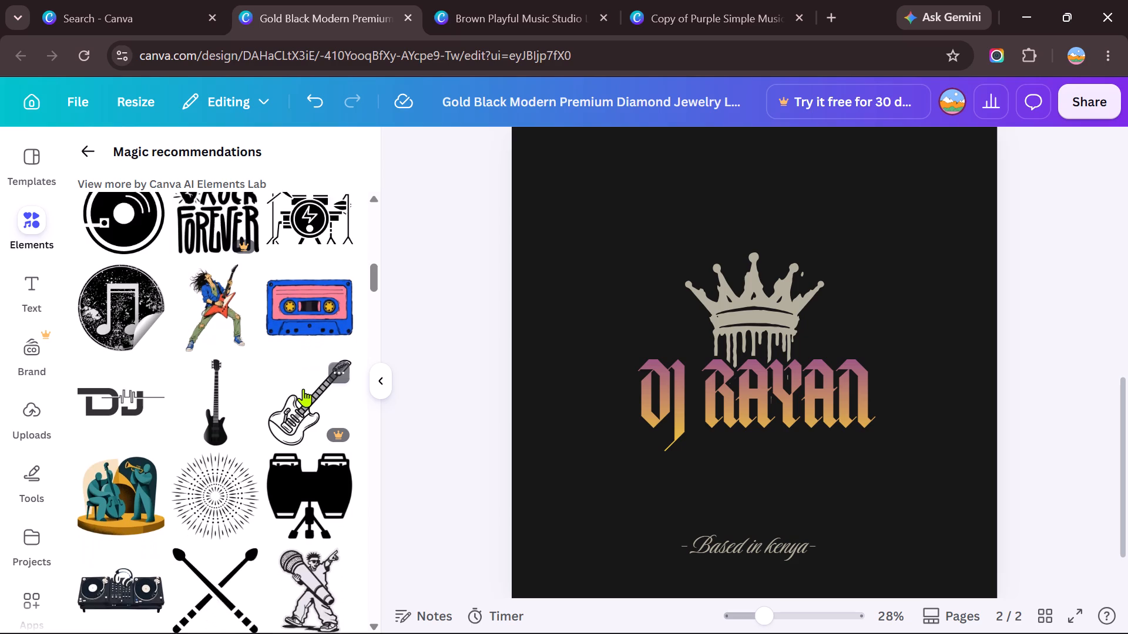
pyautogui.scroll(-3, 303, 389)
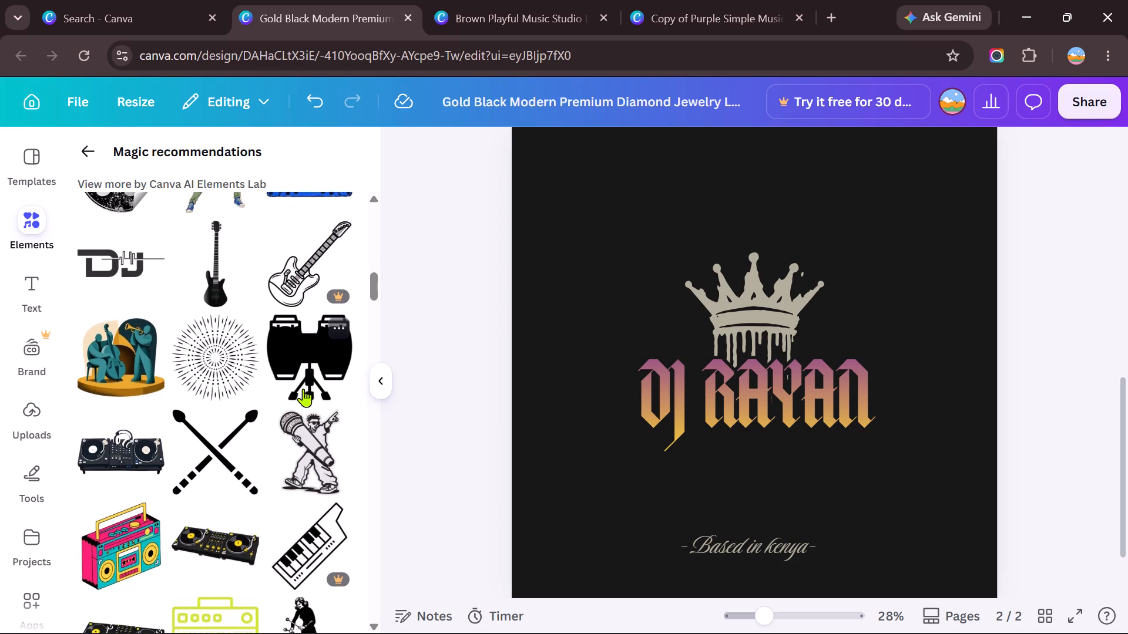
pyautogui.scroll(-2, 303, 389)
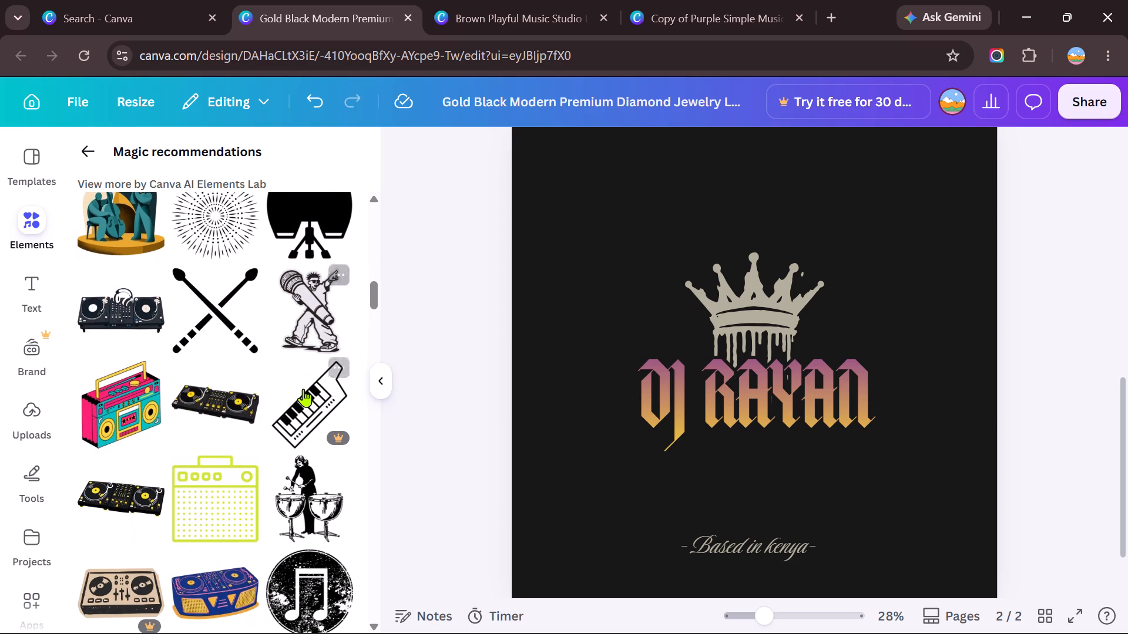
pyautogui.scroll(-1, 303, 389)
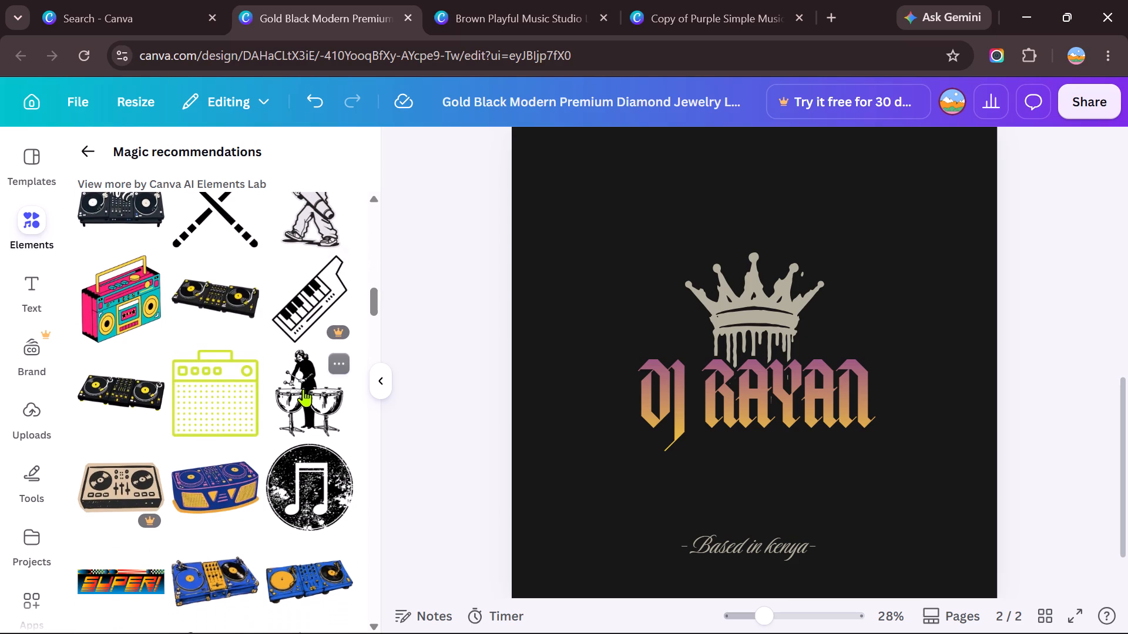
pyautogui.scroll(-1, 303, 389)
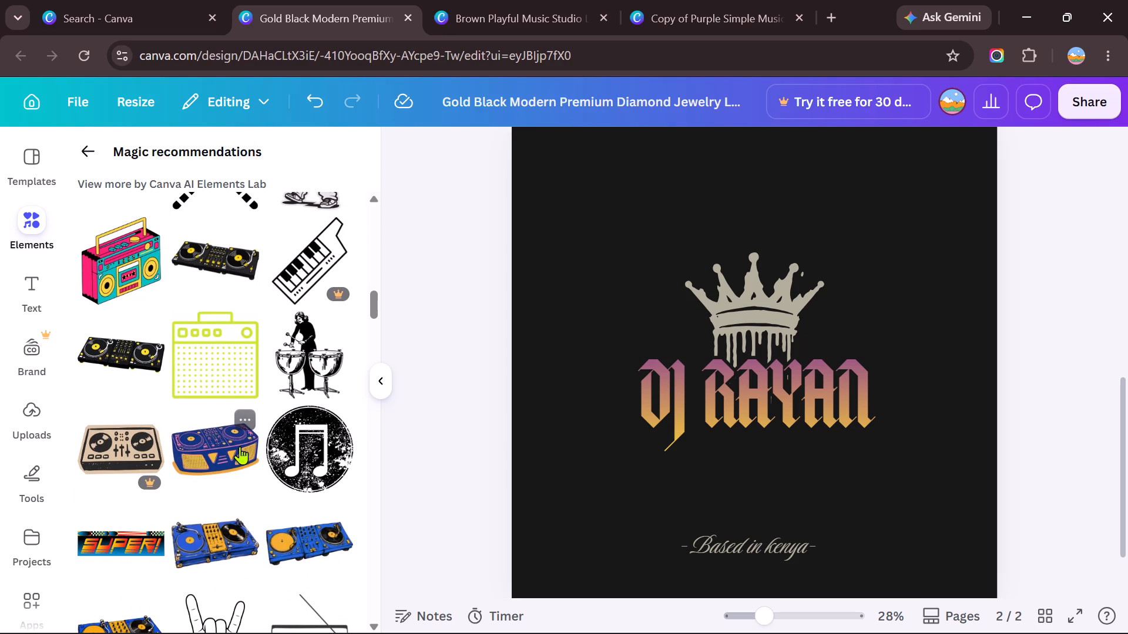
pyautogui.scroll(-3, 258, 443)
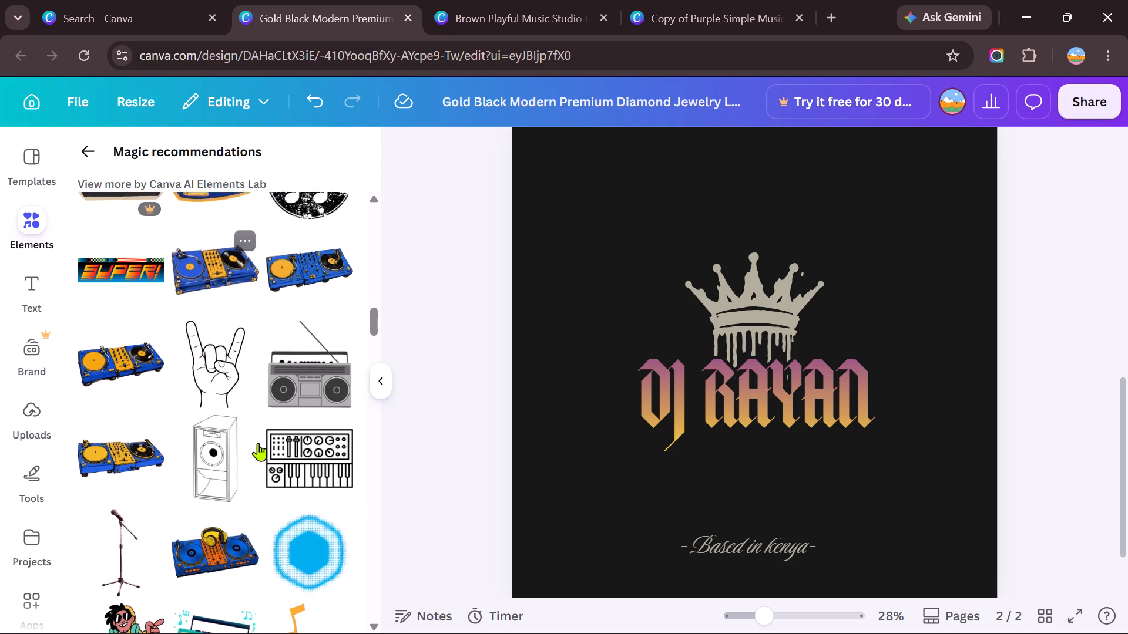
pyautogui.scroll(-2, 258, 443)
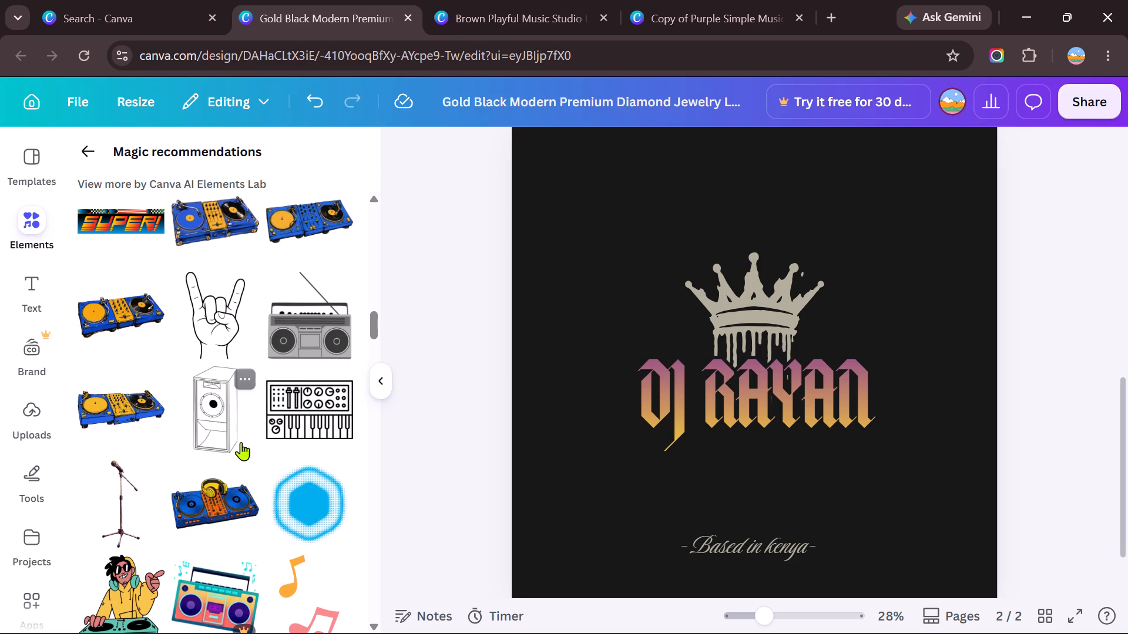
pyautogui.scroll(-4, 243, 446)
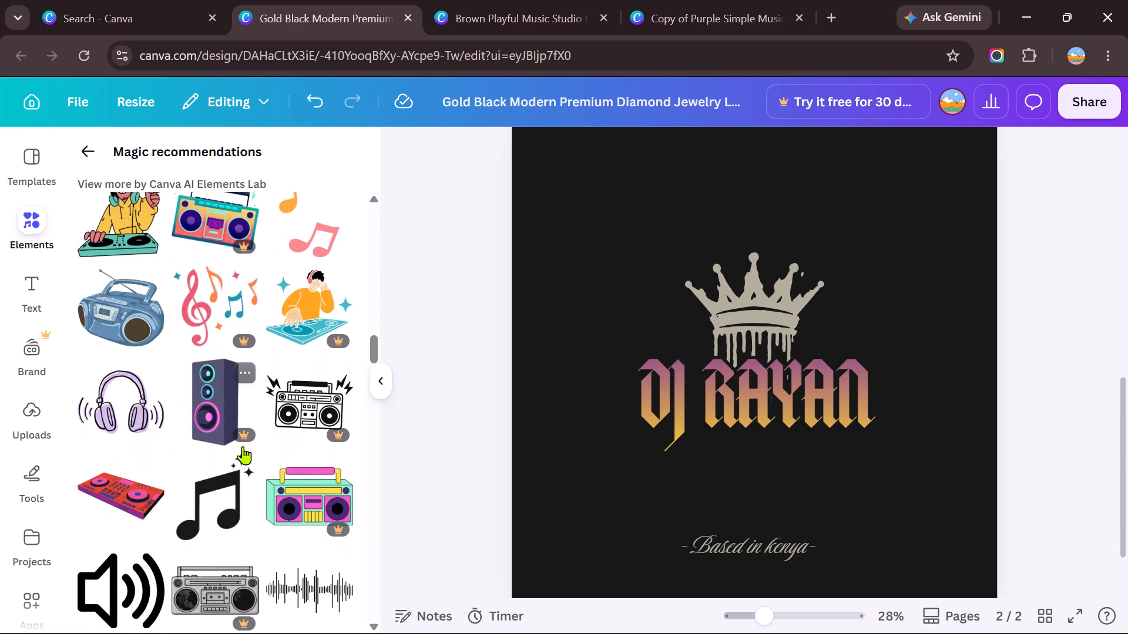
pyautogui.scroll(-9, 243, 446)
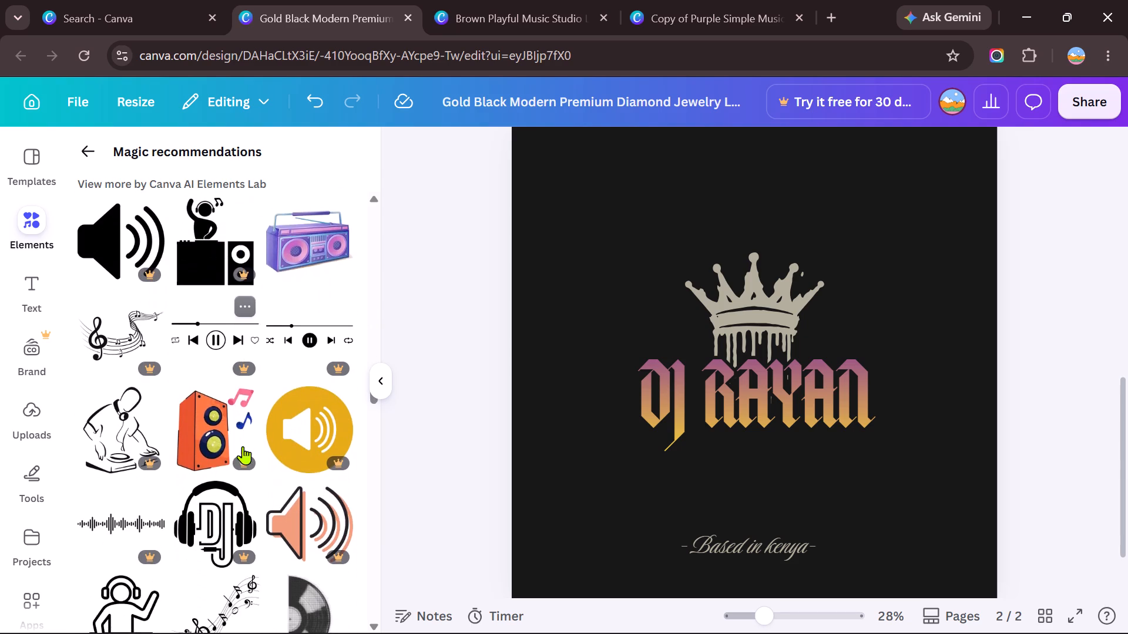
pyautogui.scroll(-4, 243, 446)
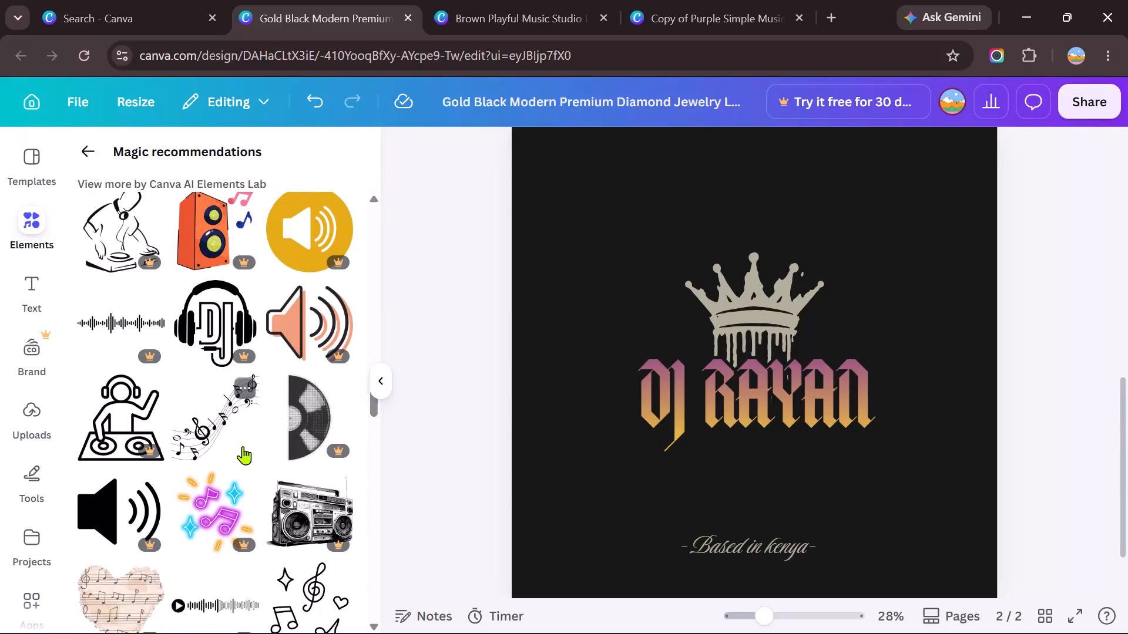
pyautogui.scroll(-3, 243, 446)
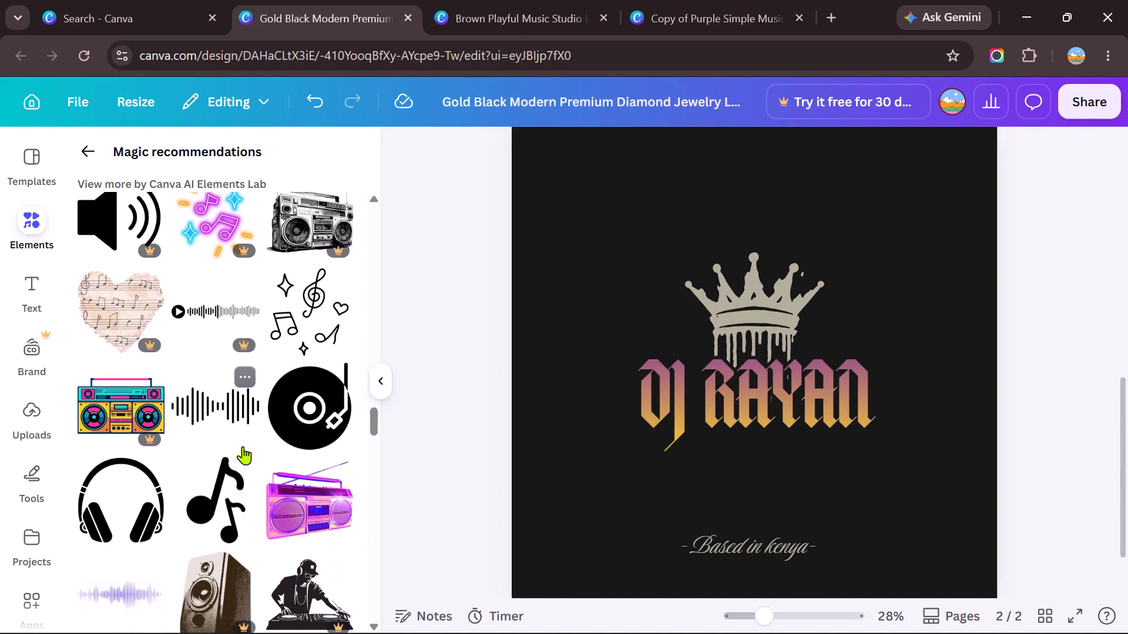
pyautogui.scroll(-4, 243, 446)
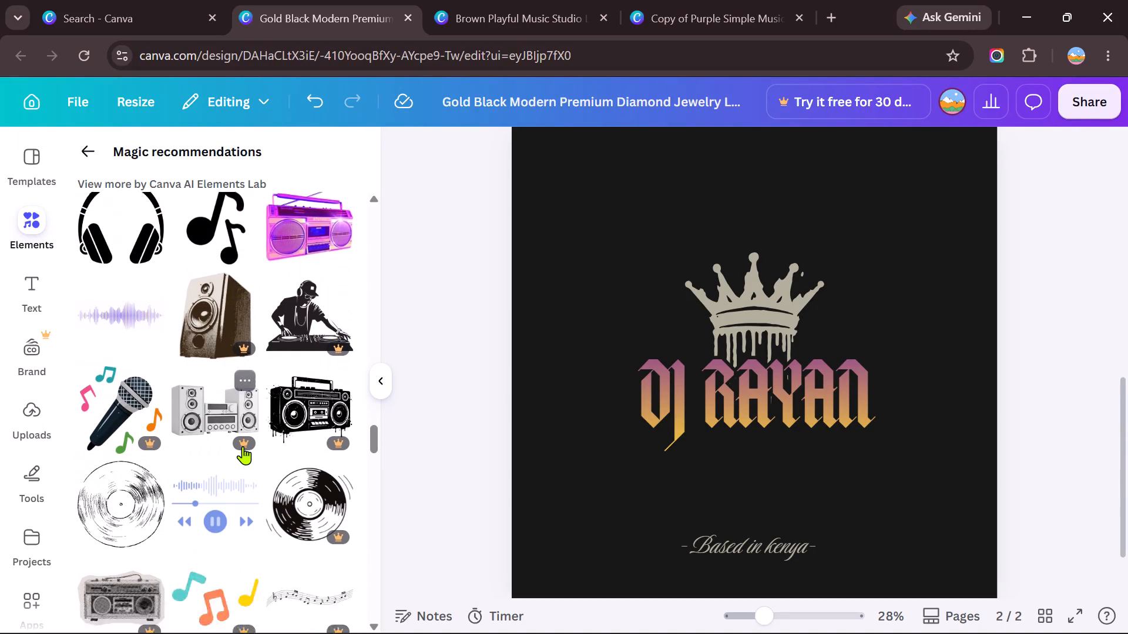
pyautogui.scroll(-8, 243, 446)
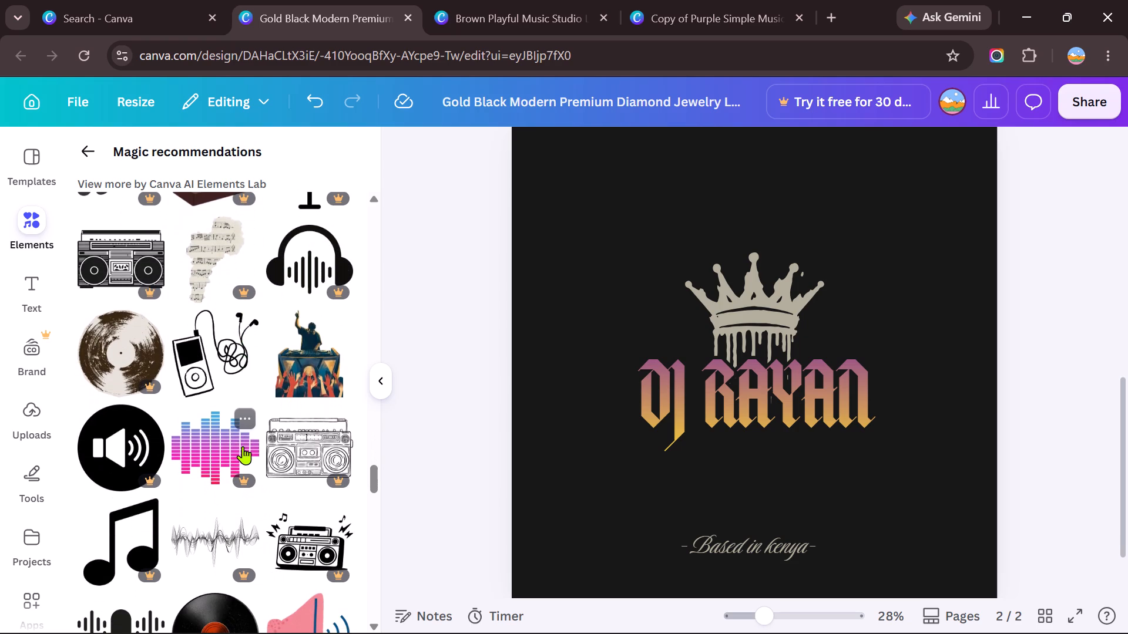
pyautogui.scroll(-5, 243, 446)
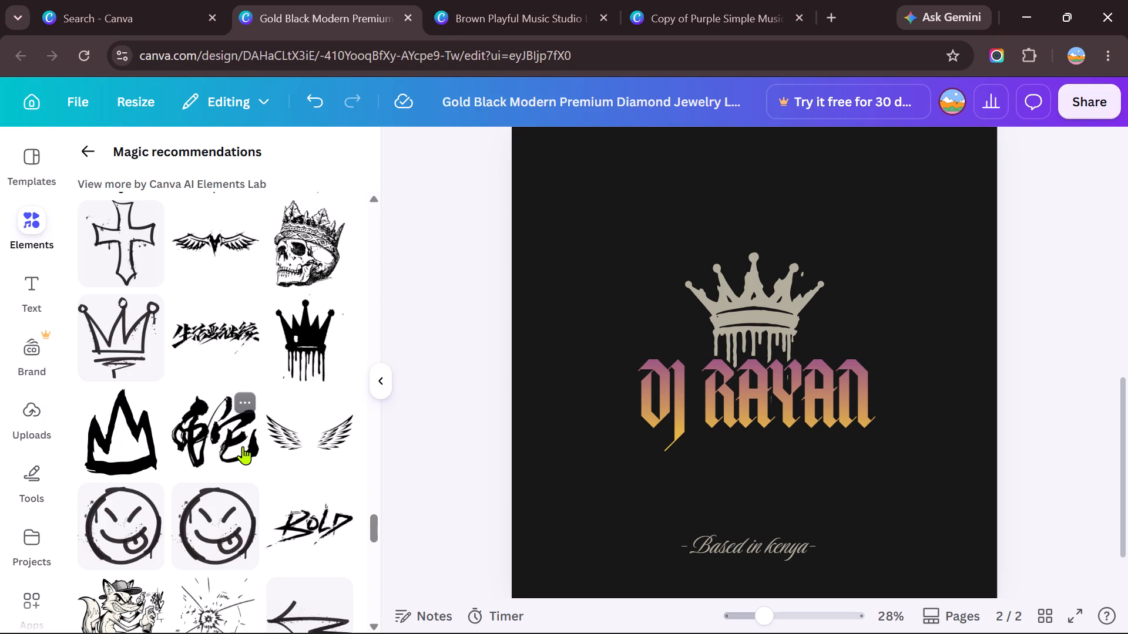
pyautogui.scroll(-3, 243, 446)
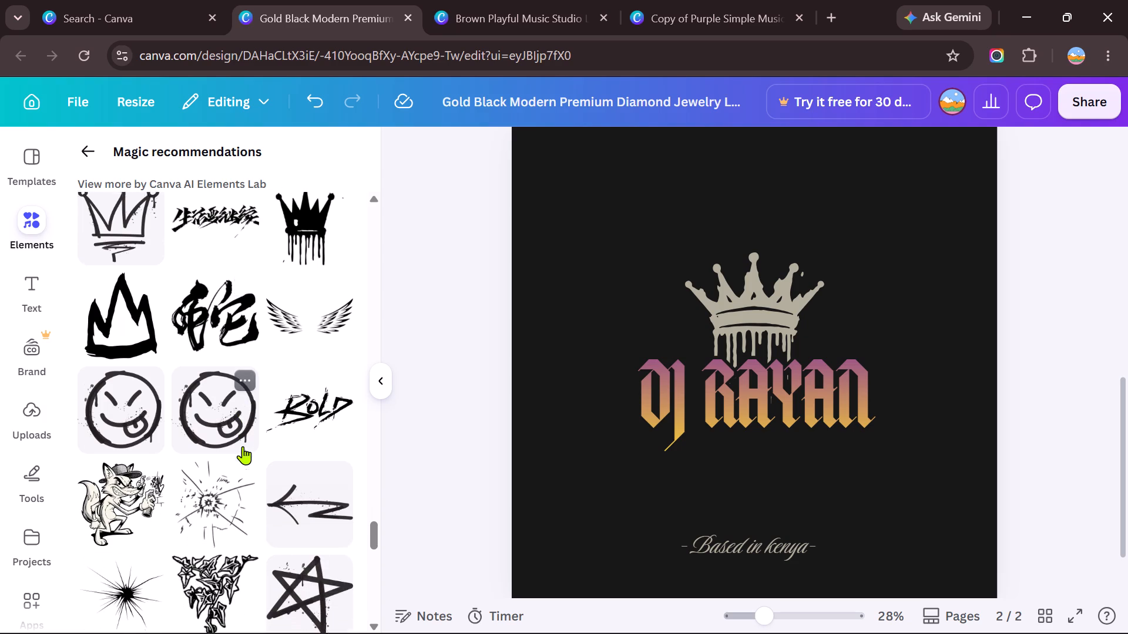
pyautogui.scroll(-1, 243, 446)
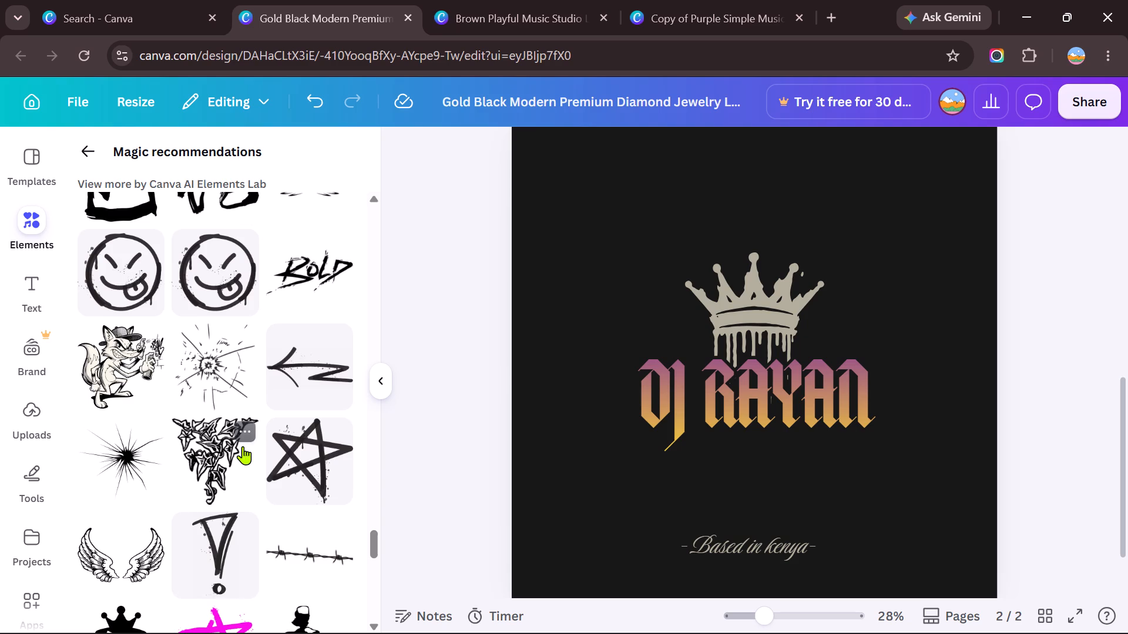
pyautogui.scroll(-1, 247, 449)
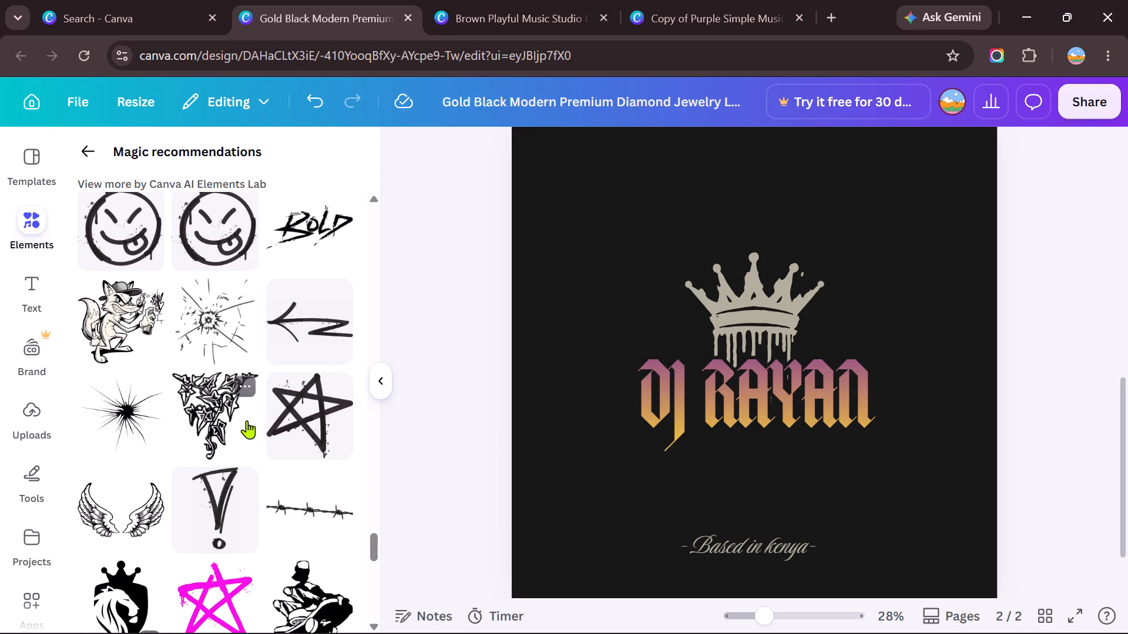
pyautogui.scroll(-3, 247, 420)
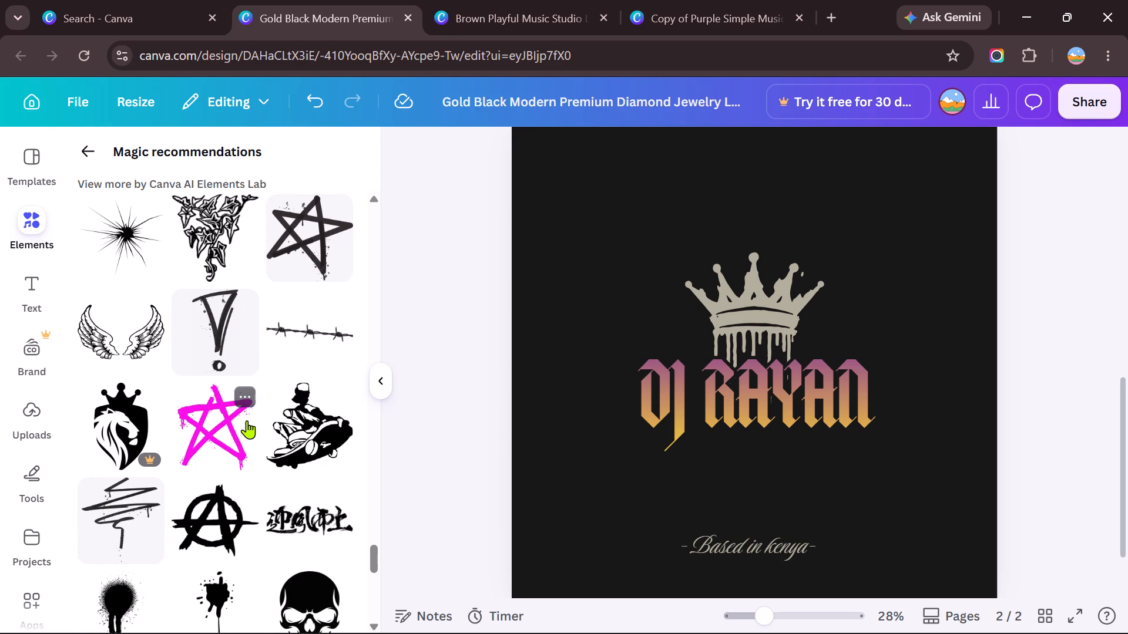
pyautogui.scroll(-2, 247, 420)
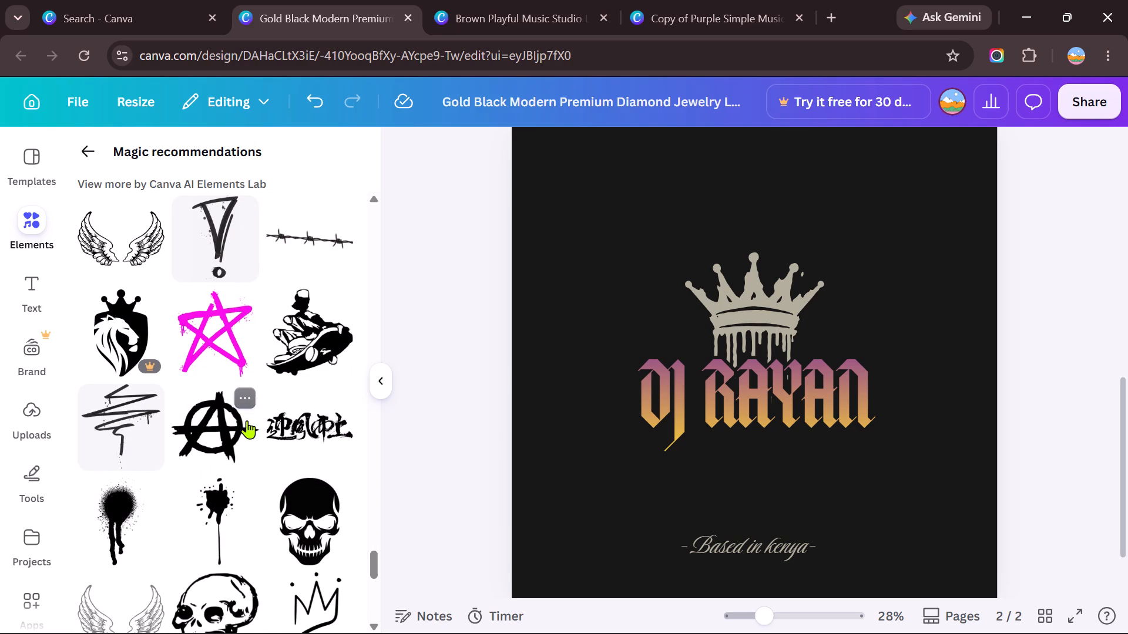
pyautogui.scroll(-1, 247, 420)
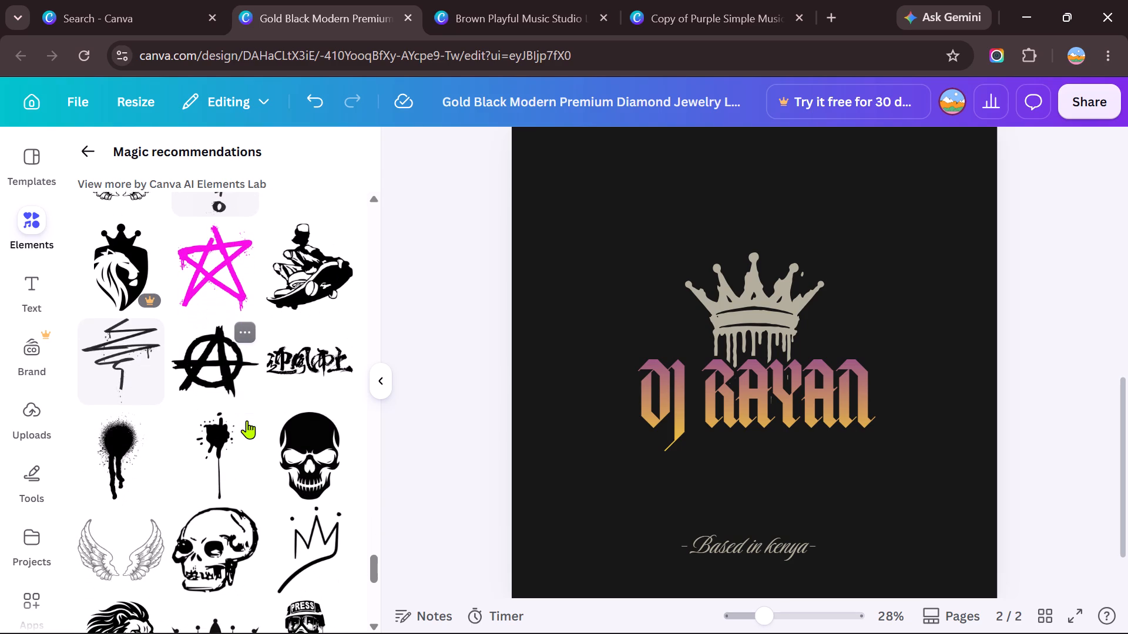
pyautogui.scroll(-2, 247, 420)
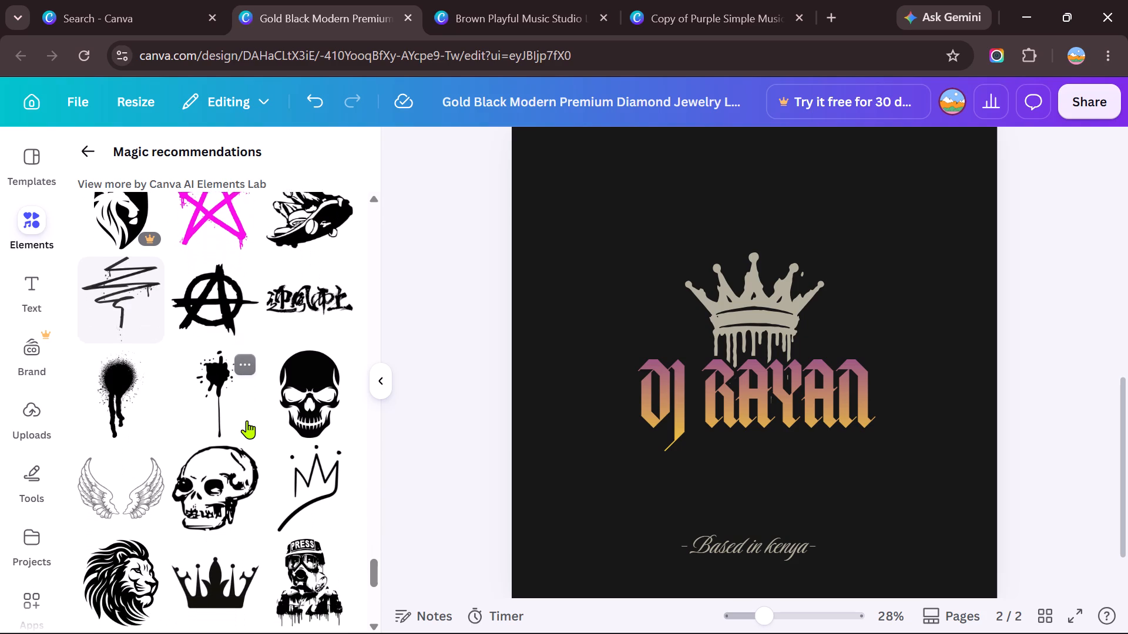
pyautogui.scroll(-3, 247, 420)
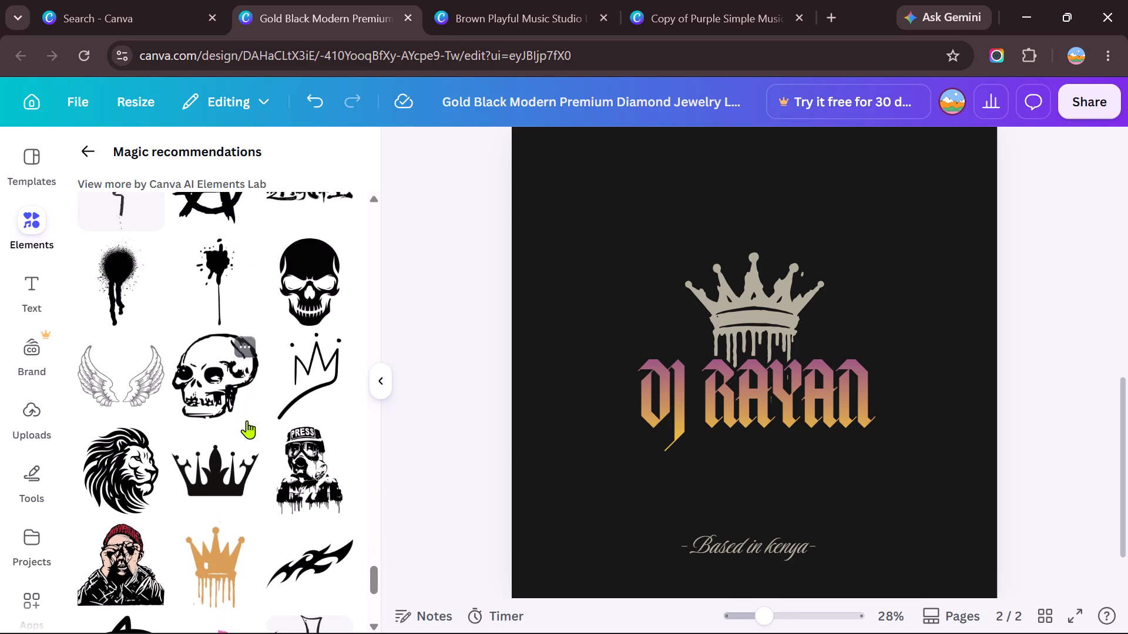
# Look through the remaining magic recommendations, including the audio and music graphics, for a fitting logo graphic.
pyautogui.scroll(-3, 247, 420)
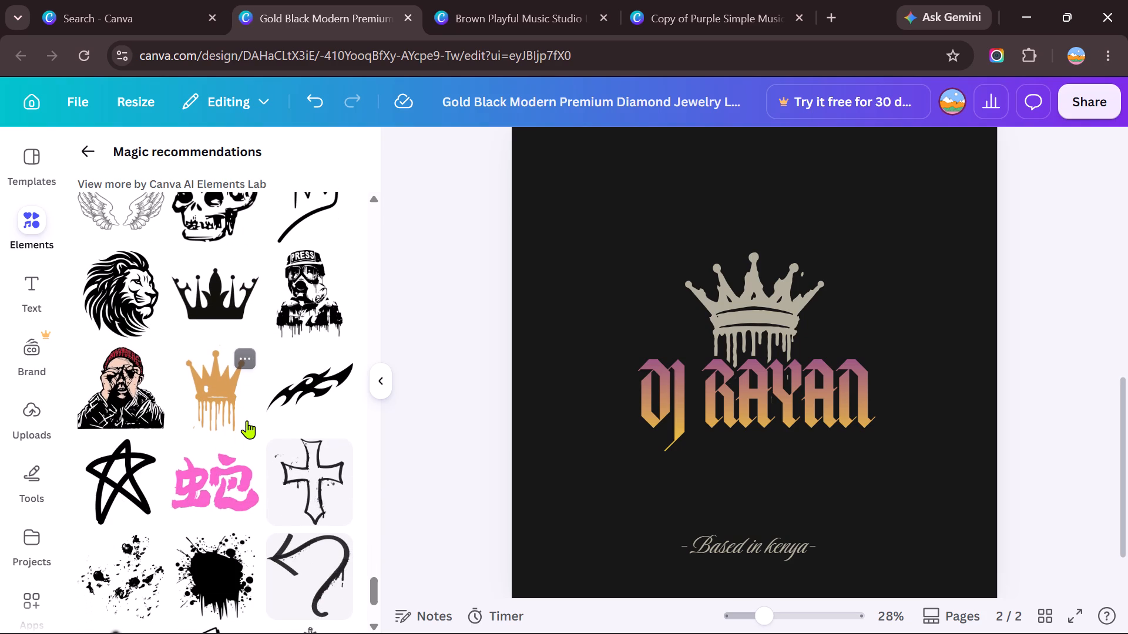
pyautogui.scroll(-1, 247, 420)
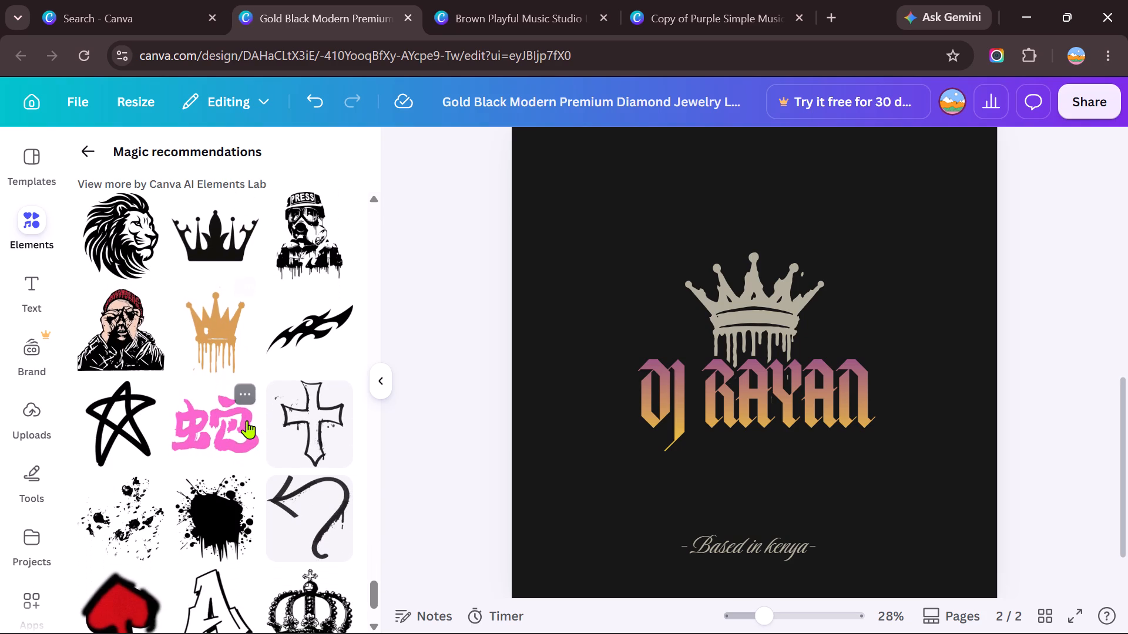
pyautogui.scroll(-2, 247, 420)
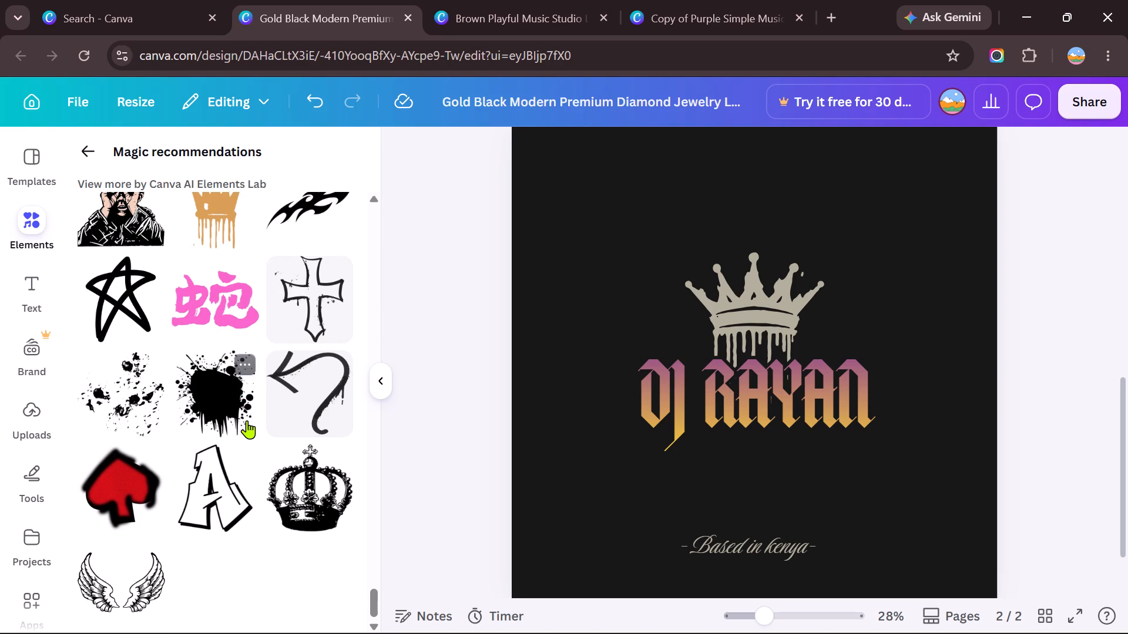
pyautogui.scroll(-2, 247, 420)
pyautogui.scroll(2, 247, 420)
pyautogui.hscroll(1, 247, 420)
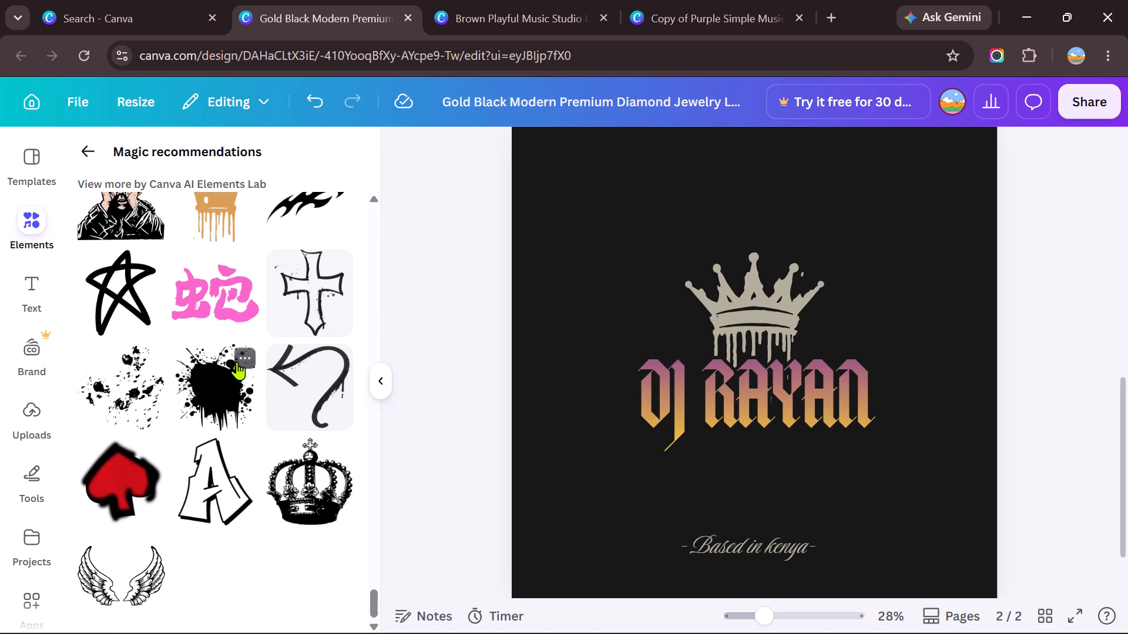
pyautogui.scroll(3, 237, 362)
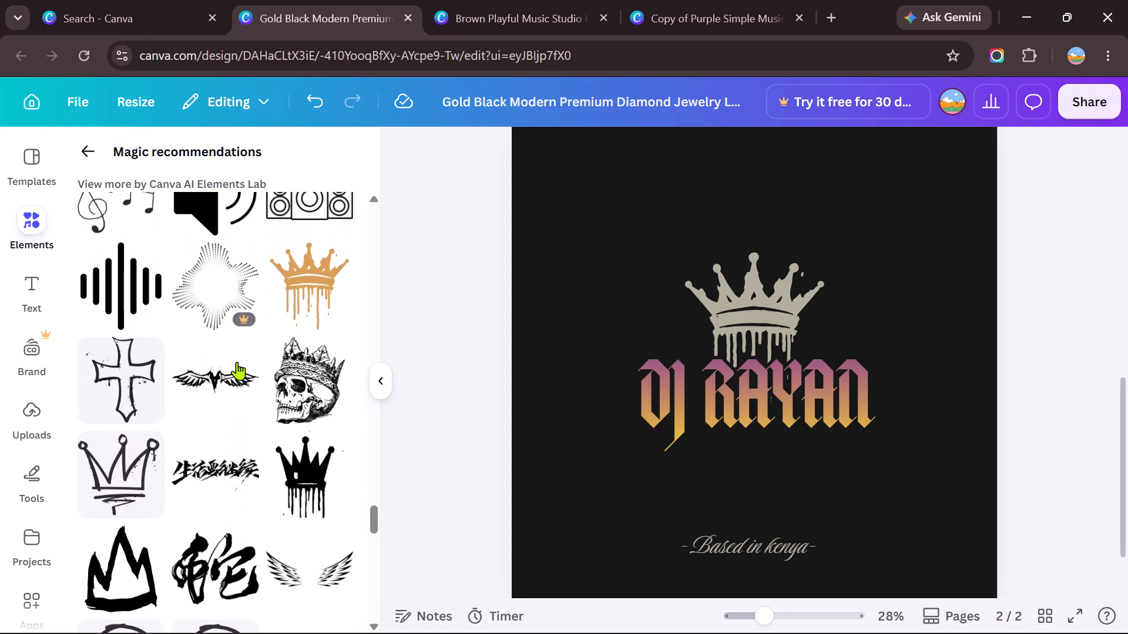
pyautogui.scroll(4, 237, 362)
pyautogui.scroll(-2, 237, 362)
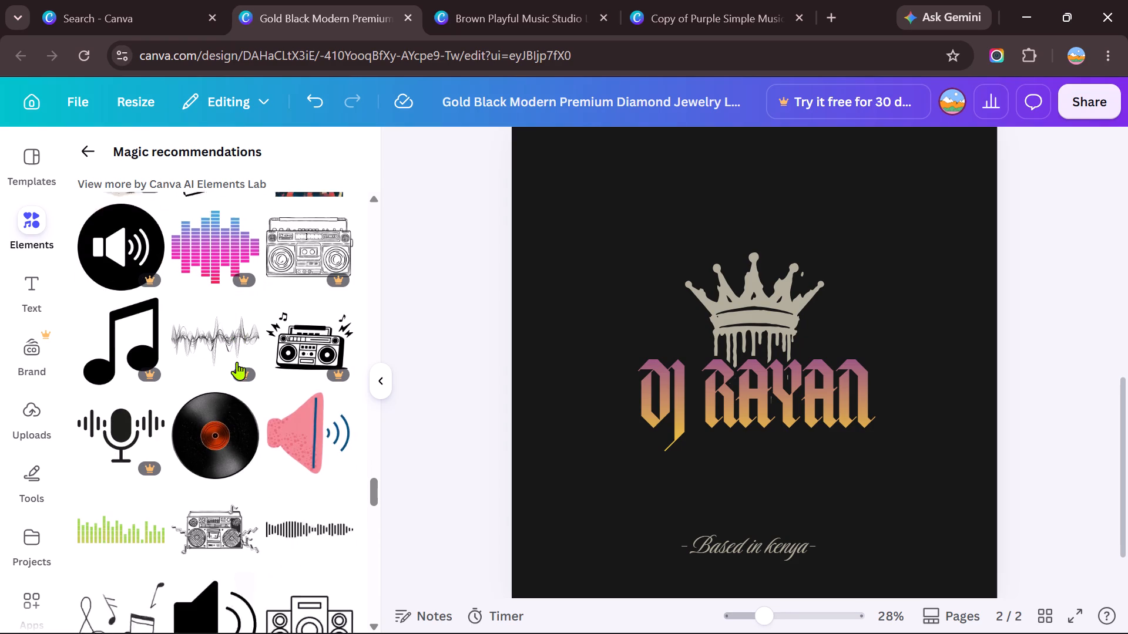
pyautogui.scroll(-1, 237, 362)
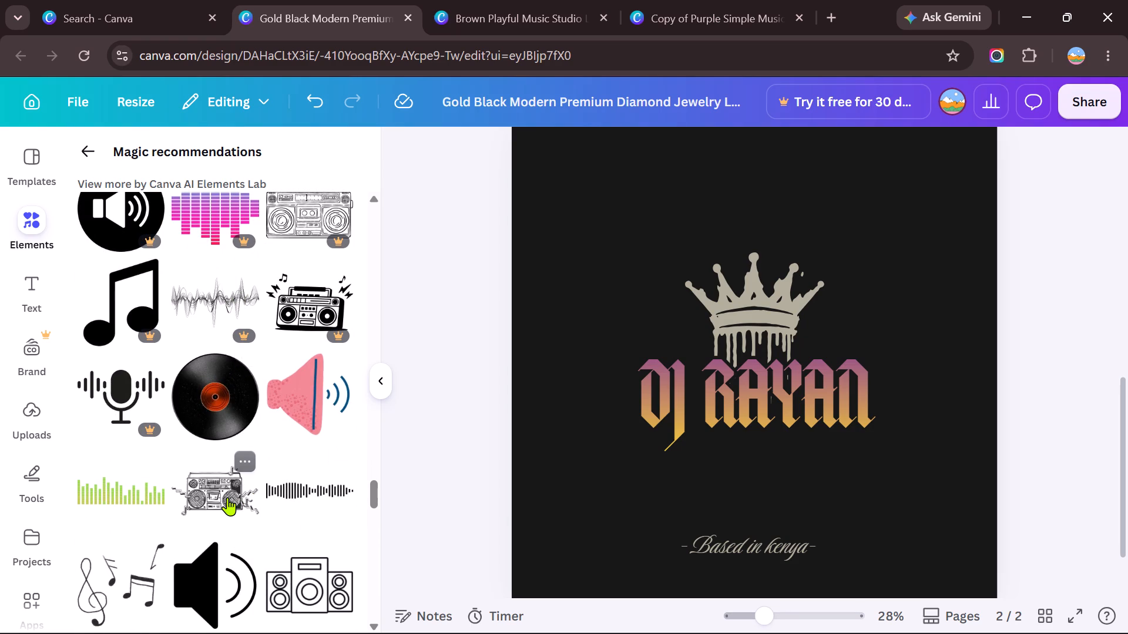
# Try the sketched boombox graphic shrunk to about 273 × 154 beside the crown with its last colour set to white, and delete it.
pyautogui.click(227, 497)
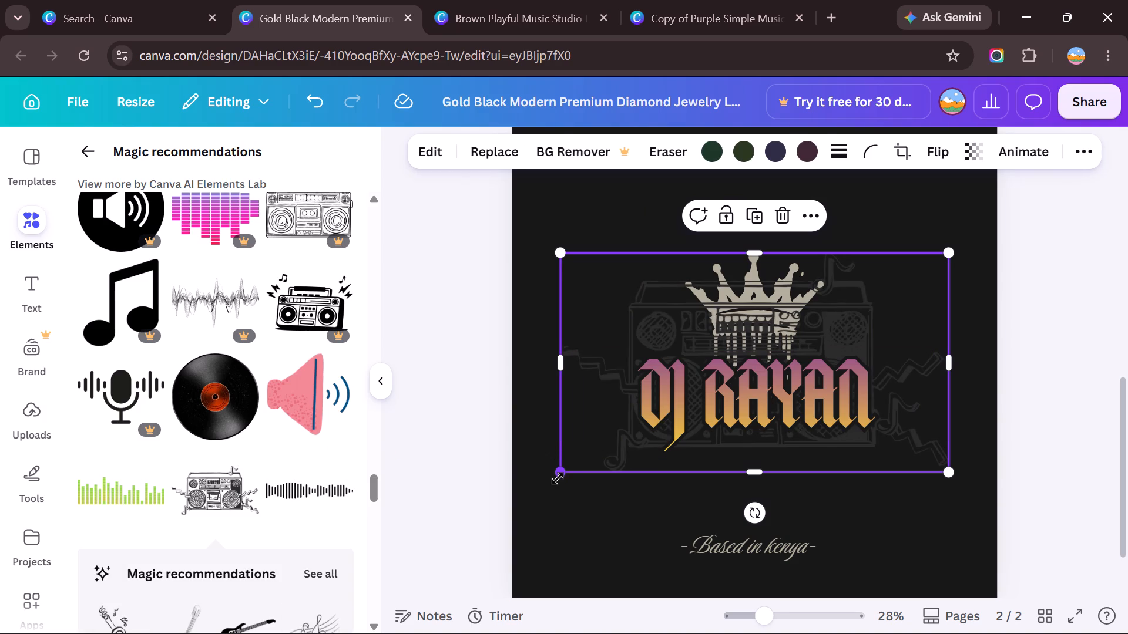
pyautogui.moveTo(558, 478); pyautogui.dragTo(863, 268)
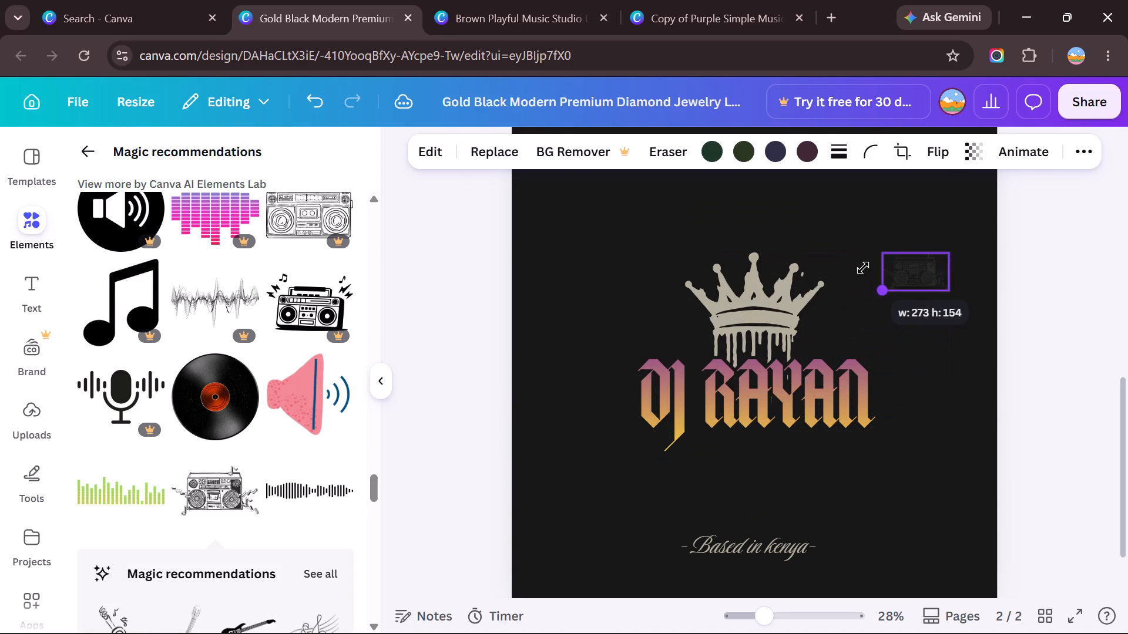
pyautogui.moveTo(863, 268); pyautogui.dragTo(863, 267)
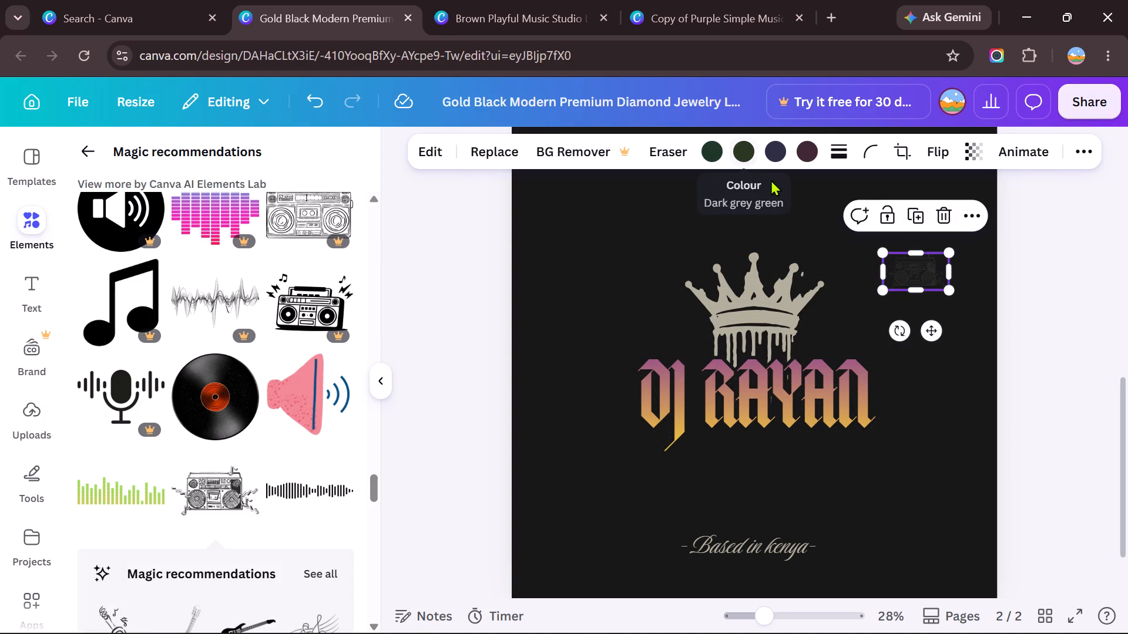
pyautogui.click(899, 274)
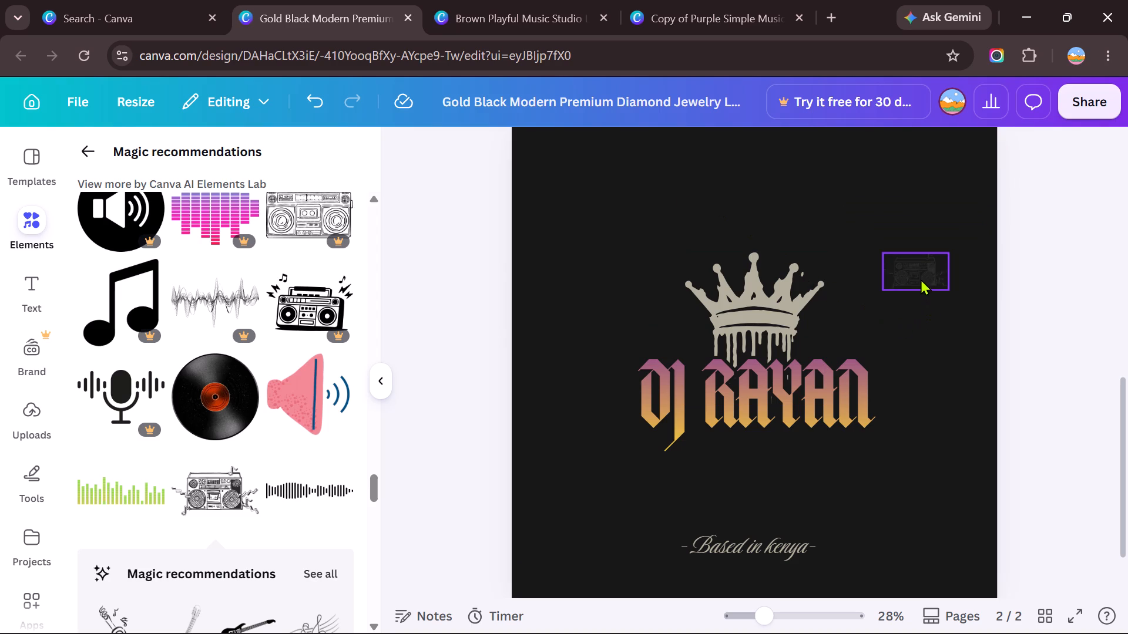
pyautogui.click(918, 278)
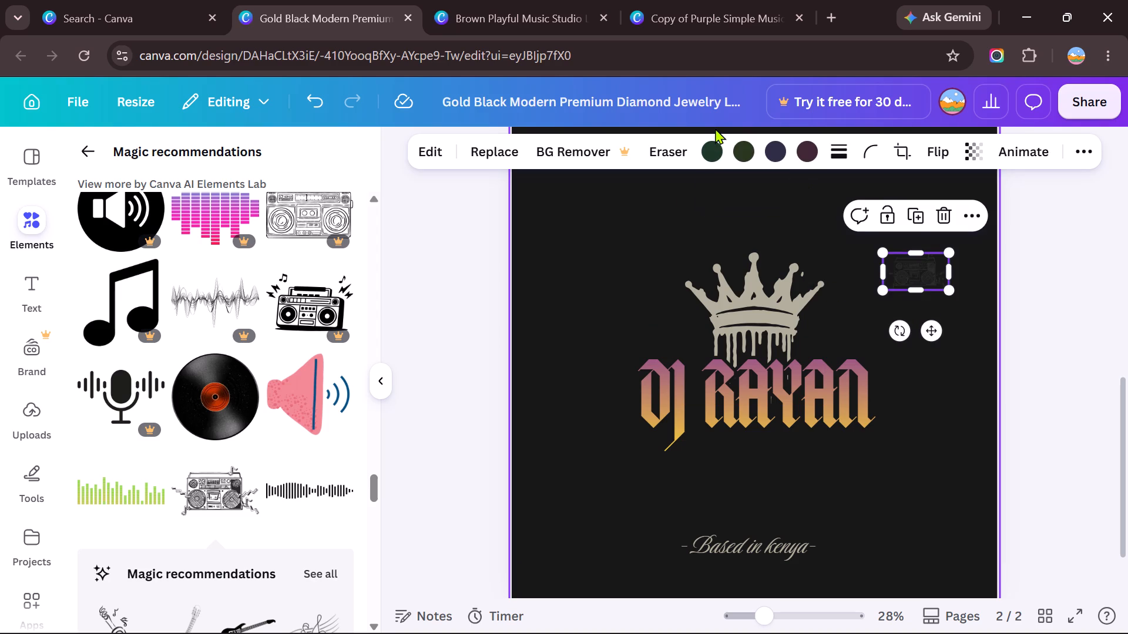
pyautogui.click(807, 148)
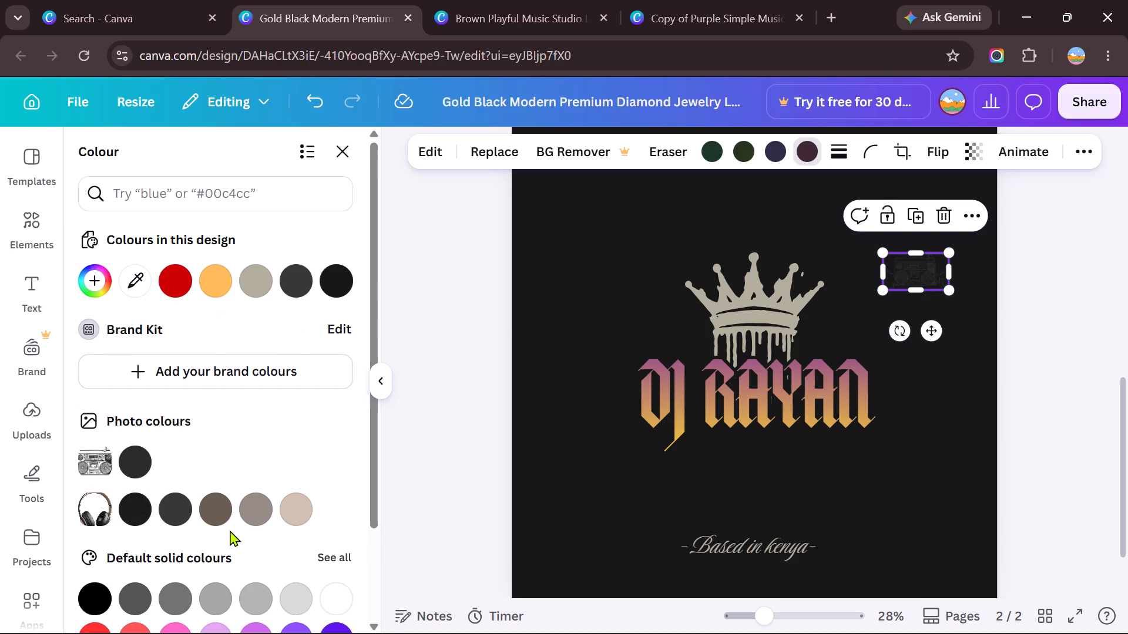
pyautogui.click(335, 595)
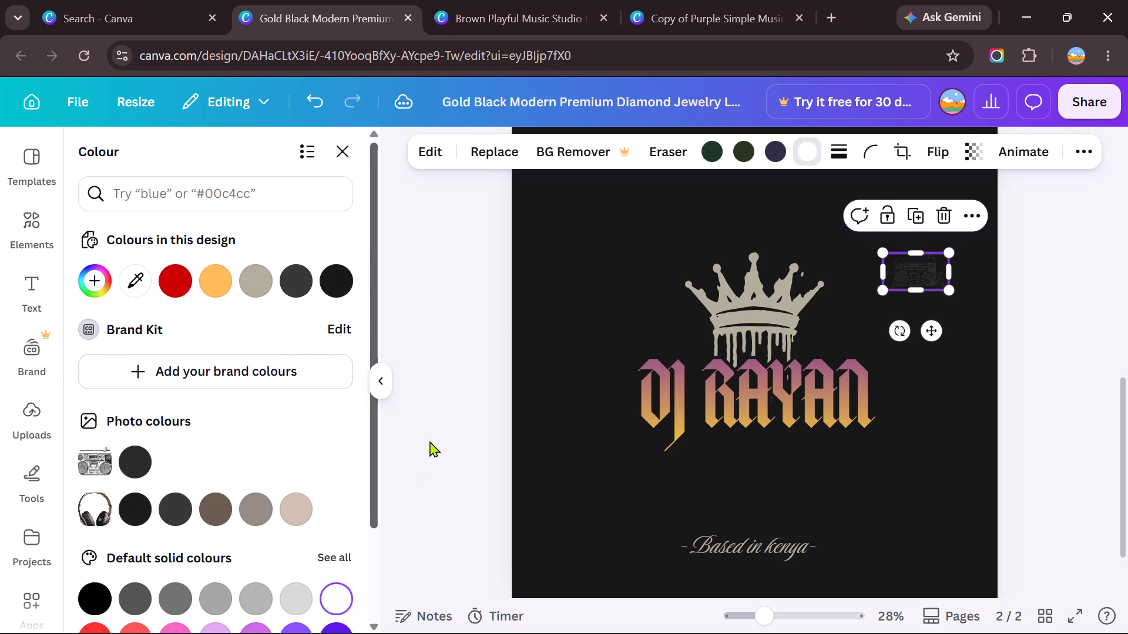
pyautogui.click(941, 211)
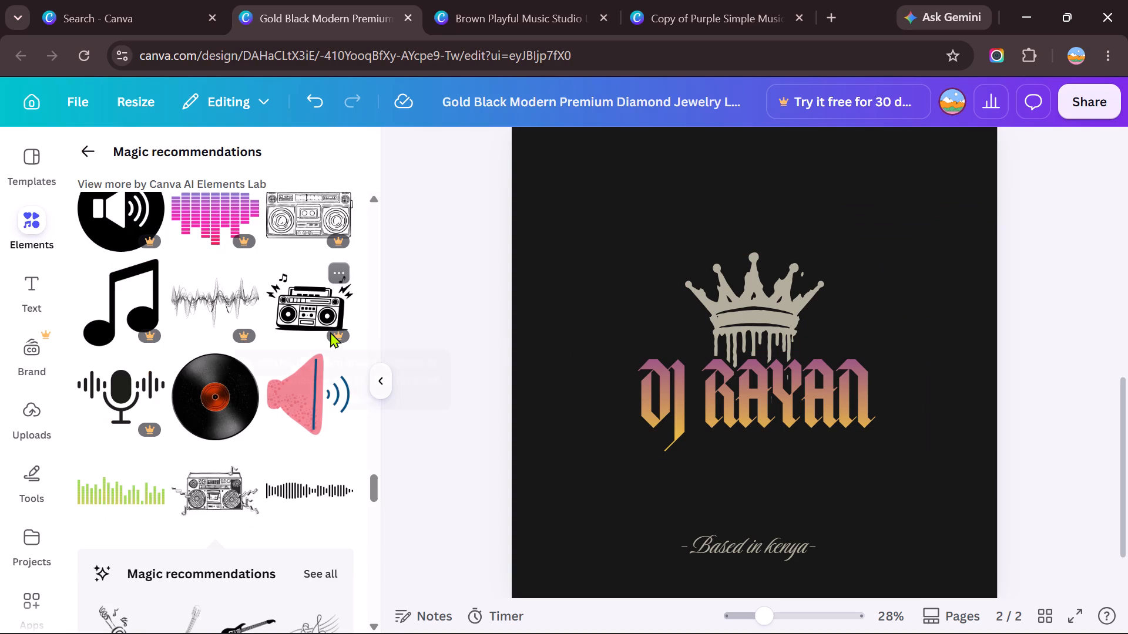
# Look back through the earlier magic recommendations for another DJ-themed graphic.
pyautogui.scroll(4, 330, 332)
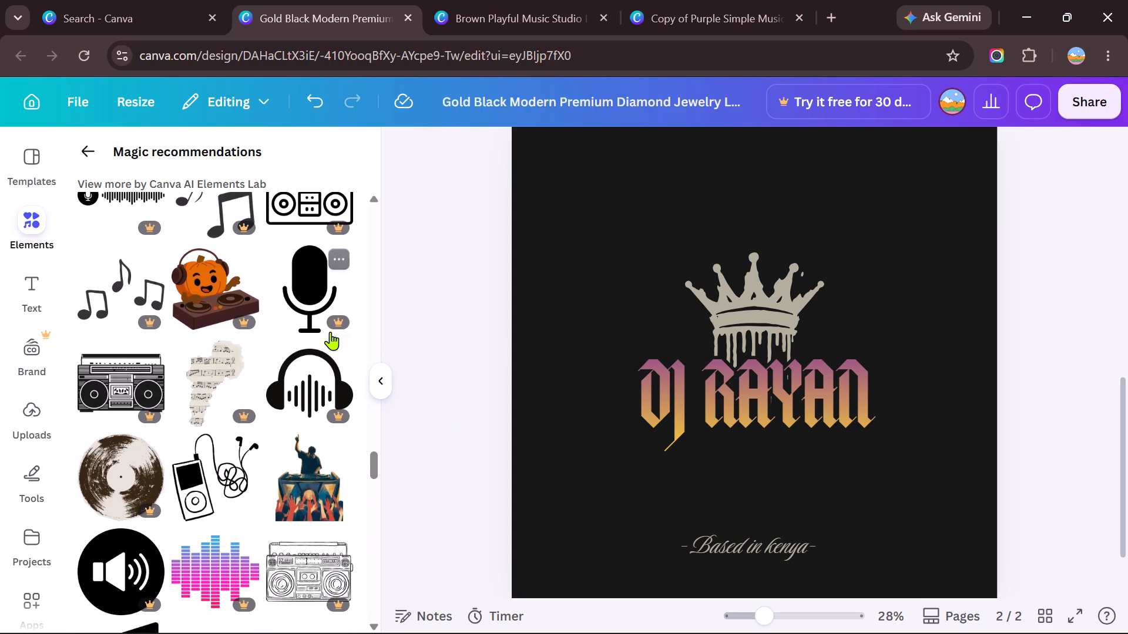
pyautogui.scroll(6, 330, 332)
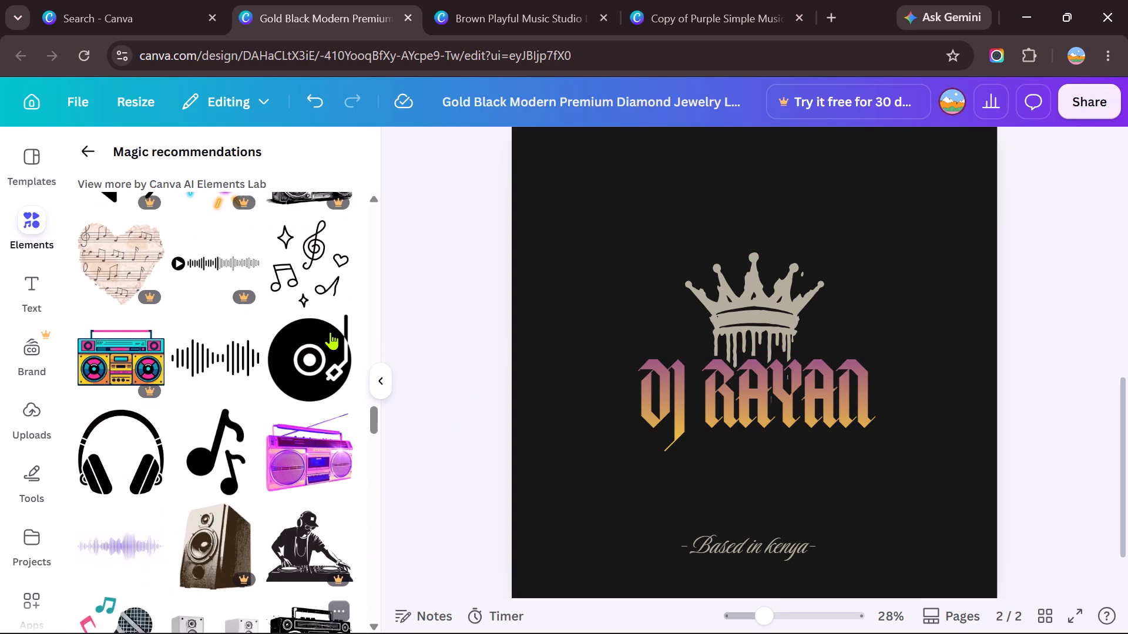
pyautogui.scroll(3, 330, 332)
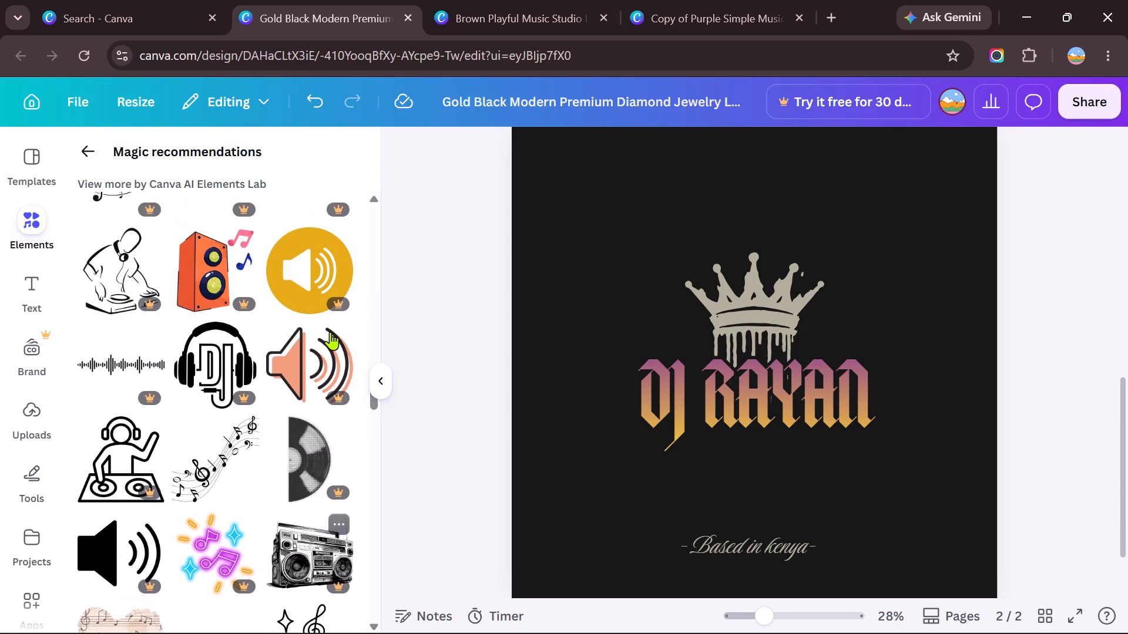
pyautogui.scroll(4, 330, 332)
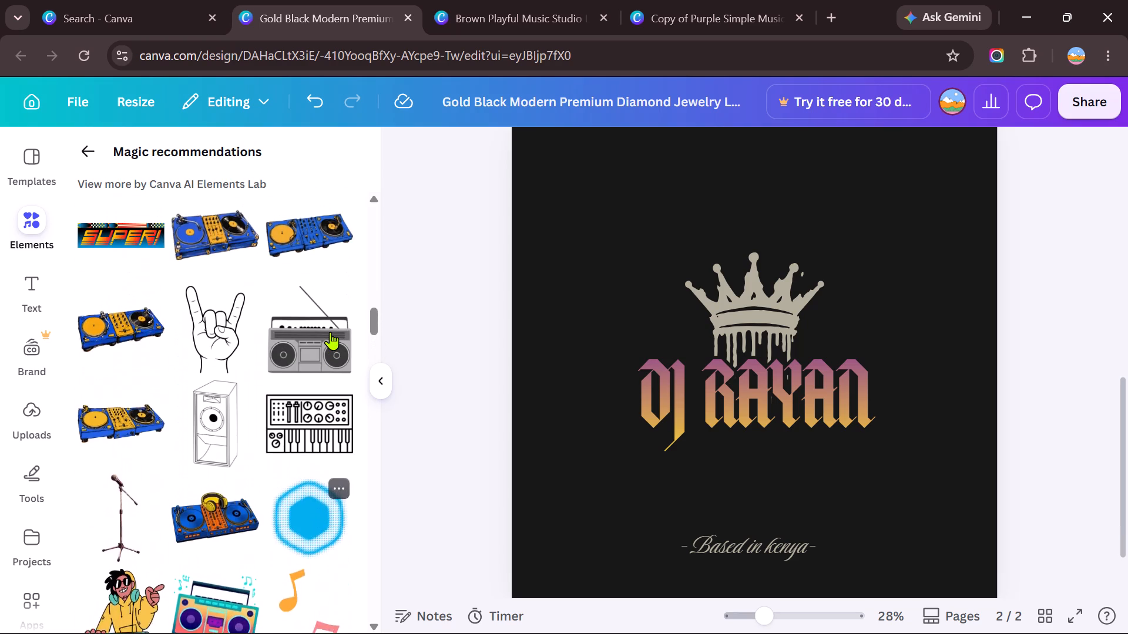
pyautogui.scroll(3, 330, 332)
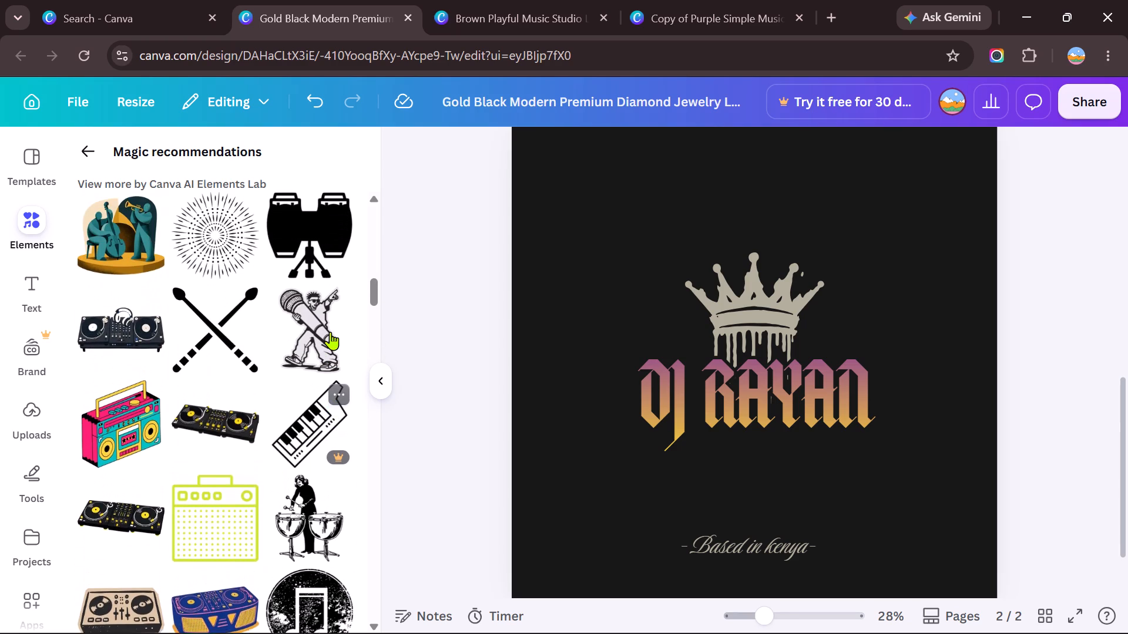
pyautogui.scroll(3, 330, 332)
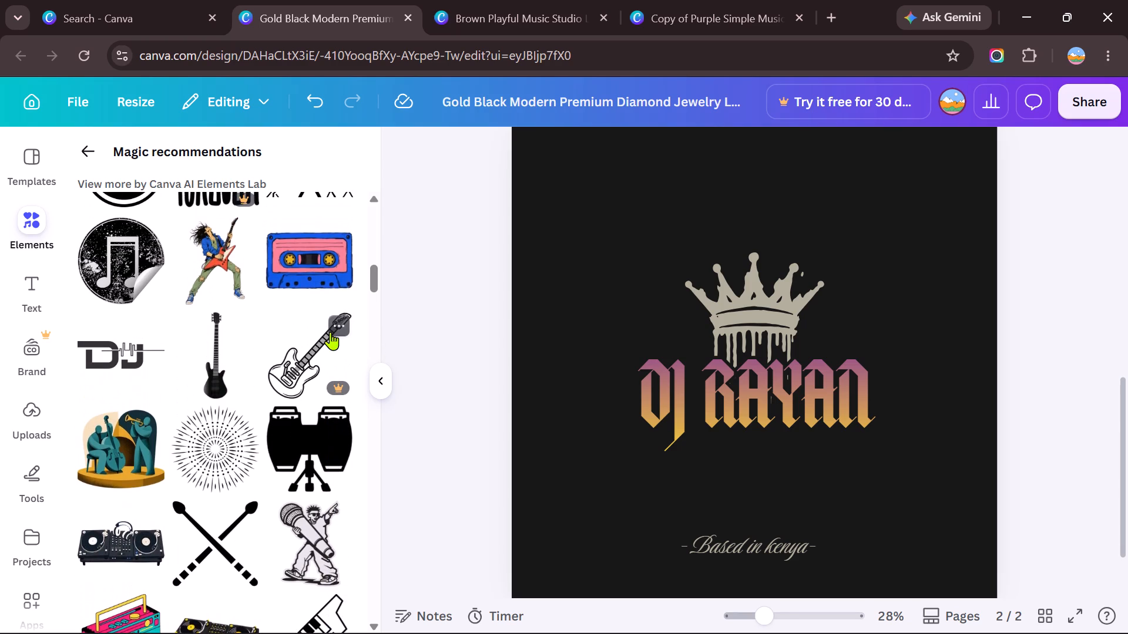
pyautogui.scroll(2, 330, 332)
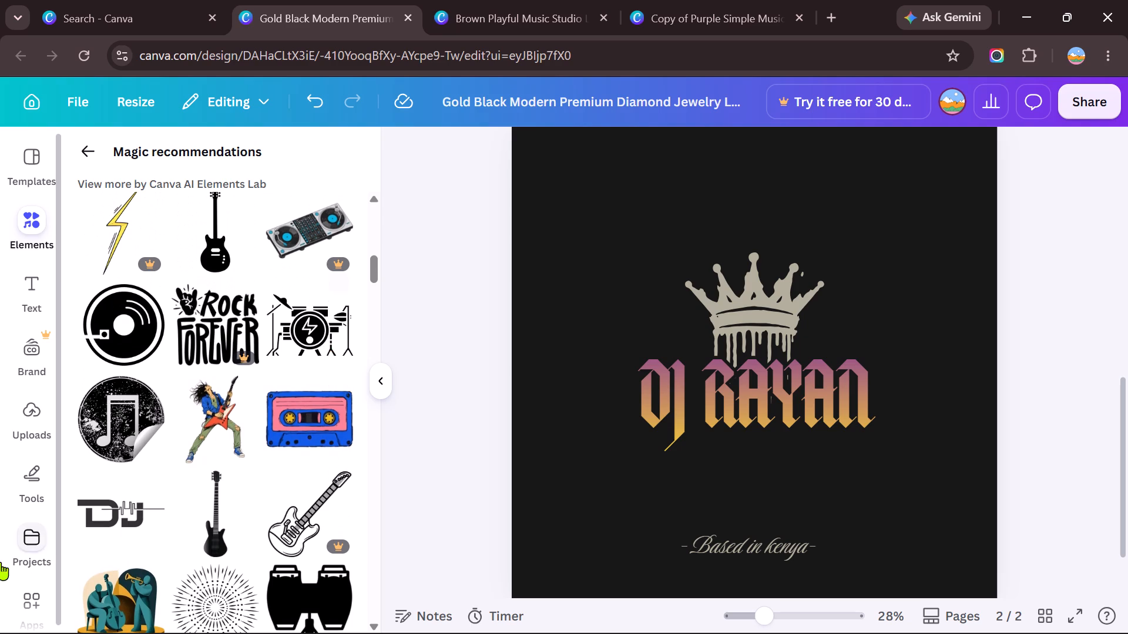
# Add the dark "DJ" lettering graphic with the sound-wave line to the logo page.
pyautogui.click(116, 520)
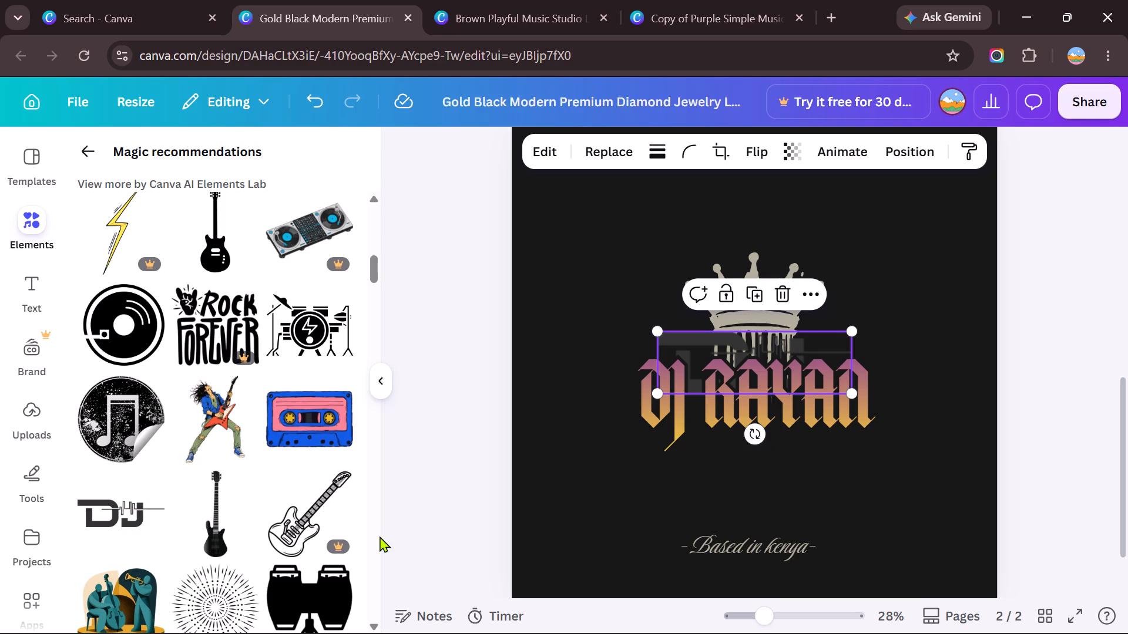
pyautogui.click(714, 339)
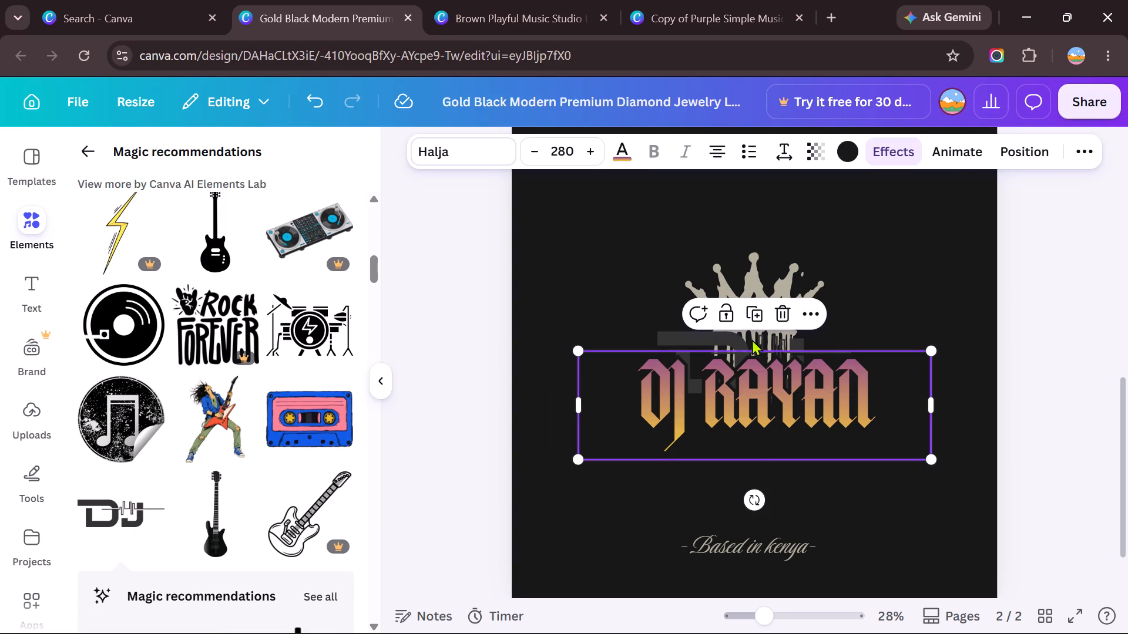
pyautogui.click(845, 528)
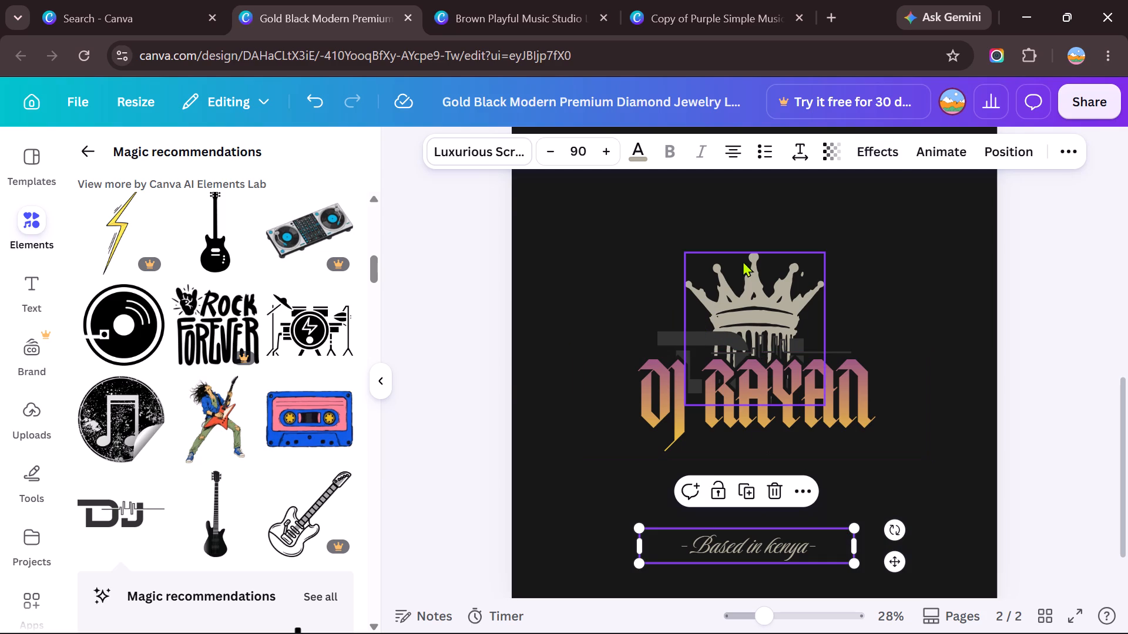
pyautogui.click(748, 291)
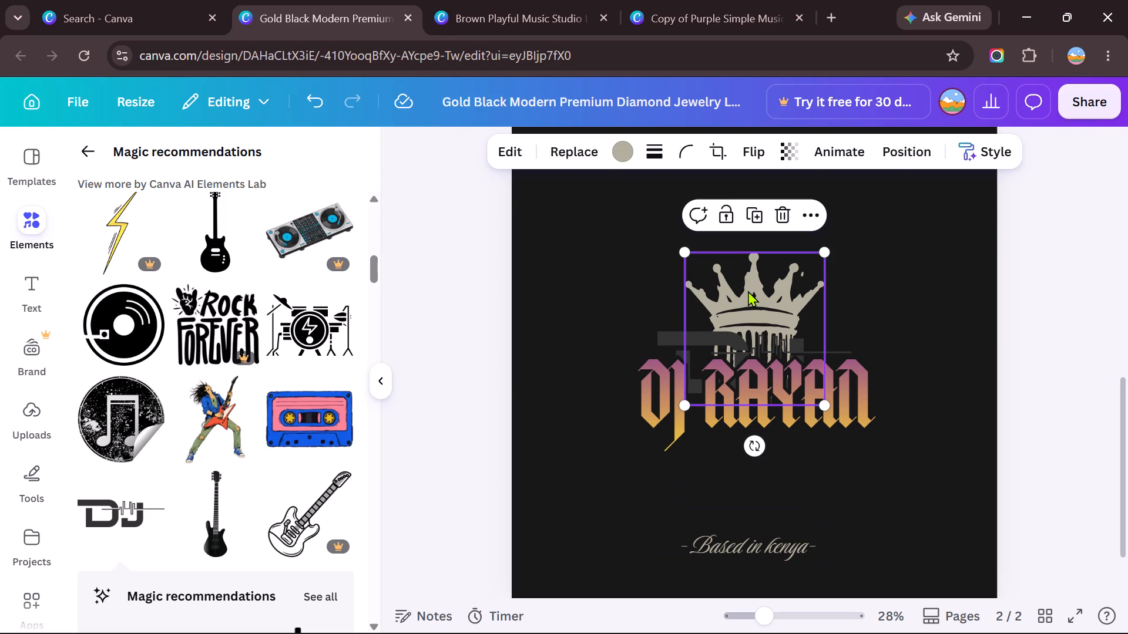
pyautogui.click(895, 291)
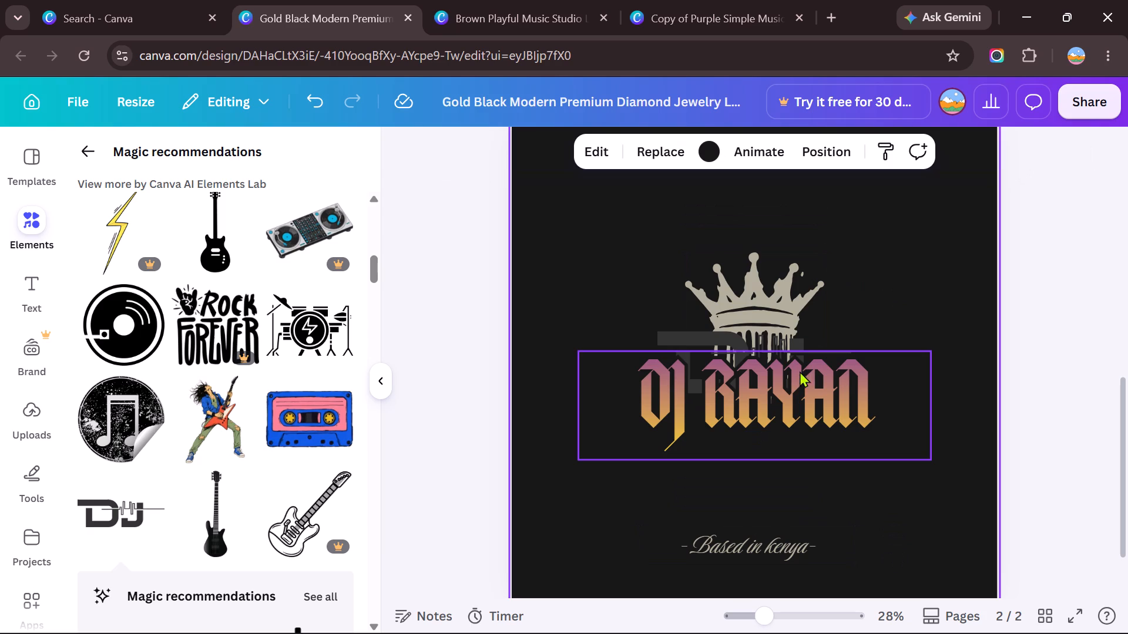
# Move the DJ RAYAN text down, slightly right of centre, to sit just above the "Based in kenya" tagline.
pyautogui.click(786, 389)
pyautogui.moveTo(786, 389); pyautogui.dragTo(827, 456)
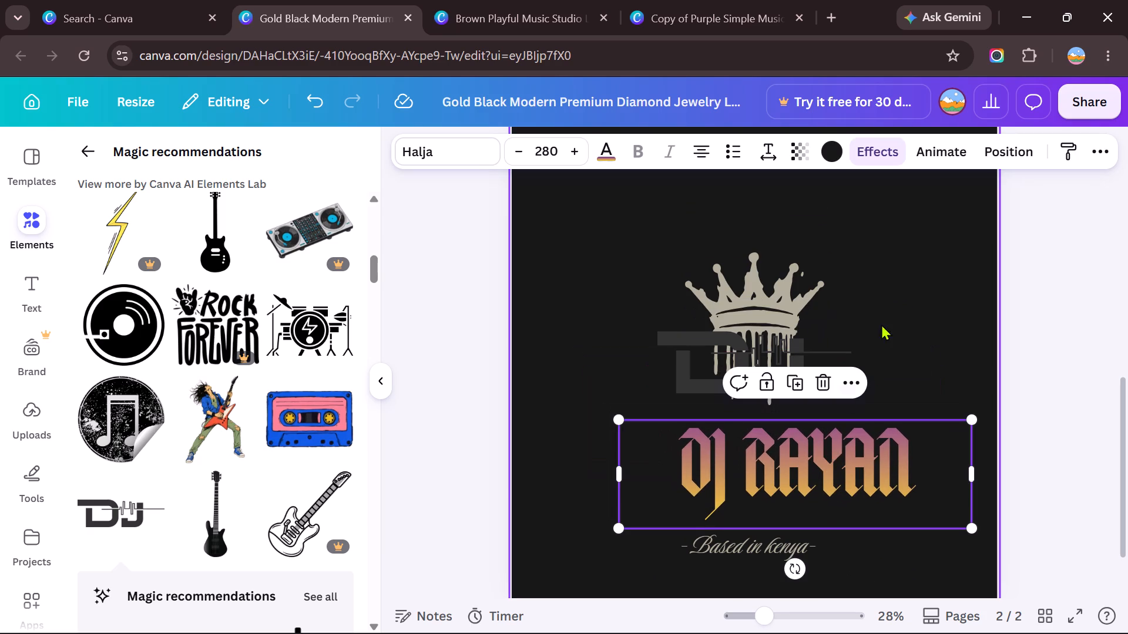
pyautogui.click(911, 287)
# Move the sound-wave "DJ" graphic out from over the crown to the empty area on its left.
pyautogui.click(784, 349)
pyautogui.moveTo(784, 349); pyautogui.dragTo(784, 349)
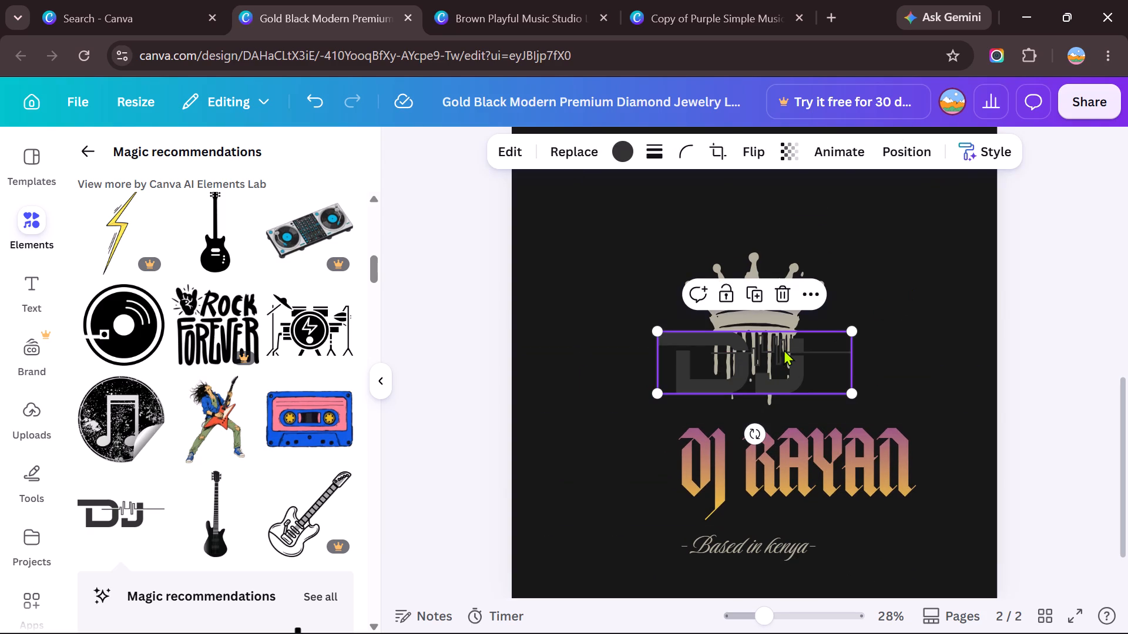
pyautogui.moveTo(784, 349); pyautogui.dragTo(654, 348)
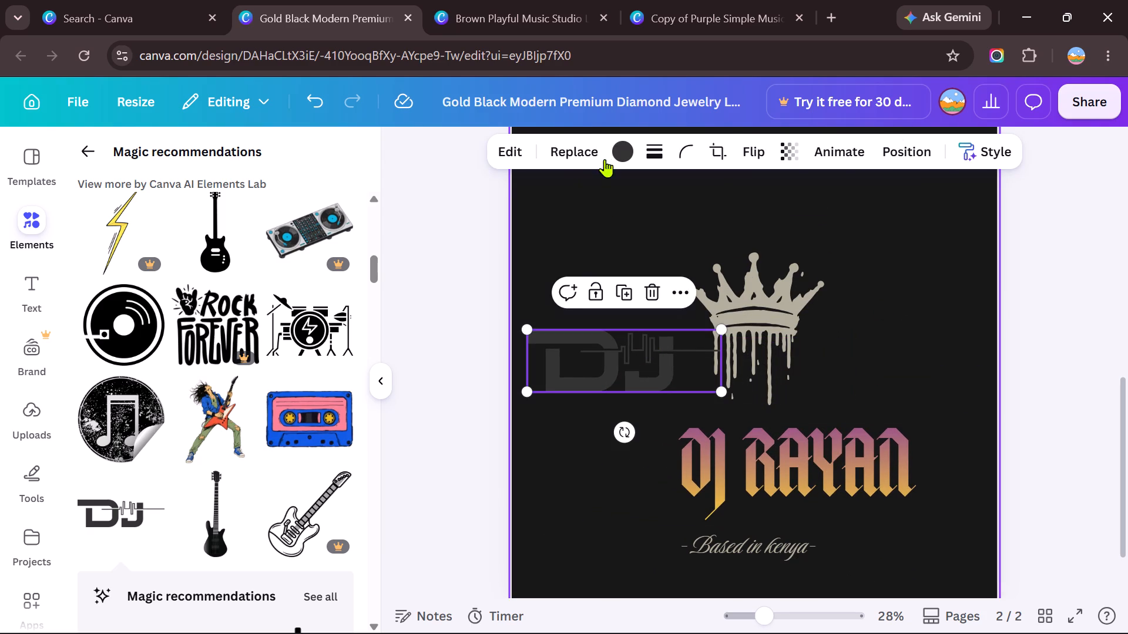
# Recolour the sound-wave "DJ" graphic light grey, #d9d9d9.
pyautogui.click(619, 146)
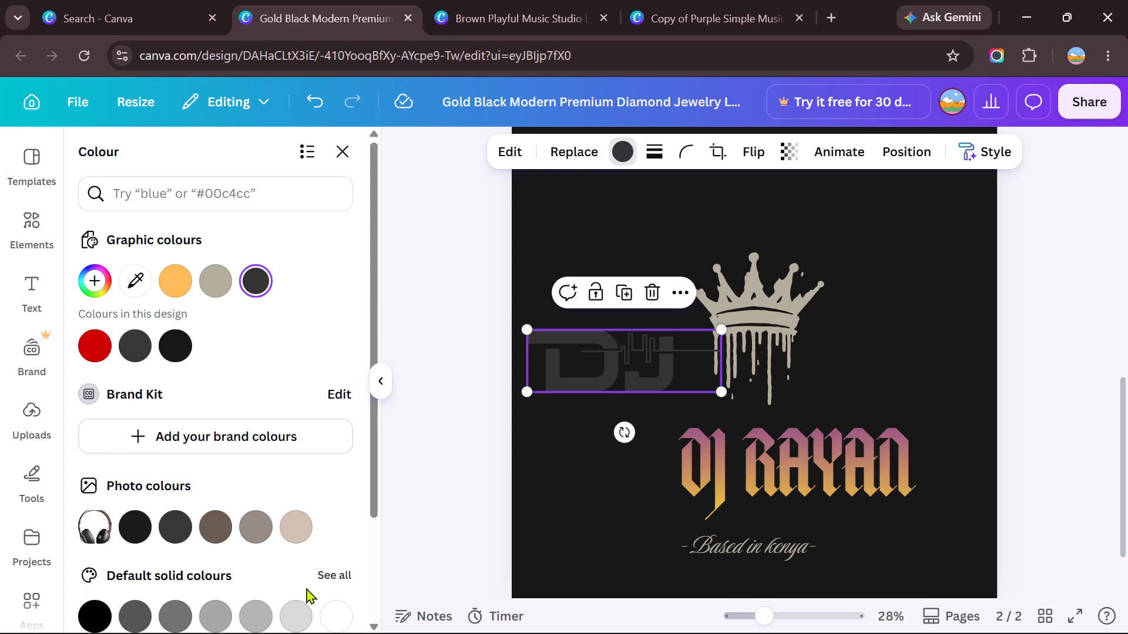
pyautogui.click(298, 622)
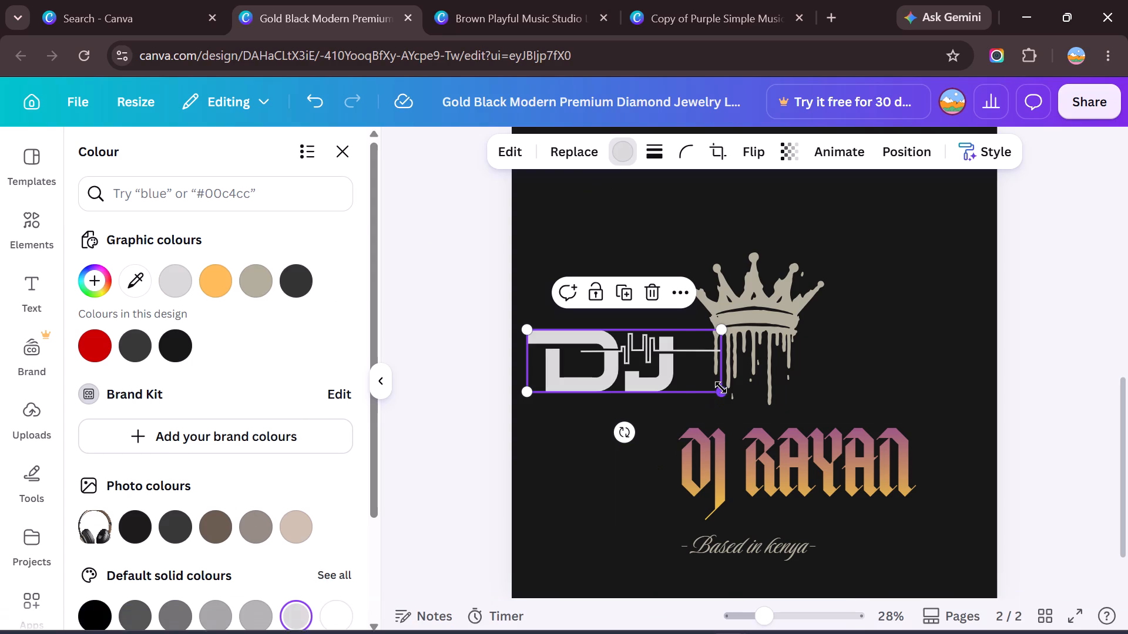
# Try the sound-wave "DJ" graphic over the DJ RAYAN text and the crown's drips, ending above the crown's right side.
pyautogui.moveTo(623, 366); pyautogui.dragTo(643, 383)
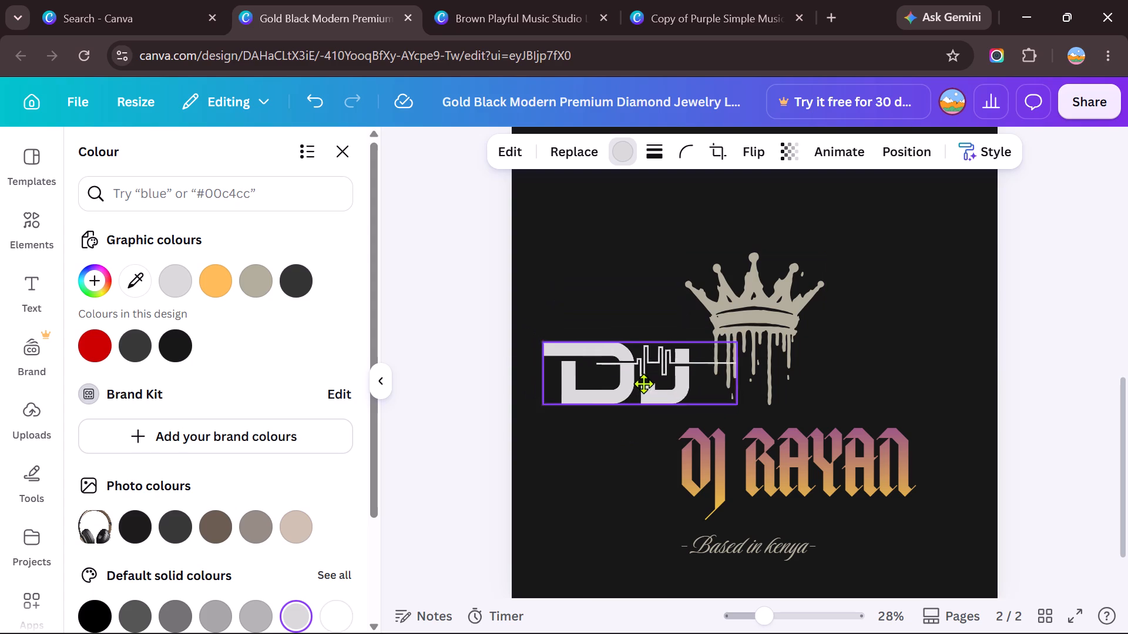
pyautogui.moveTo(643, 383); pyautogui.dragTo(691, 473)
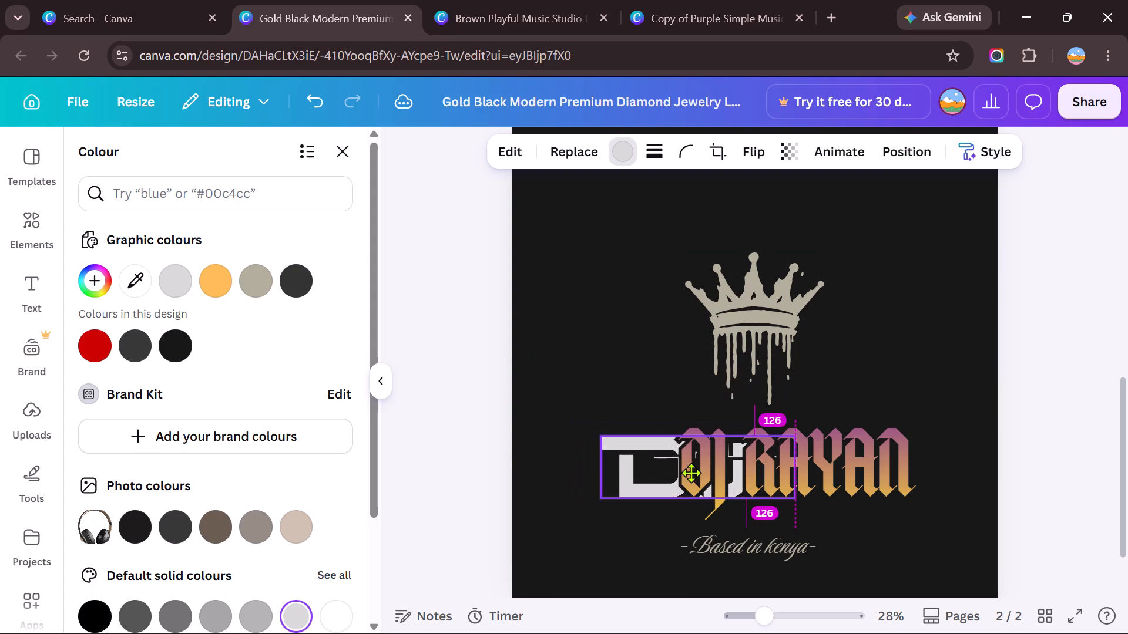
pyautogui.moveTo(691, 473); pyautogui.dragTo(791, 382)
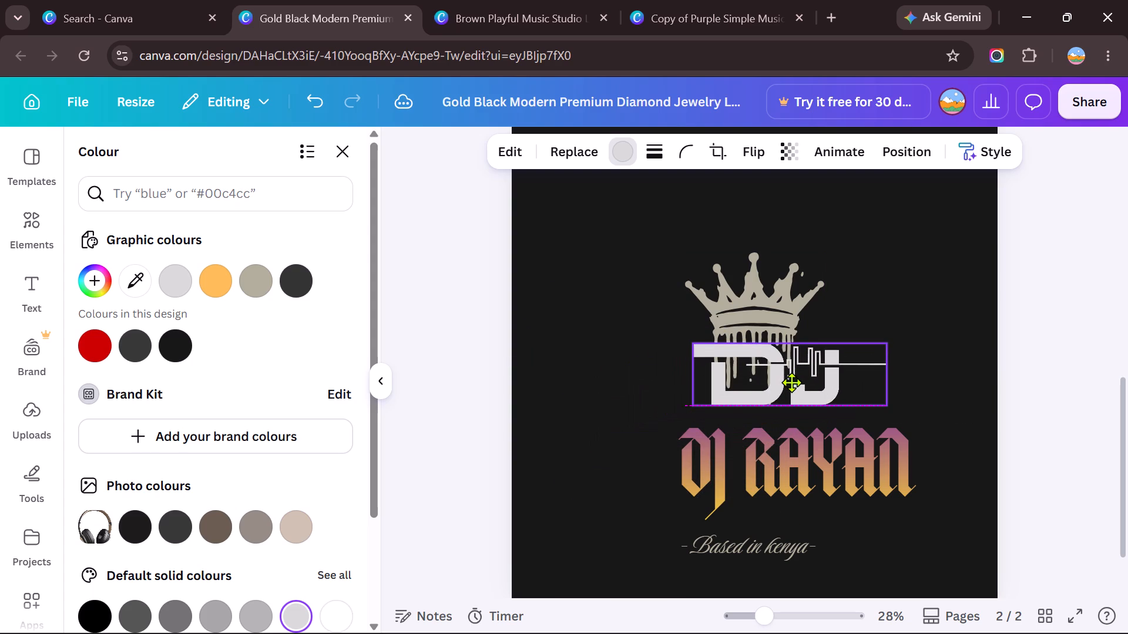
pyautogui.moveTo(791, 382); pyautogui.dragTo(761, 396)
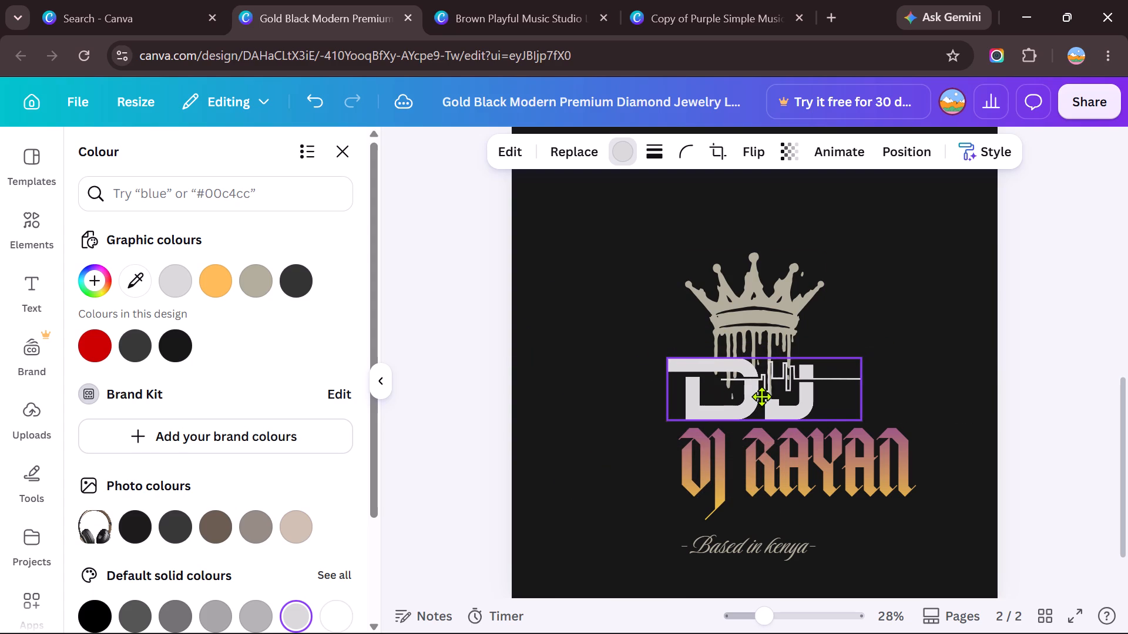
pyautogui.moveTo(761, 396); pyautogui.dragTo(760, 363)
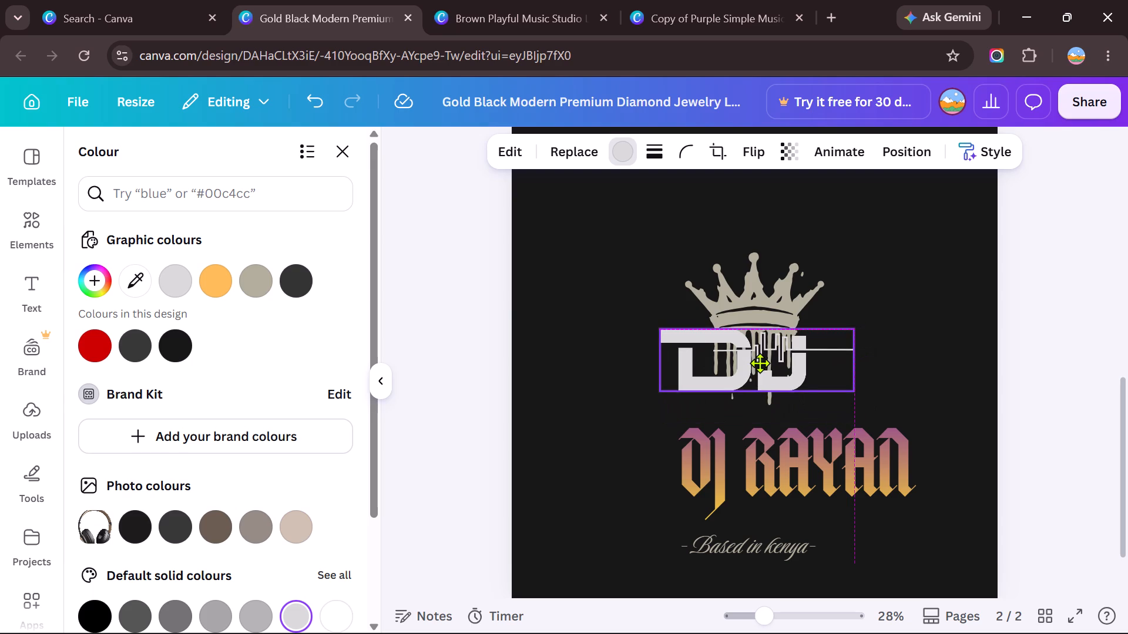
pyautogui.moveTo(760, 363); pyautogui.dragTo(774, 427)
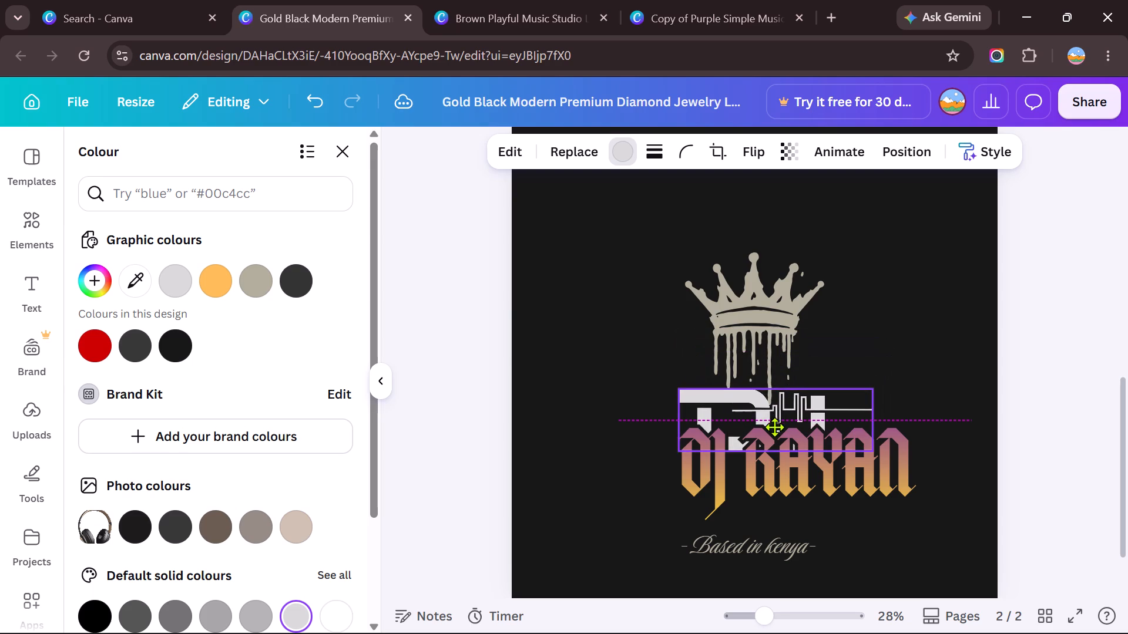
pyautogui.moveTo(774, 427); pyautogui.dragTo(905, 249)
# Delete the sound-wave "DJ" graphic from the logo page.
pyautogui.click(930, 313)
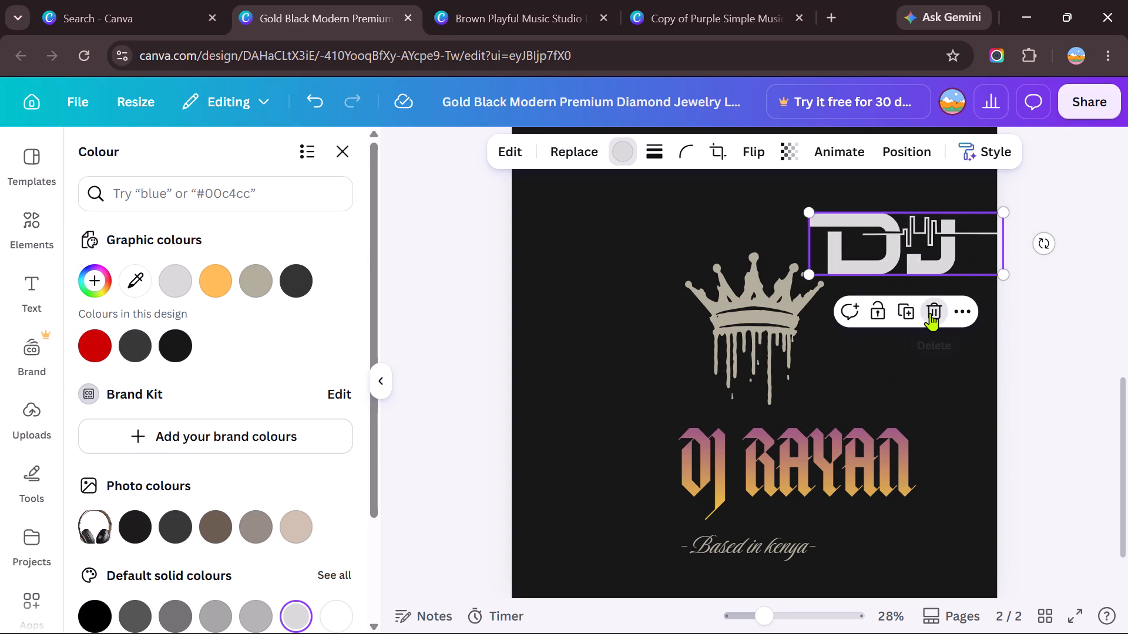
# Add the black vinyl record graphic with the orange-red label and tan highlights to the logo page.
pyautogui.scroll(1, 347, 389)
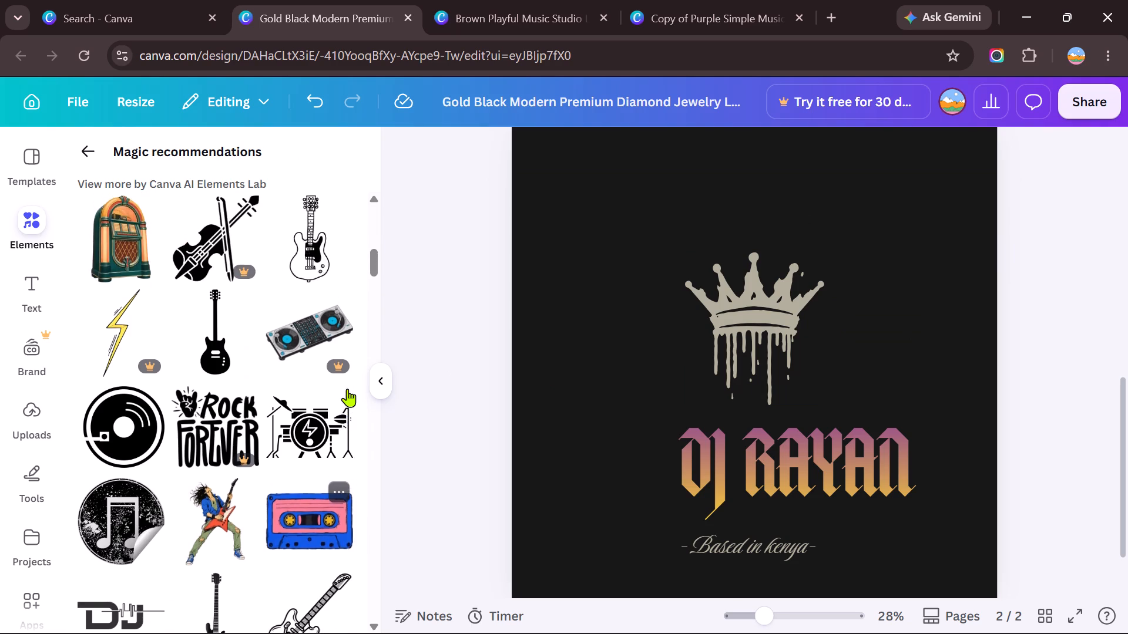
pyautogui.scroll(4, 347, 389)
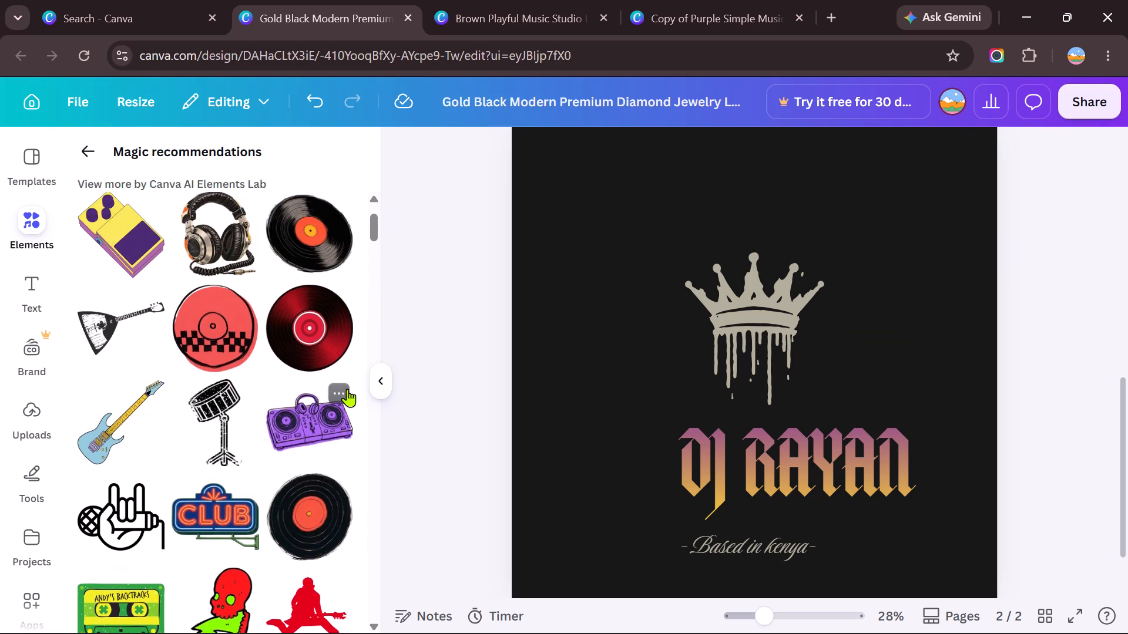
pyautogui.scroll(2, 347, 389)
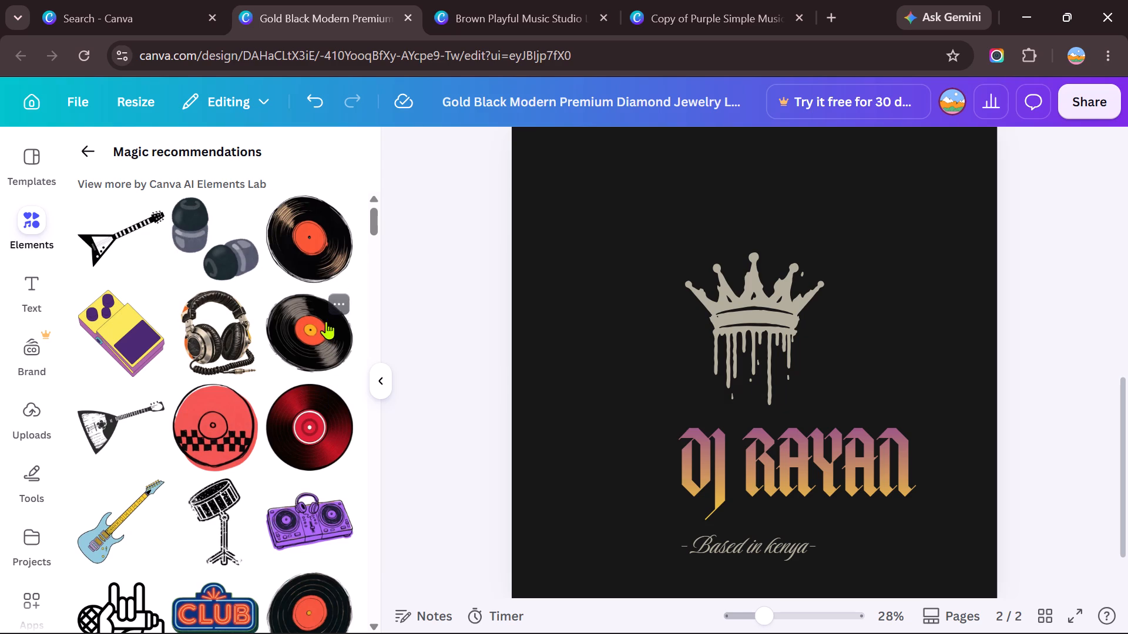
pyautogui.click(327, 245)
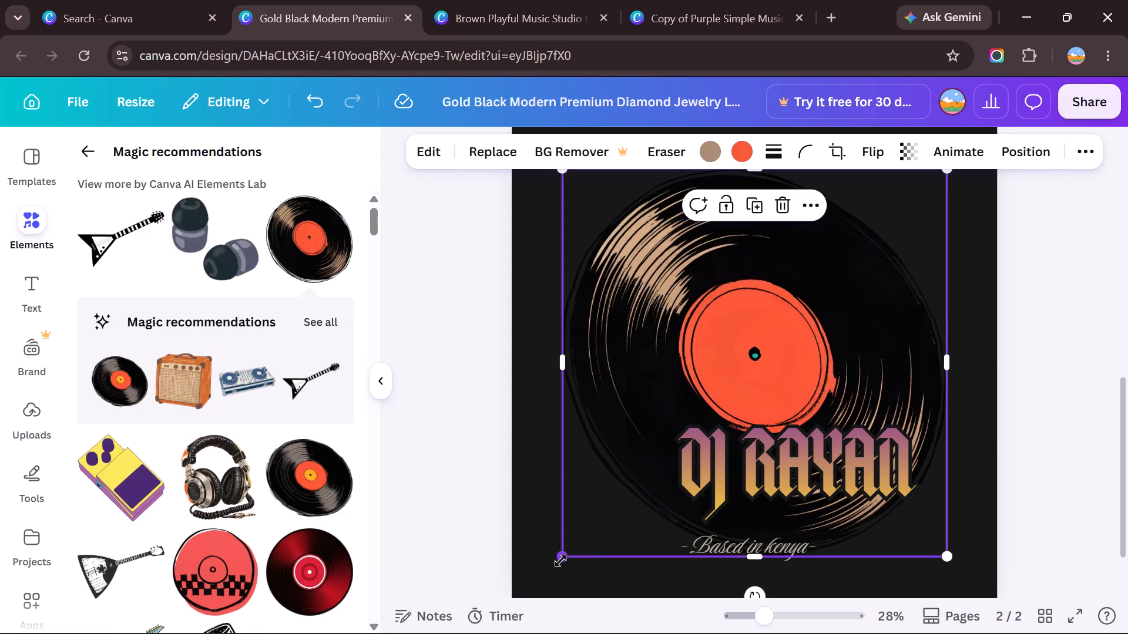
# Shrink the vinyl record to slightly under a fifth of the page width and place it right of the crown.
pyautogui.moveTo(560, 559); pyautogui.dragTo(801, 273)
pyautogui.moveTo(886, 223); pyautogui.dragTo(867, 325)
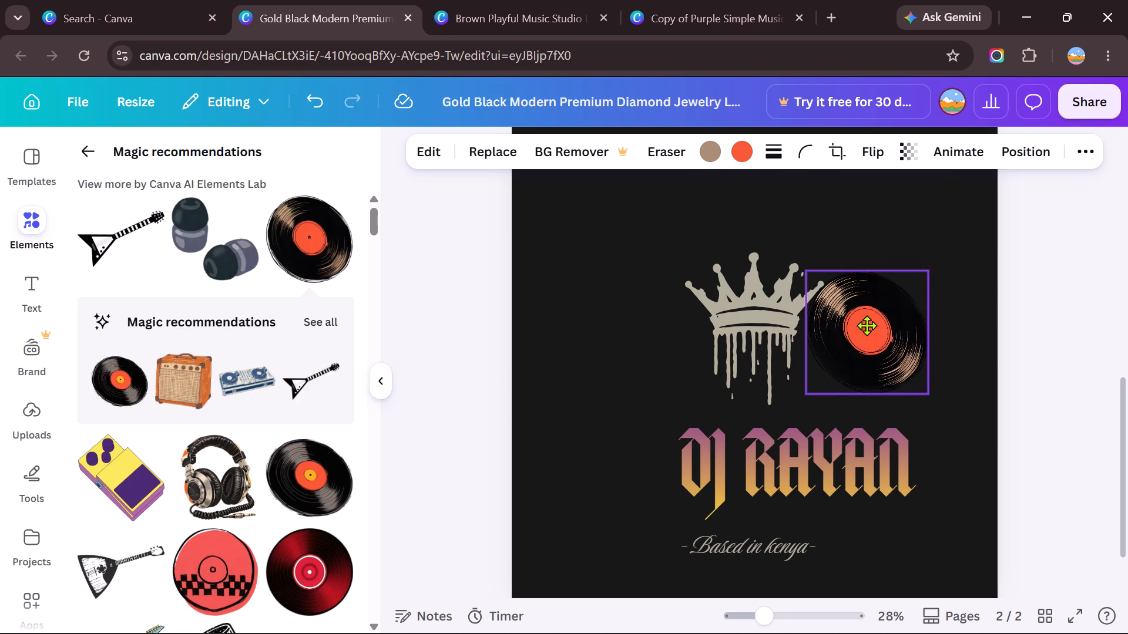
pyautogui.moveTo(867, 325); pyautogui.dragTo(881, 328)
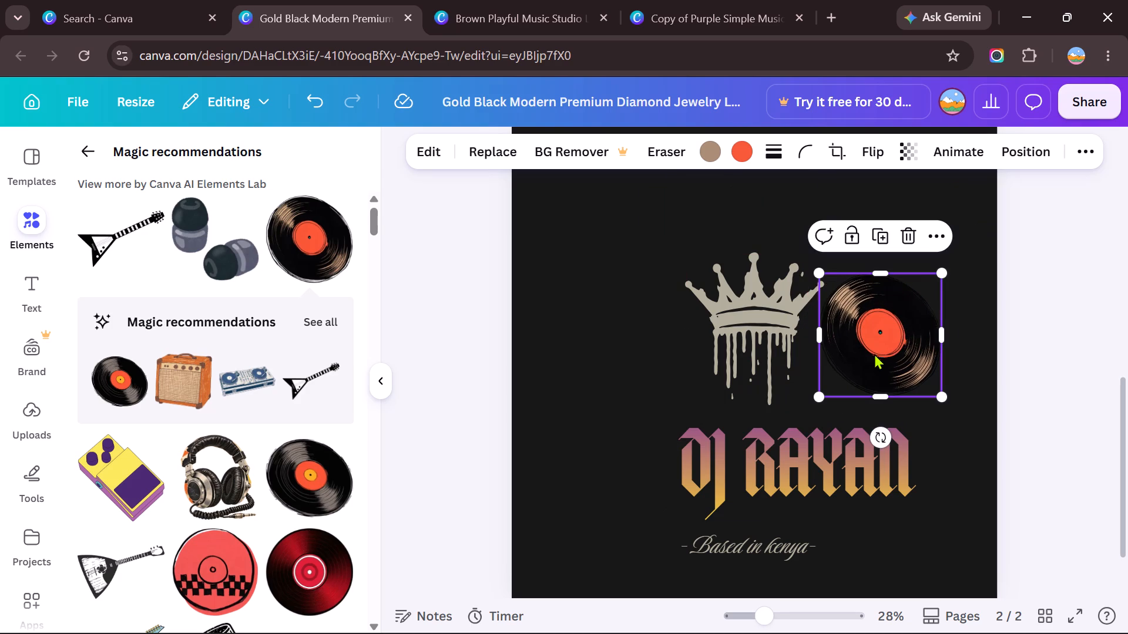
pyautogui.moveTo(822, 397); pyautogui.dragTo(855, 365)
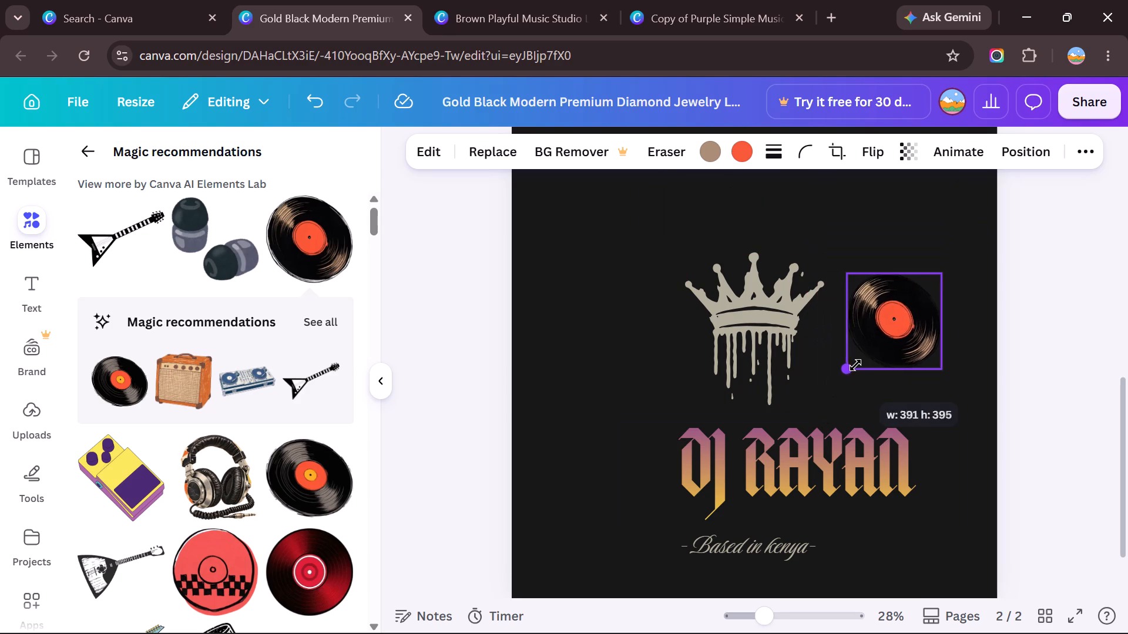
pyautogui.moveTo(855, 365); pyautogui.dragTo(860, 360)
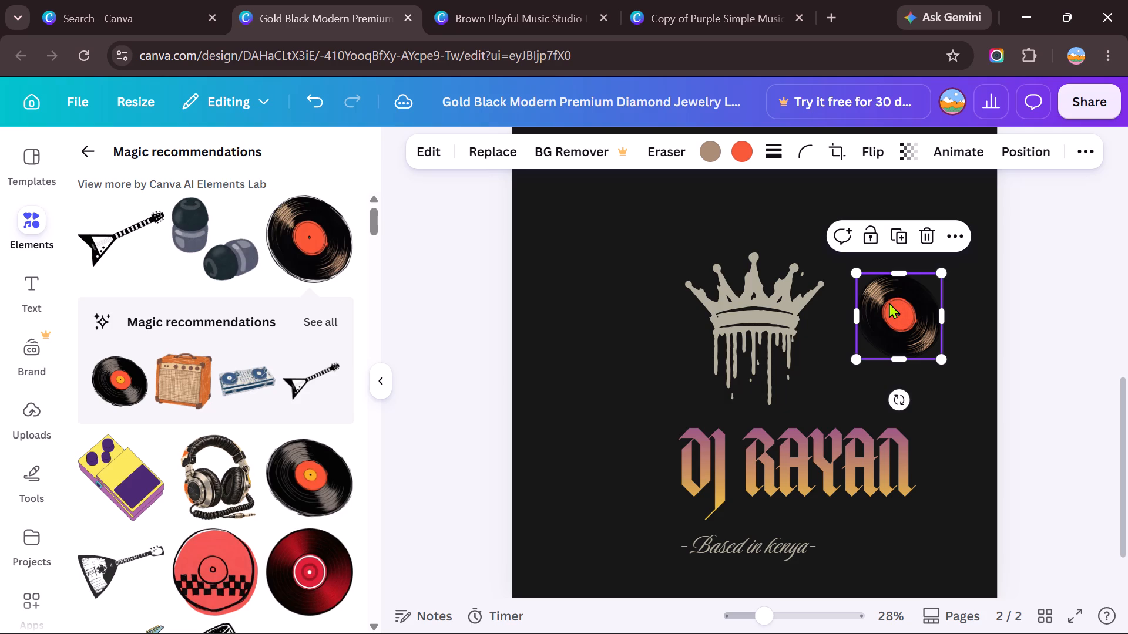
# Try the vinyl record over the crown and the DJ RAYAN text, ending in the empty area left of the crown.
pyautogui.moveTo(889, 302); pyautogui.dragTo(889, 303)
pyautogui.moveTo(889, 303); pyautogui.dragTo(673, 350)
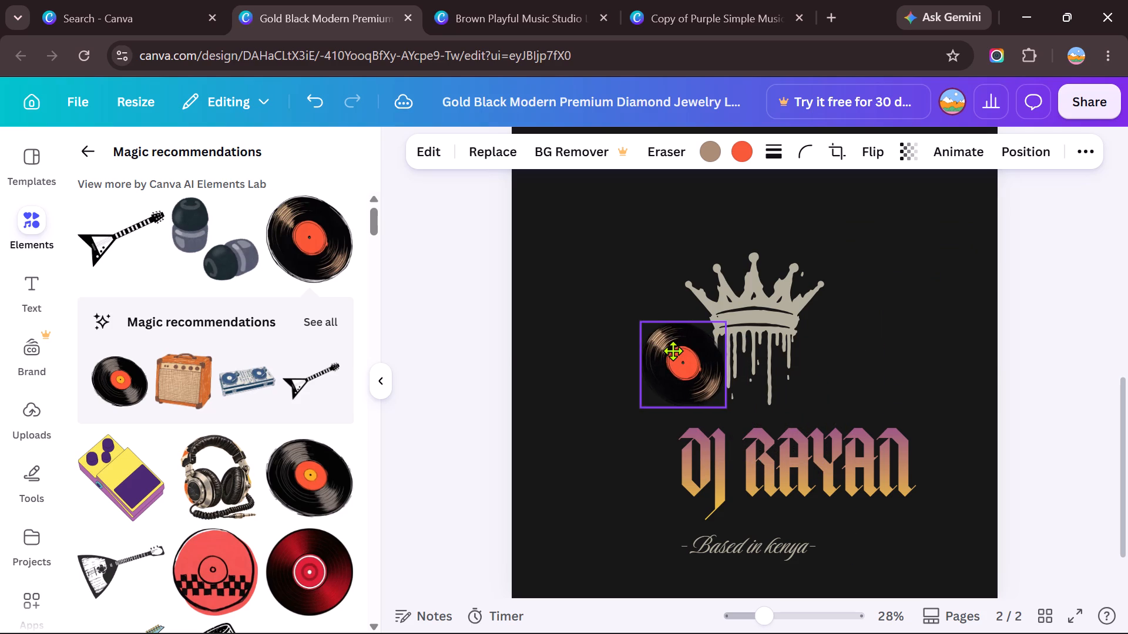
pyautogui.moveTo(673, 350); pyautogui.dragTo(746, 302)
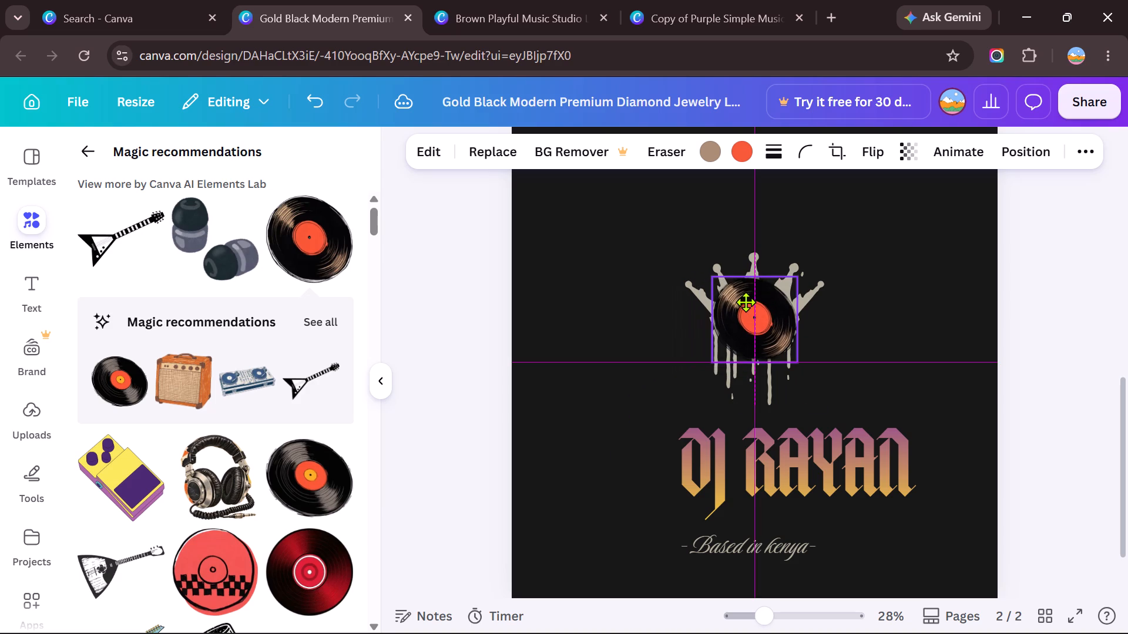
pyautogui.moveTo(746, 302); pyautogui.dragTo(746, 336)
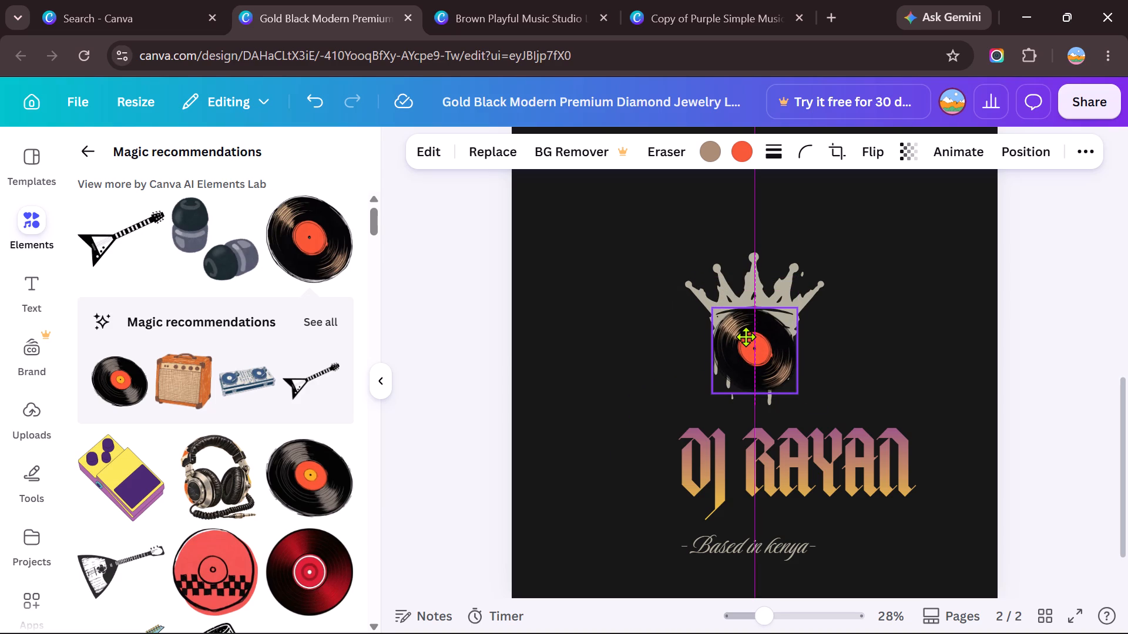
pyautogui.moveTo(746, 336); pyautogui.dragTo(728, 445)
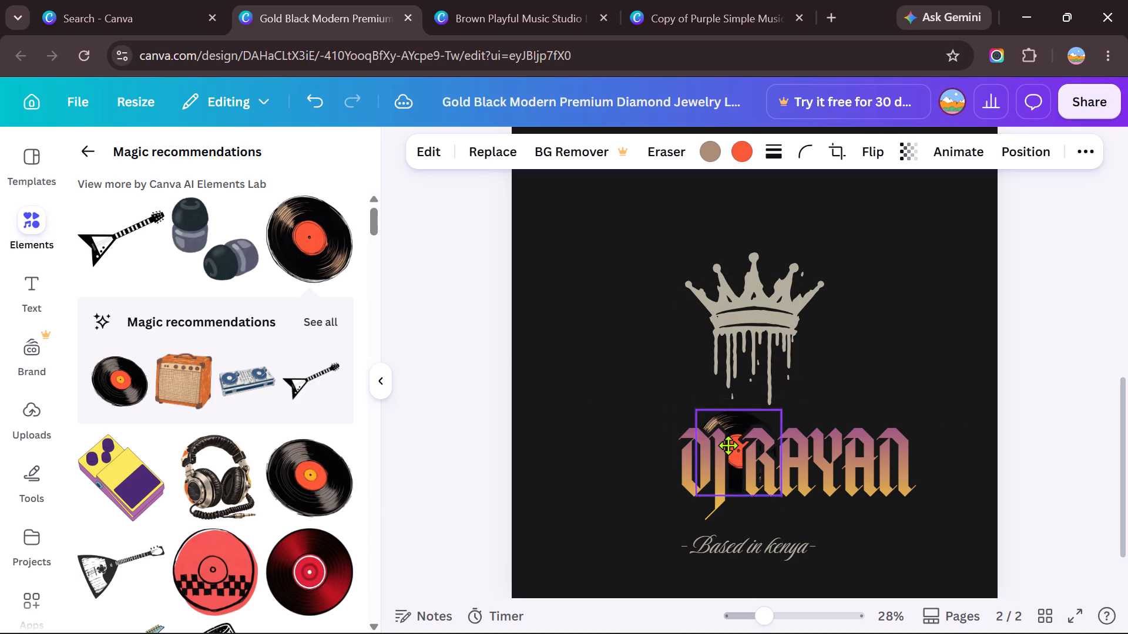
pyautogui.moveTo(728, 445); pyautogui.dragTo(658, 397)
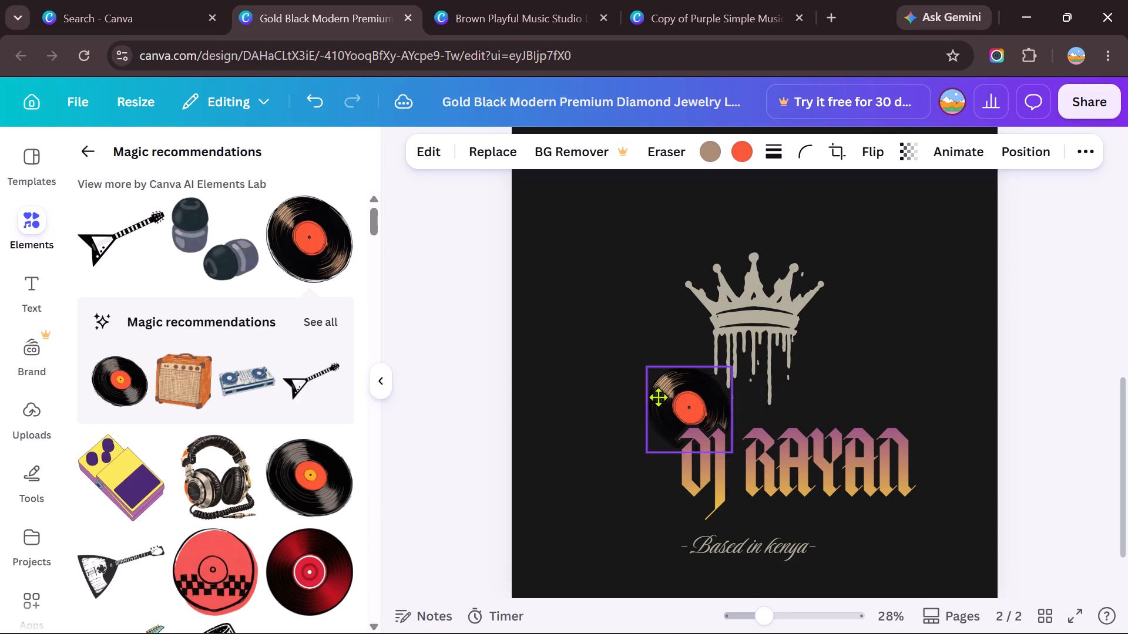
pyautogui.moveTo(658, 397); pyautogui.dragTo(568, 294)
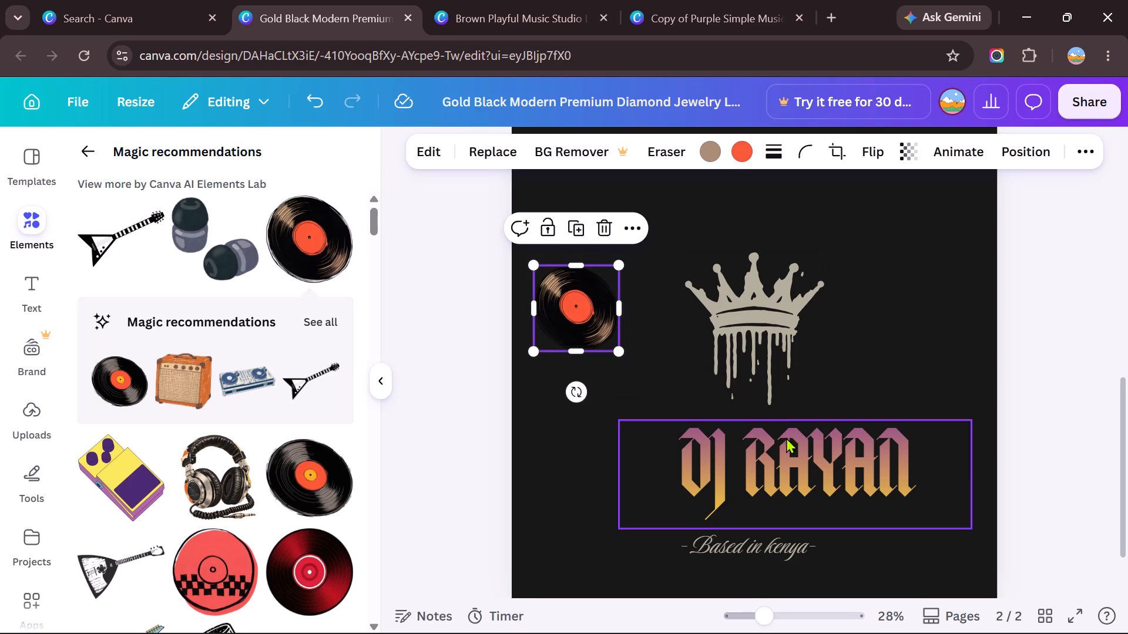
# Move the DJ RAYAN text up so it overlaps the crown's drips, centred horizontally on the page.
pyautogui.moveTo(784, 443); pyautogui.dragTo(738, 380)
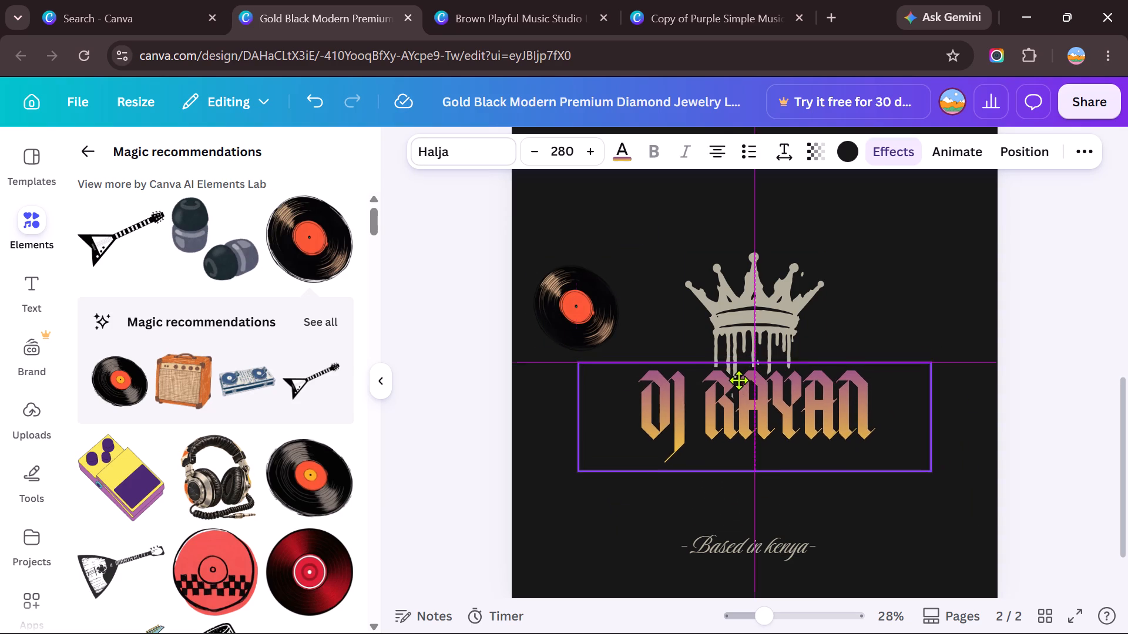
pyautogui.moveTo(738, 380); pyautogui.dragTo(741, 370)
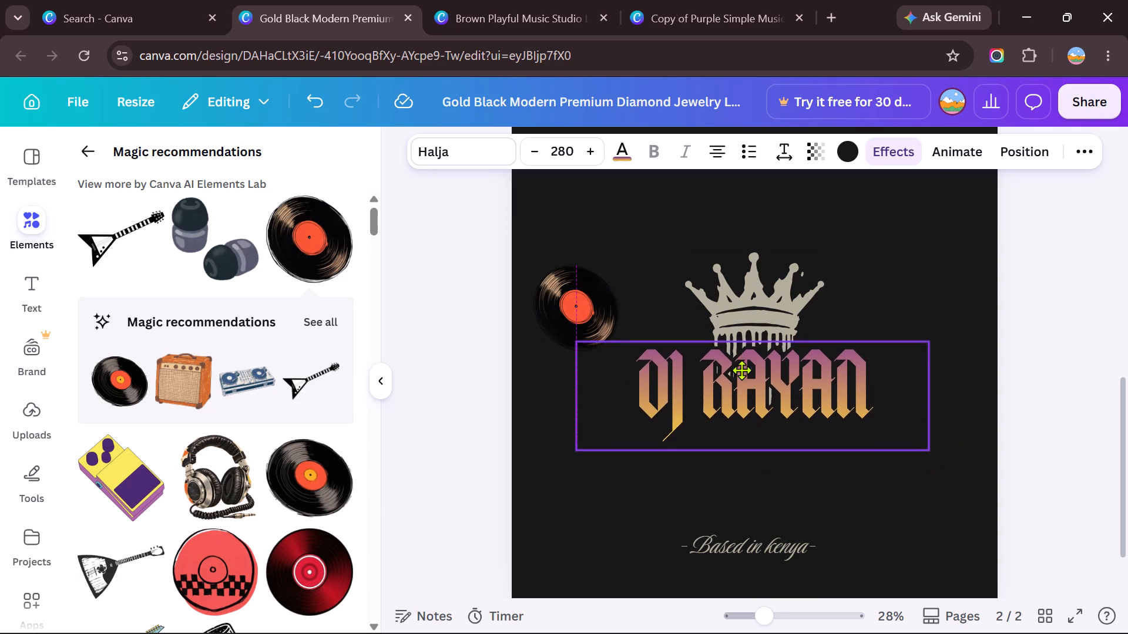
pyautogui.moveTo(741, 370); pyautogui.dragTo(745, 365)
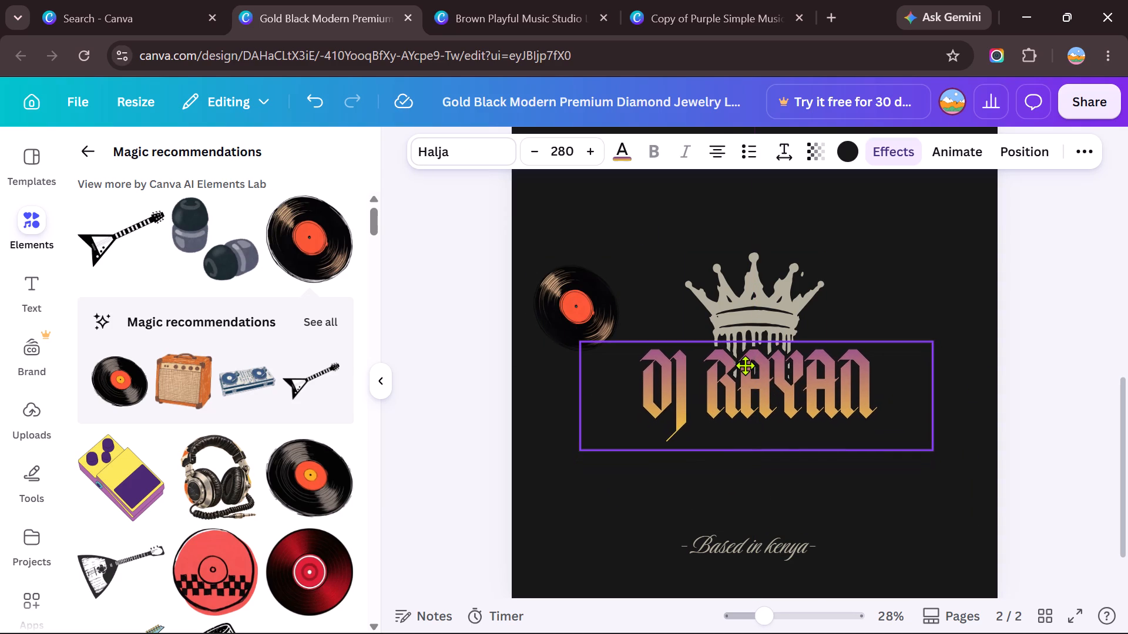
pyautogui.moveTo(745, 365); pyautogui.dragTo(744, 365)
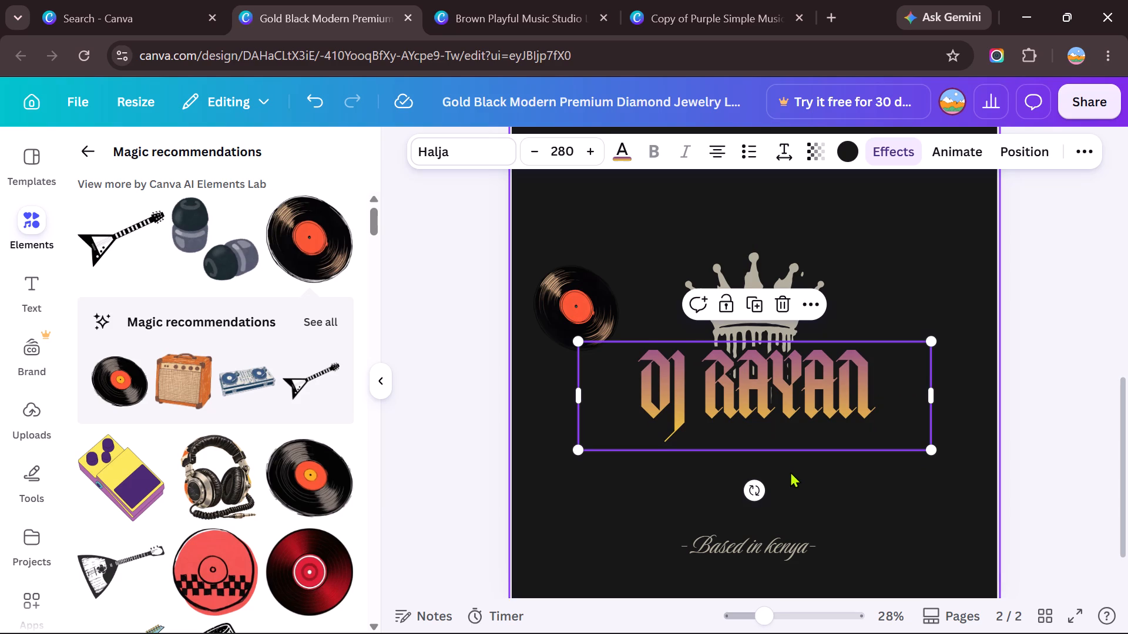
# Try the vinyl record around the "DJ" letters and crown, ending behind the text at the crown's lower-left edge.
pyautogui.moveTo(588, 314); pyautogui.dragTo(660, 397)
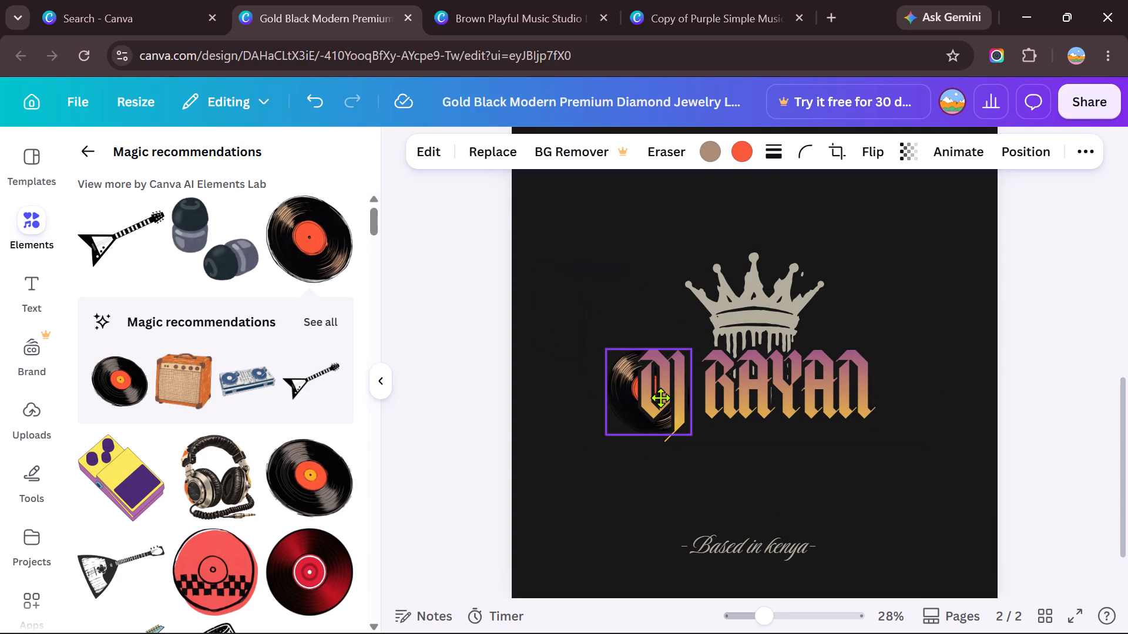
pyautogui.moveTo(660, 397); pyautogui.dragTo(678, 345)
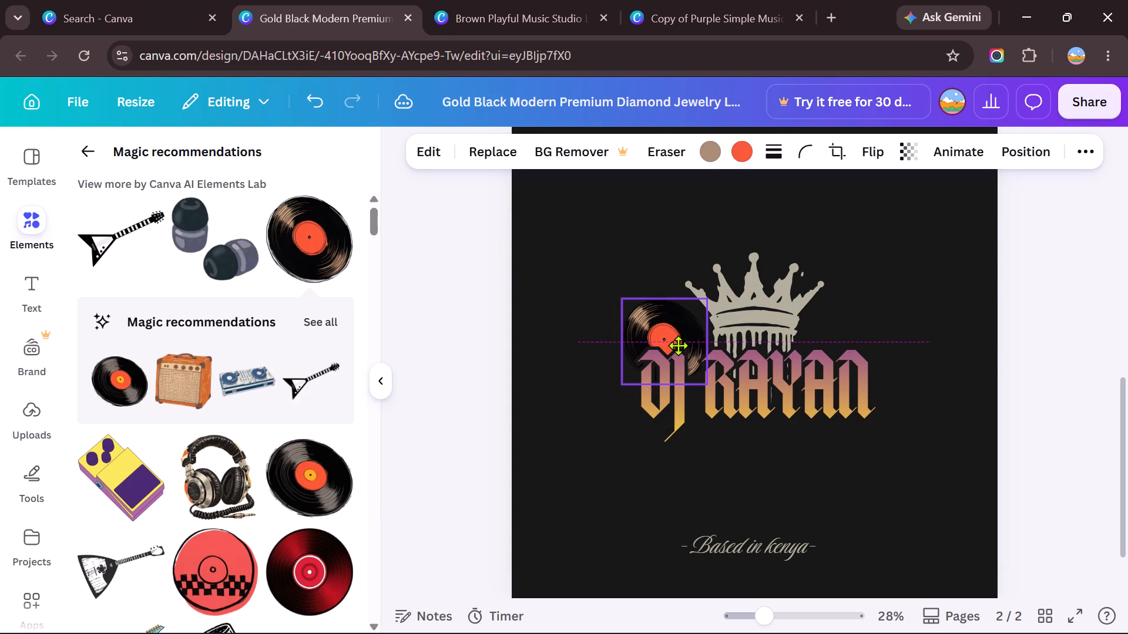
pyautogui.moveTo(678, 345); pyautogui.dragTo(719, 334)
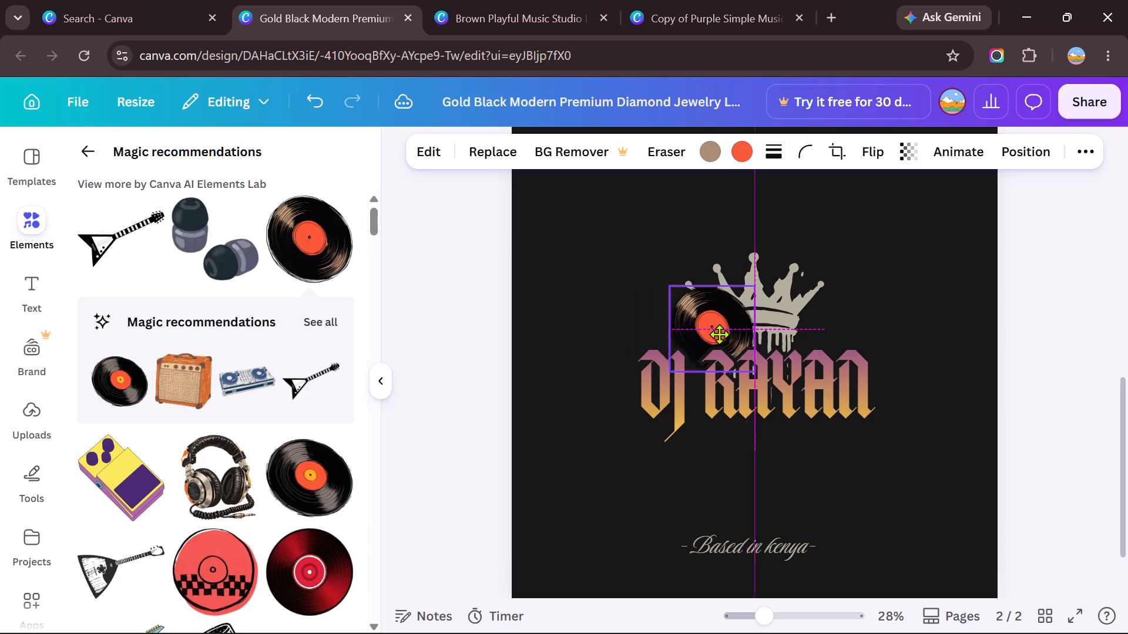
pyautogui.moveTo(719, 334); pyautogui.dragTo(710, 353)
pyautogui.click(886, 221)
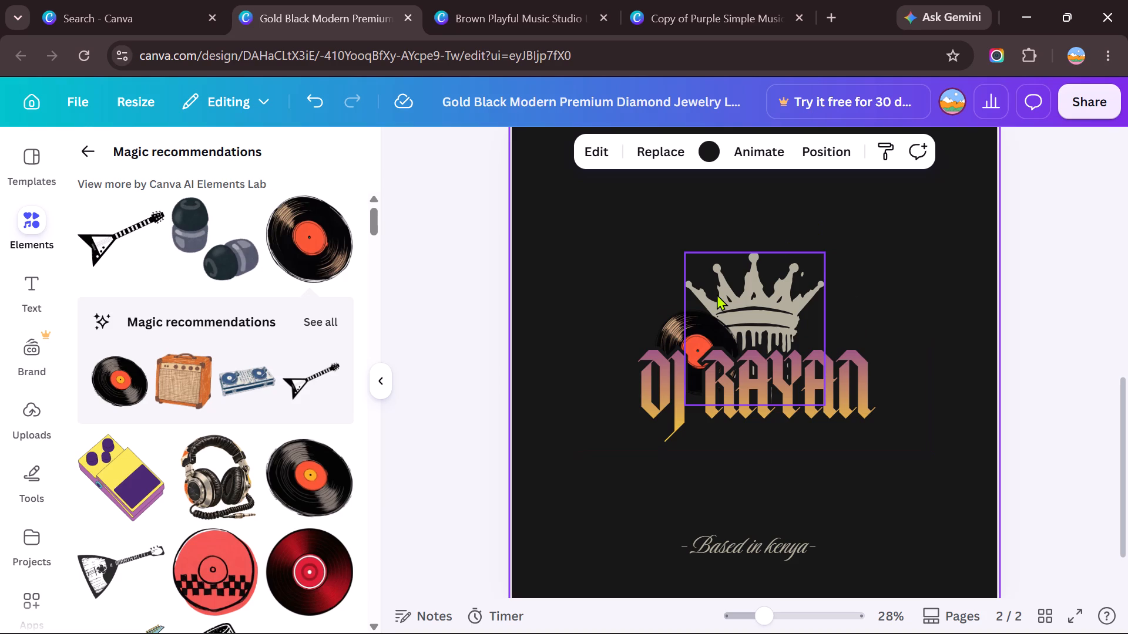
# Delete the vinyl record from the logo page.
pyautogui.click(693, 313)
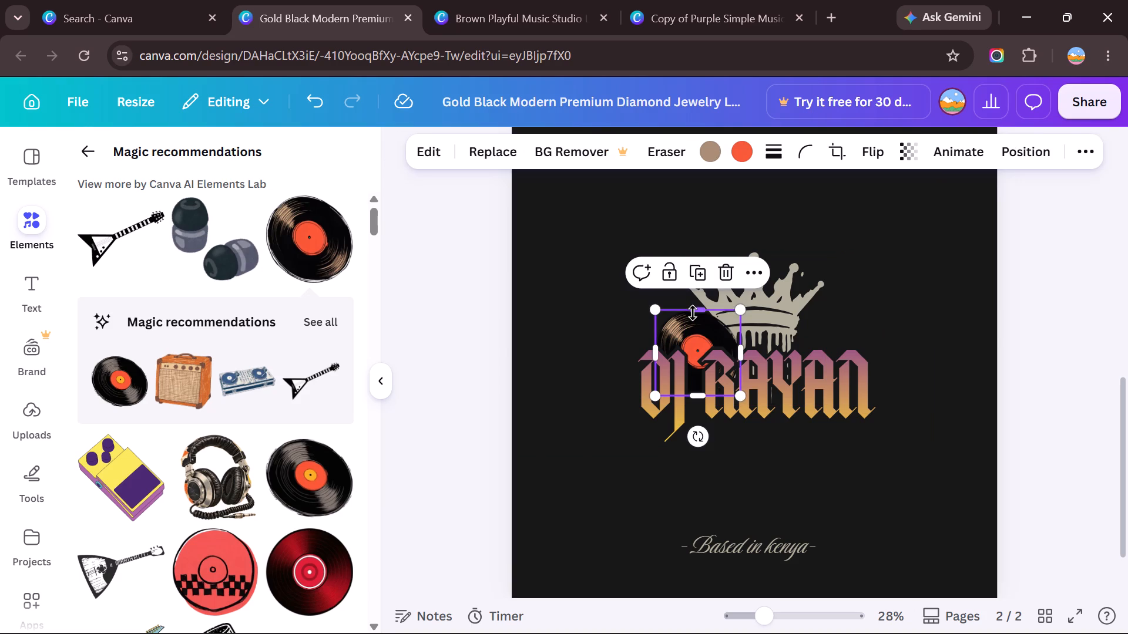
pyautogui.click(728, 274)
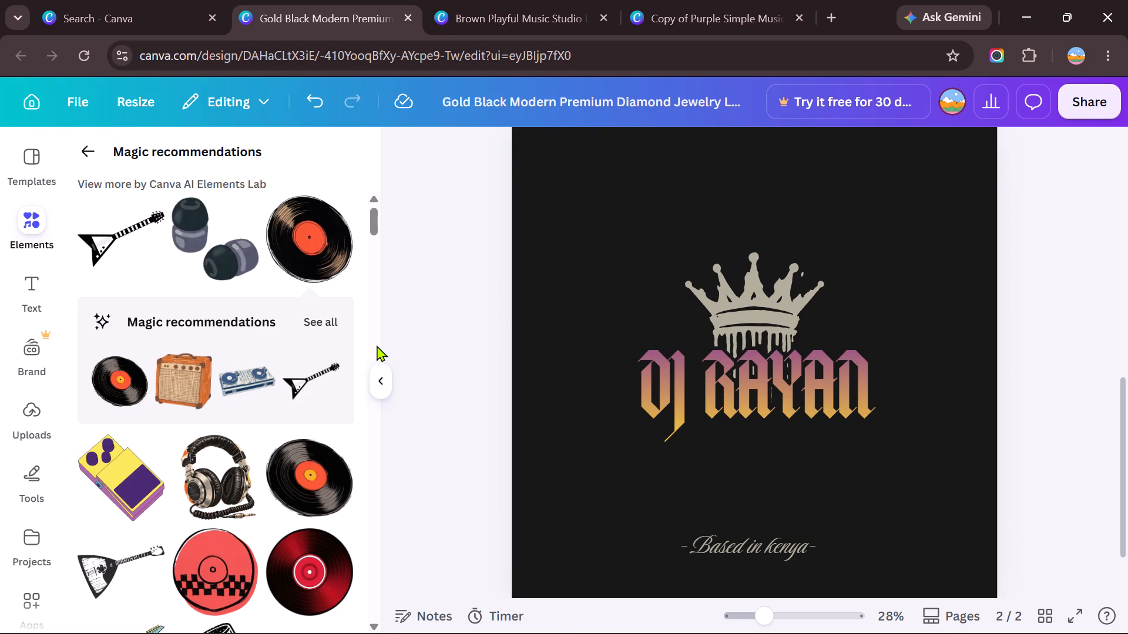
# Add the blue and orange neon "CLUB" sign graphic from the magic recommendations to the logo page.
pyautogui.scroll(-3, 314, 406)
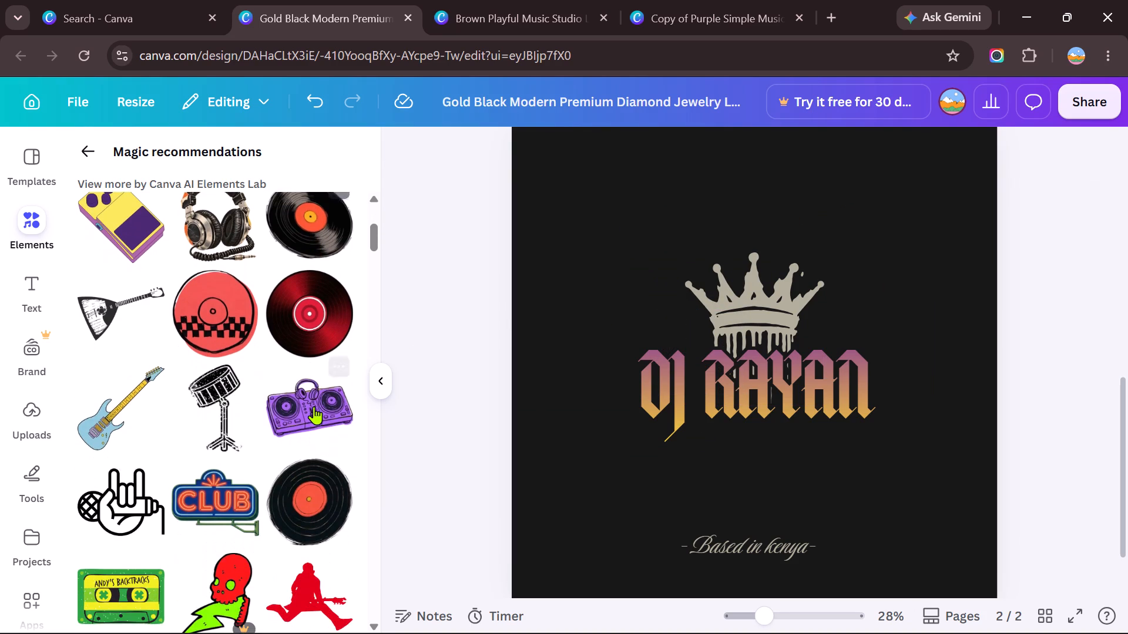
pyautogui.scroll(-2, 314, 406)
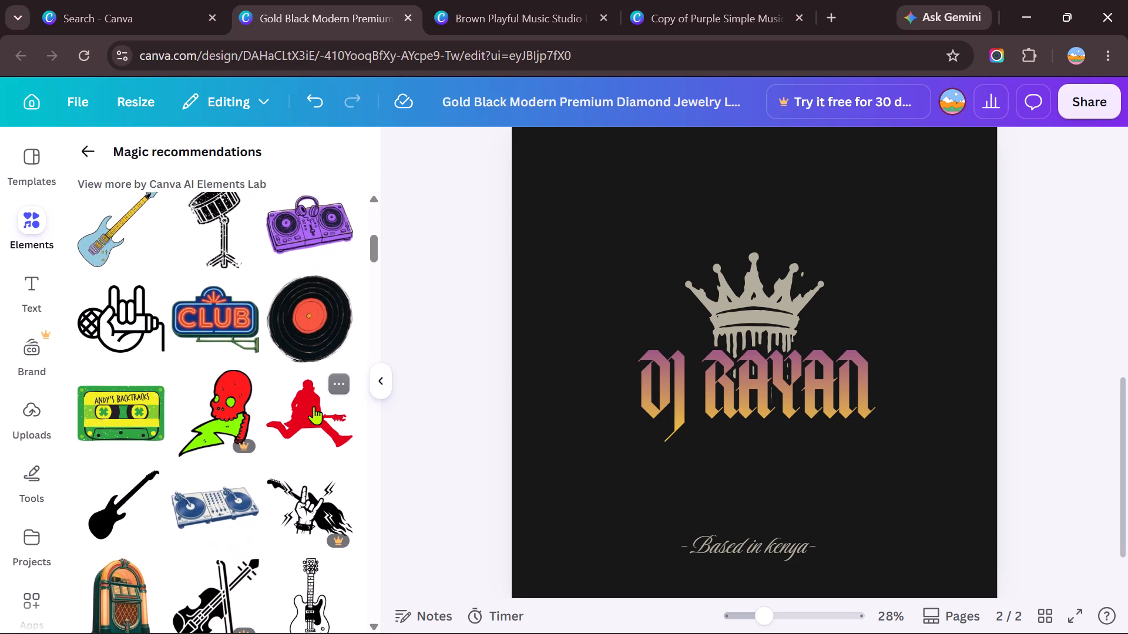
pyautogui.click(234, 324)
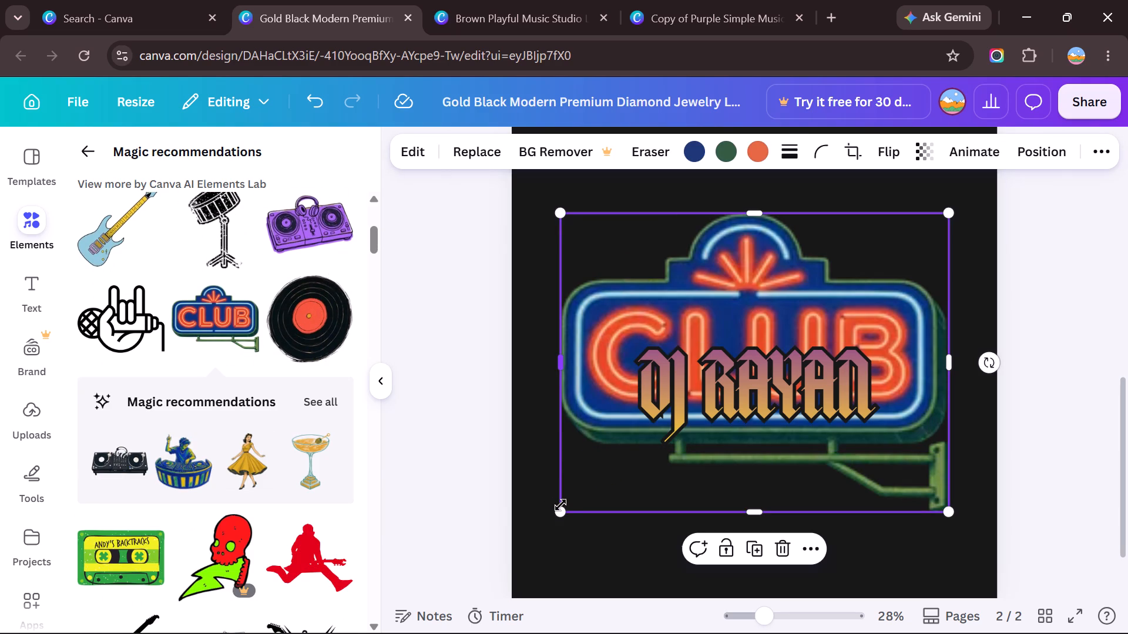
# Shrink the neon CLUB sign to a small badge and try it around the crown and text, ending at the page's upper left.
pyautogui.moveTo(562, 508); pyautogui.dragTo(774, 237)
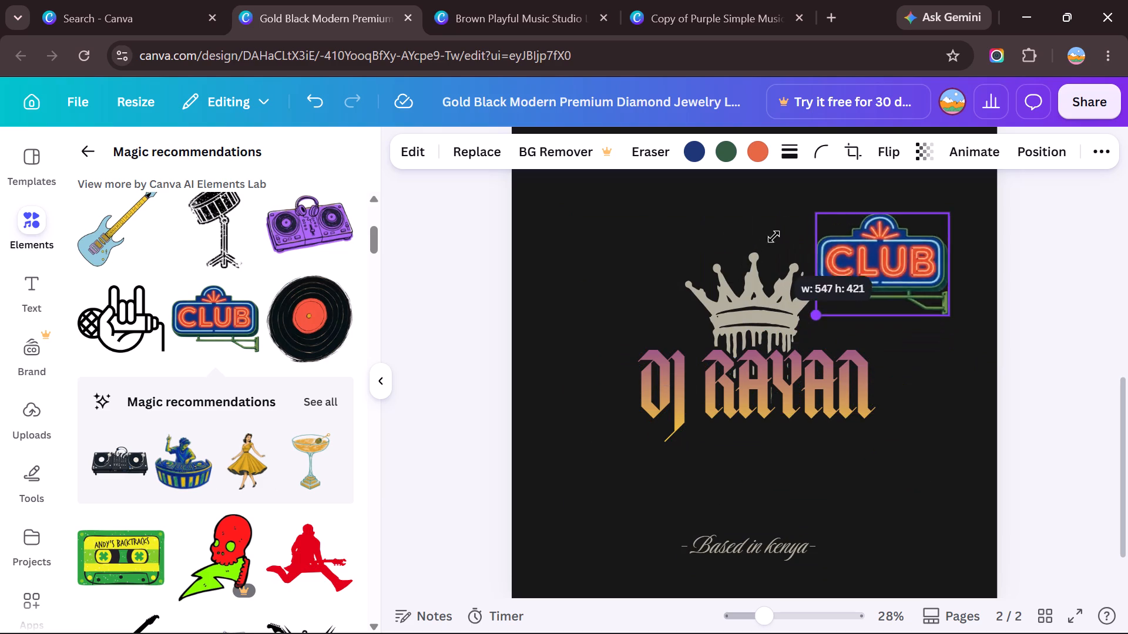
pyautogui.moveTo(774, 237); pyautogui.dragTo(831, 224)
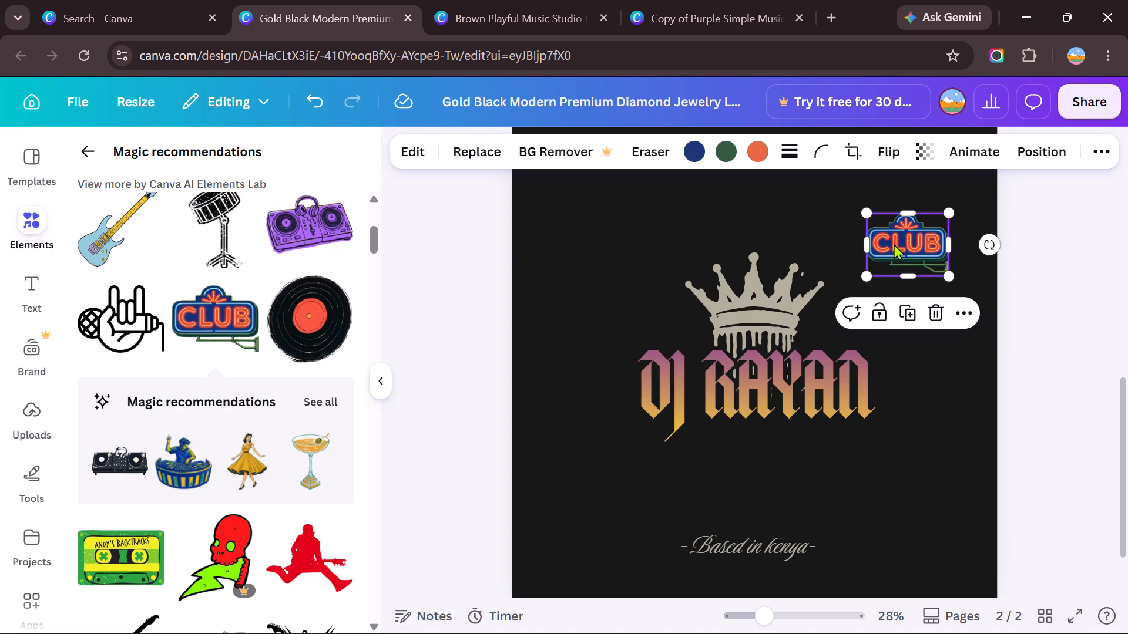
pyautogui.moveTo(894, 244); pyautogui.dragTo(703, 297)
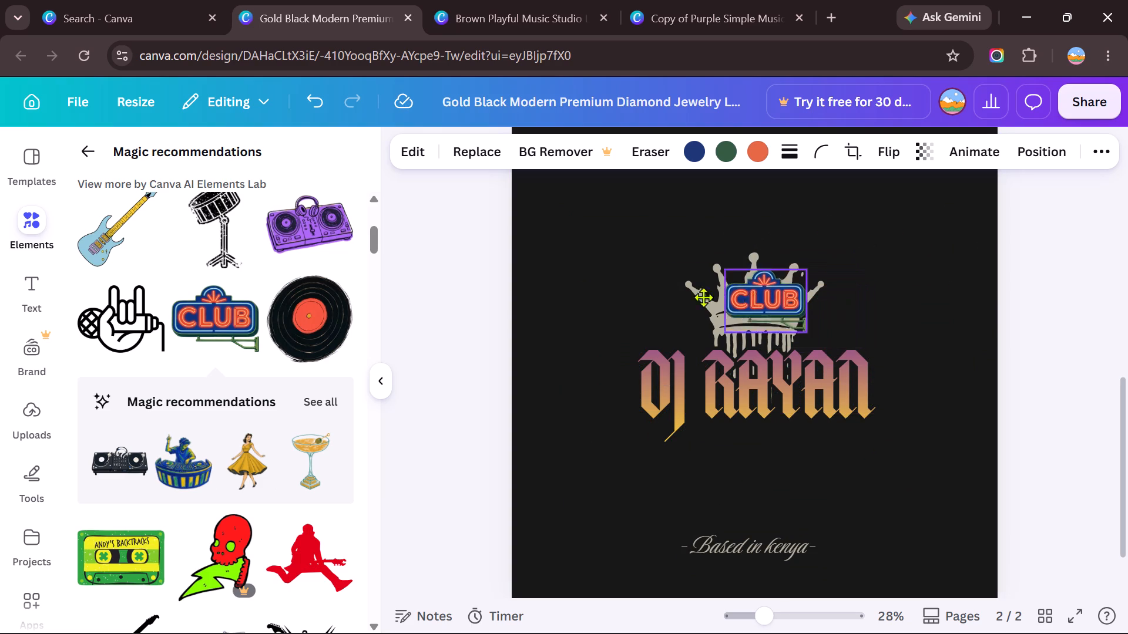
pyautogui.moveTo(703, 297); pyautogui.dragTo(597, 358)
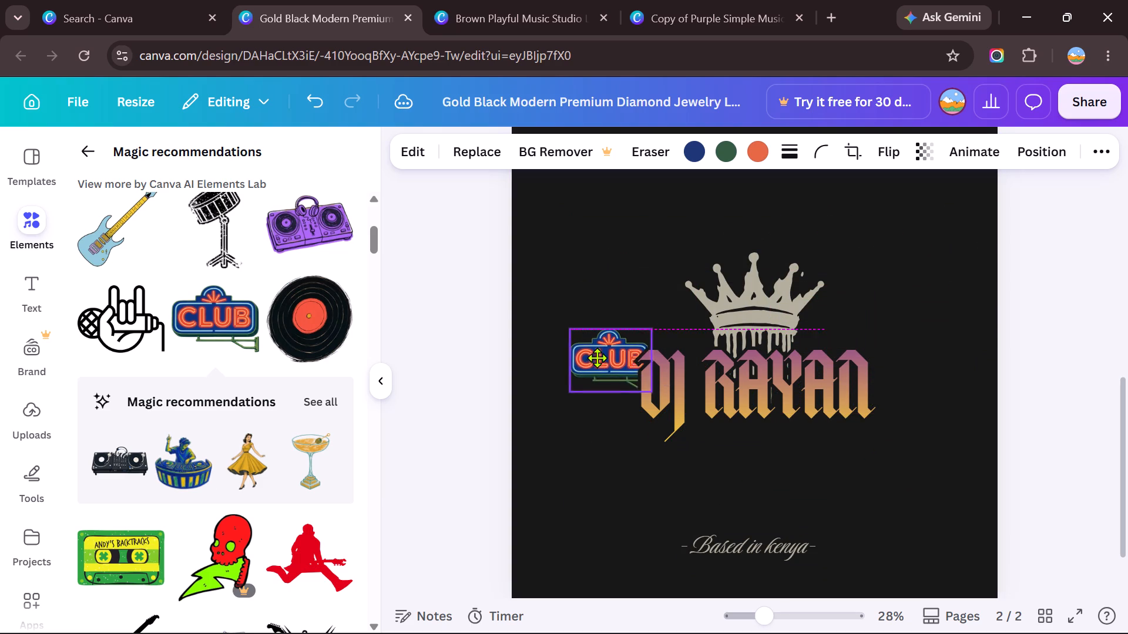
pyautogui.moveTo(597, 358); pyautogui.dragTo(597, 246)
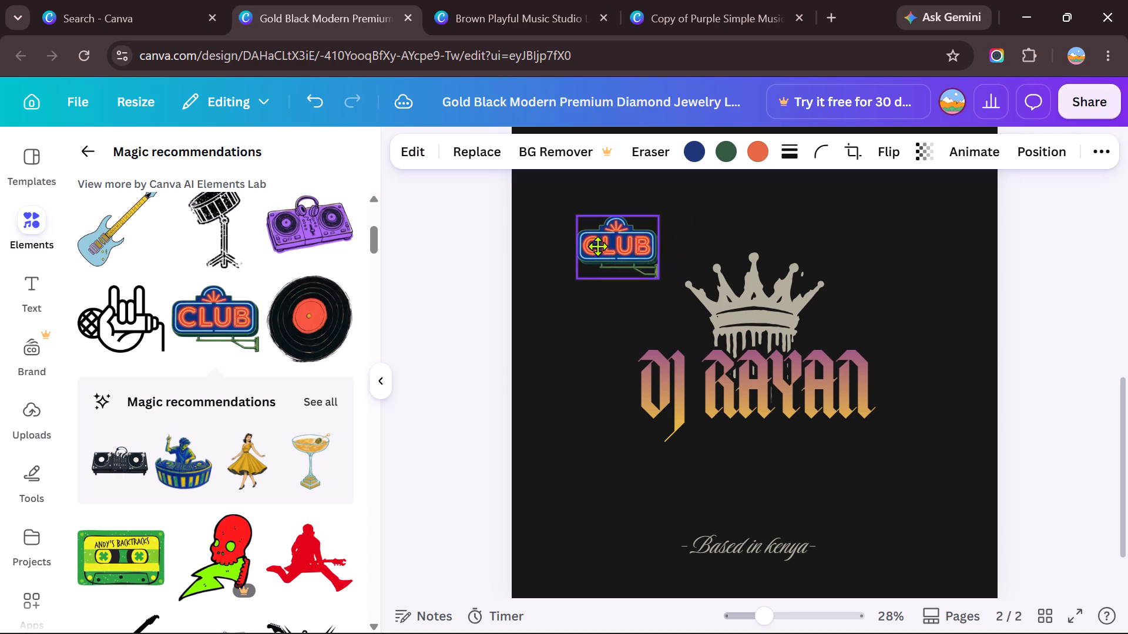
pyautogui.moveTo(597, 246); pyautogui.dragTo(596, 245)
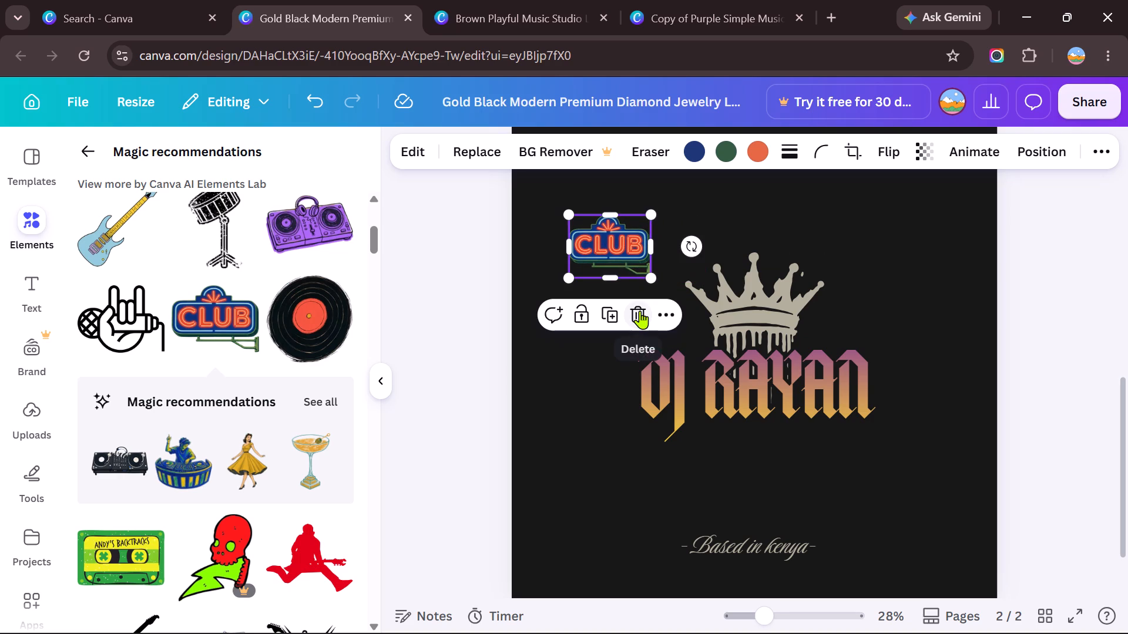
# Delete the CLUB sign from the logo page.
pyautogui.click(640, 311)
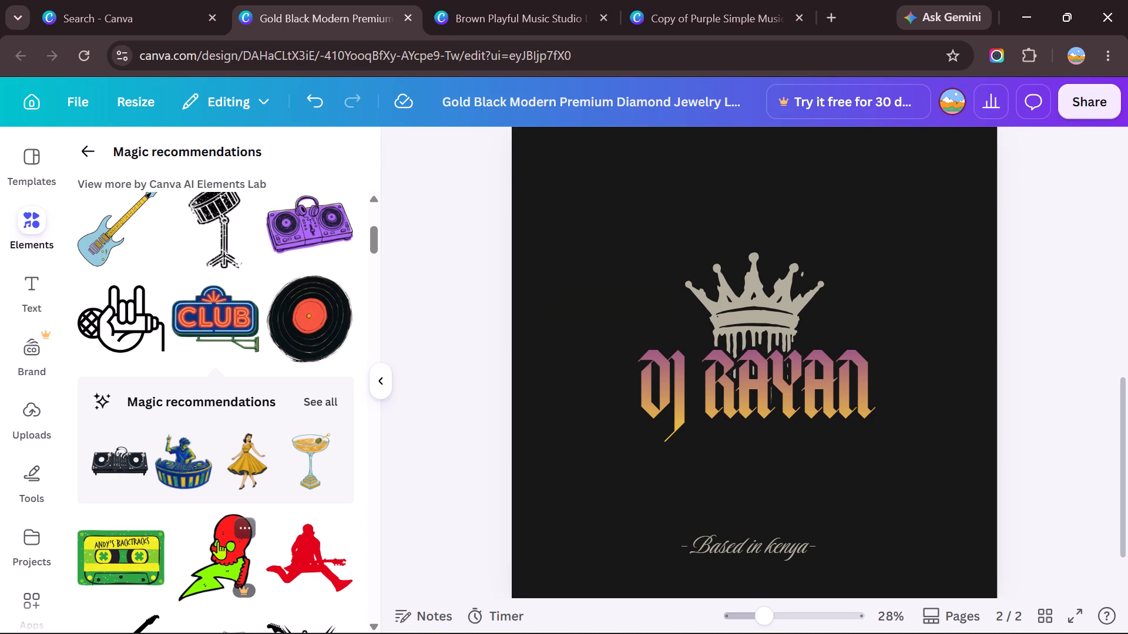
# Find the green and yellow "Andy's Backtracks" cassette among the magic recommendations and add it to the logo page.
pyautogui.scroll(-5, 218, 541)
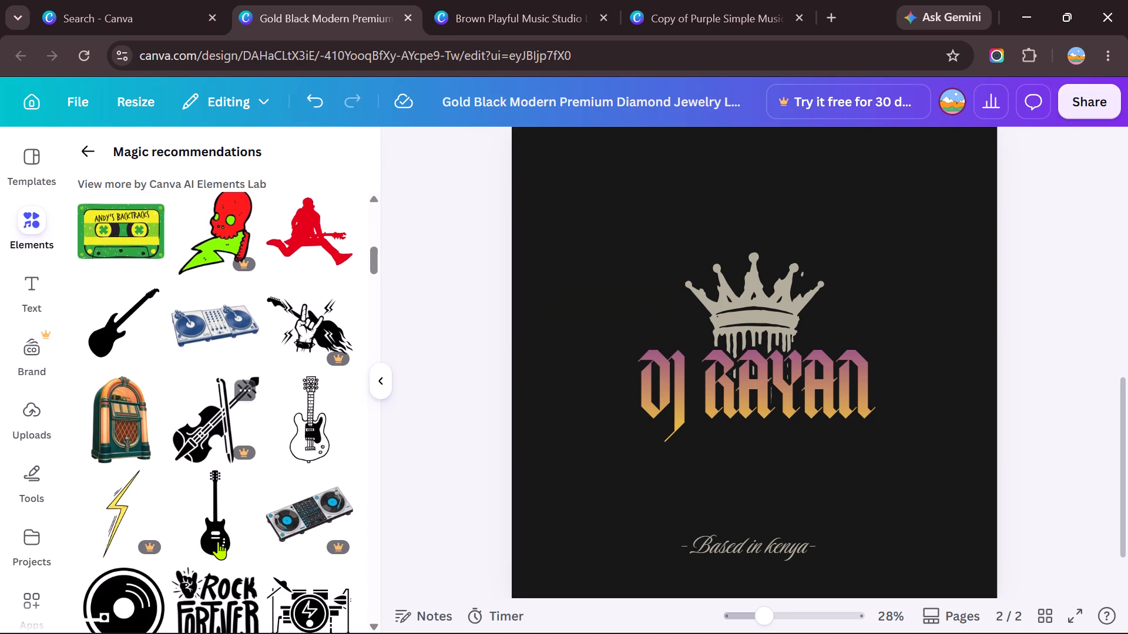
pyautogui.scroll(-4, 218, 541)
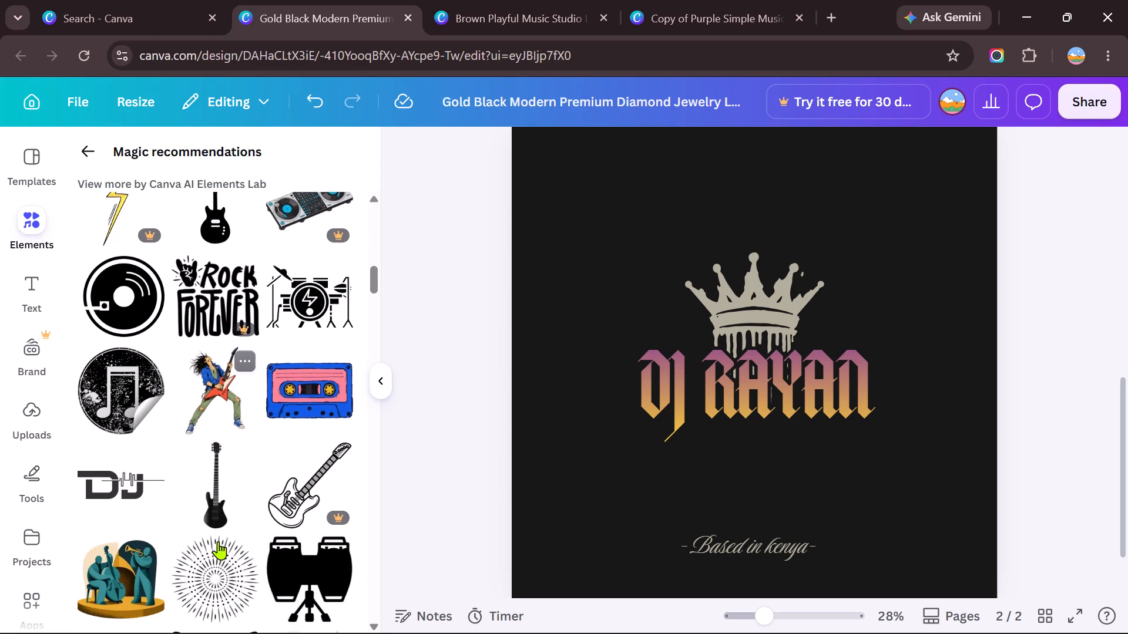
pyautogui.scroll(-2, 218, 541)
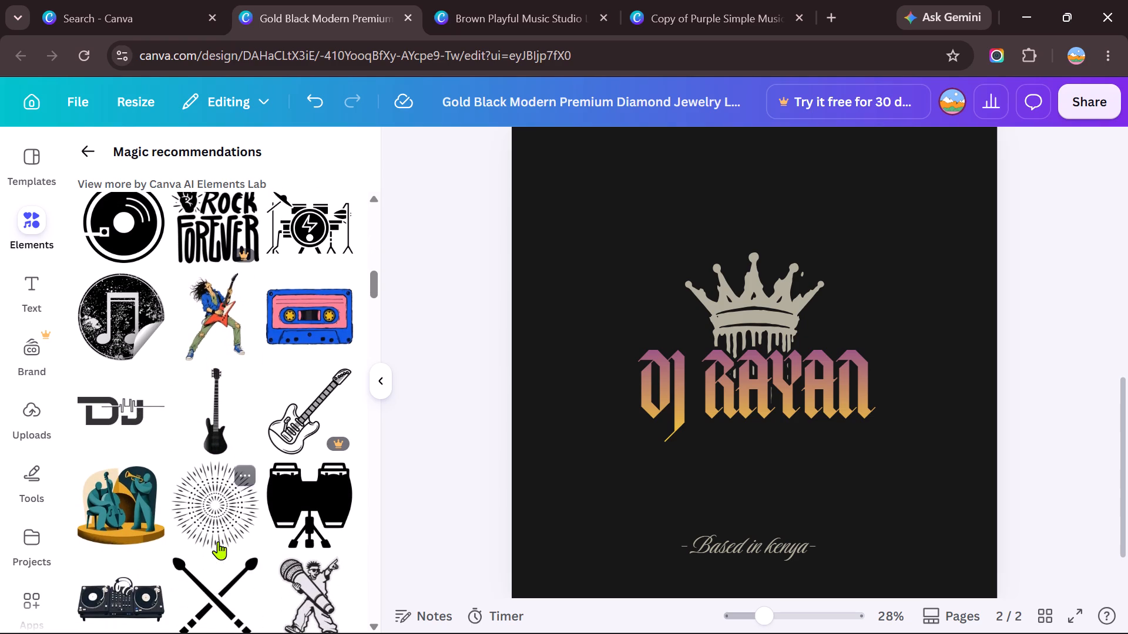
pyautogui.scroll(-3, 218, 541)
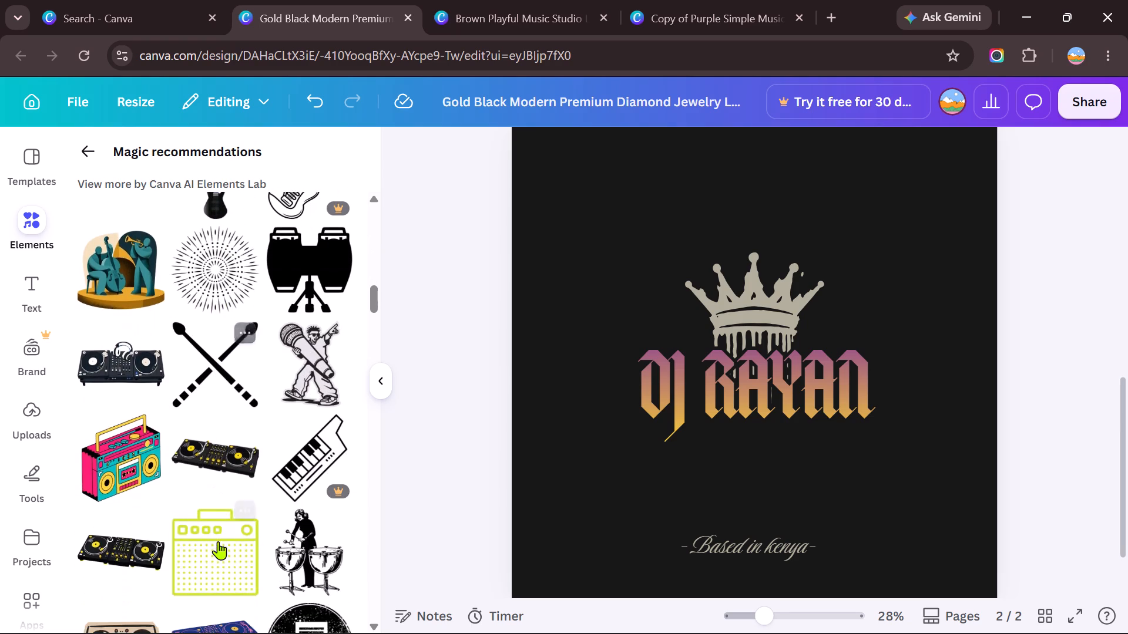
pyautogui.scroll(-1, 218, 541)
pyautogui.scroll(1, 218, 541)
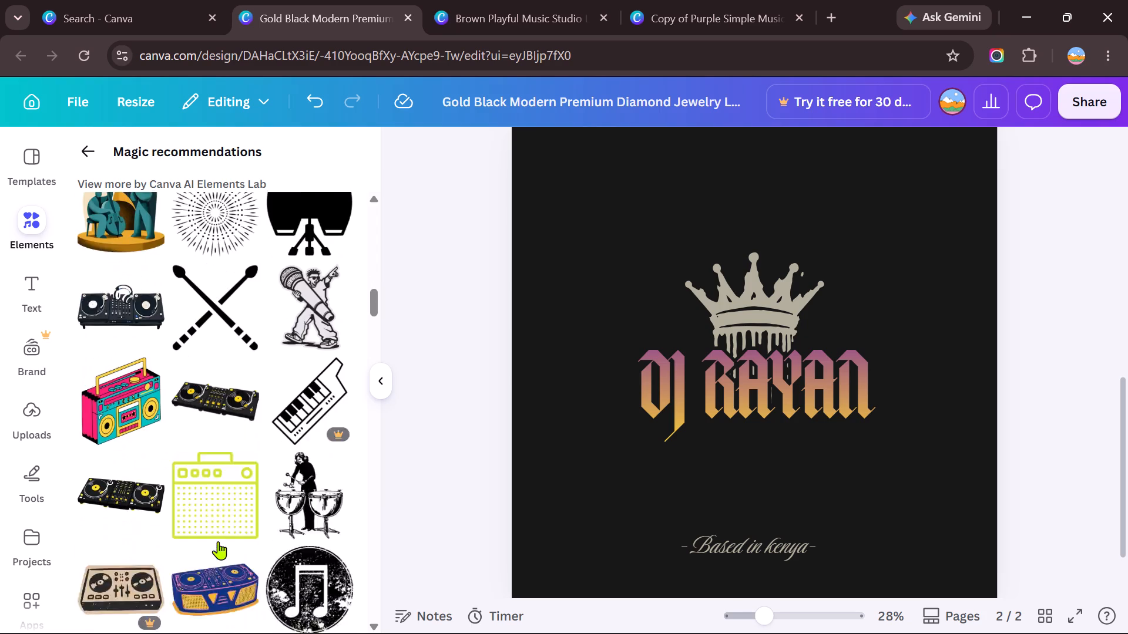
pyautogui.scroll(3, 218, 541)
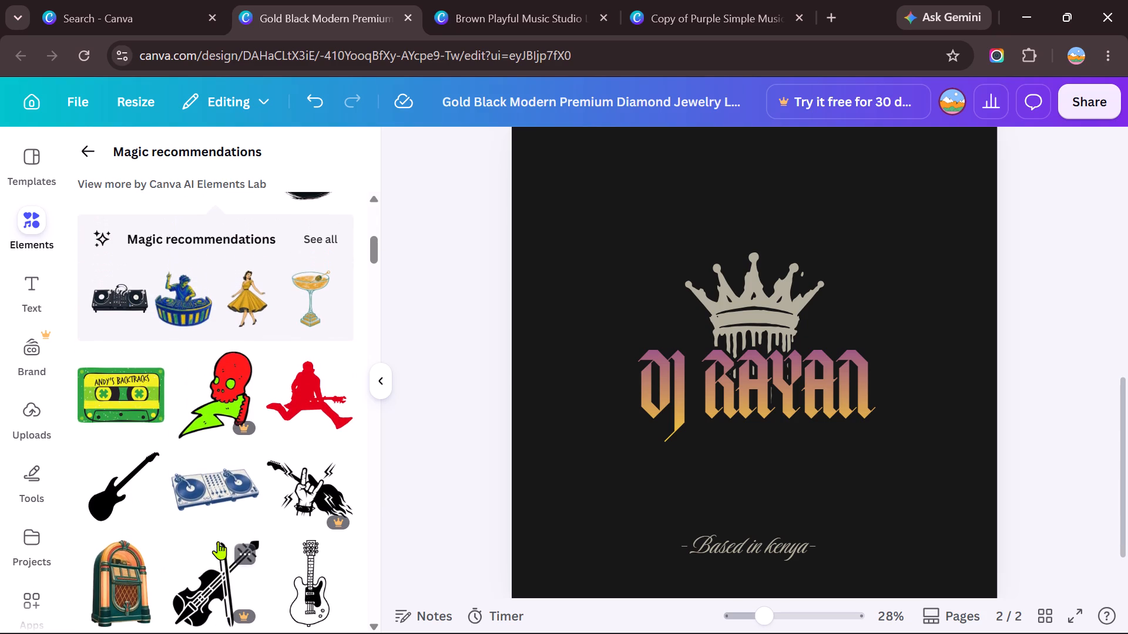
pyautogui.click(129, 408)
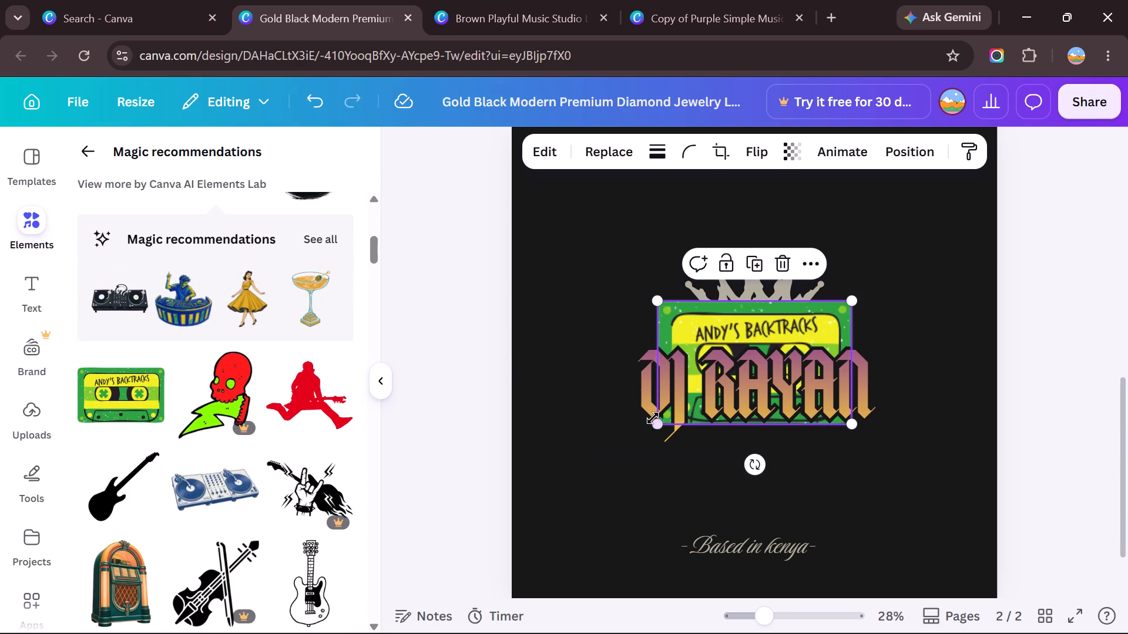
# Move the cassette below the DJ RAYAN text and shrink it to well under half its size.
pyautogui.moveTo(782, 305); pyautogui.dragTo(788, 468)
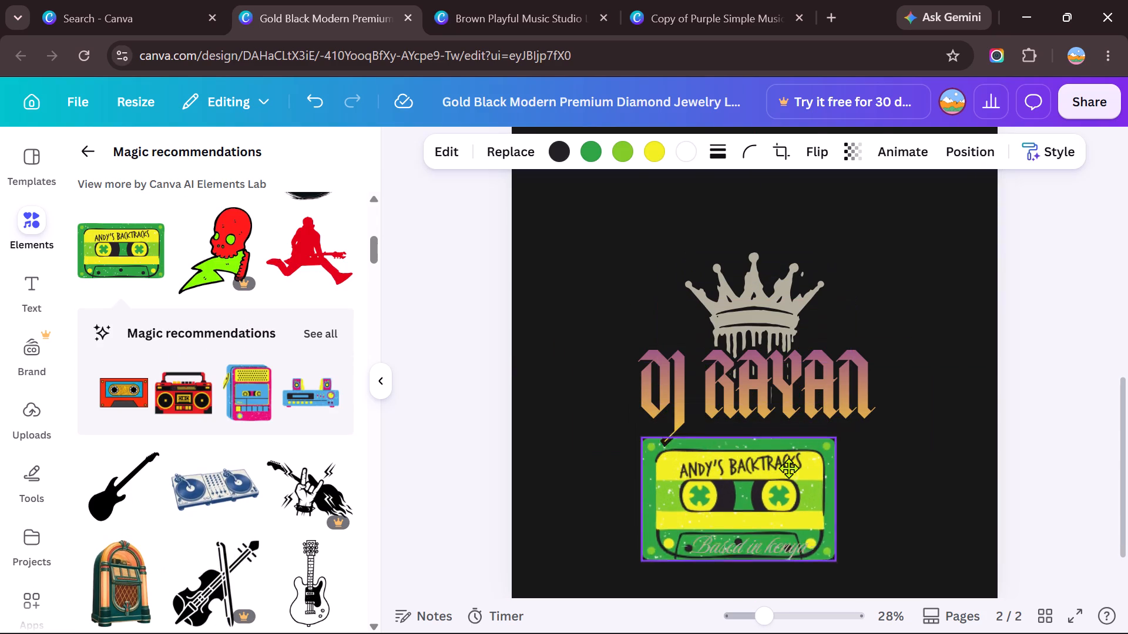
pyautogui.moveTo(788, 468); pyautogui.dragTo(825, 448)
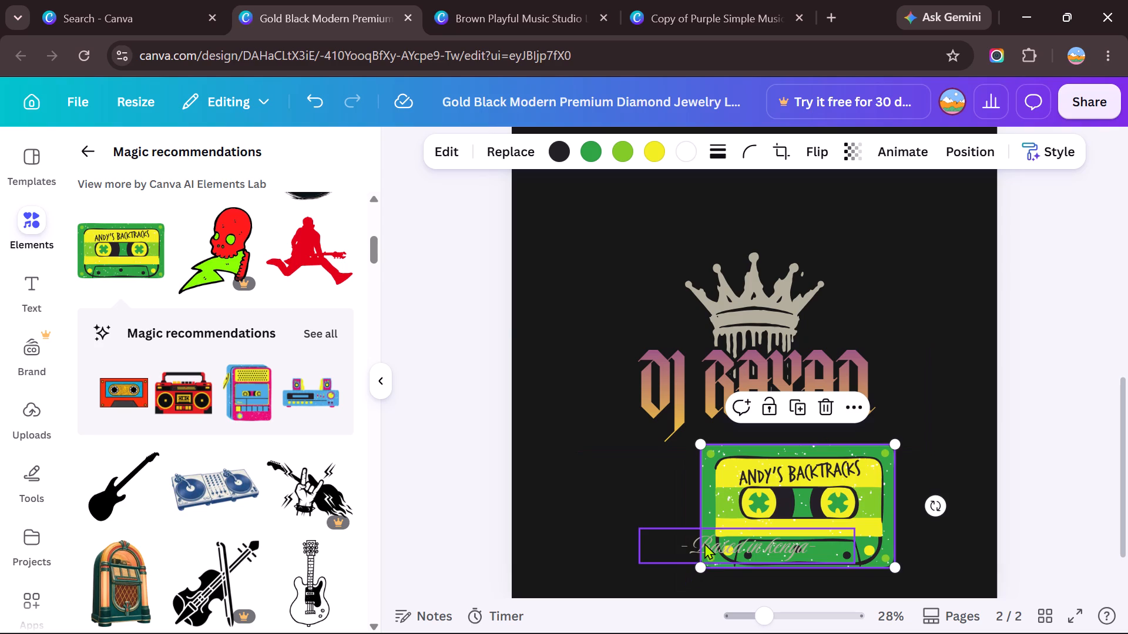
pyautogui.moveTo(697, 572); pyautogui.dragTo(813, 480)
# Try the cassette around the crown and text, ending horizontally centred against the lower edge of the DJ RAYAN letters.
pyautogui.moveTo(864, 467); pyautogui.dragTo(823, 394)
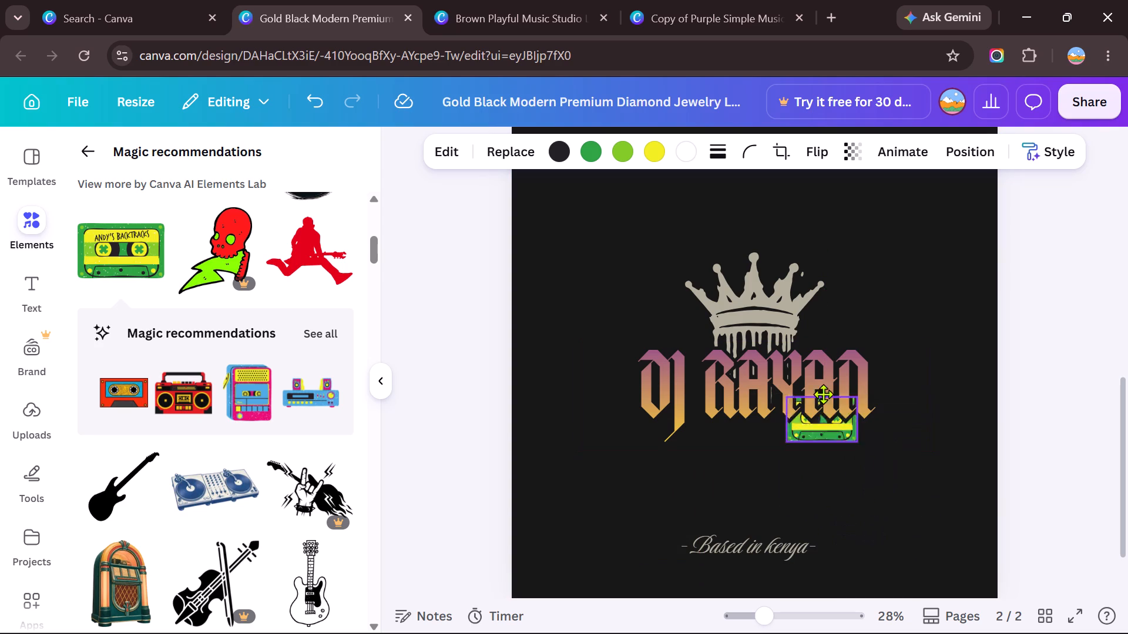
pyautogui.moveTo(823, 394); pyautogui.dragTo(834, 328)
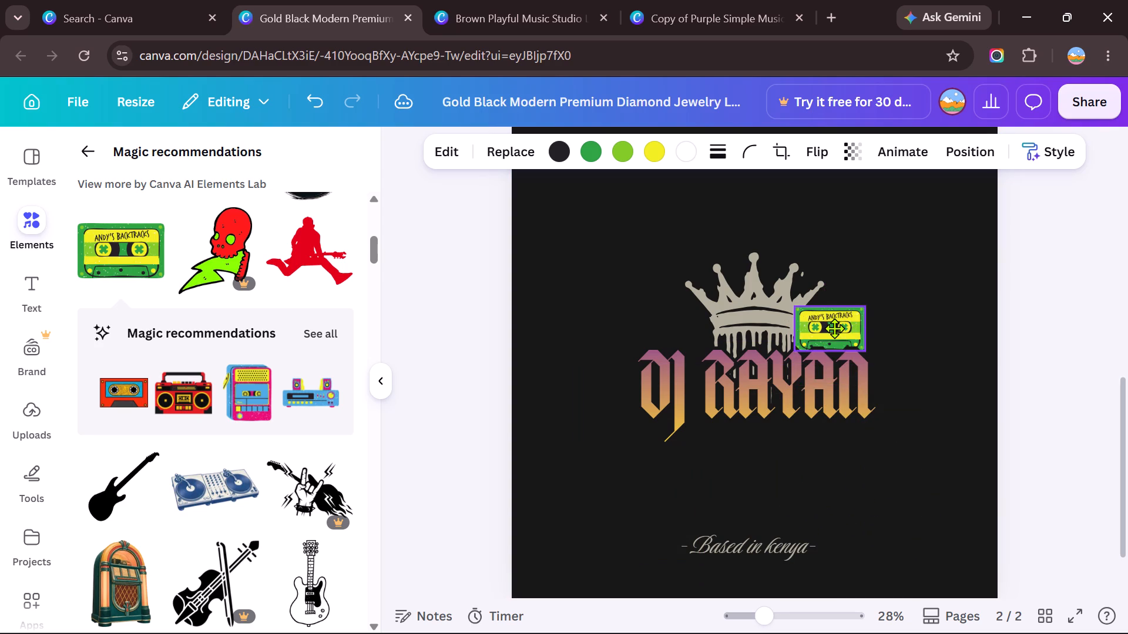
pyautogui.moveTo(834, 328); pyautogui.dragTo(835, 430)
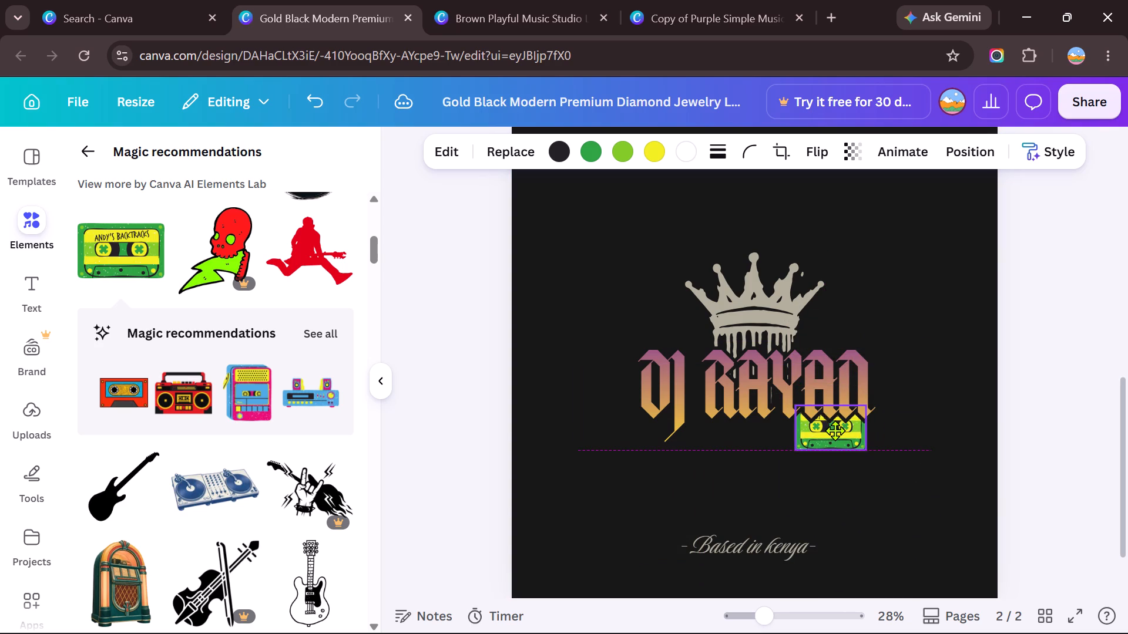
pyautogui.moveTo(835, 430); pyautogui.dragTo(736, 436)
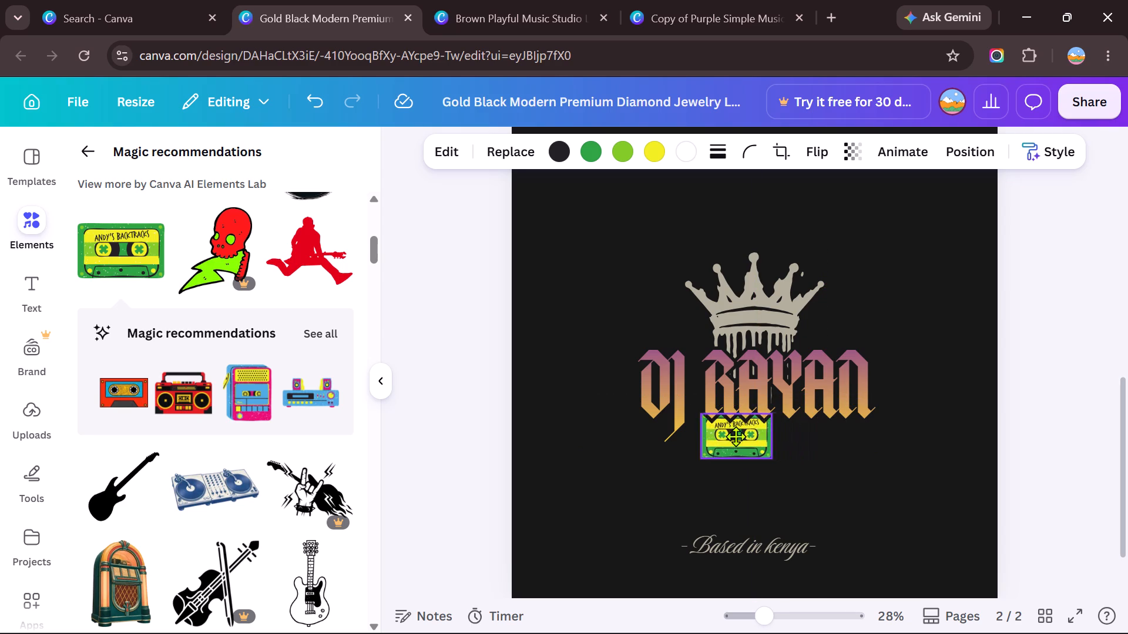
pyautogui.moveTo(736, 436); pyautogui.dragTo(694, 431)
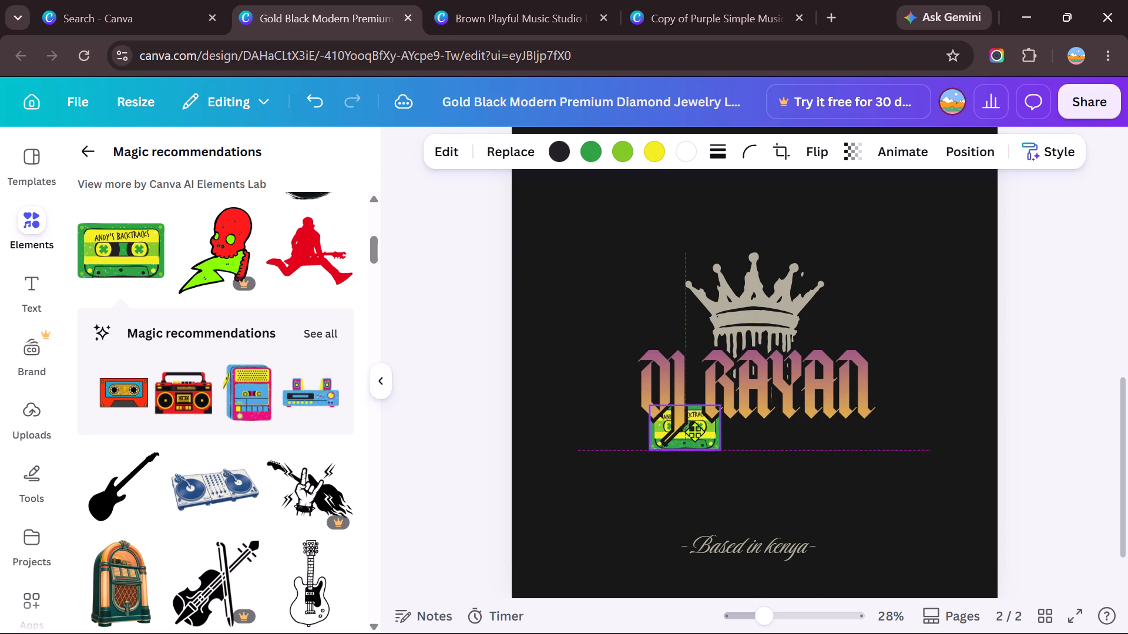
pyautogui.moveTo(694, 431); pyautogui.dragTo(767, 474)
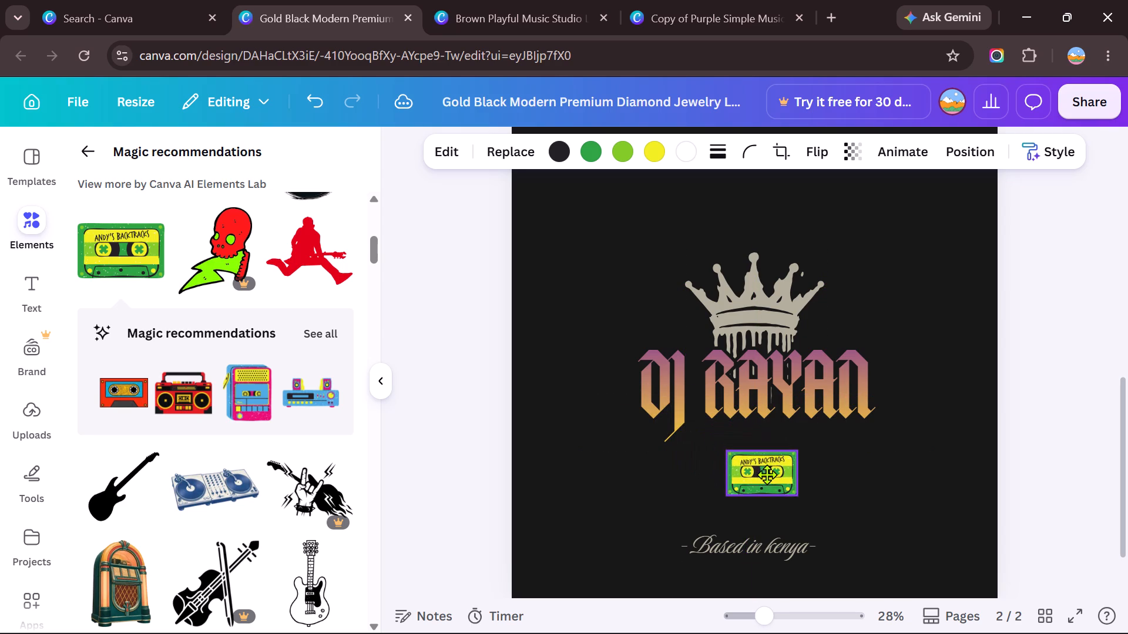
pyautogui.moveTo(767, 474); pyautogui.dragTo(723, 440)
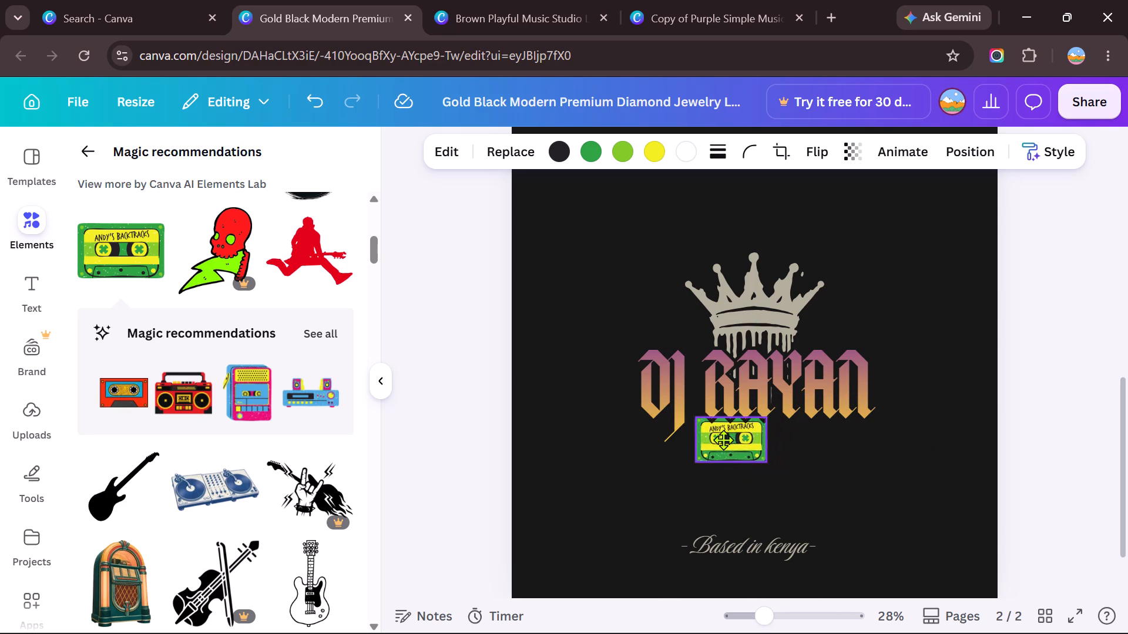
pyautogui.moveTo(723, 440); pyautogui.dragTo(751, 446)
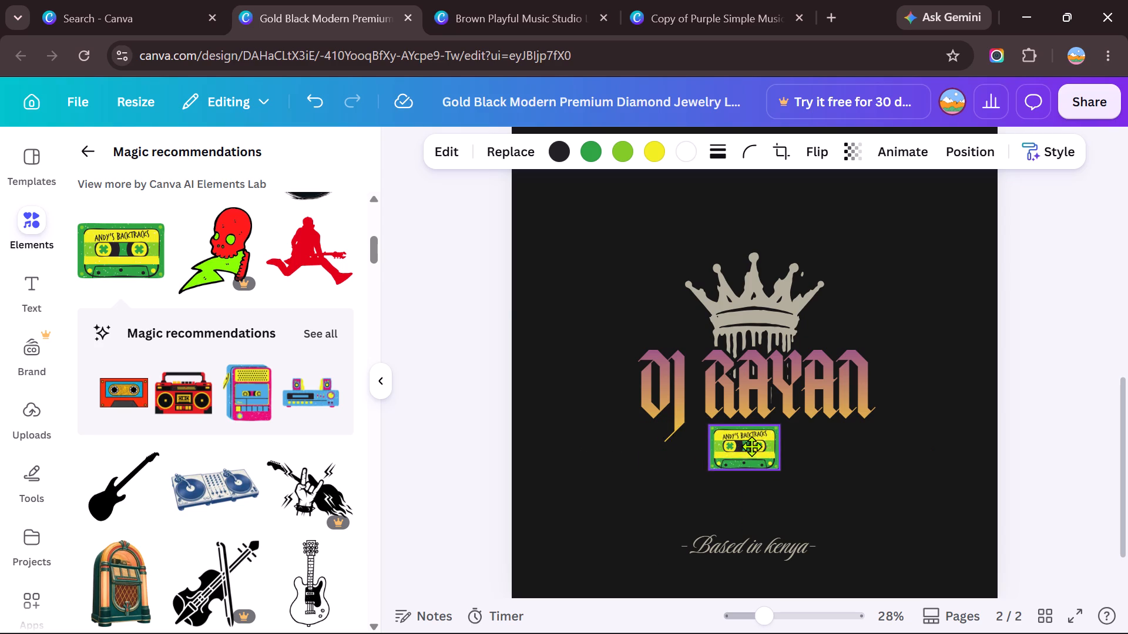
pyautogui.moveTo(751, 446); pyautogui.dragTo(758, 441)
pyautogui.click(835, 484)
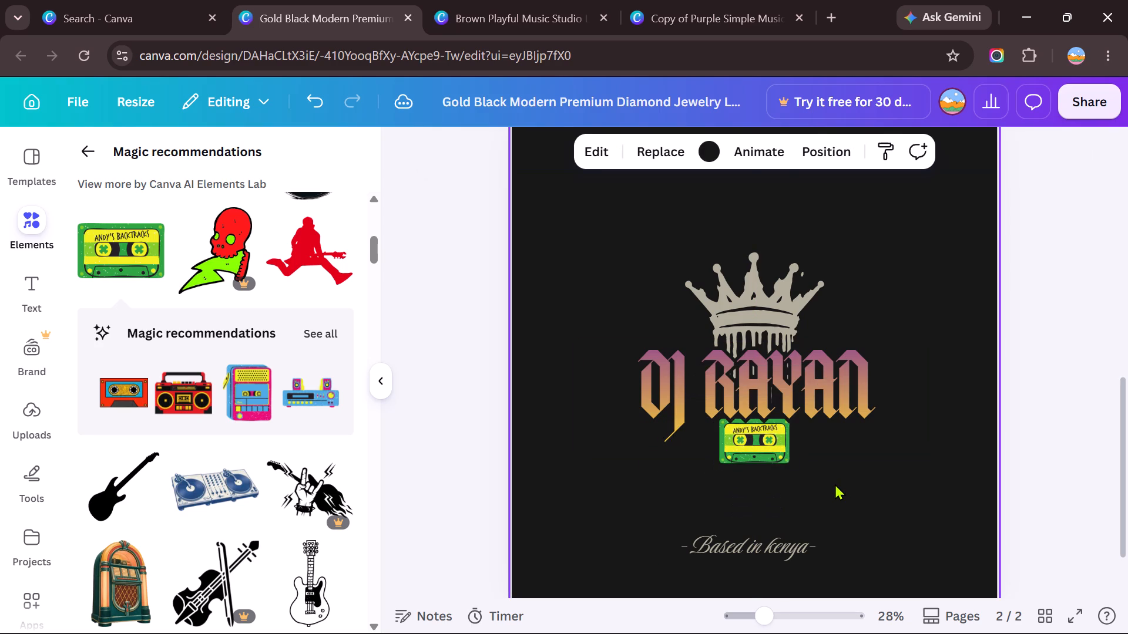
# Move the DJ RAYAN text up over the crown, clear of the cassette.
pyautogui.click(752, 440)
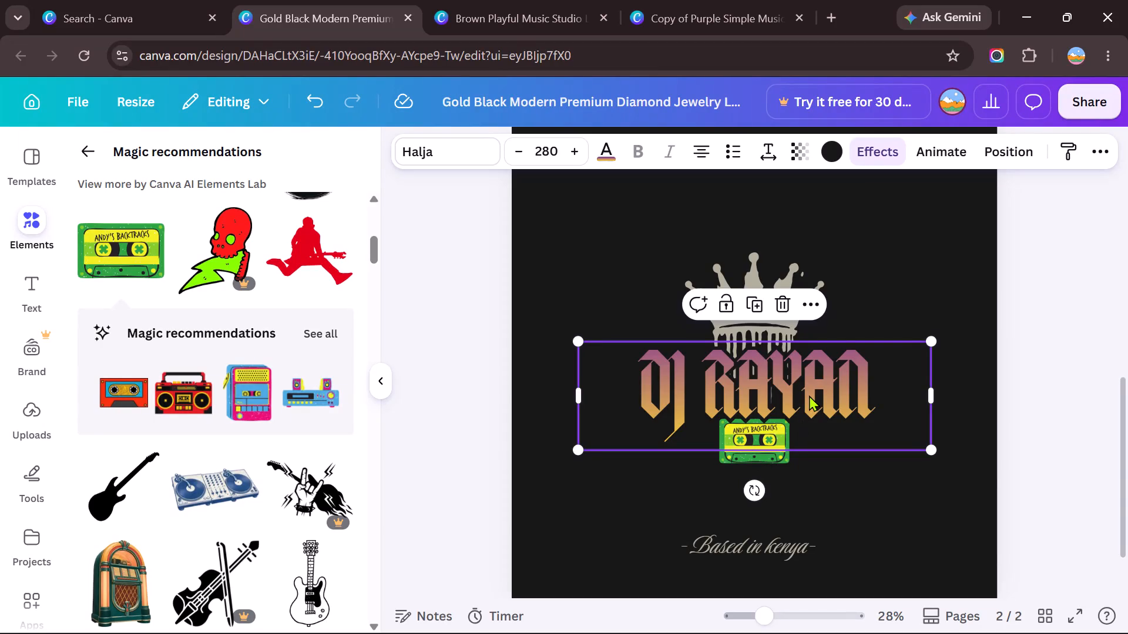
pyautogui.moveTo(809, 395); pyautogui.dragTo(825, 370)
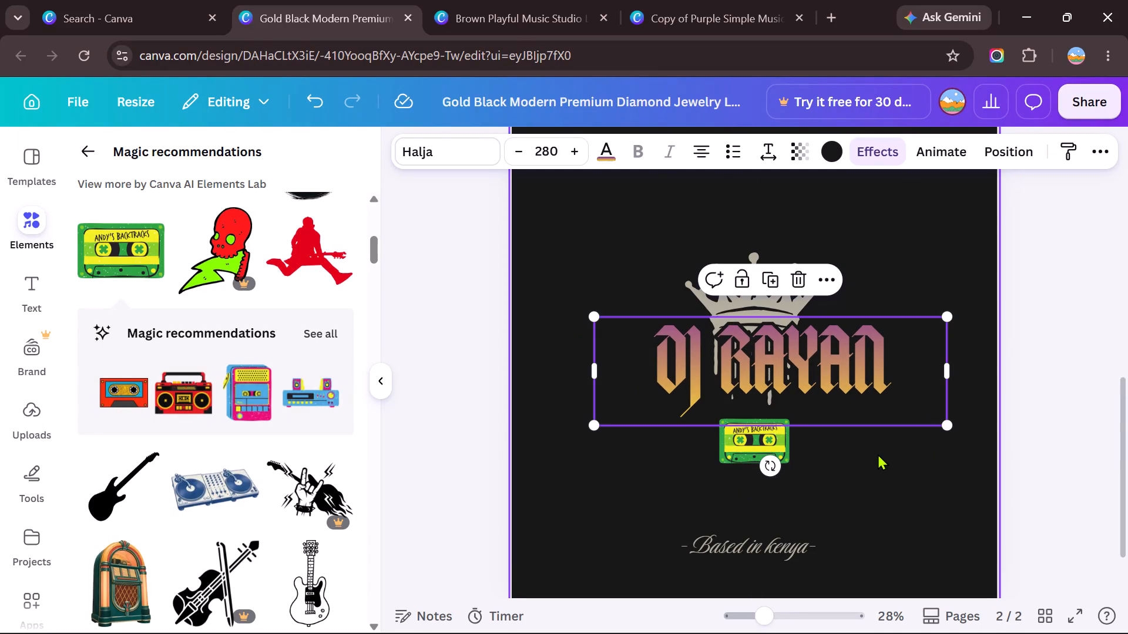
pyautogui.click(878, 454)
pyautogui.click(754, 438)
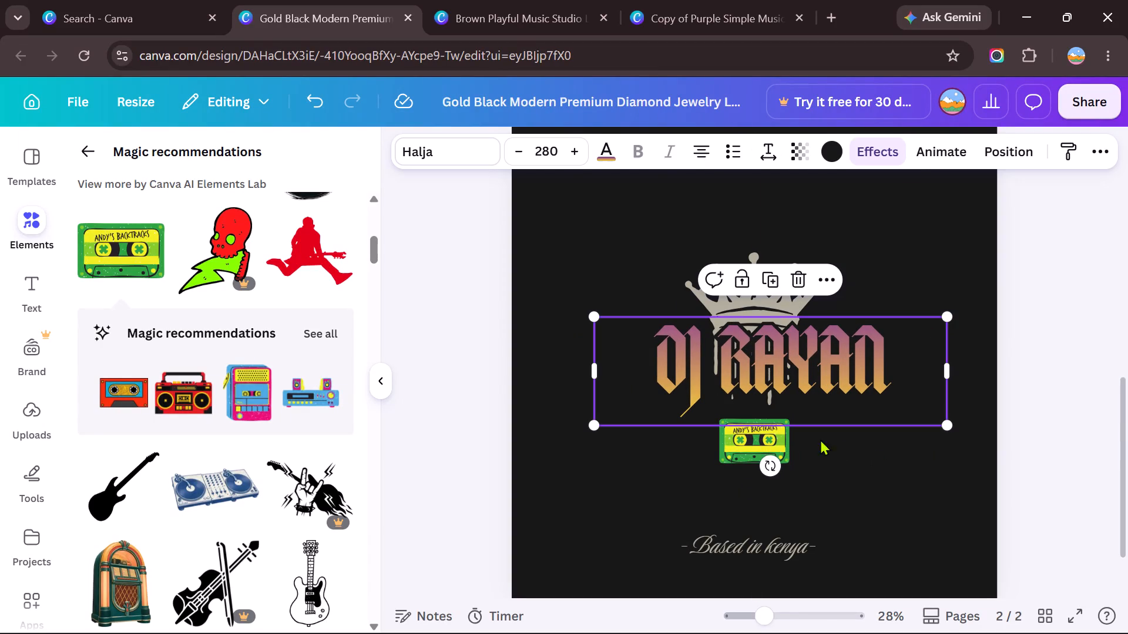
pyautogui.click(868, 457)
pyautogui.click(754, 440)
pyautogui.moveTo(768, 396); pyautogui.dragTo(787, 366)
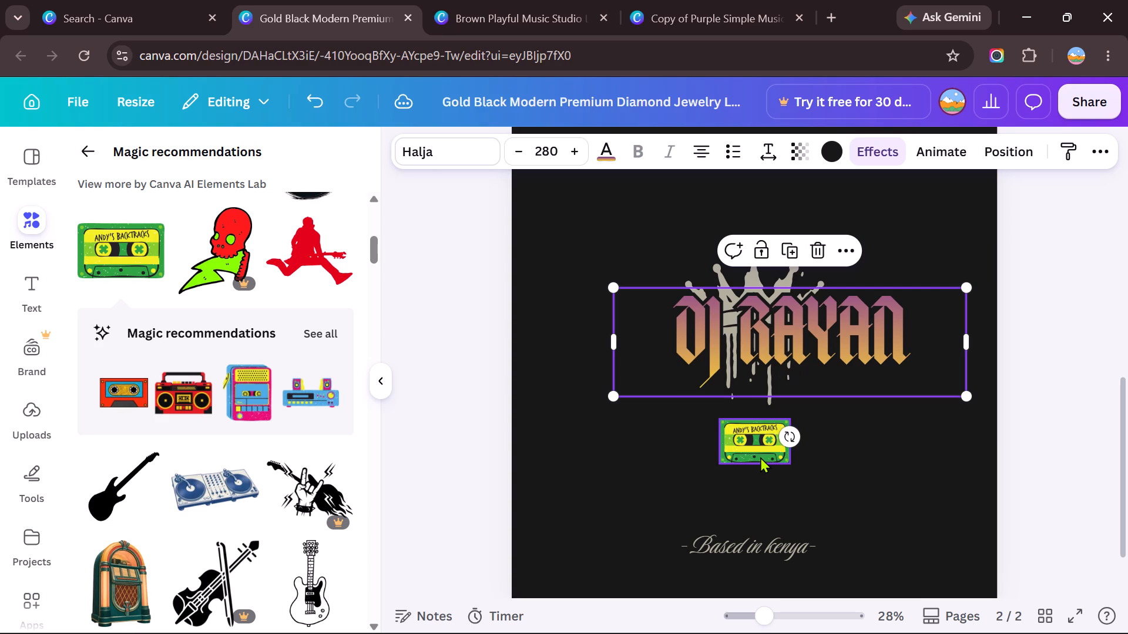
# Shrink the cassette below the DJ RAYAN text to a little over half its size.
pyautogui.click(760, 457)
pyautogui.moveTo(794, 416); pyautogui.dragTo(767, 441)
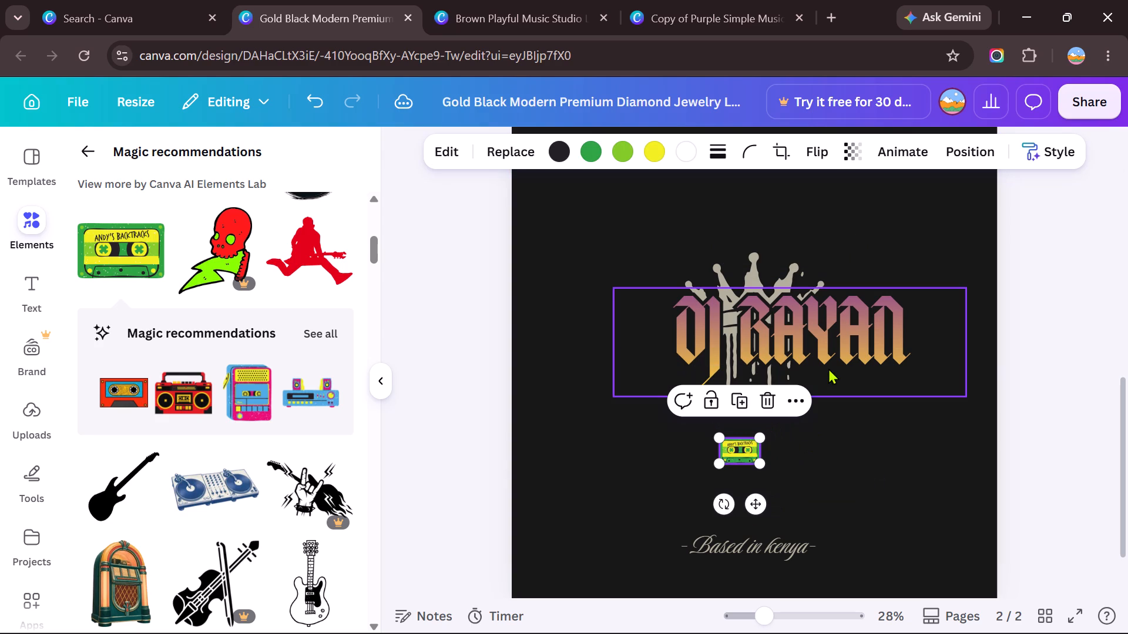
pyautogui.click(868, 509)
# Move the DJ RAYAN text back down over the crown's drips, just above the cassette.
pyautogui.moveTo(788, 342); pyautogui.dragTo(754, 385)
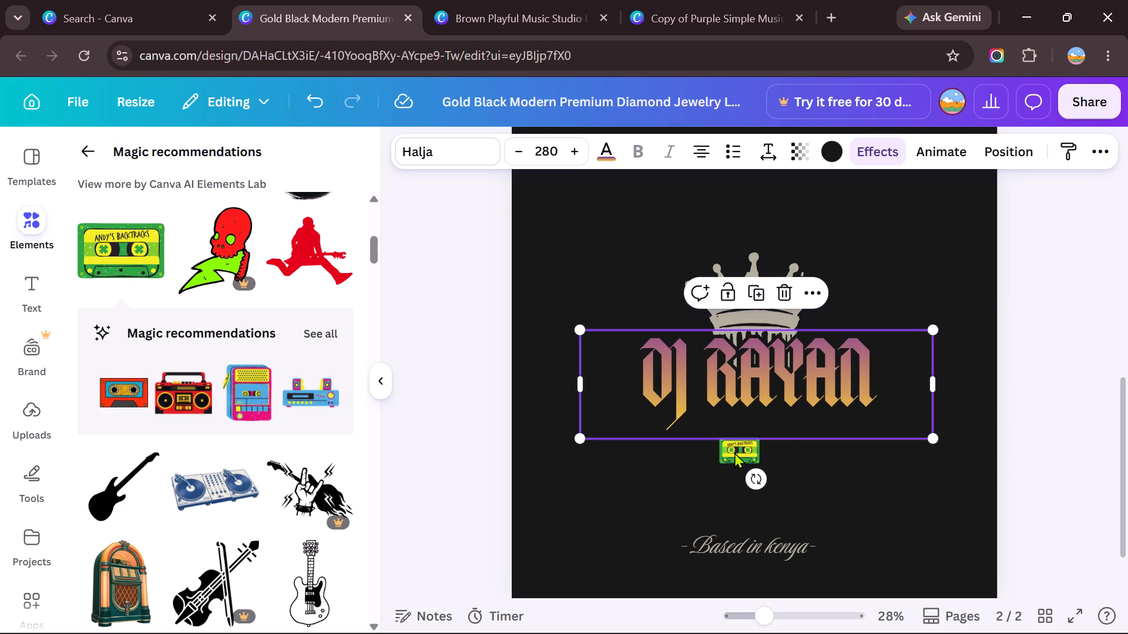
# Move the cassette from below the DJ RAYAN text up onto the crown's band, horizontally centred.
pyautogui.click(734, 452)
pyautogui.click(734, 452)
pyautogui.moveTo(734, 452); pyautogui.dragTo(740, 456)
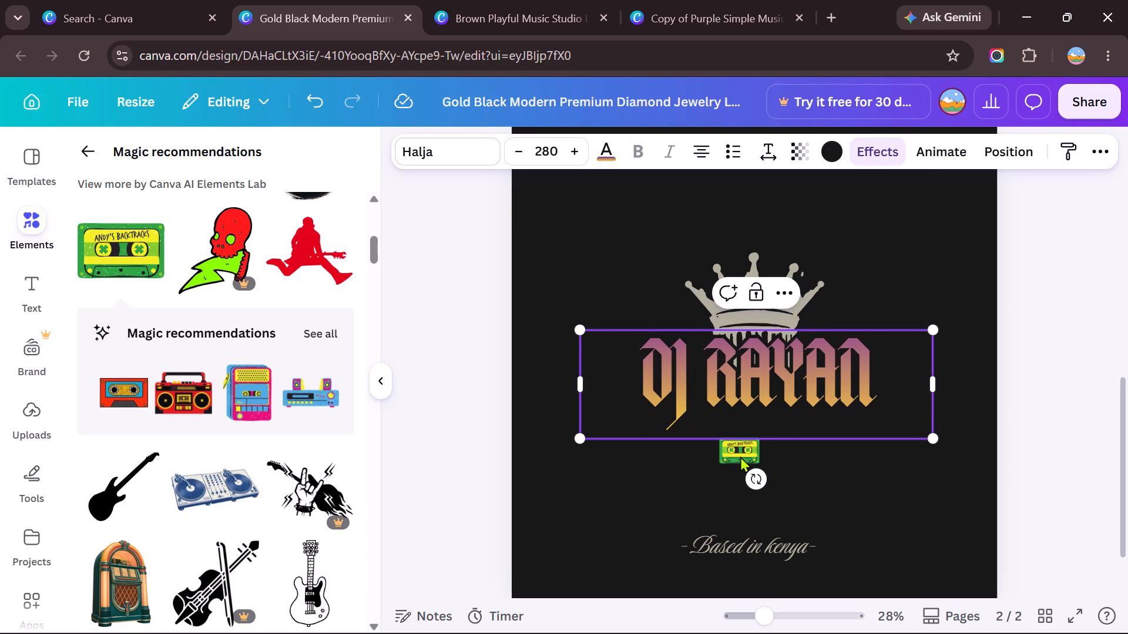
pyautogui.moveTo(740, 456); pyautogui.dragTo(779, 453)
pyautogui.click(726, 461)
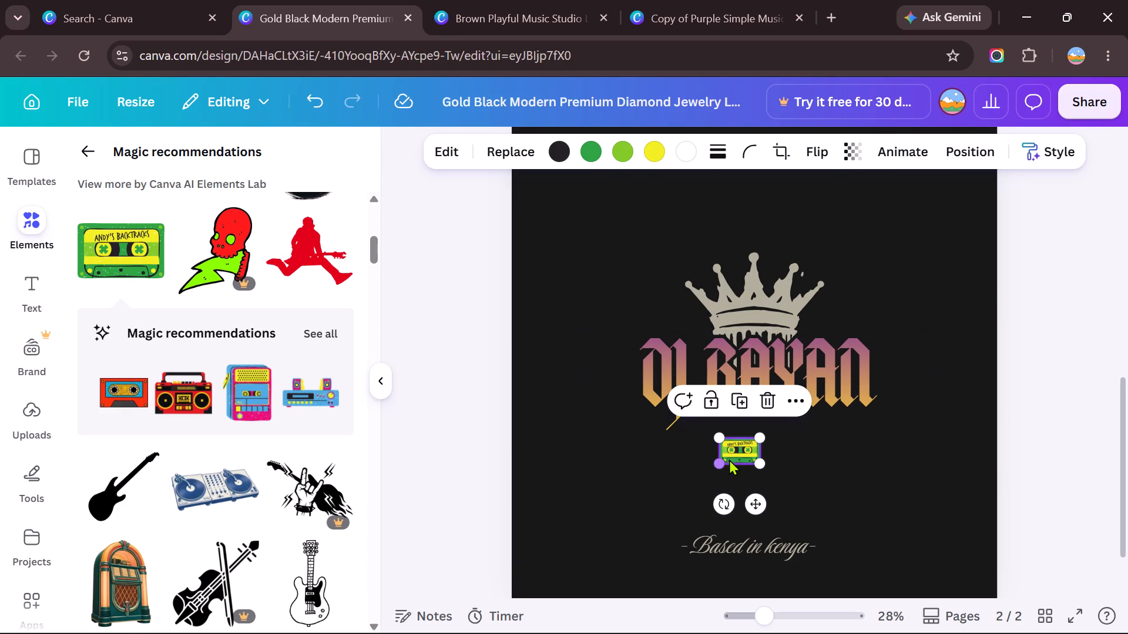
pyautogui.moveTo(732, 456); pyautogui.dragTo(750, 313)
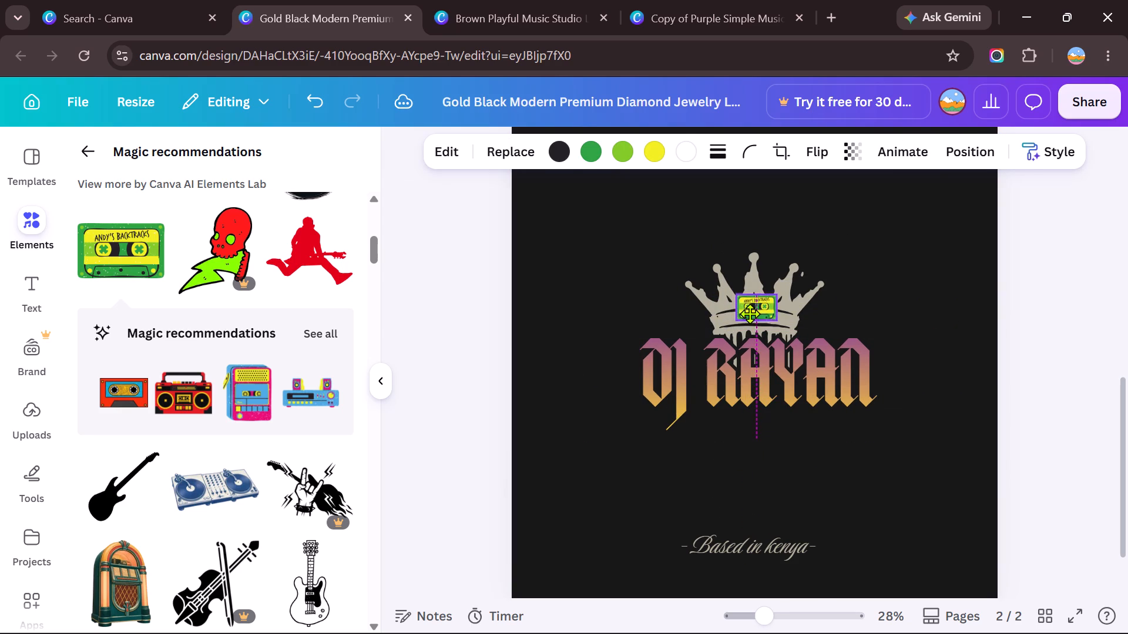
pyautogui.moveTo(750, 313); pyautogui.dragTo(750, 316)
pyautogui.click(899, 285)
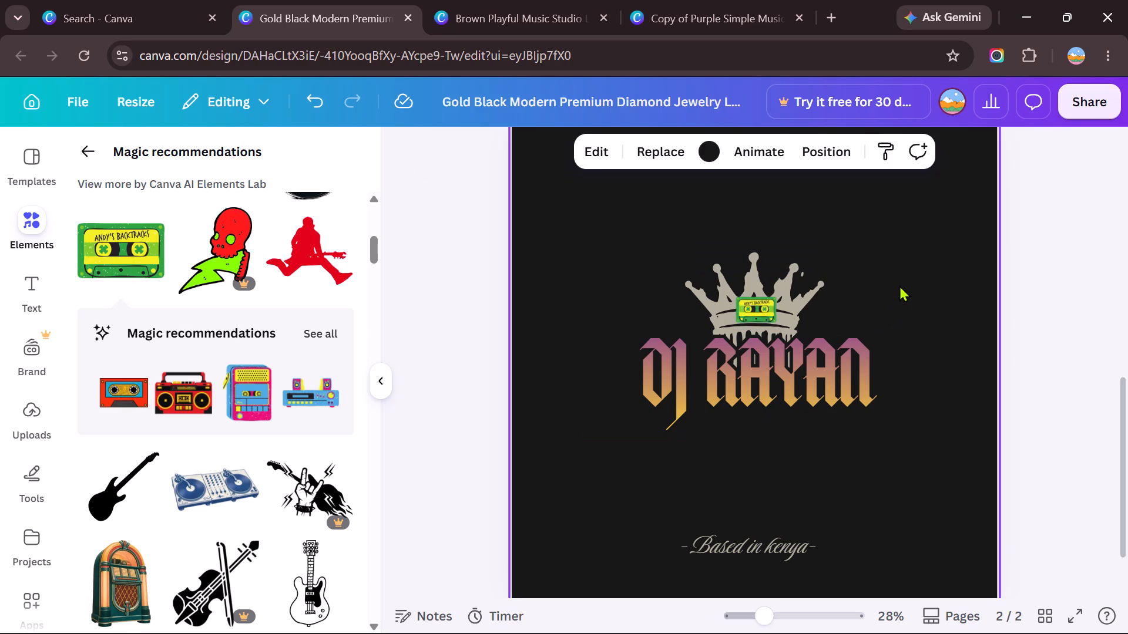
# Move the DJ RAYAN text down so it overlaps only the tips of the crown's drips, keeping it horizontally centred.
pyautogui.moveTo(746, 378); pyautogui.dragTo(749, 406)
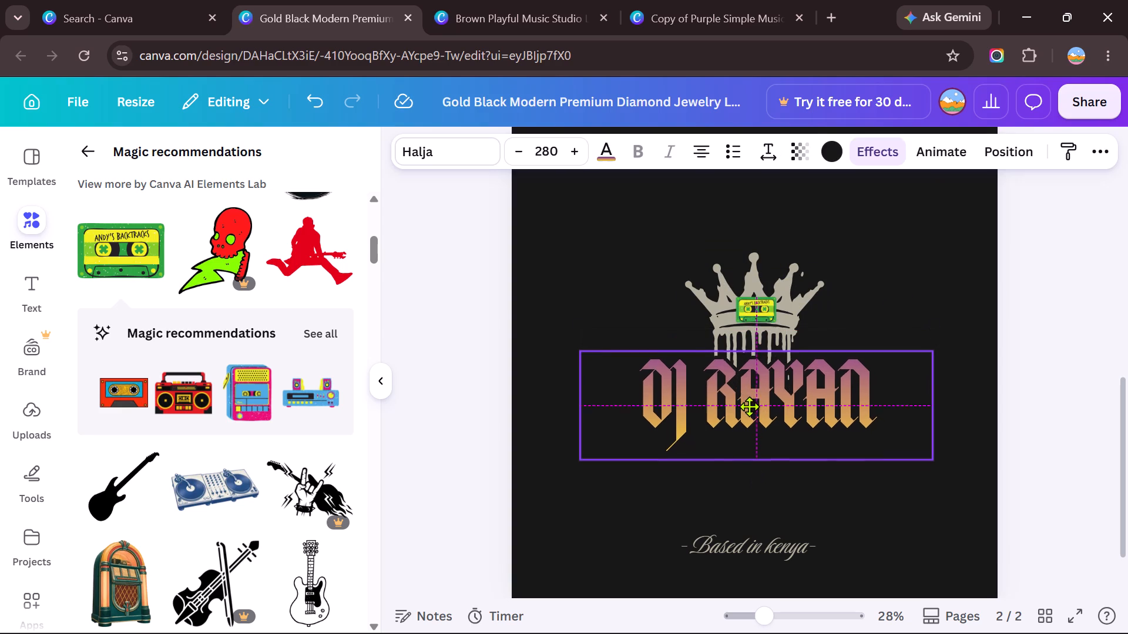
pyautogui.moveTo(749, 406); pyautogui.dragTo(751, 400)
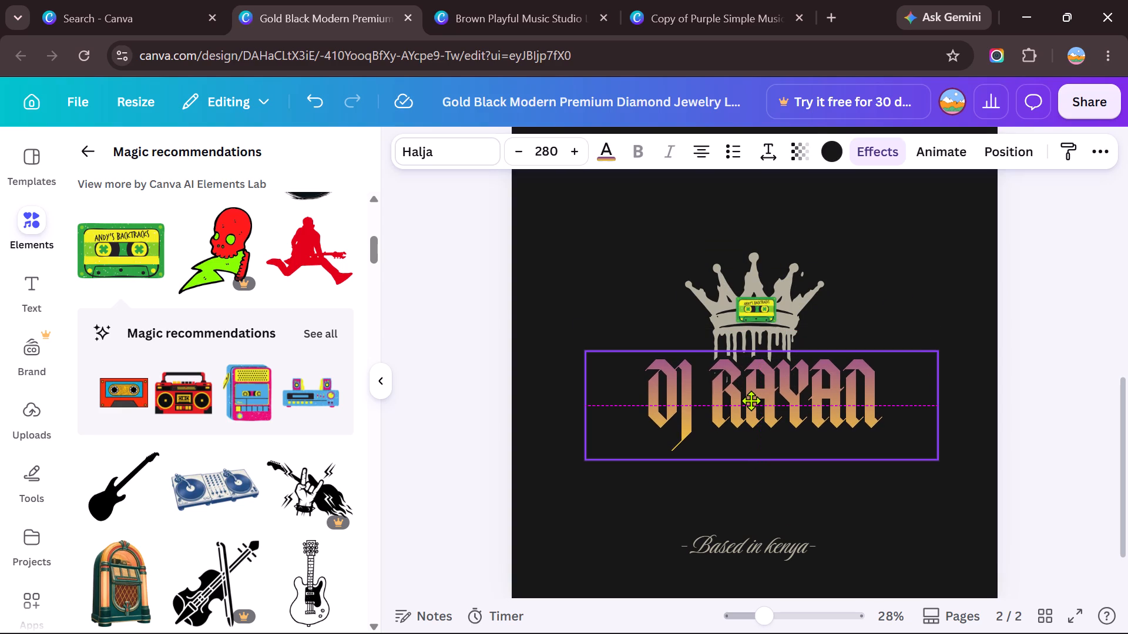
pyautogui.moveTo(751, 400); pyautogui.dragTo(744, 400)
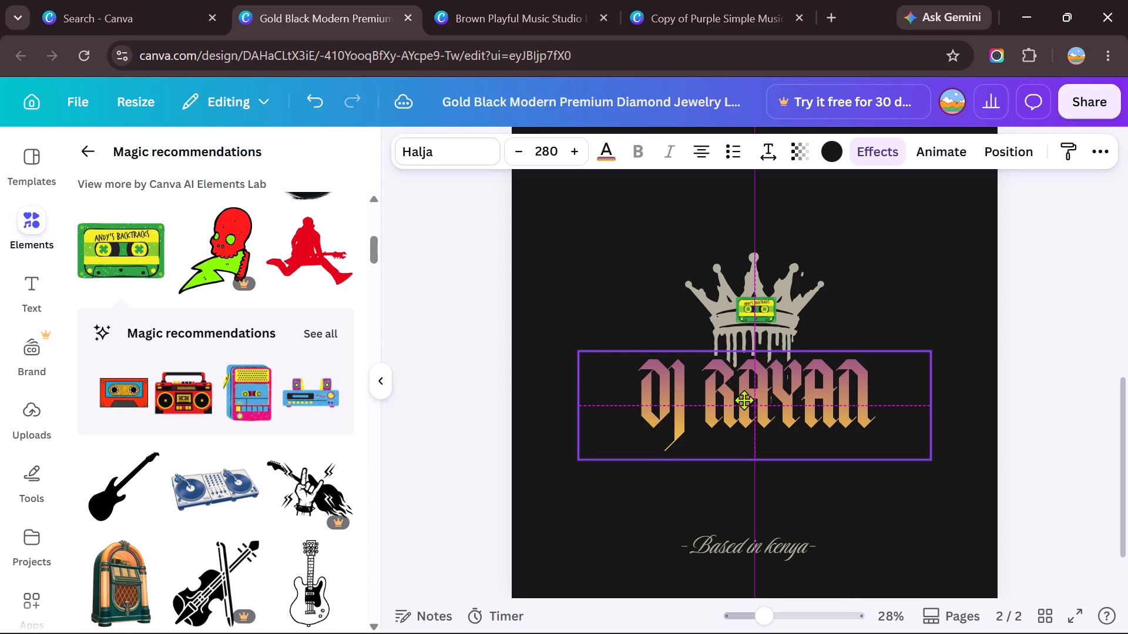
pyautogui.moveTo(744, 400); pyautogui.dragTo(746, 400)
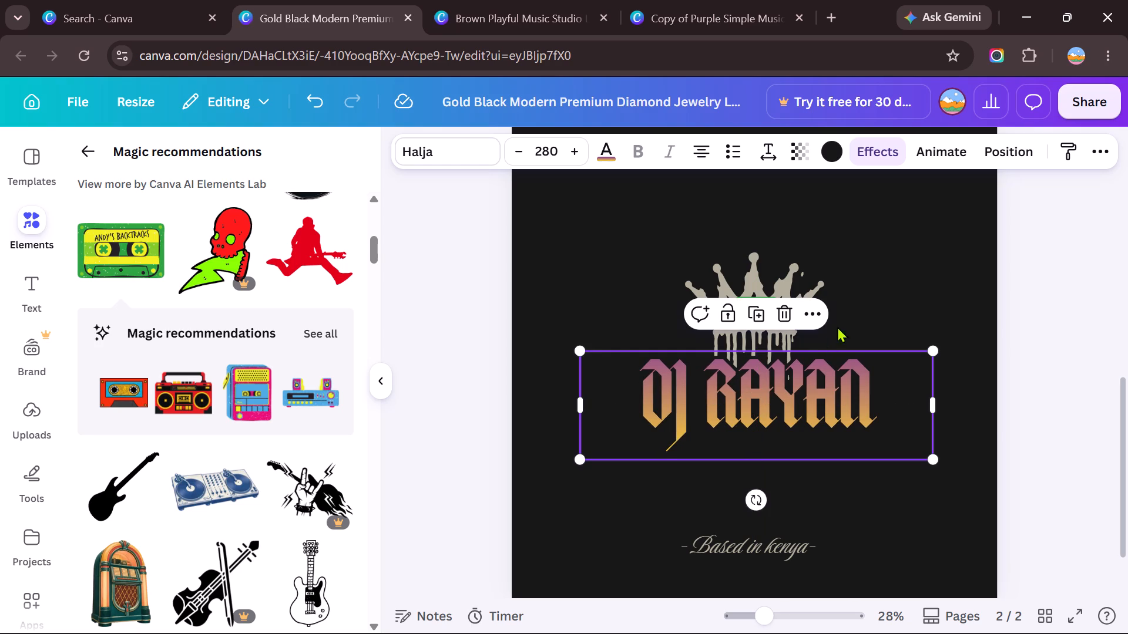
pyautogui.click(877, 272)
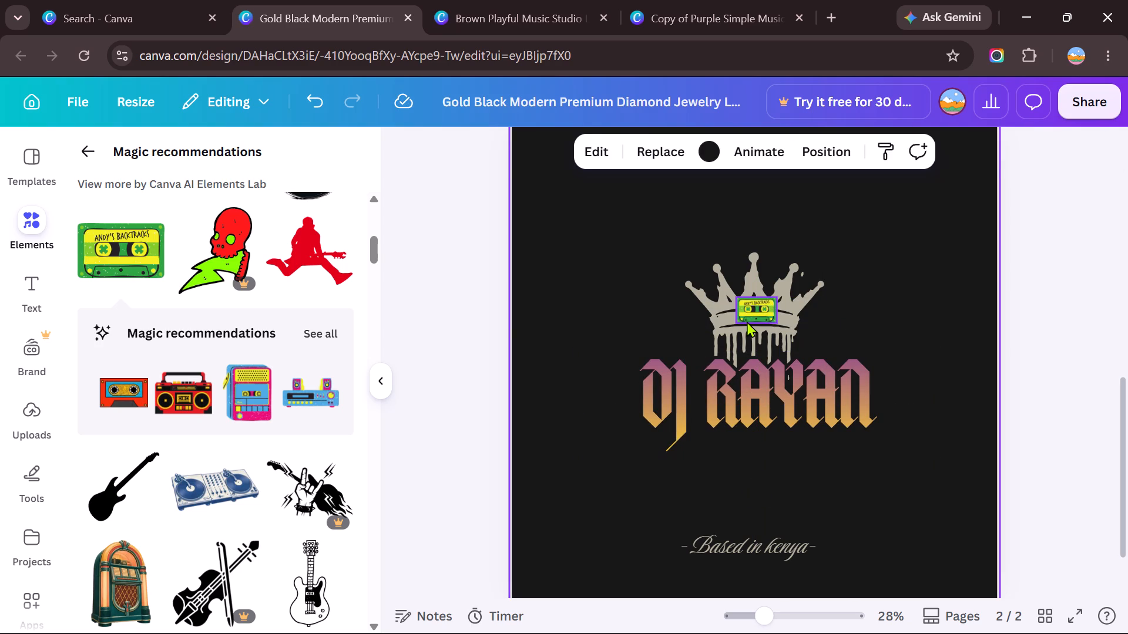
# Delete the cassette graphic from the crown.
pyautogui.click(747, 321)
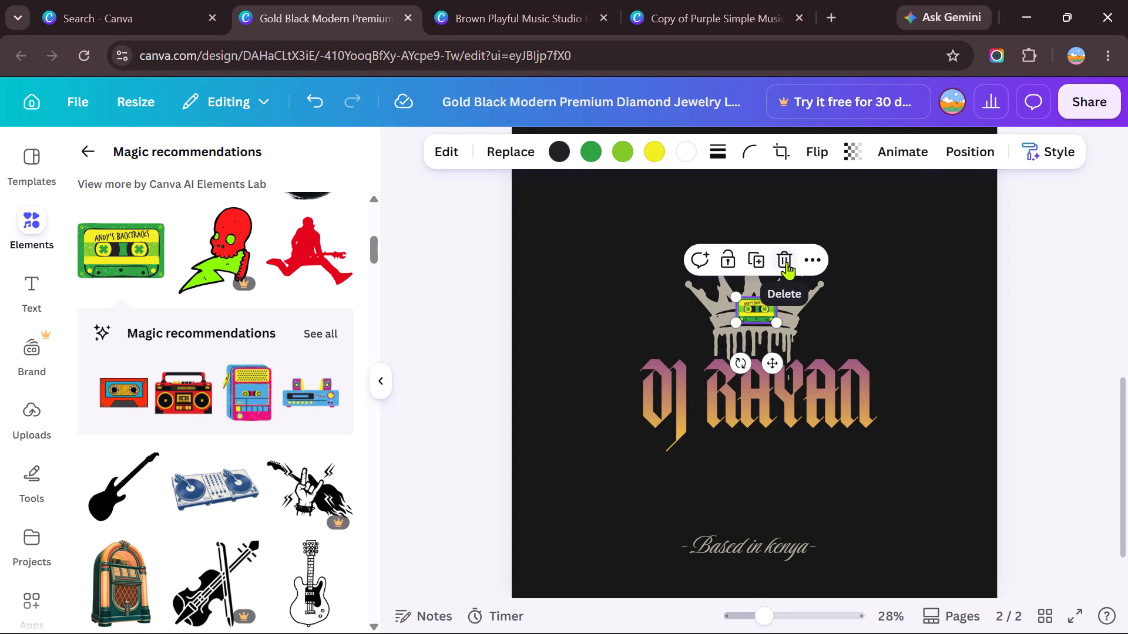
pyautogui.click(787, 262)
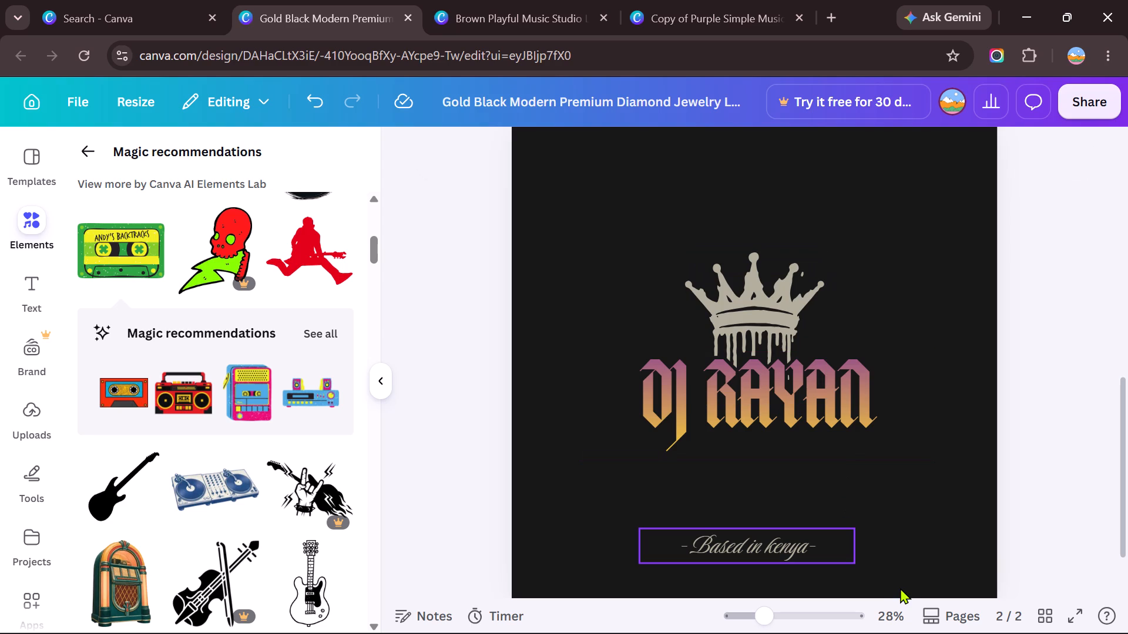
# Move the "Based in kenya" tagline up directly beneath the DJ RAYAN letters, roughly centred.
pyautogui.moveTo(781, 551); pyautogui.dragTo(781, 444)
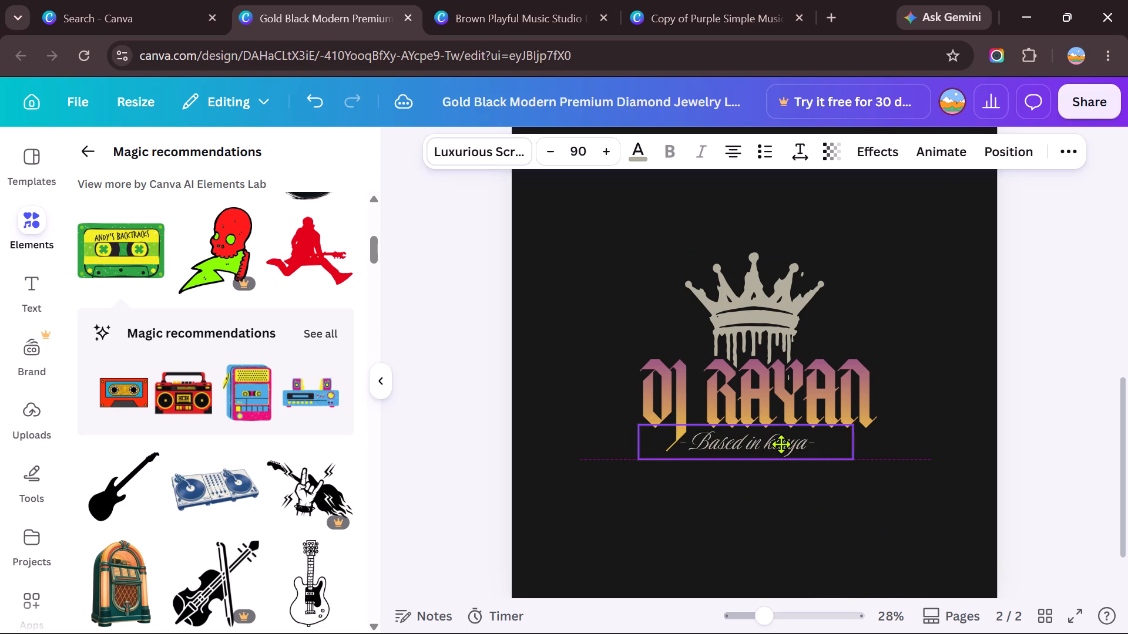
pyautogui.moveTo(781, 444); pyautogui.dragTo(783, 444)
pyautogui.click(882, 531)
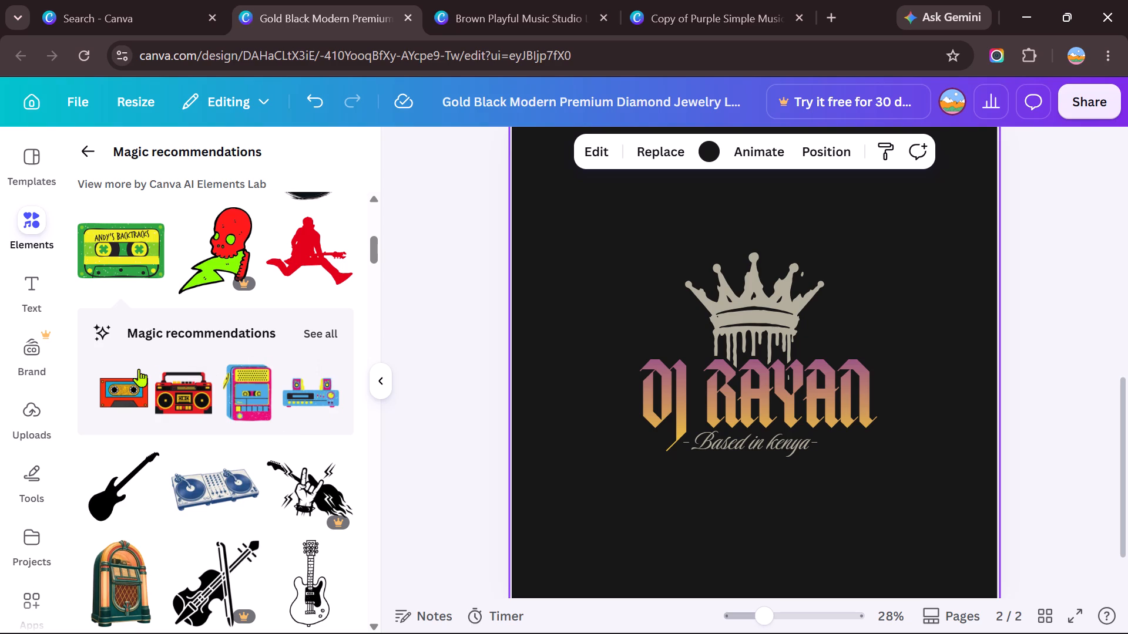
# Browse the full set of recommended graphics related to the cassette for an element that suits the crown logo.
pyautogui.click(315, 332)
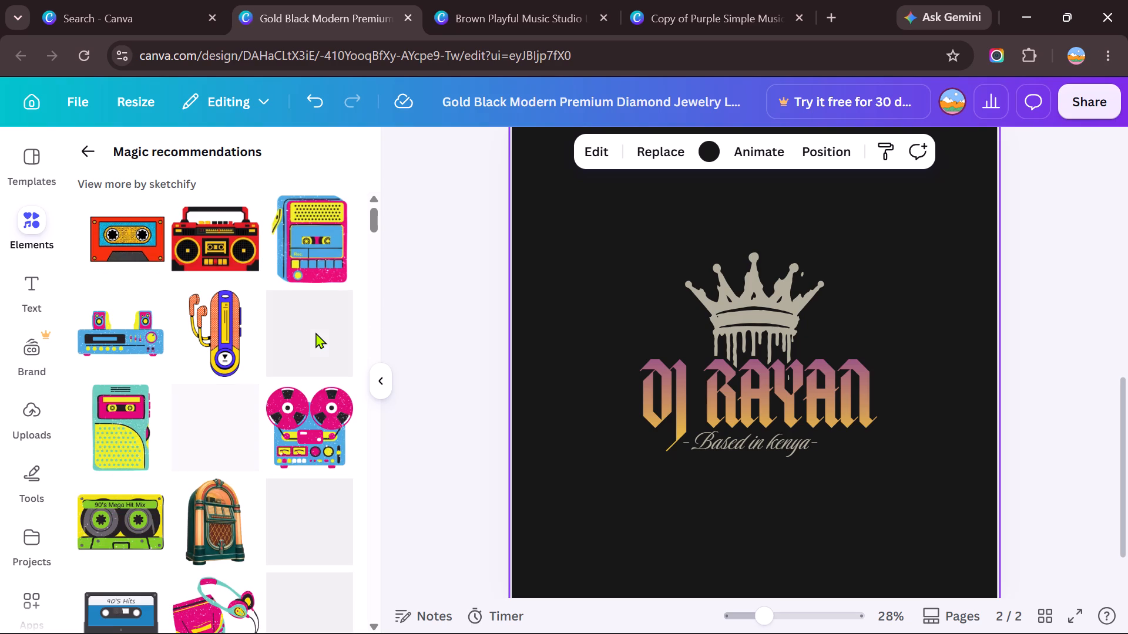
pyautogui.scroll(-3, 321, 433)
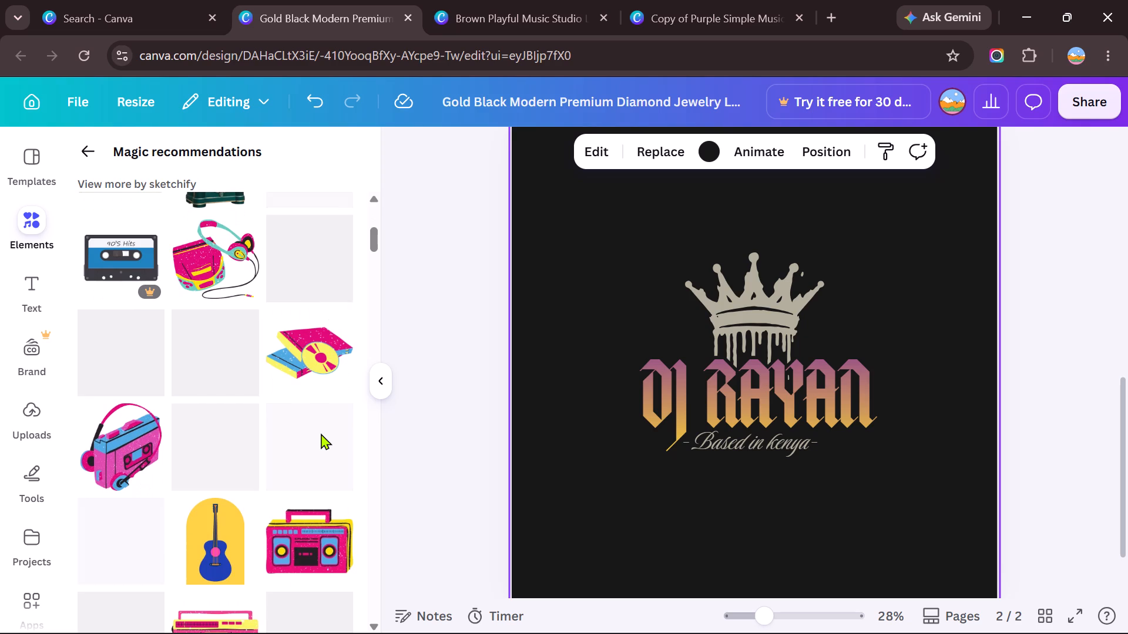
pyautogui.scroll(-1, 321, 433)
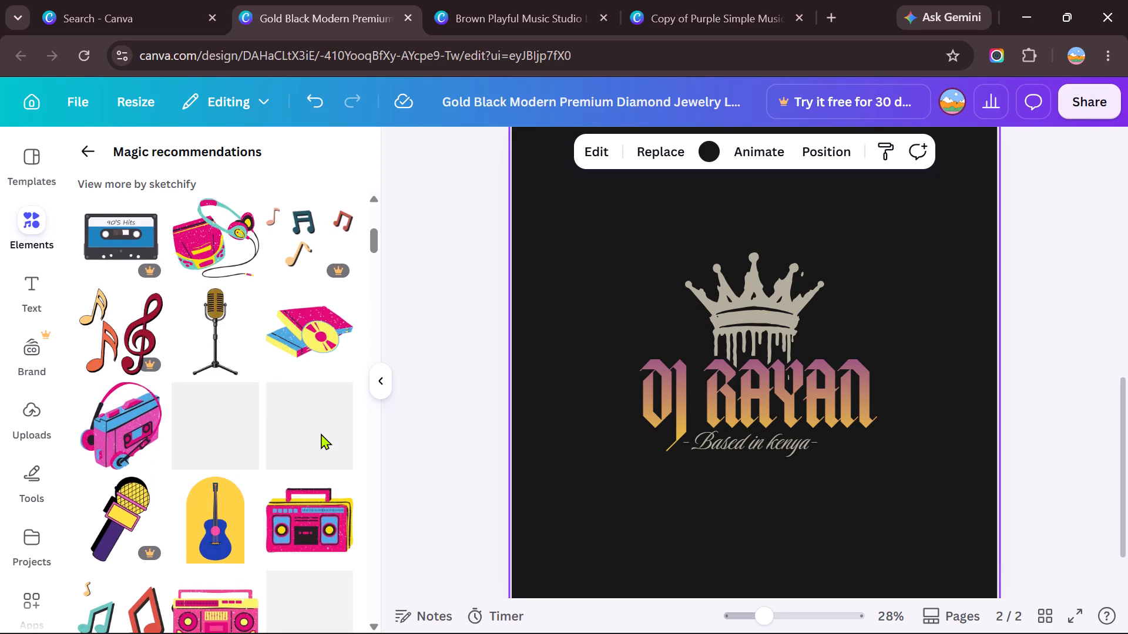
pyautogui.scroll(-2, 321, 433)
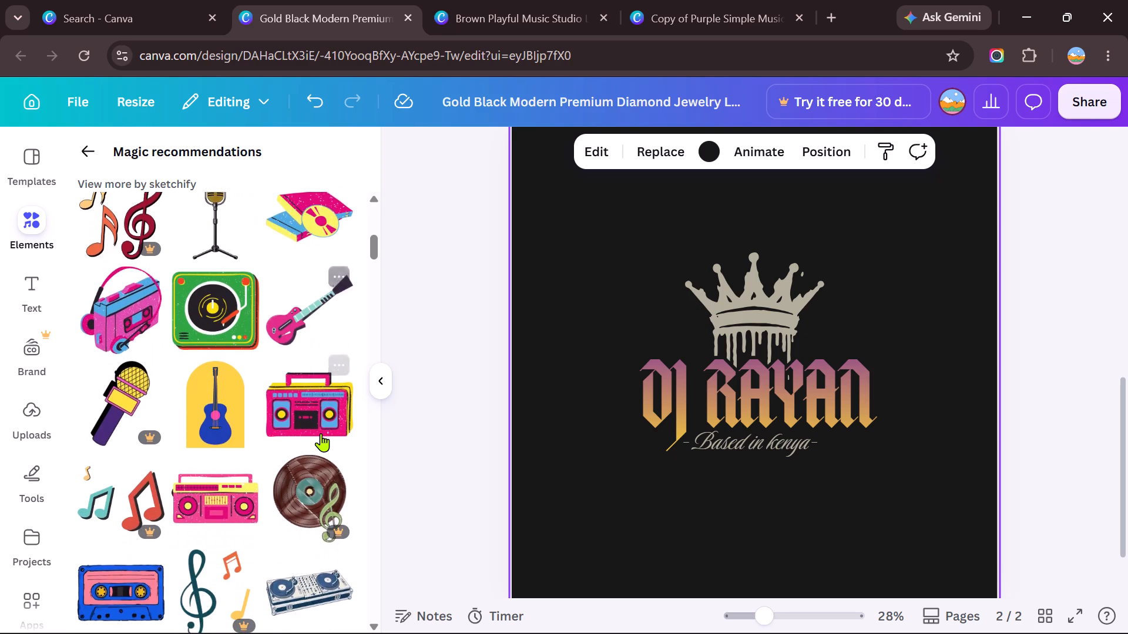
pyautogui.scroll(-2, 321, 433)
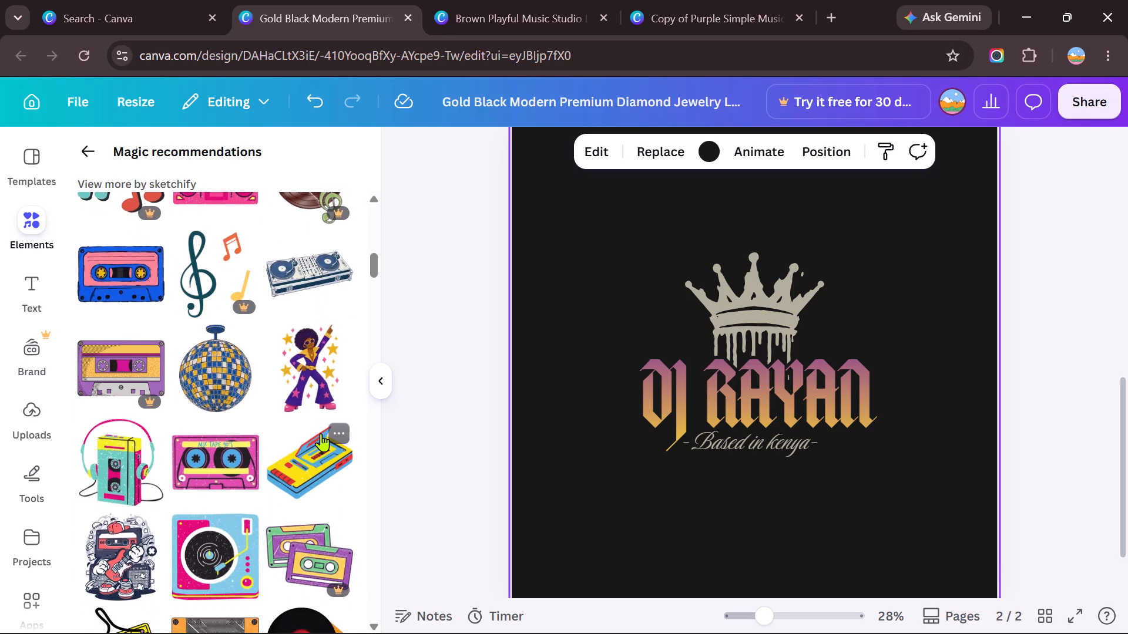
pyautogui.scroll(-4, 321, 433)
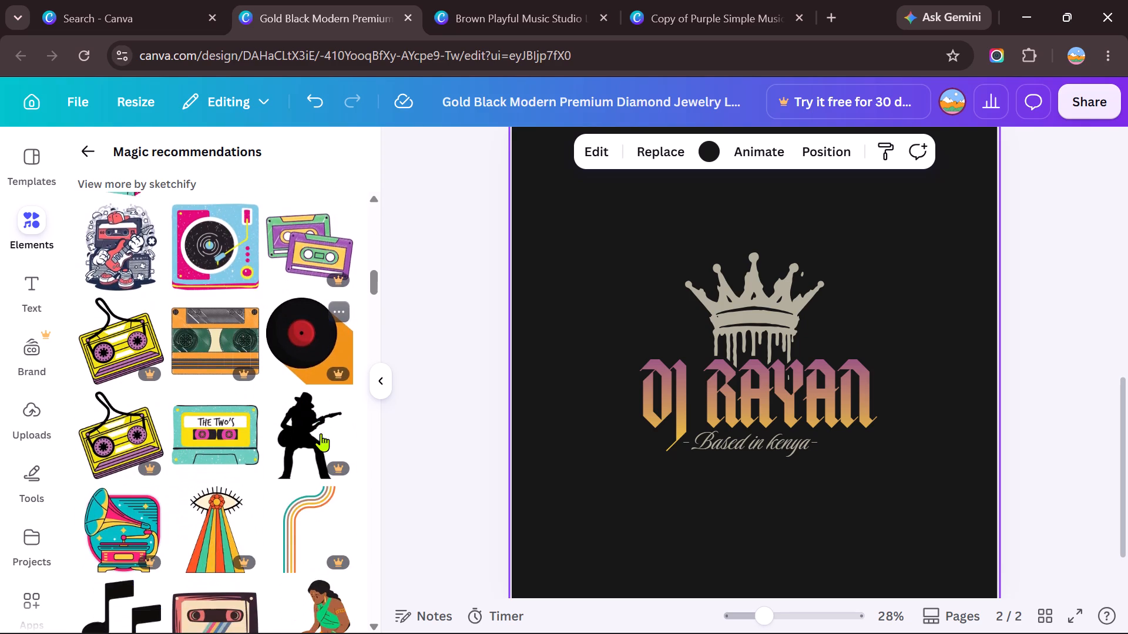
pyautogui.scroll(-7, 321, 433)
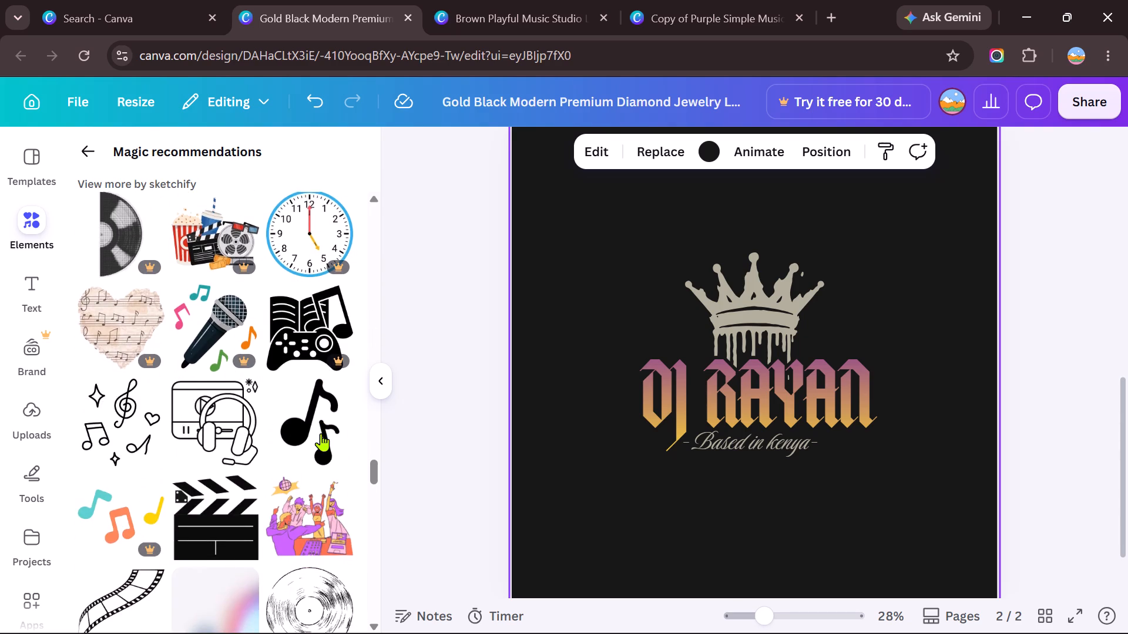
pyautogui.scroll(-3, 321, 433)
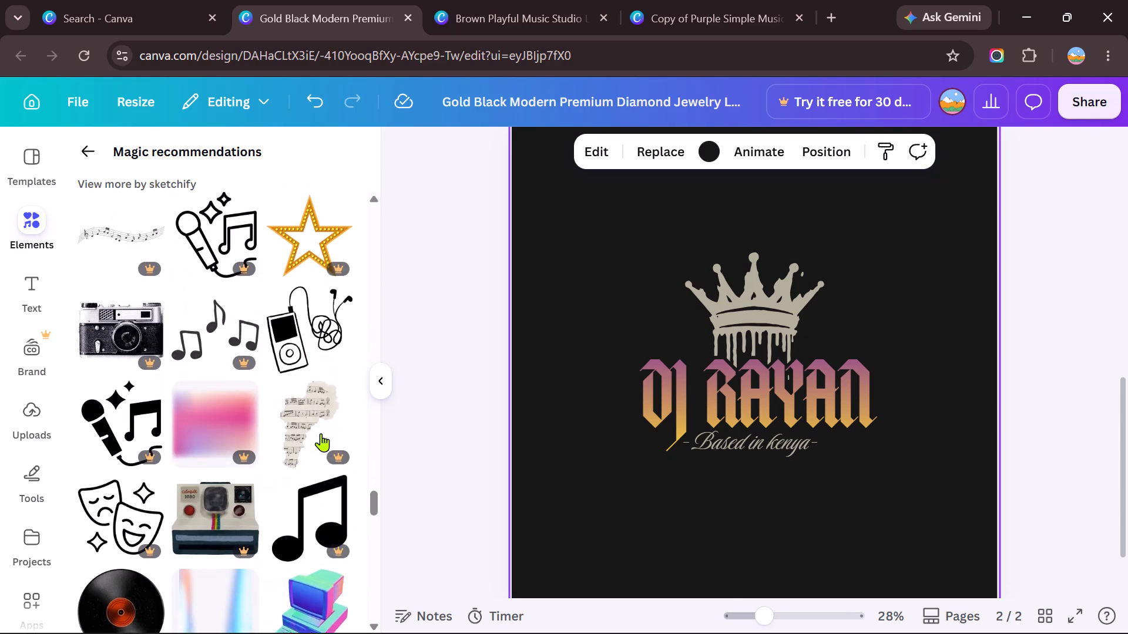
pyautogui.scroll(-5, 321, 433)
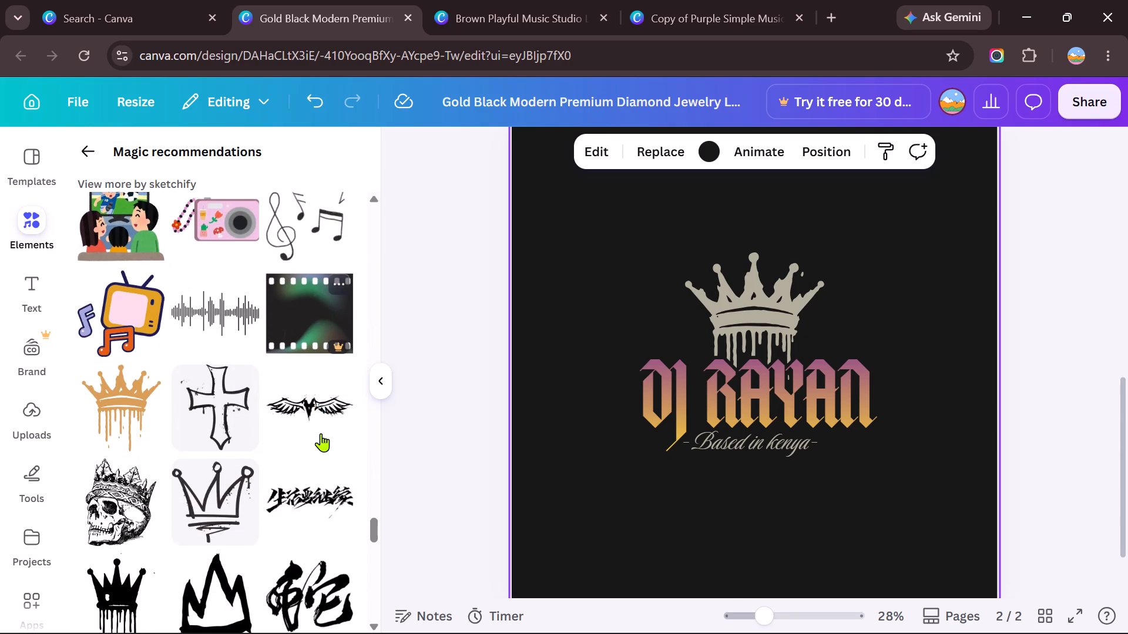
pyautogui.scroll(-3, 321, 433)
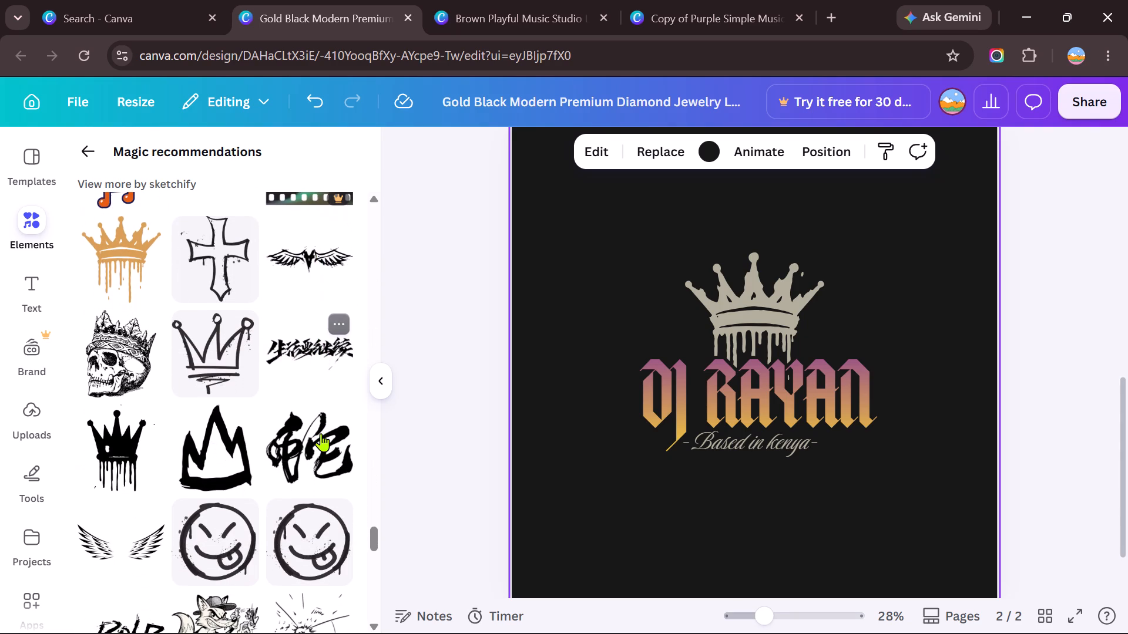
pyautogui.scroll(-3, 321, 433)
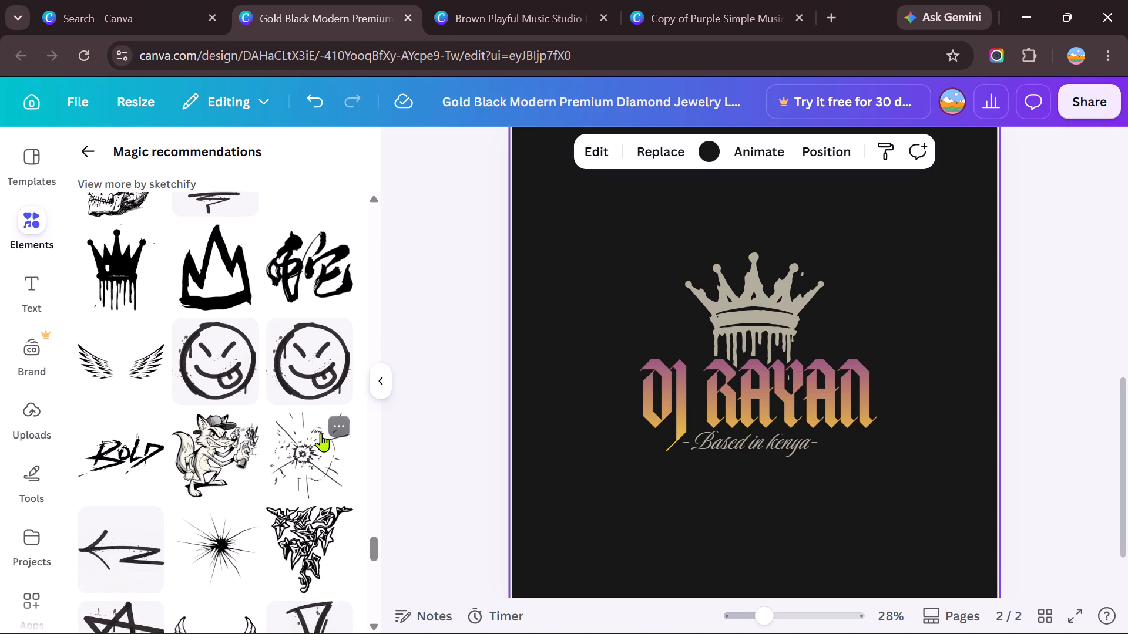
pyautogui.scroll(-2, 321, 433)
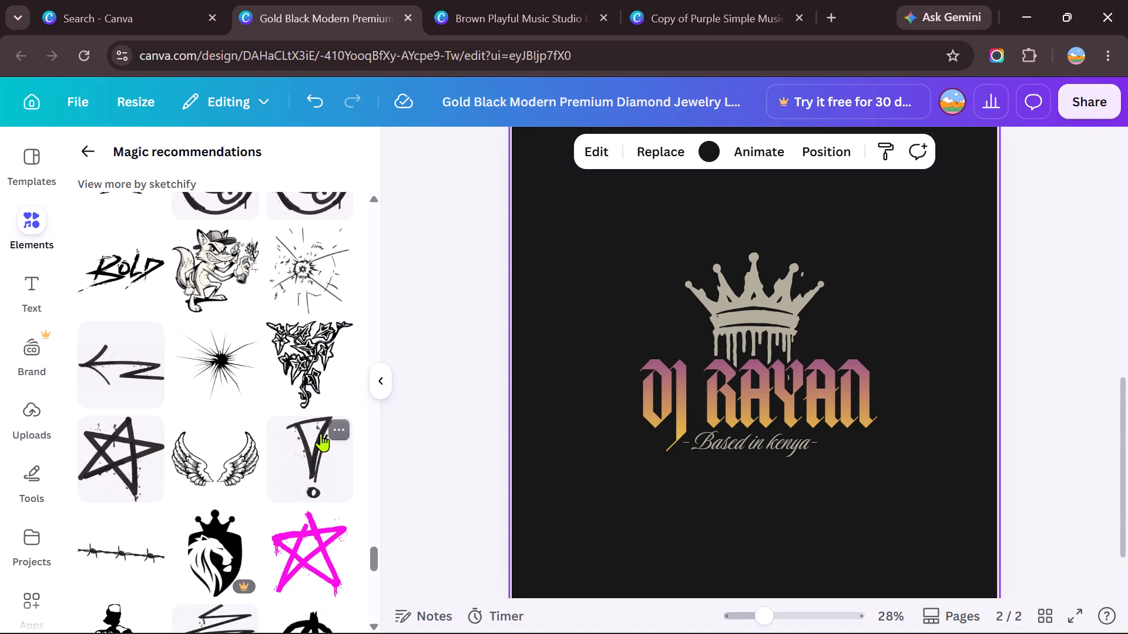
pyautogui.scroll(-1, 321, 433)
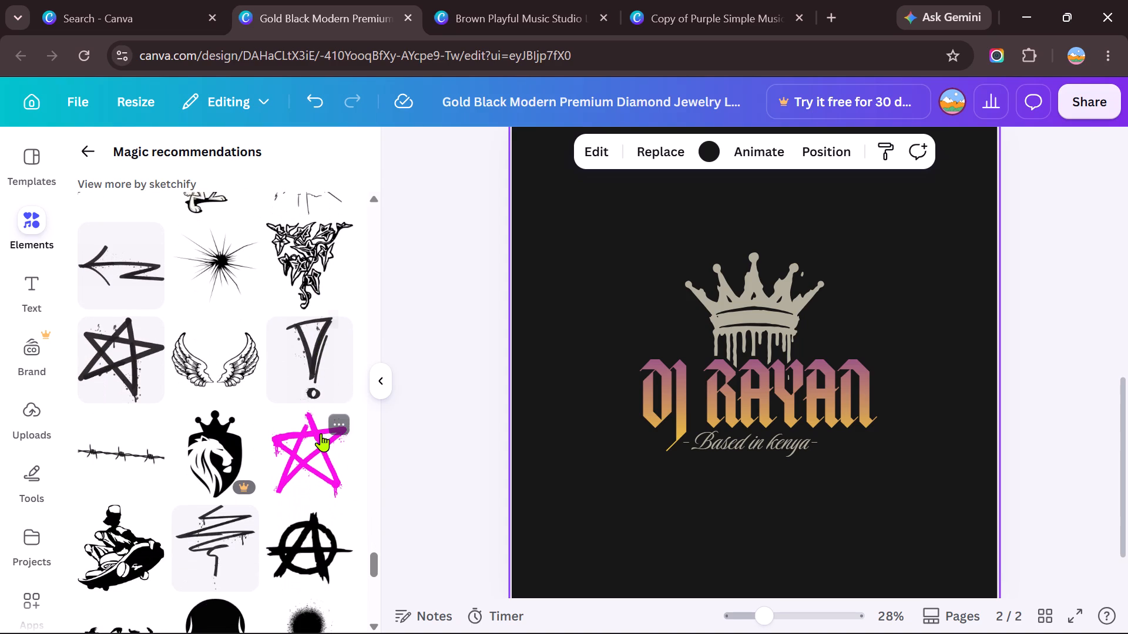
pyautogui.scroll(-1, 321, 433)
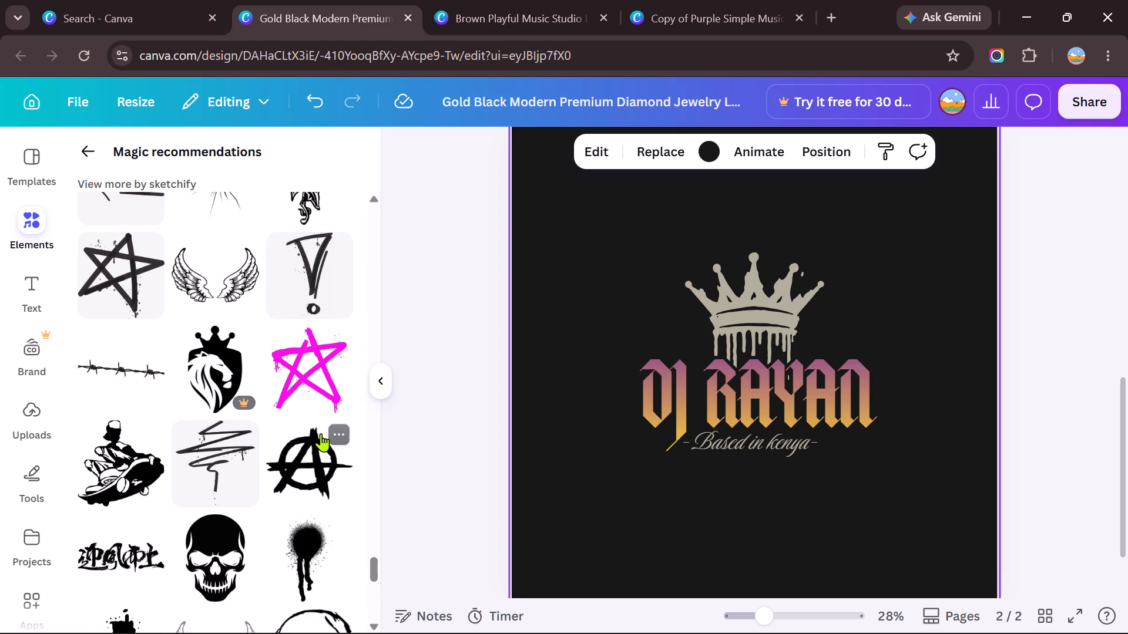
pyautogui.scroll(-2, 321, 433)
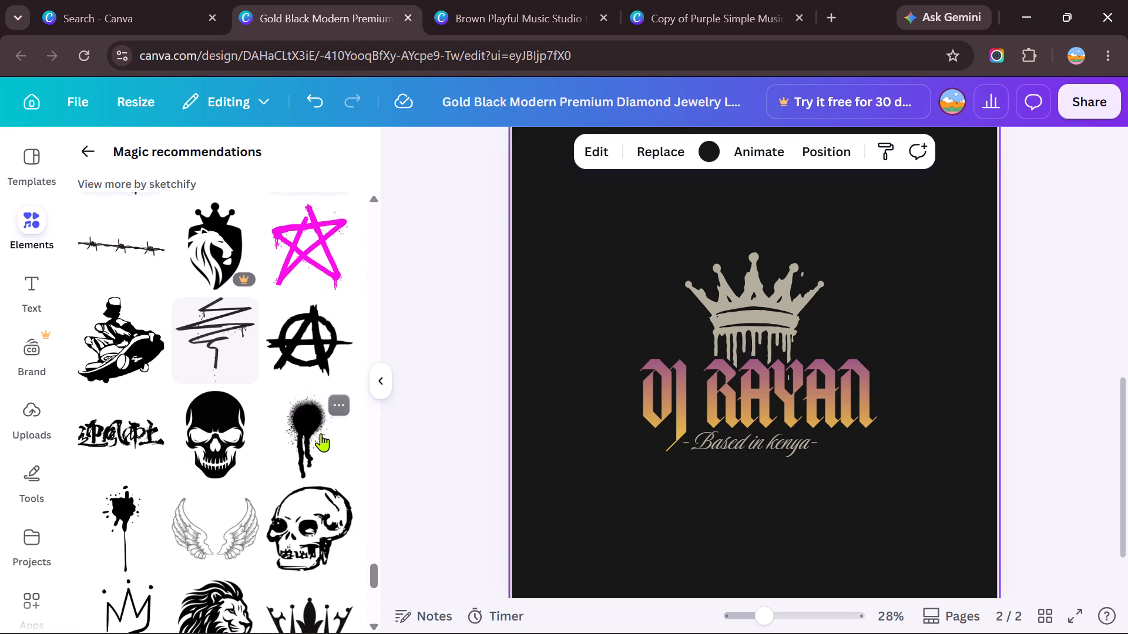
pyautogui.scroll(-1, 321, 433)
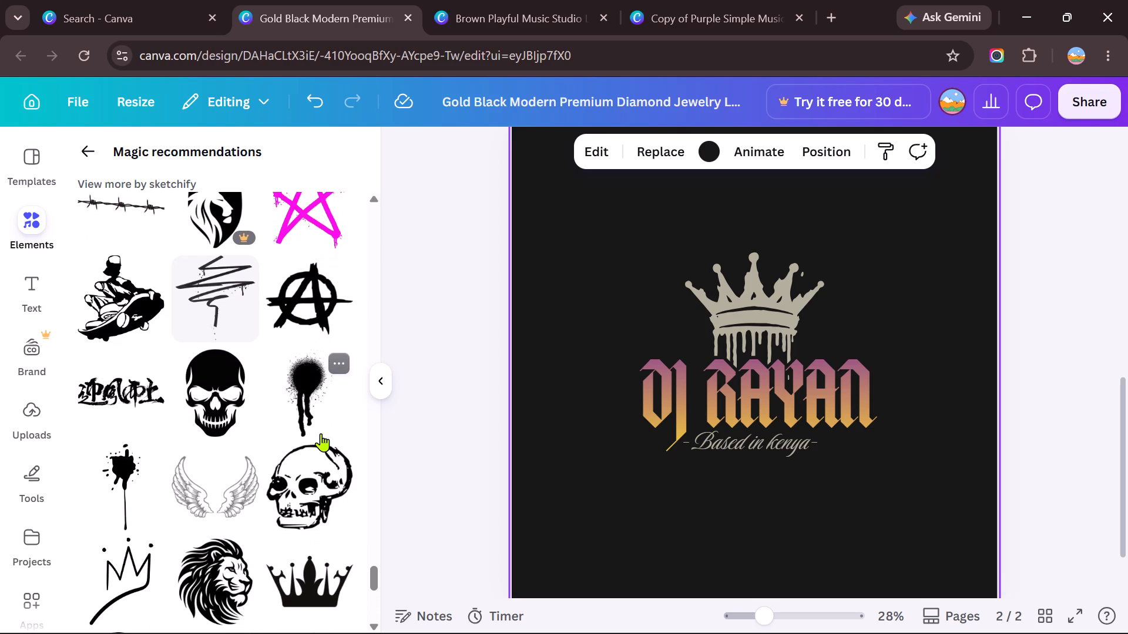
pyautogui.scroll(-2, 321, 433)
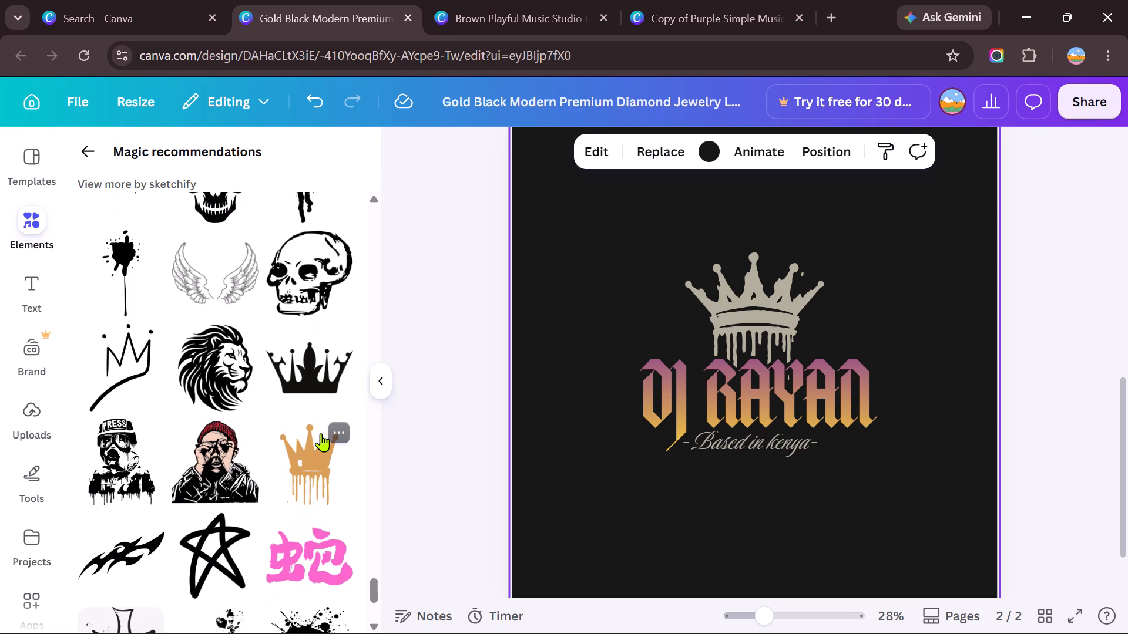
pyautogui.scroll(-1, 321, 433)
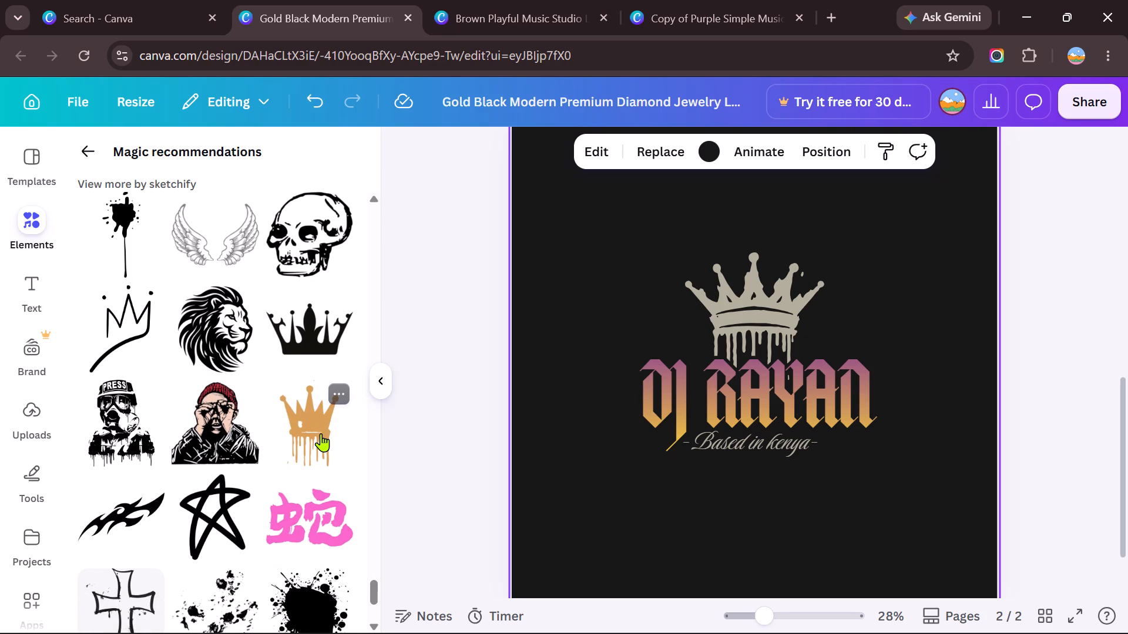
pyautogui.scroll(-2, 321, 433)
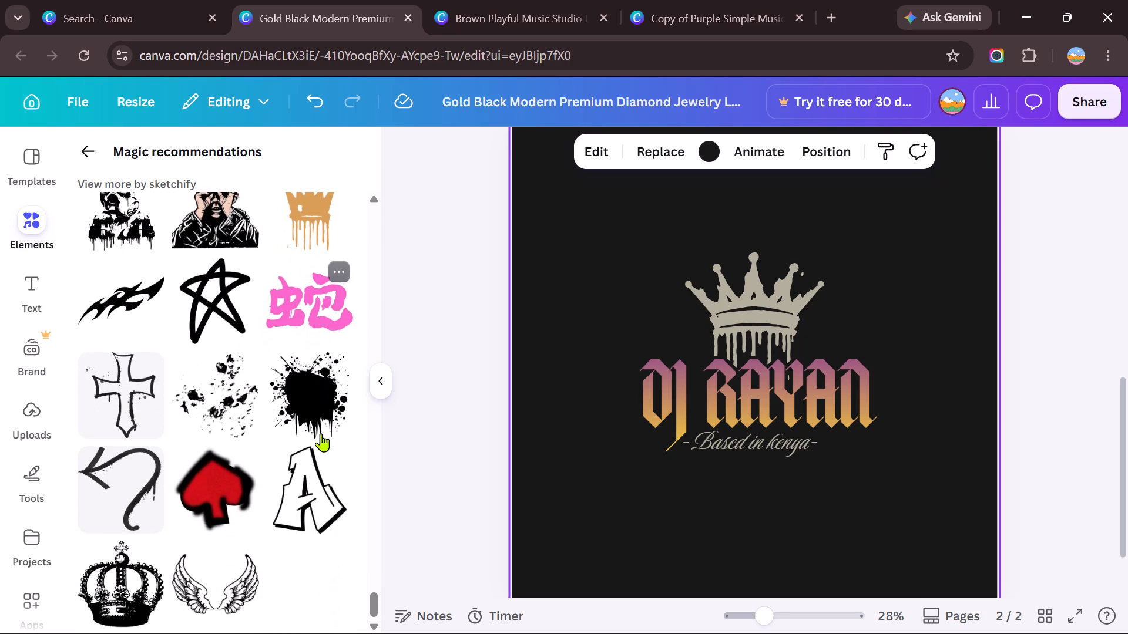
pyautogui.scroll(-1, 321, 433)
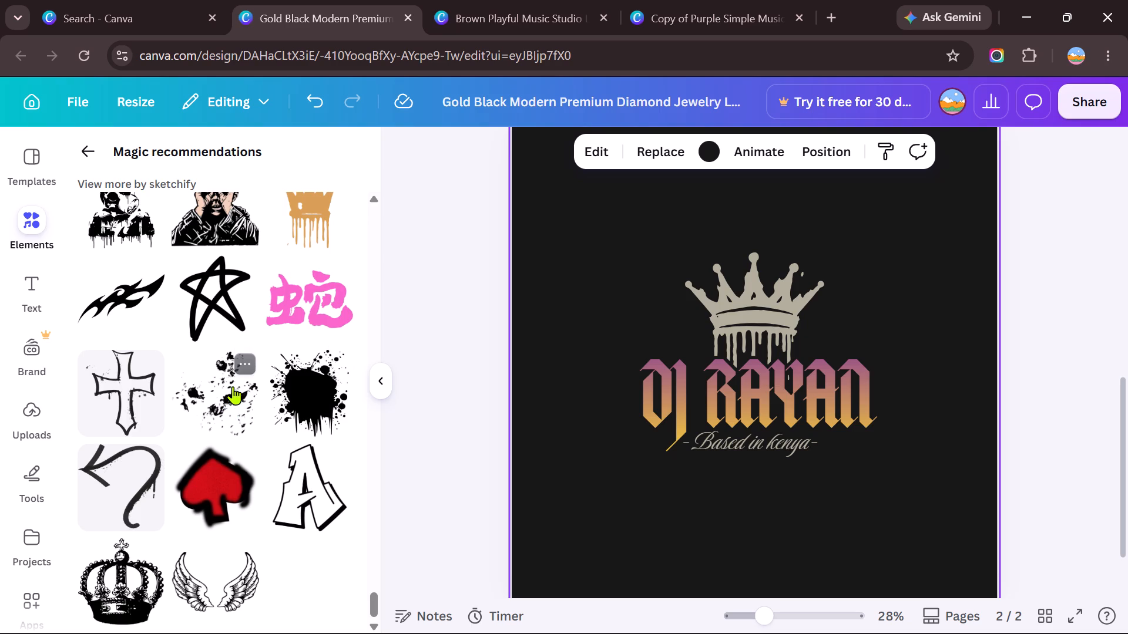
pyautogui.scroll(-2, 233, 386)
# Add the scattered black paint-splatter graphic from the recommendations and place it over the crown and the DJ RAYAN lettering.
pyautogui.click(233, 386)
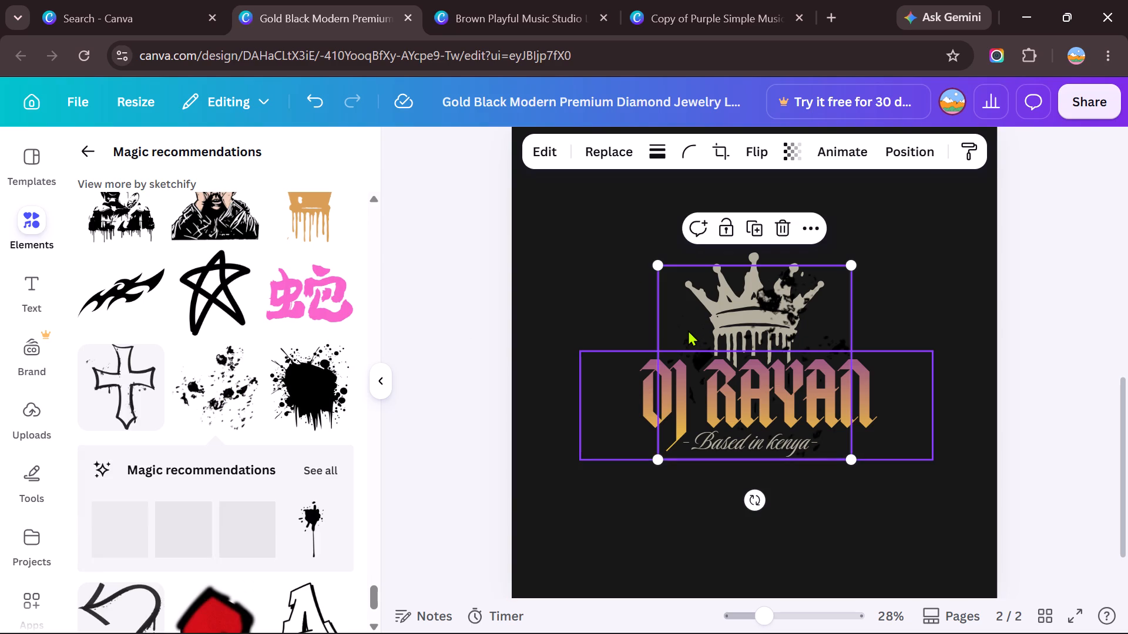
pyautogui.moveTo(688, 330); pyautogui.dragTo(555, 326)
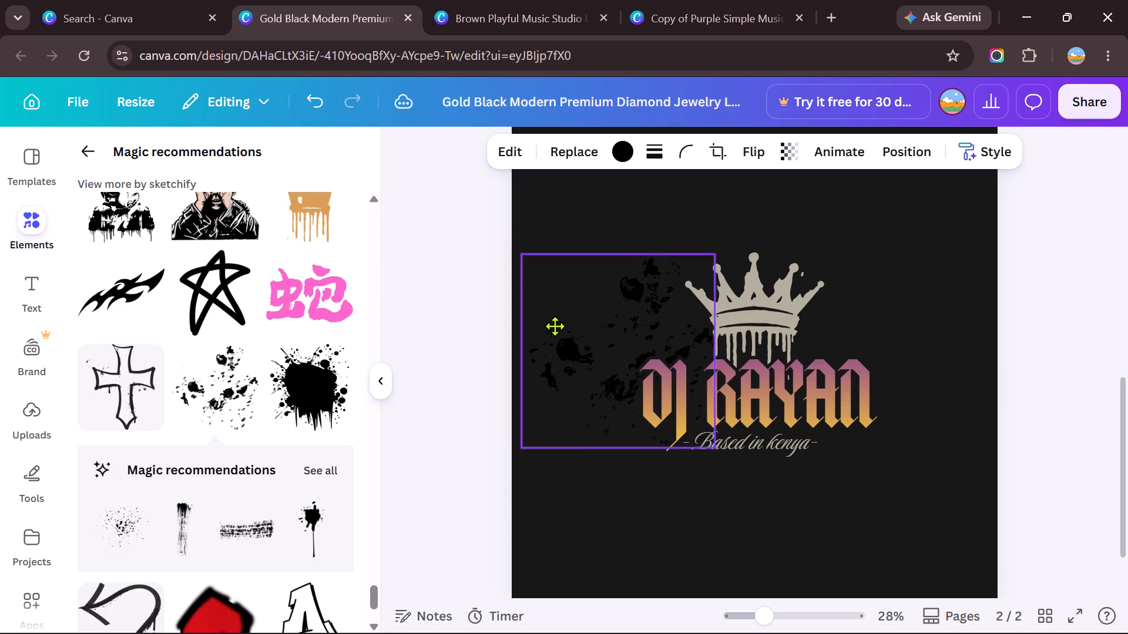
pyautogui.moveTo(555, 326); pyautogui.dragTo(690, 404)
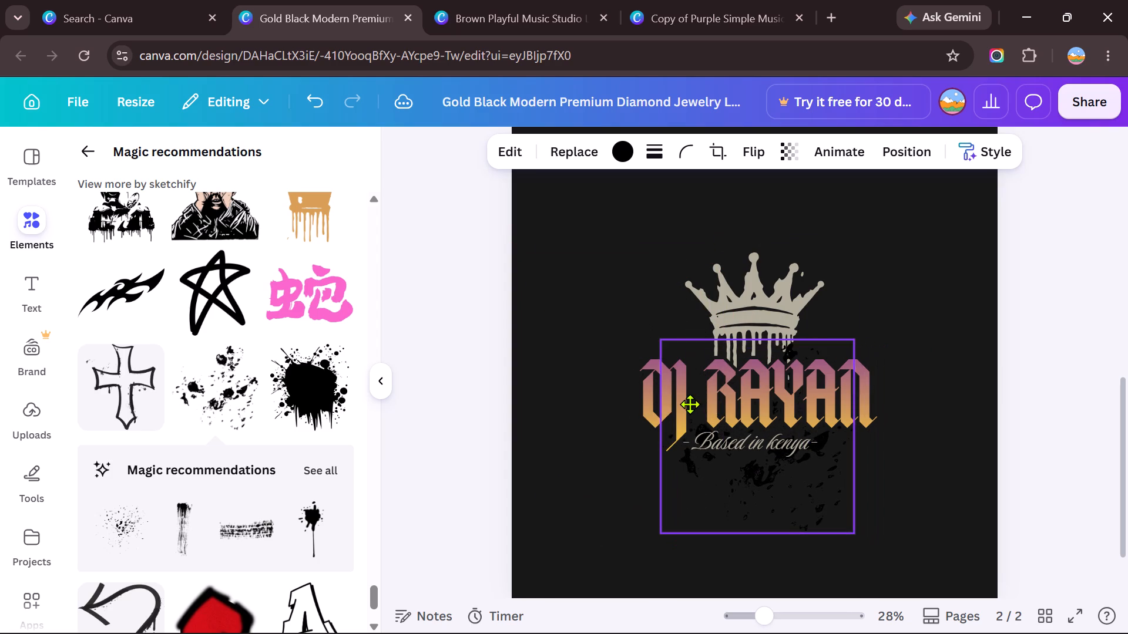
pyautogui.moveTo(690, 404); pyautogui.dragTo(683, 356)
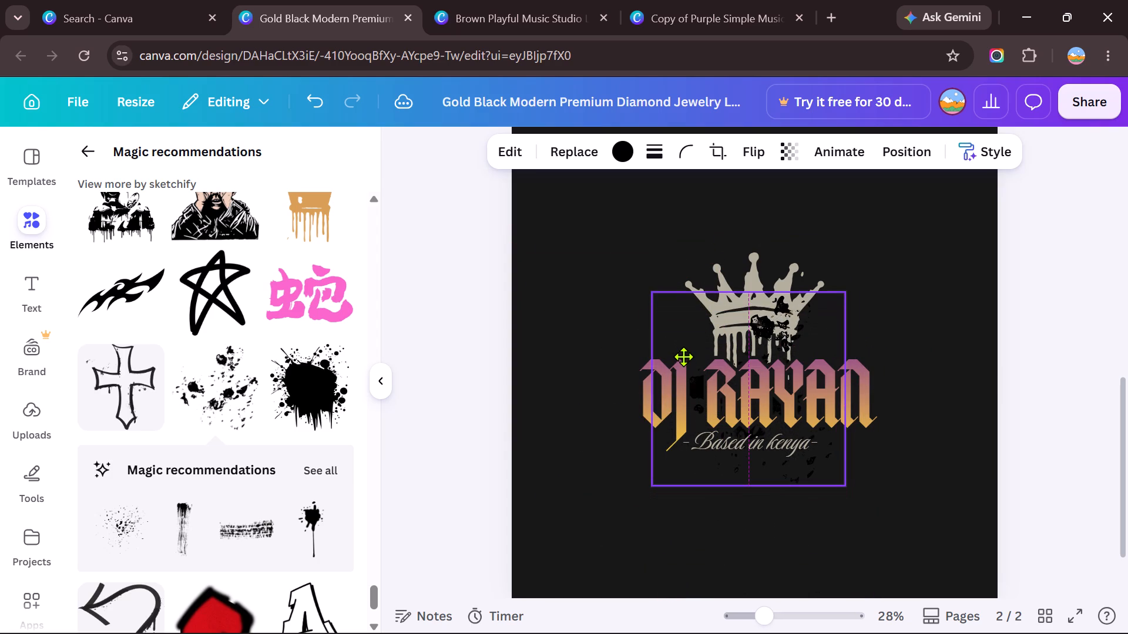
pyautogui.moveTo(683, 356); pyautogui.dragTo(668, 357)
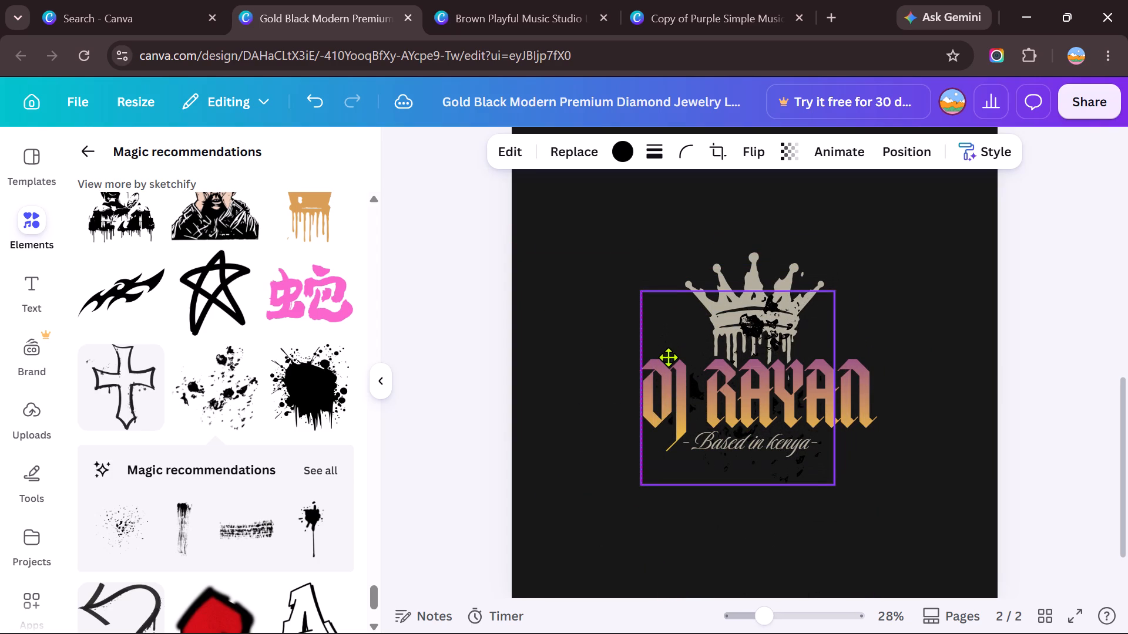
pyautogui.moveTo(668, 357); pyautogui.dragTo(657, 268)
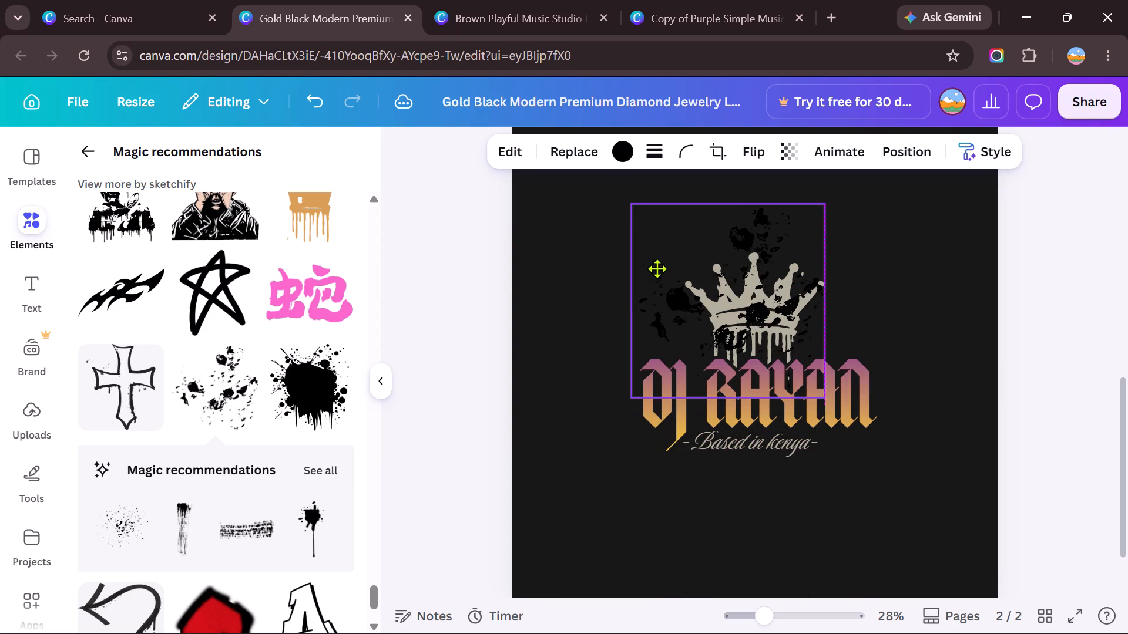
pyautogui.moveTo(657, 268); pyautogui.dragTo(673, 340)
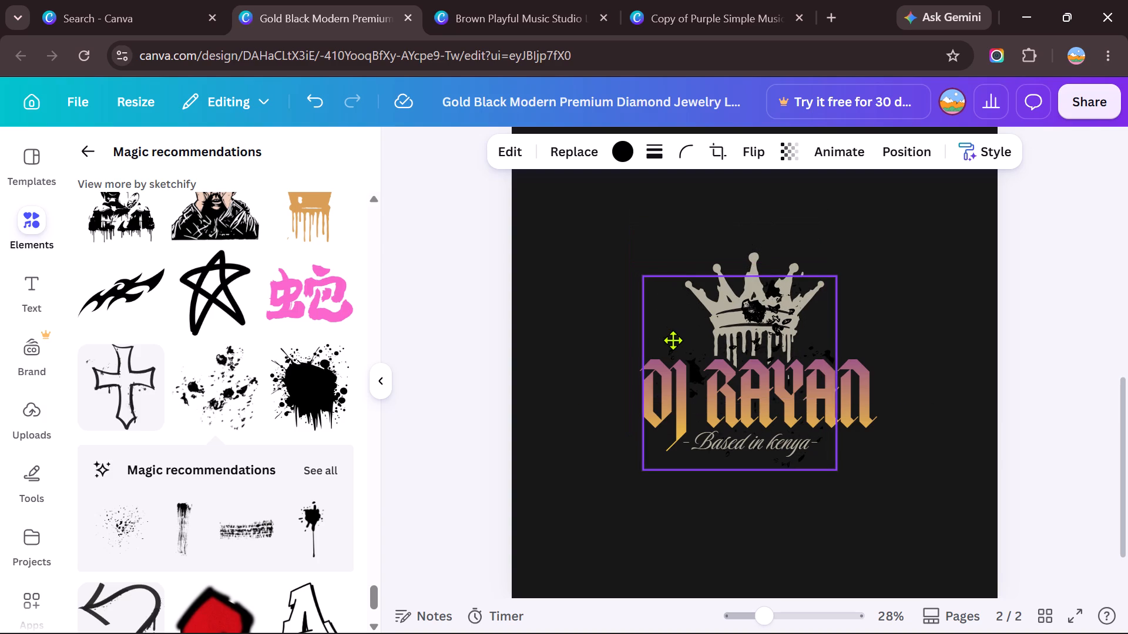
pyautogui.moveTo(673, 340); pyautogui.dragTo(675, 313)
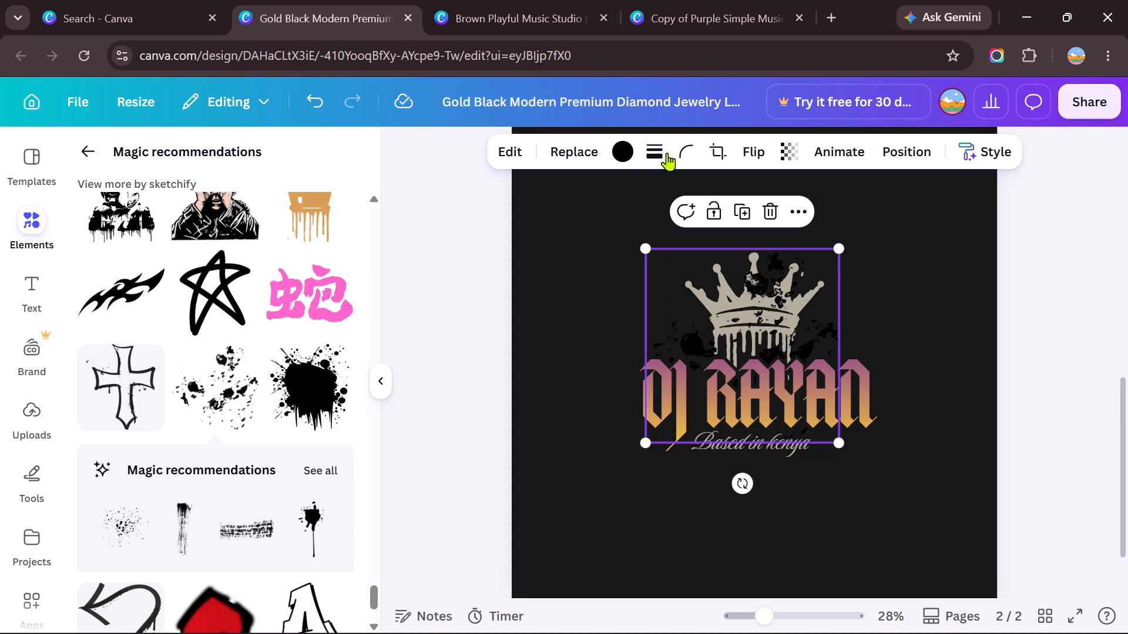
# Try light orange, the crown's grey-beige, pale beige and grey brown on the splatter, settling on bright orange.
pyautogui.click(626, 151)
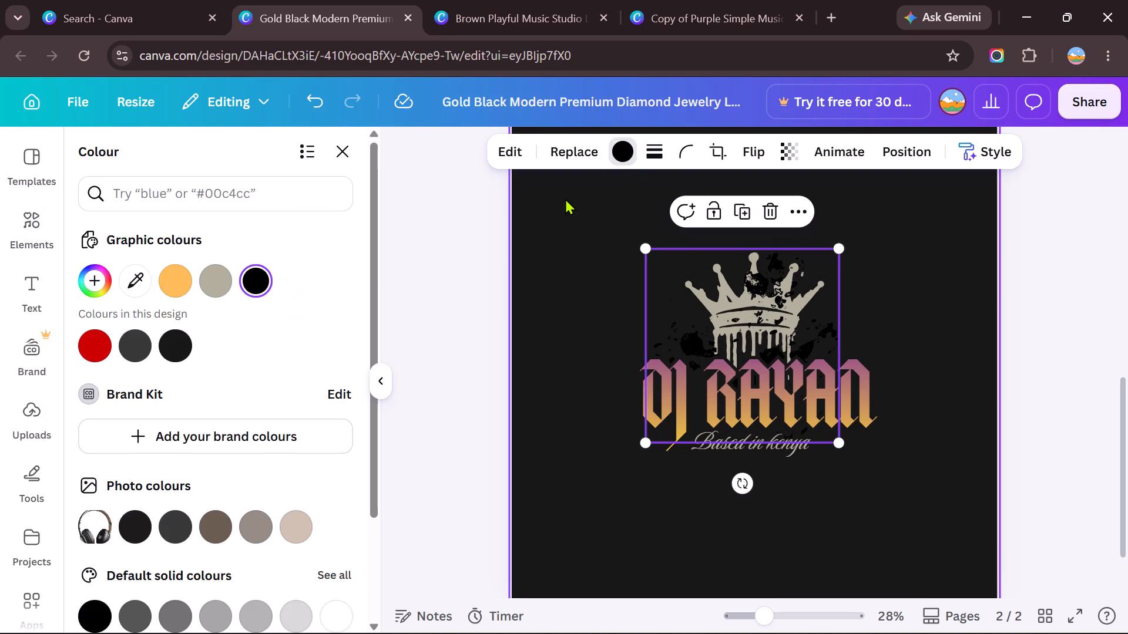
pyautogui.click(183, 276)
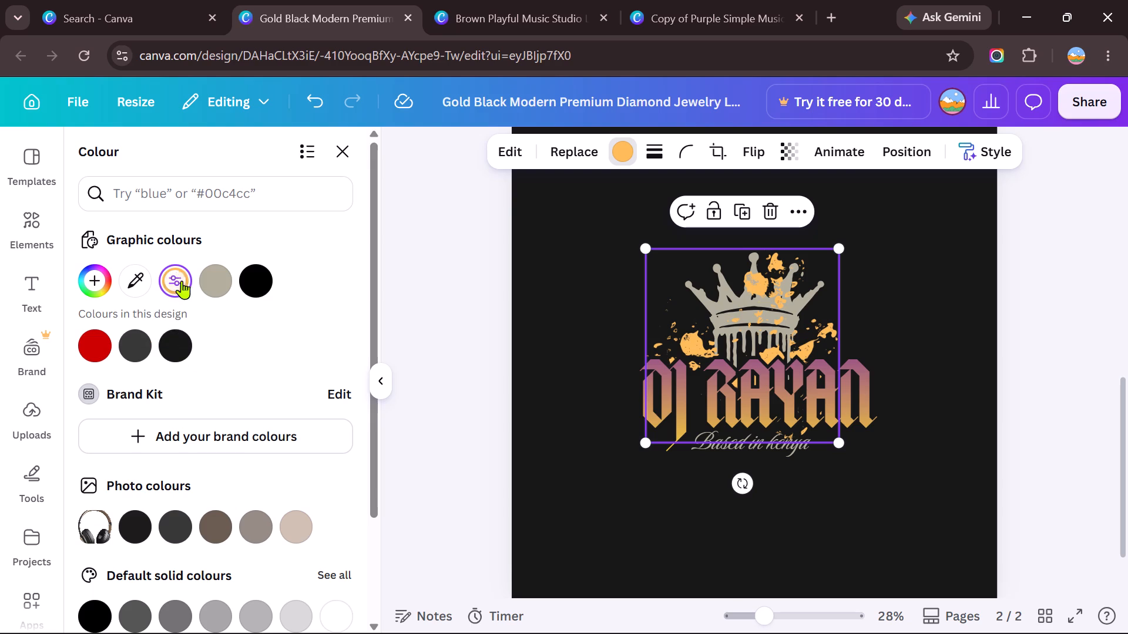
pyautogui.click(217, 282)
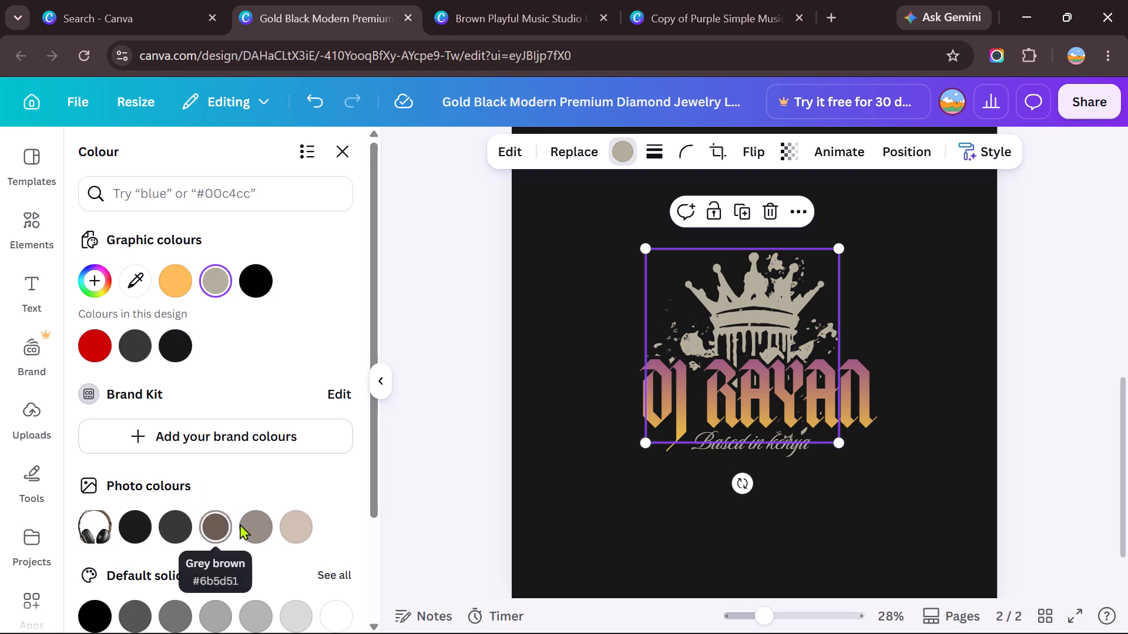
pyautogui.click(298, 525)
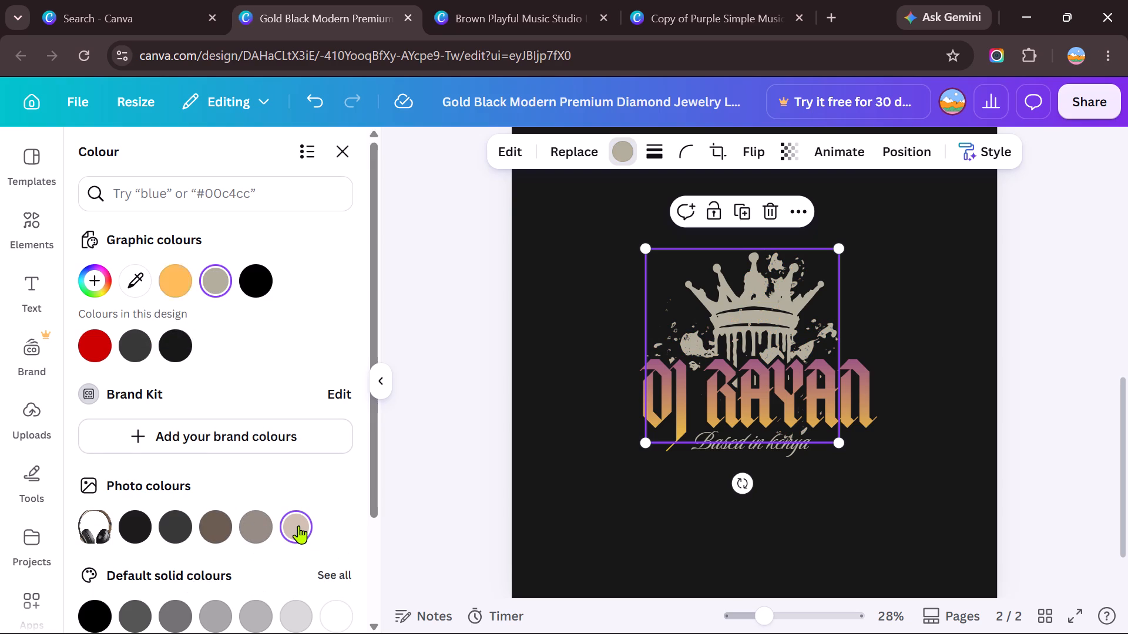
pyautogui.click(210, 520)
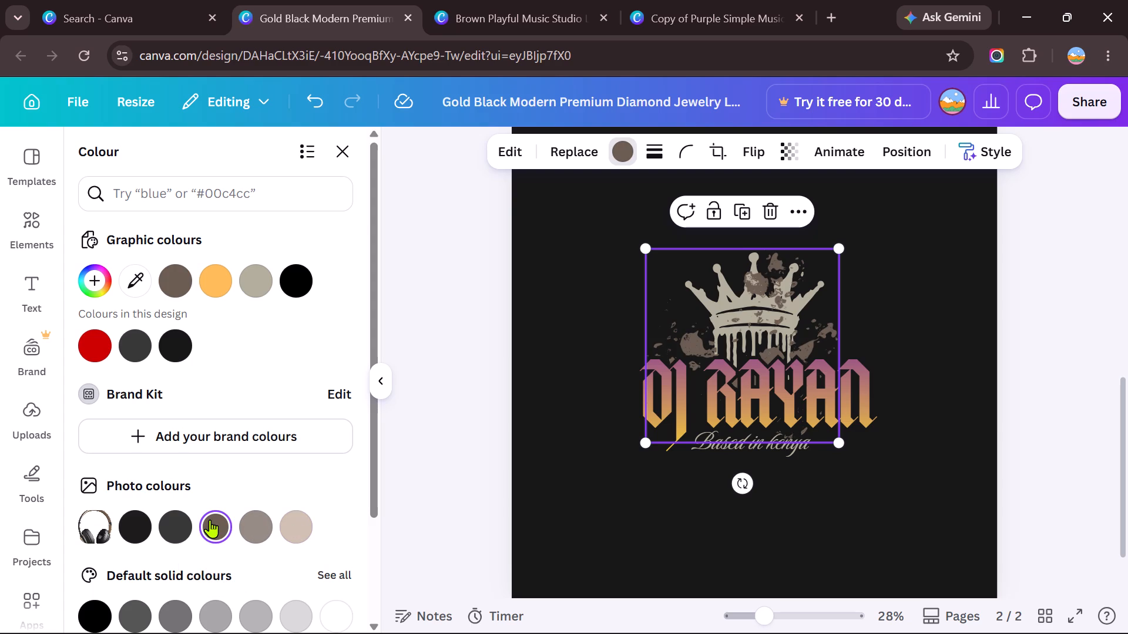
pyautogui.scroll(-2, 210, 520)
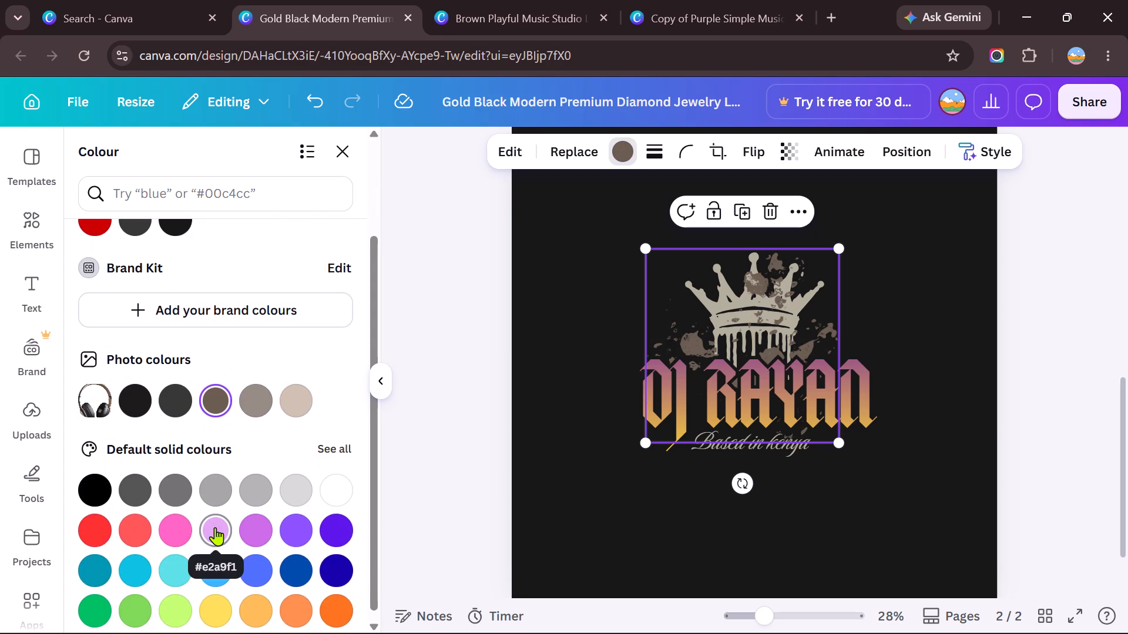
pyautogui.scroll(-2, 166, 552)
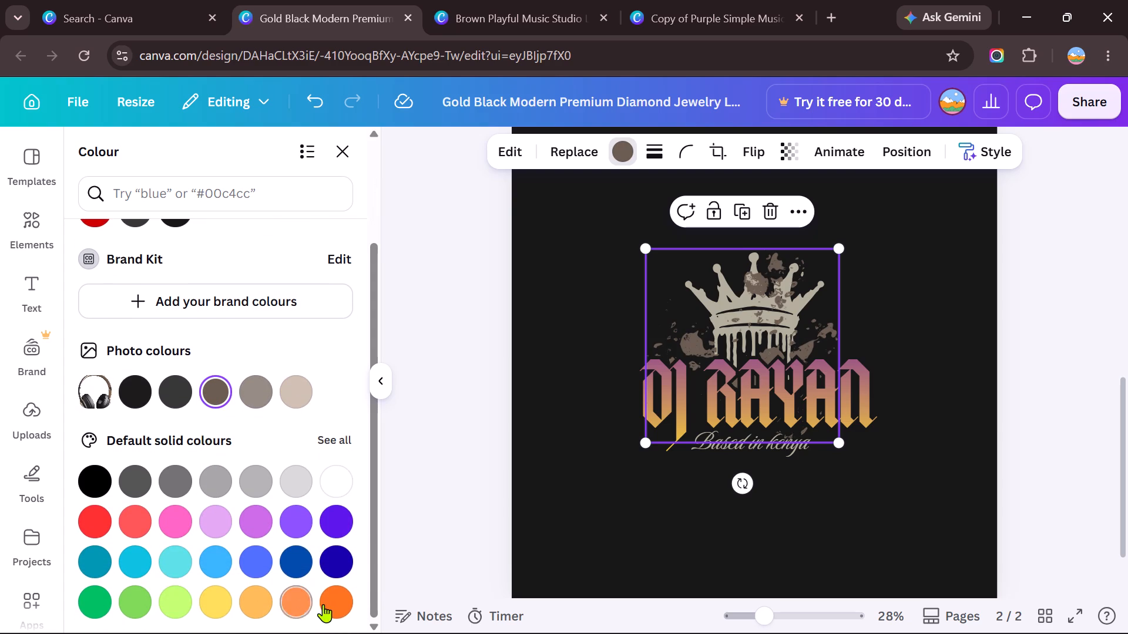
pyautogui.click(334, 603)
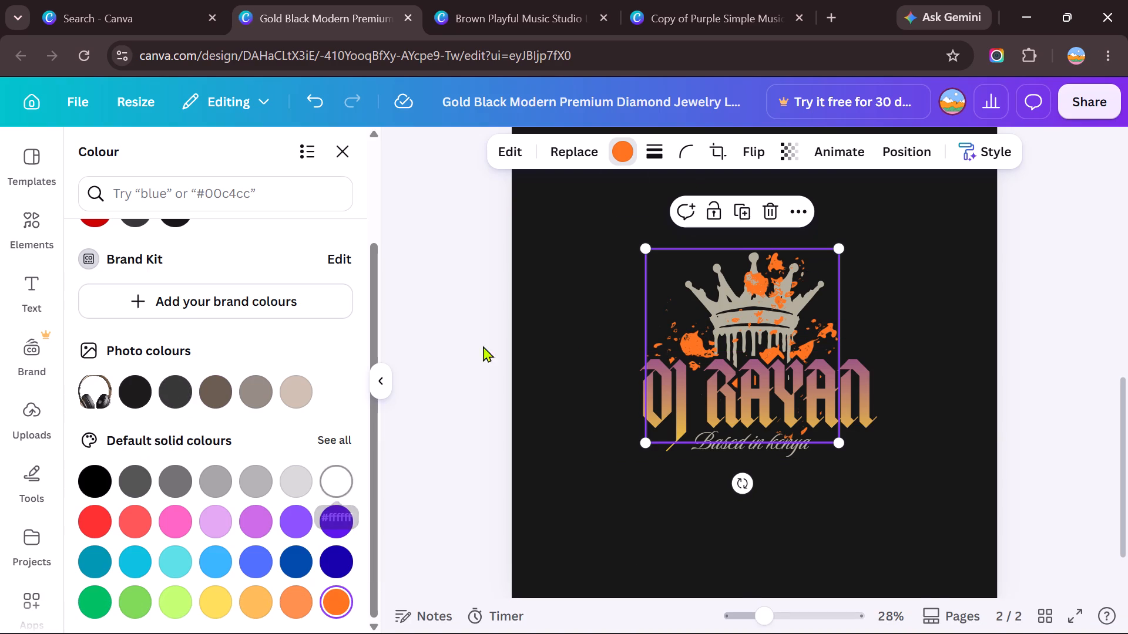
# Send the paint splatter to the back, behind the crown and the DJ RAYAN text.
pyautogui.click(908, 146)
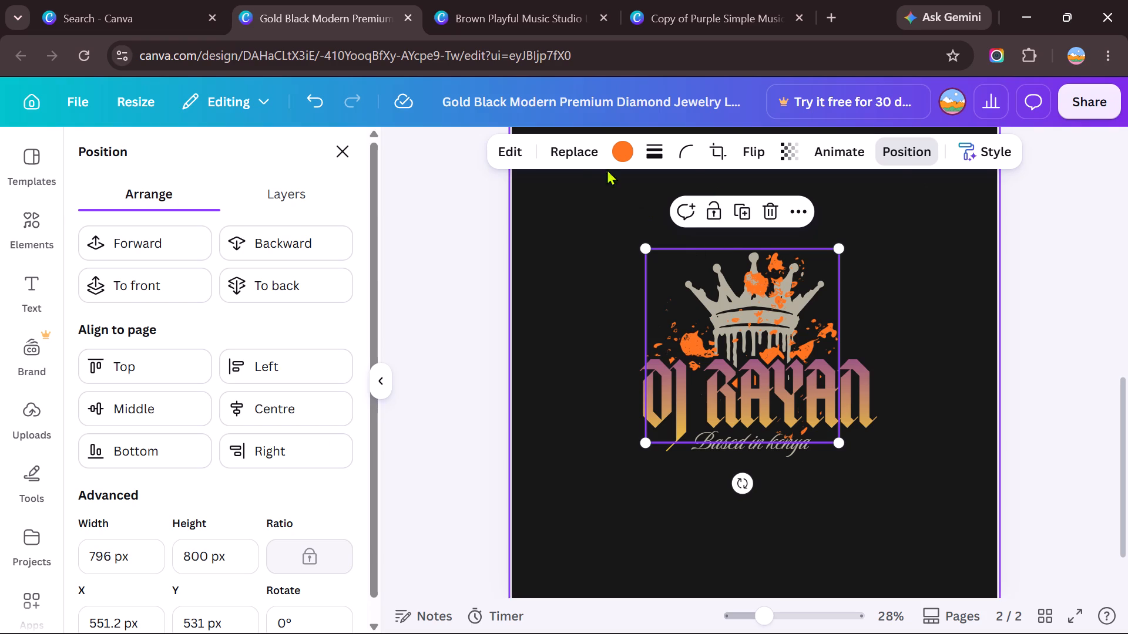
pyautogui.click(145, 286)
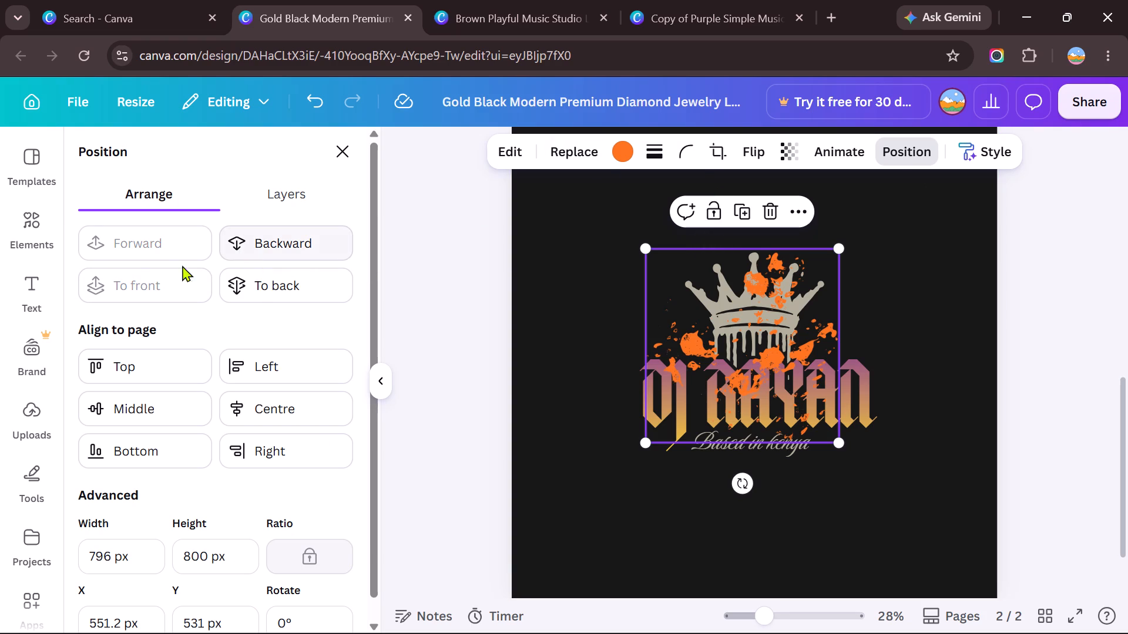
pyautogui.click(262, 281)
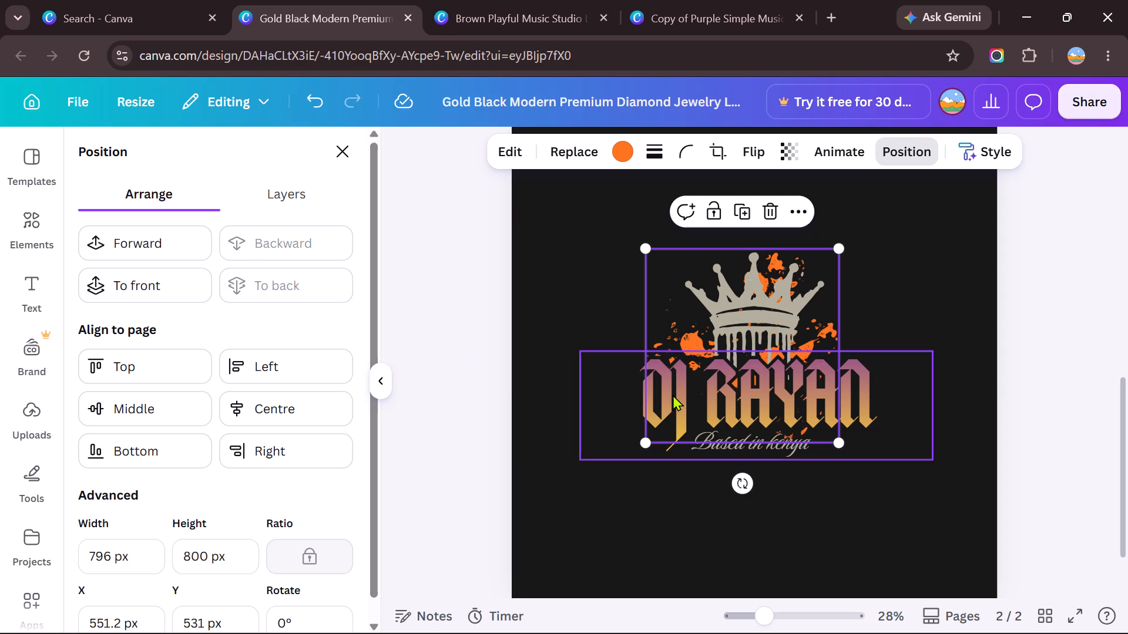
pyautogui.click(888, 284)
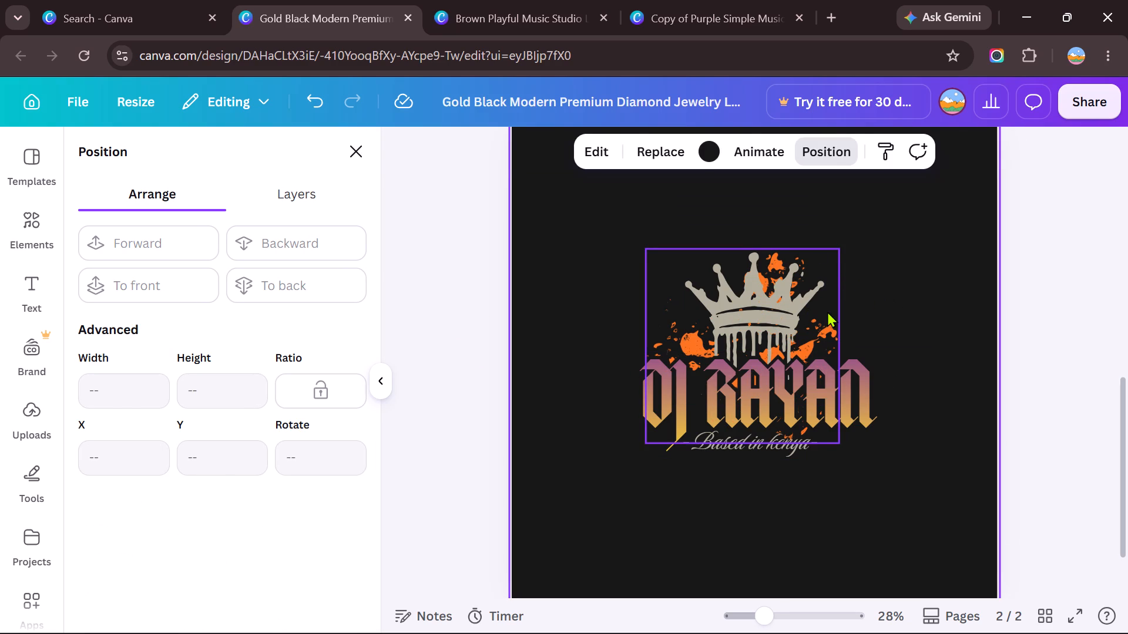
# Reposition the splatter so it spreads around the crown and behind DJ RAYAN, at about X 577 px, Y 491 px.
pyautogui.click(827, 311)
pyautogui.moveTo(827, 311); pyautogui.dragTo(827, 349)
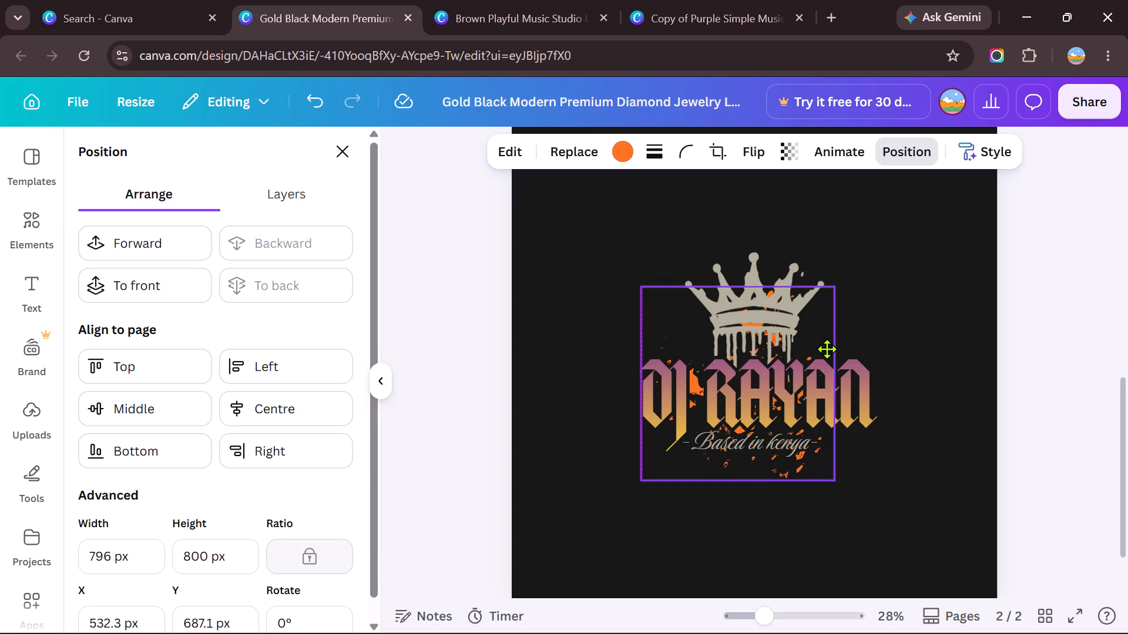
pyautogui.moveTo(827, 349); pyautogui.dragTo(821, 316)
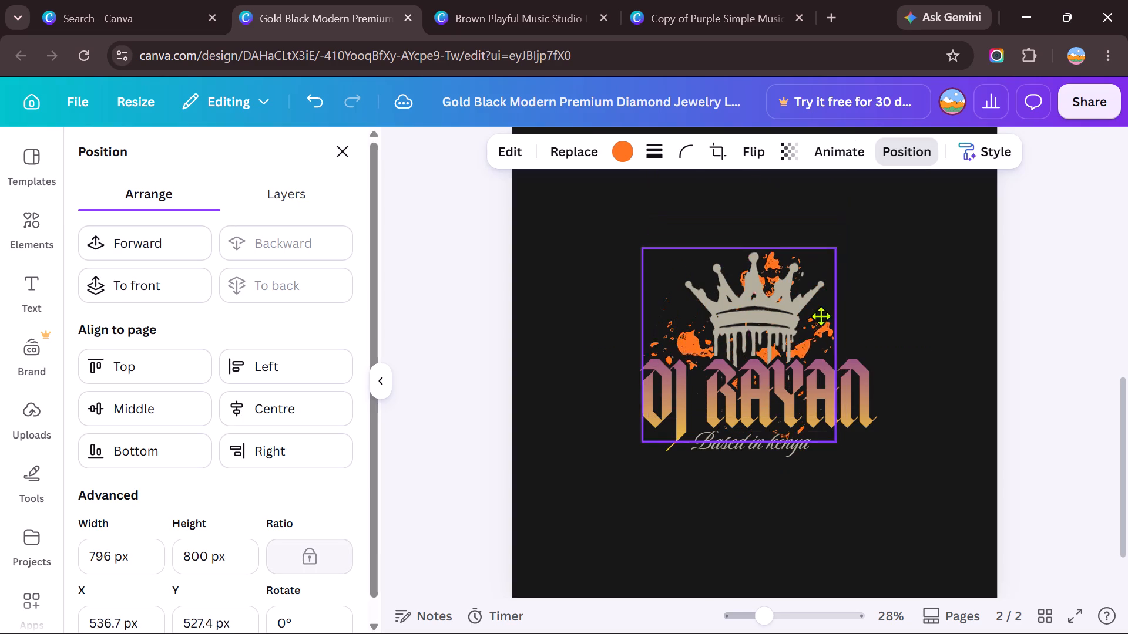
pyautogui.moveTo(821, 316); pyautogui.dragTo(814, 295)
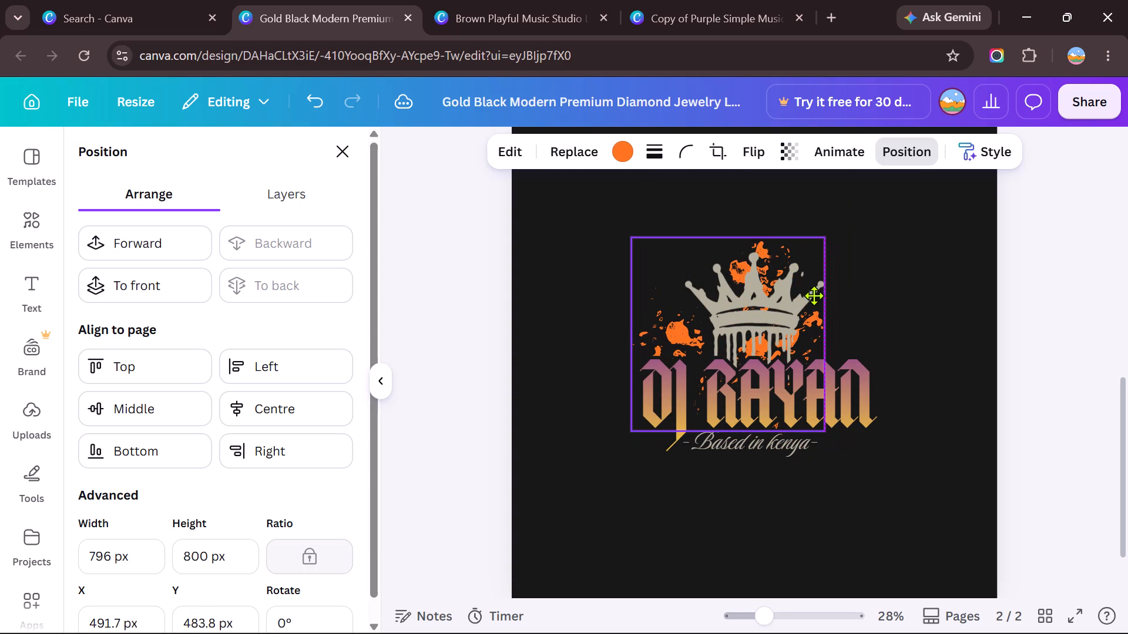
pyautogui.moveTo(814, 295); pyautogui.dragTo(835, 299)
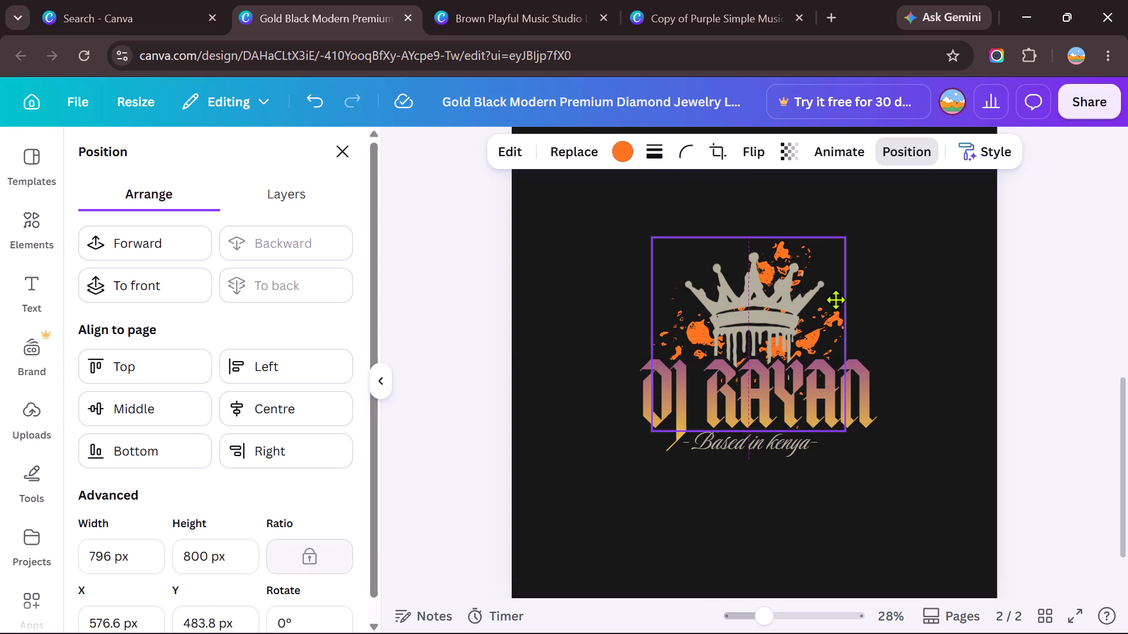
pyautogui.moveTo(835, 299); pyautogui.dragTo(824, 307)
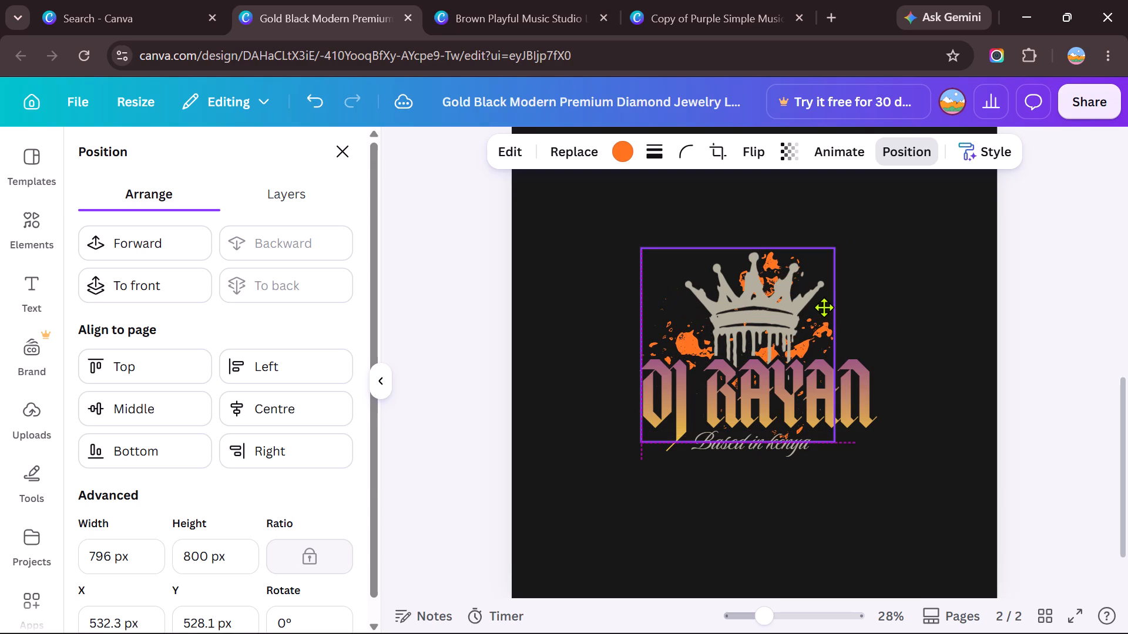
pyautogui.moveTo(824, 307); pyautogui.dragTo(828, 305)
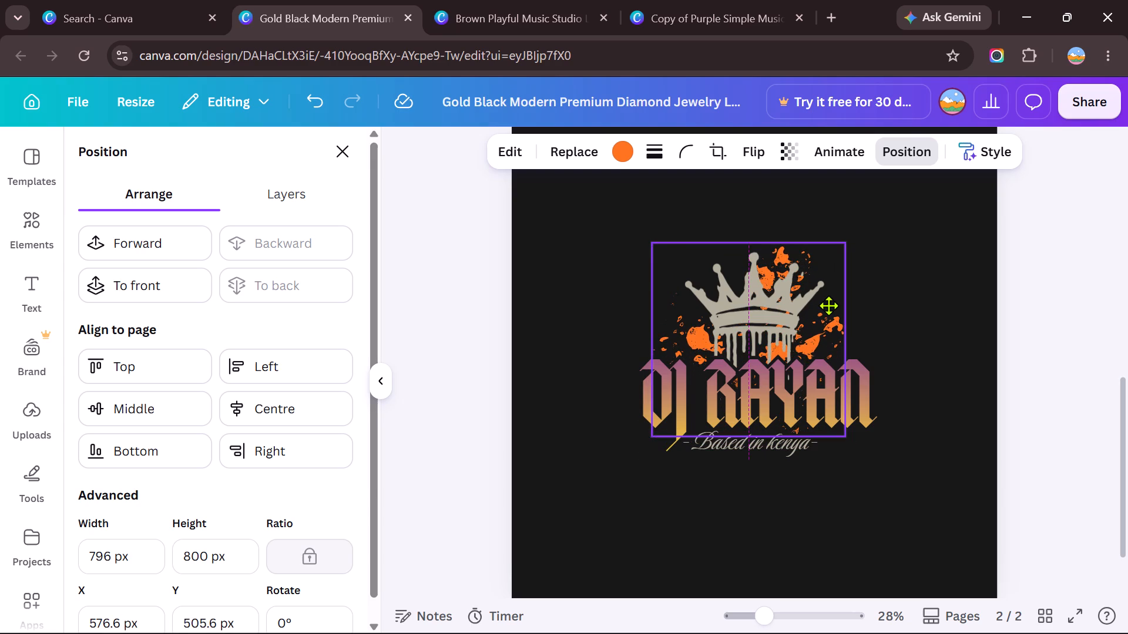
pyautogui.moveTo(828, 305); pyautogui.dragTo(828, 298)
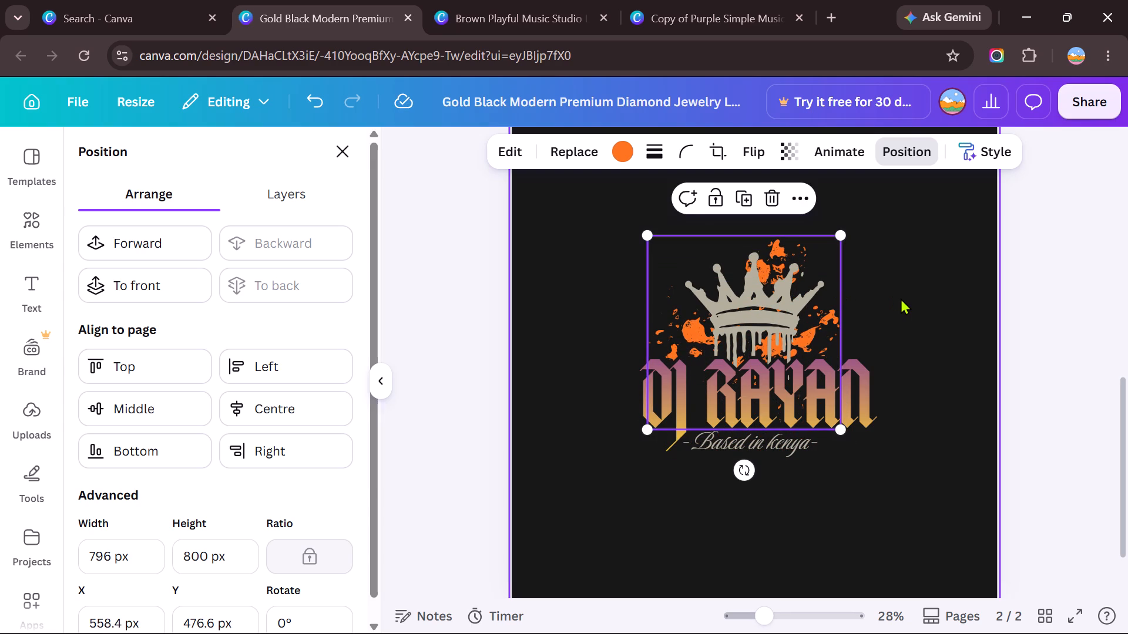
pyautogui.moveTo(825, 330); pyautogui.dragTo(830, 330)
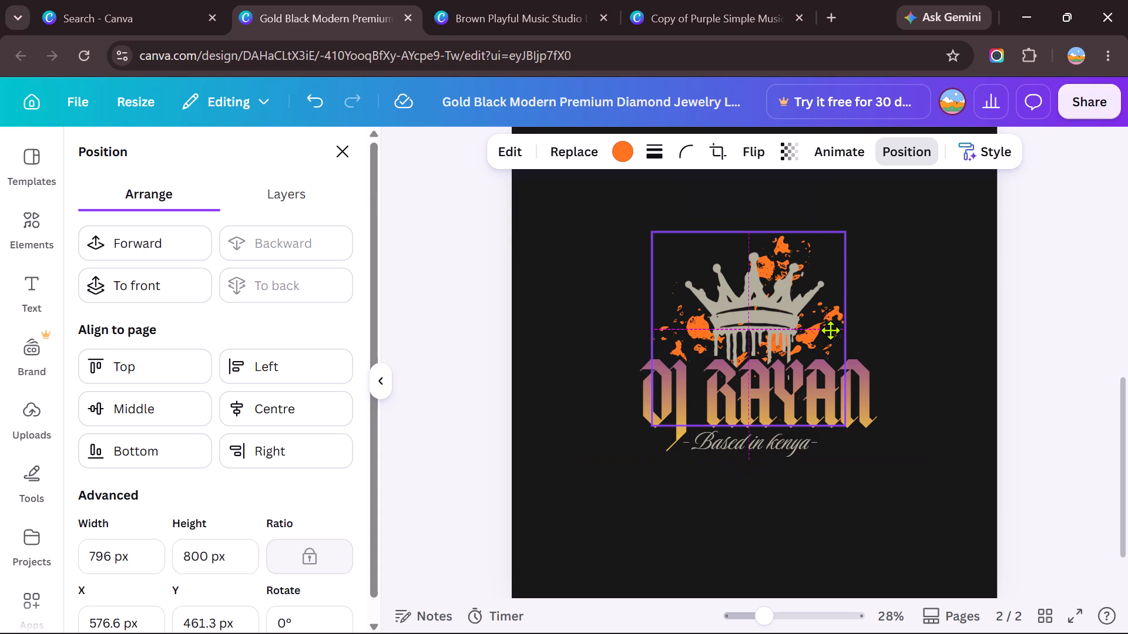
pyautogui.moveTo(830, 330); pyautogui.dragTo(837, 333)
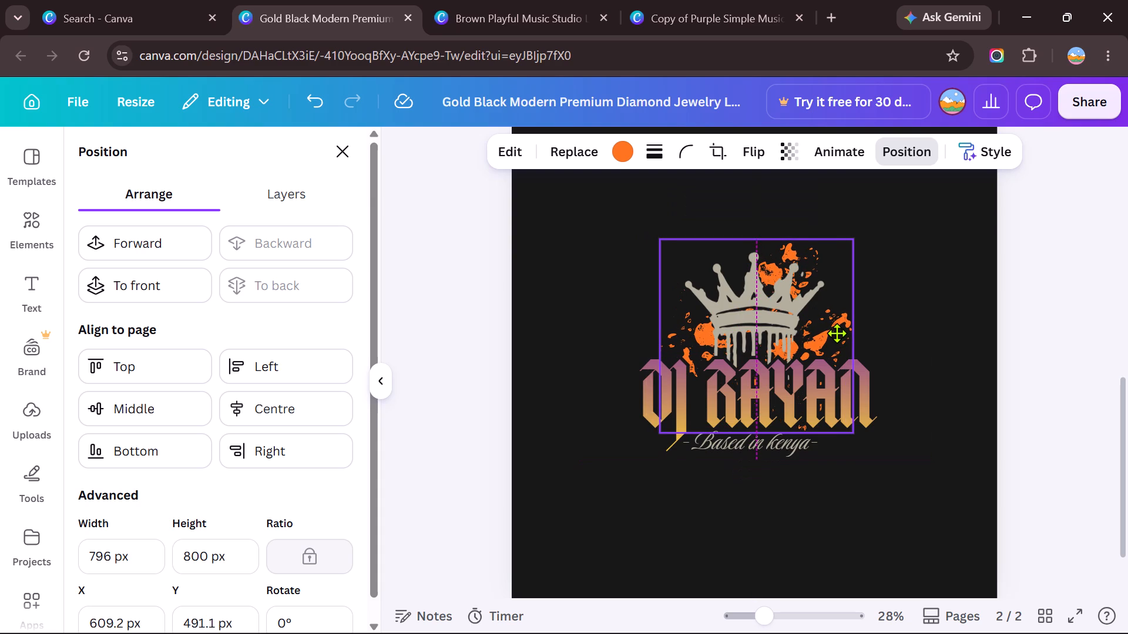
pyautogui.moveTo(837, 333); pyautogui.dragTo(832, 333)
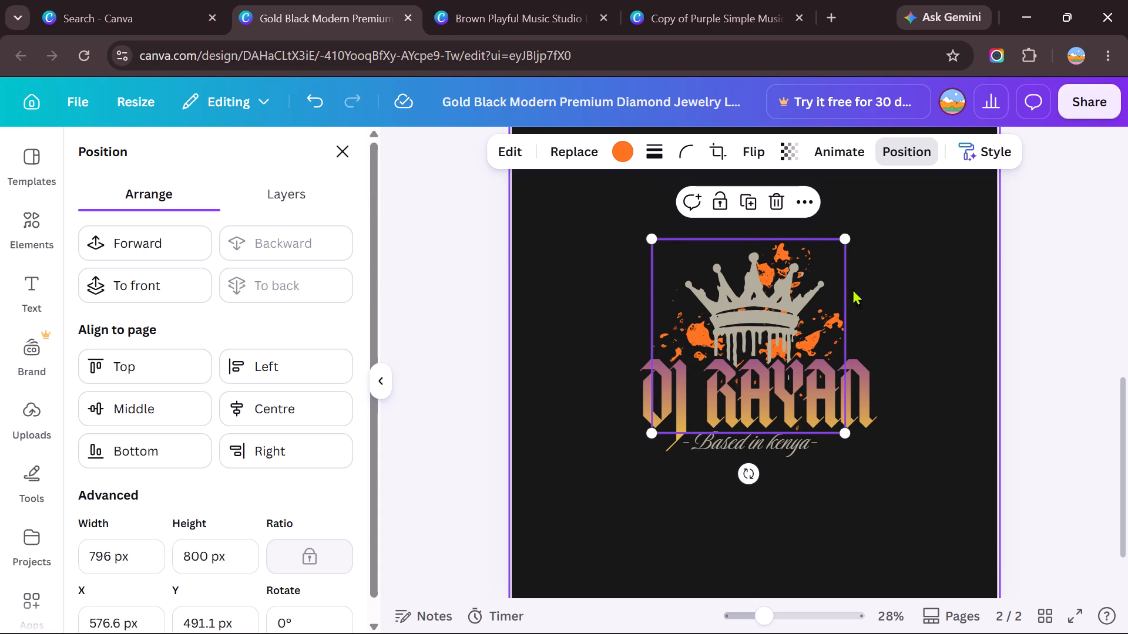
# Recolour the splatter from the solid and photo colours, trying light grey and grey brown #6b5d51 before choosing the medium warm grey.
pyautogui.click(626, 150)
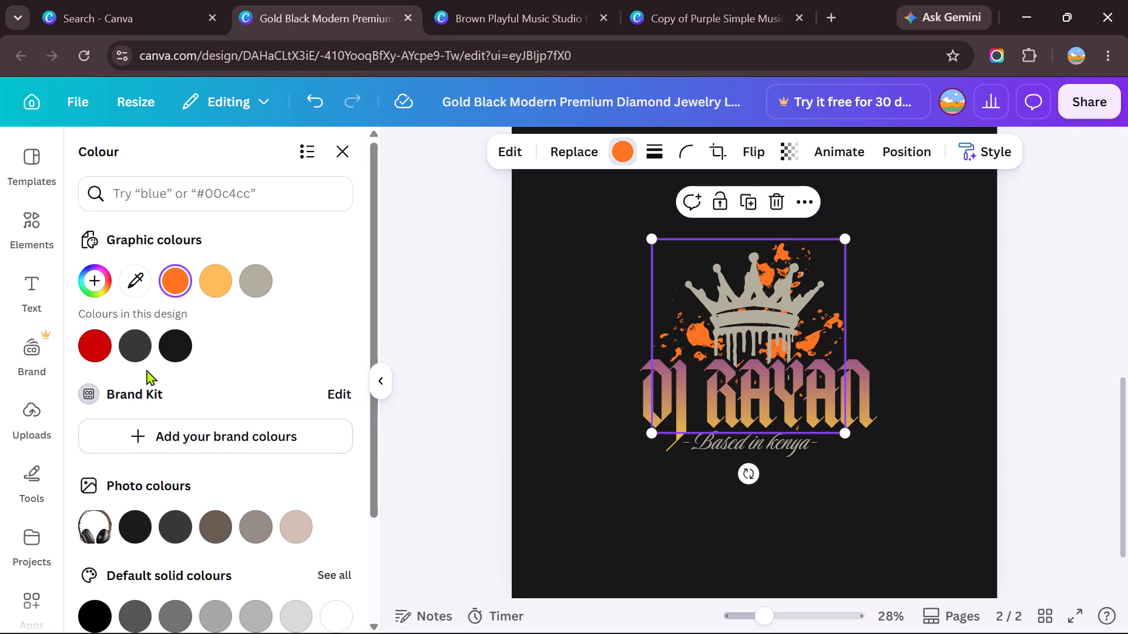
pyautogui.scroll(-4, 167, 388)
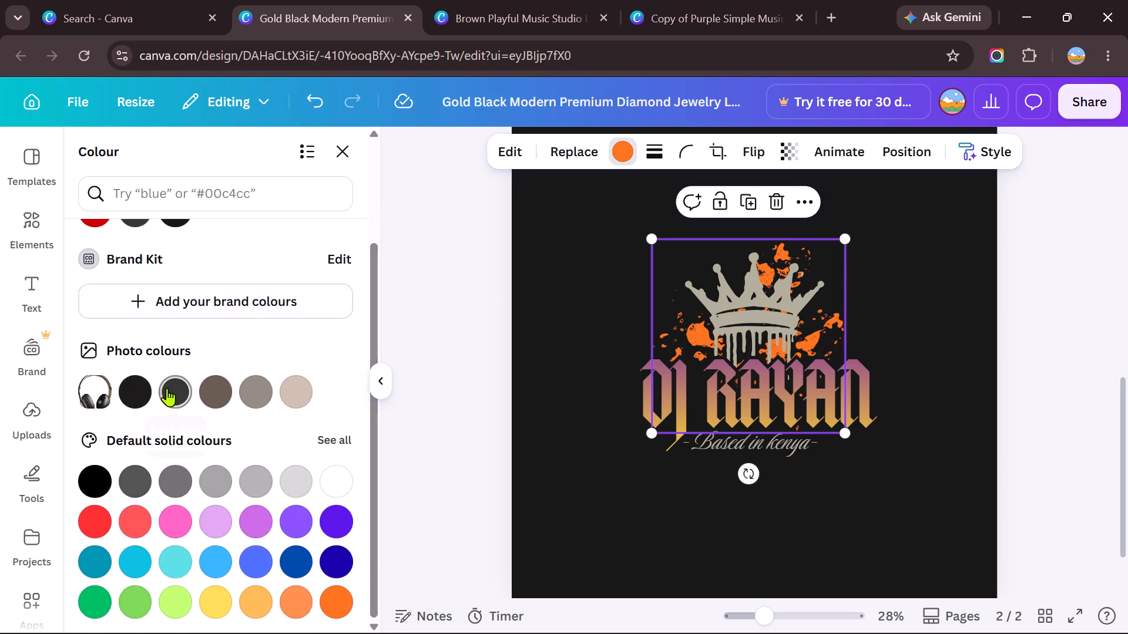
pyautogui.click(253, 480)
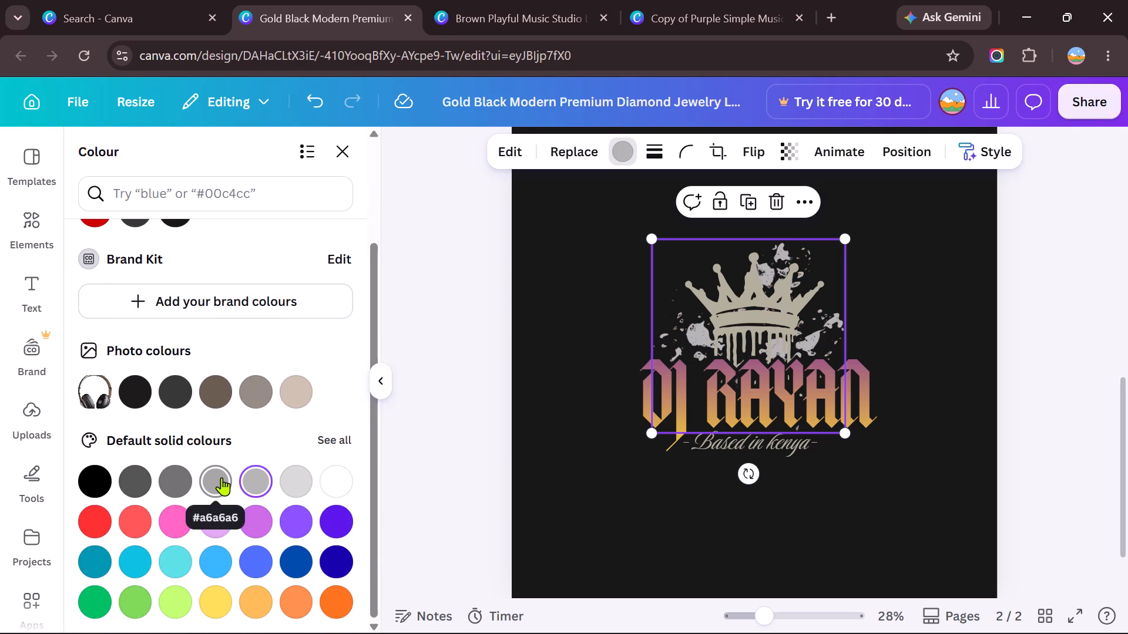
pyautogui.click(214, 400)
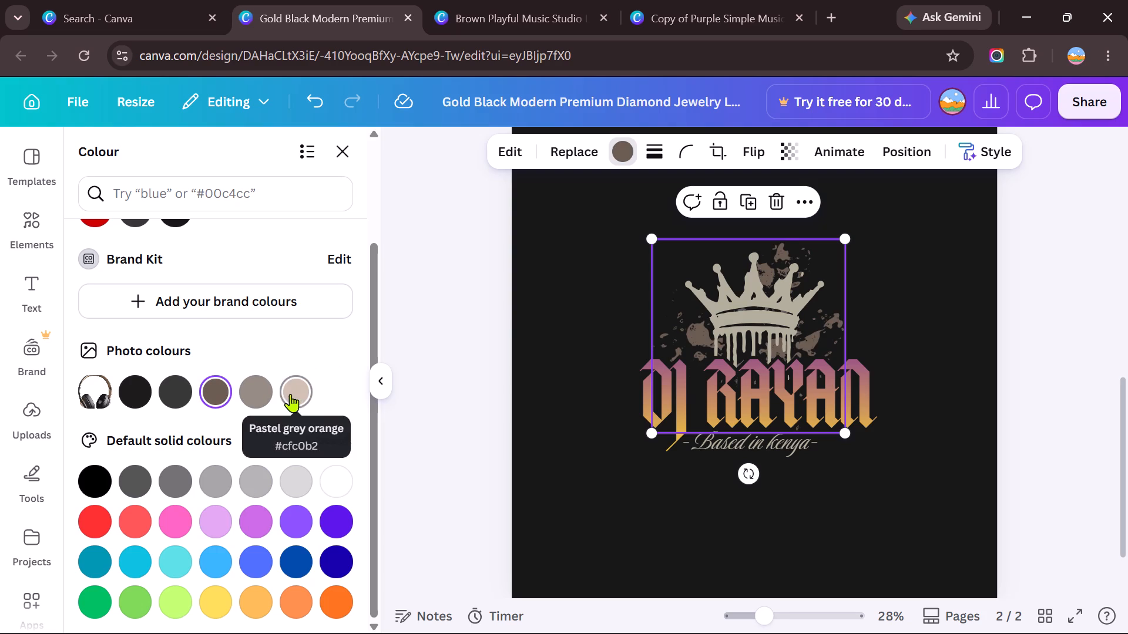
pyautogui.click(250, 399)
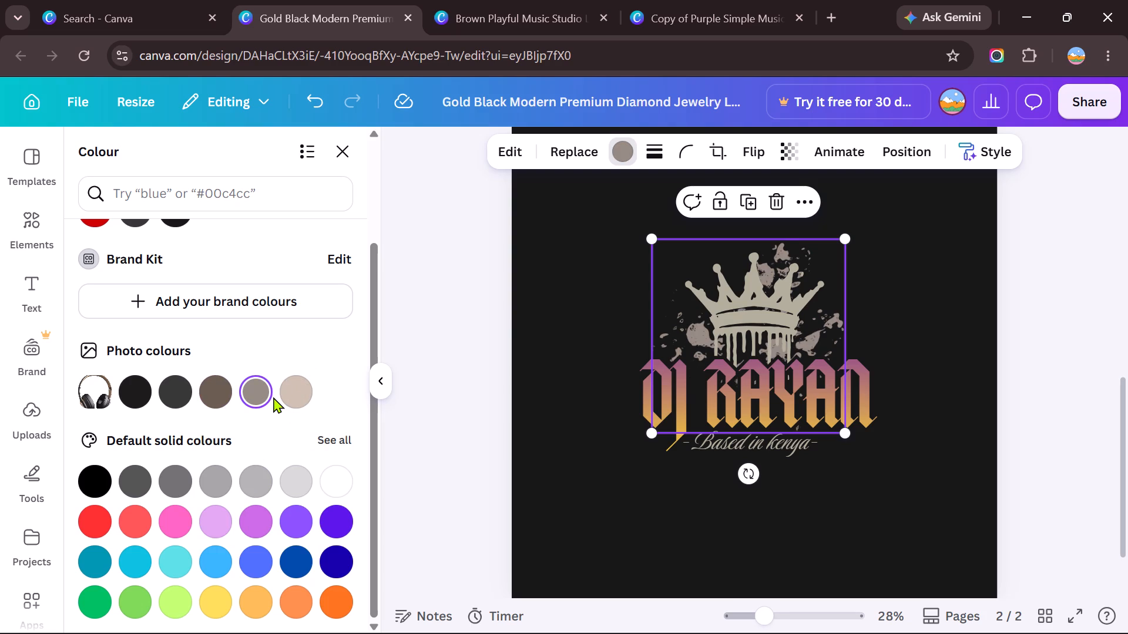
# Recolour the paint splatter with the photo colour pastel grey orange #cfc0b2.
pyautogui.click(300, 387)
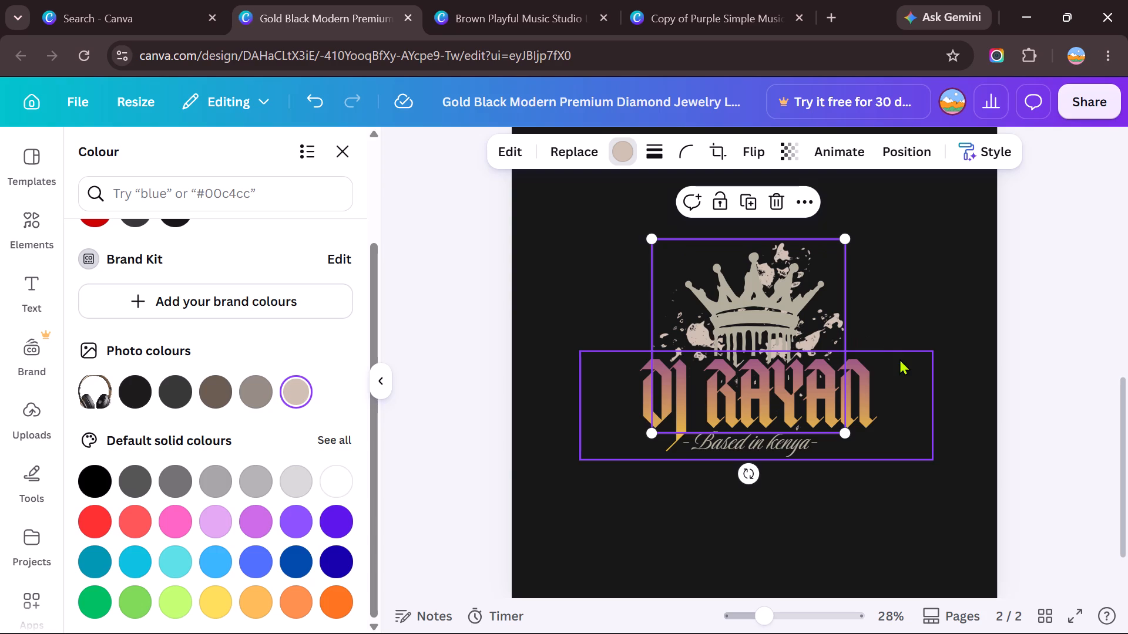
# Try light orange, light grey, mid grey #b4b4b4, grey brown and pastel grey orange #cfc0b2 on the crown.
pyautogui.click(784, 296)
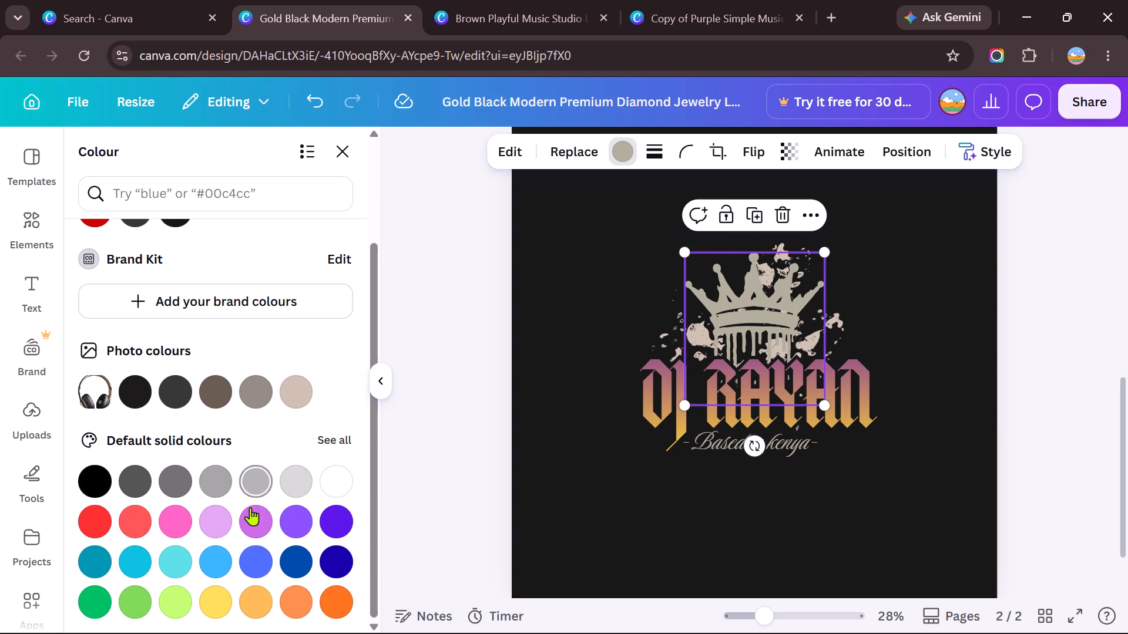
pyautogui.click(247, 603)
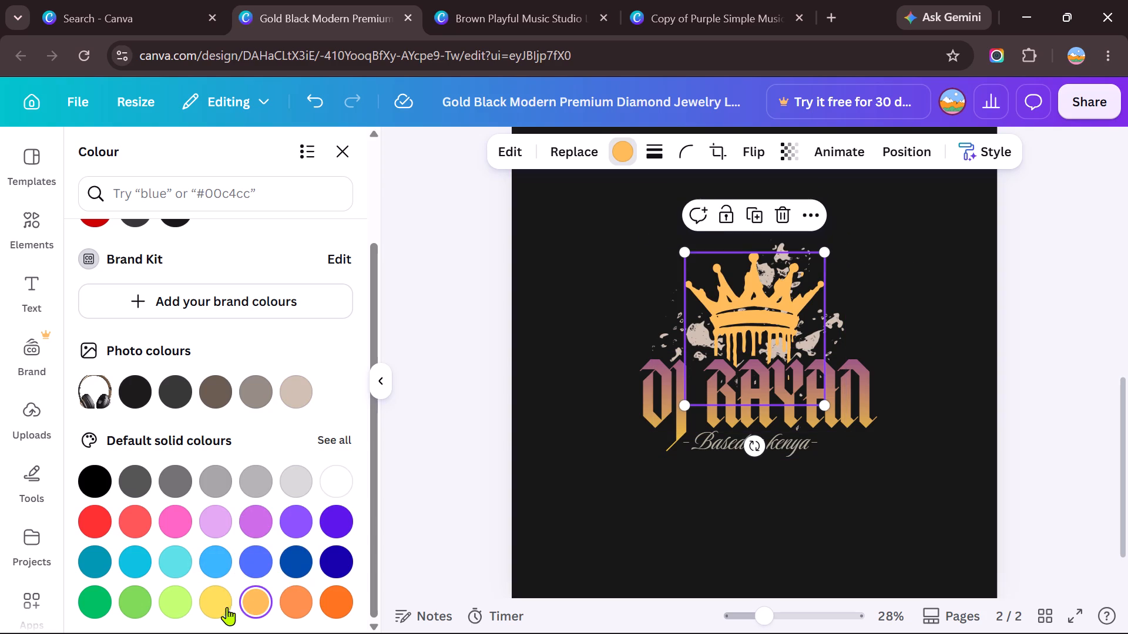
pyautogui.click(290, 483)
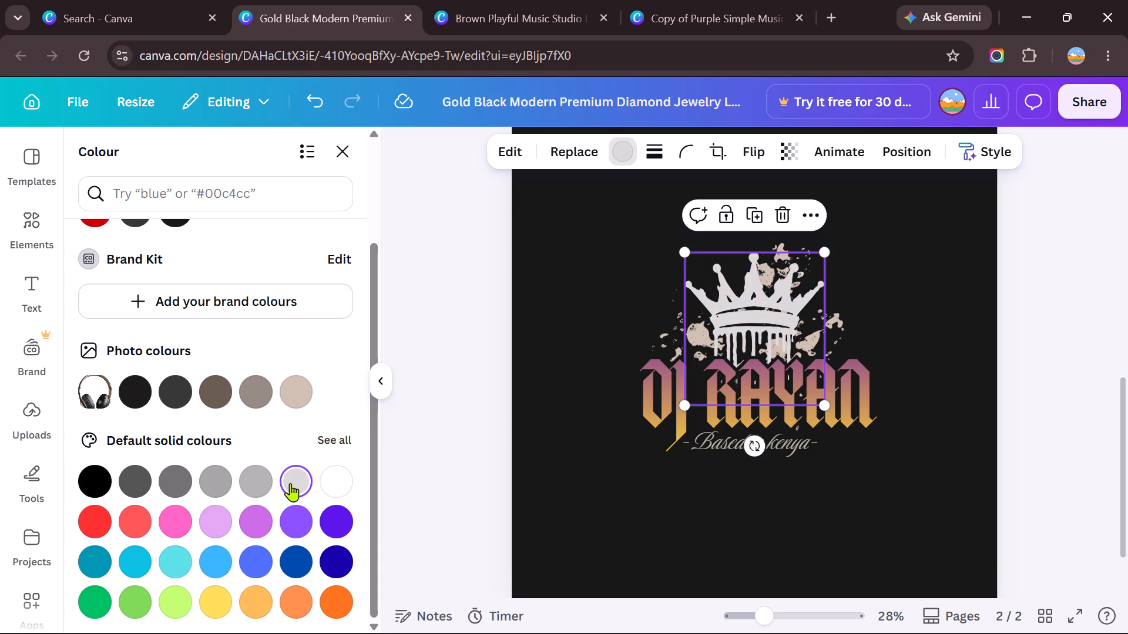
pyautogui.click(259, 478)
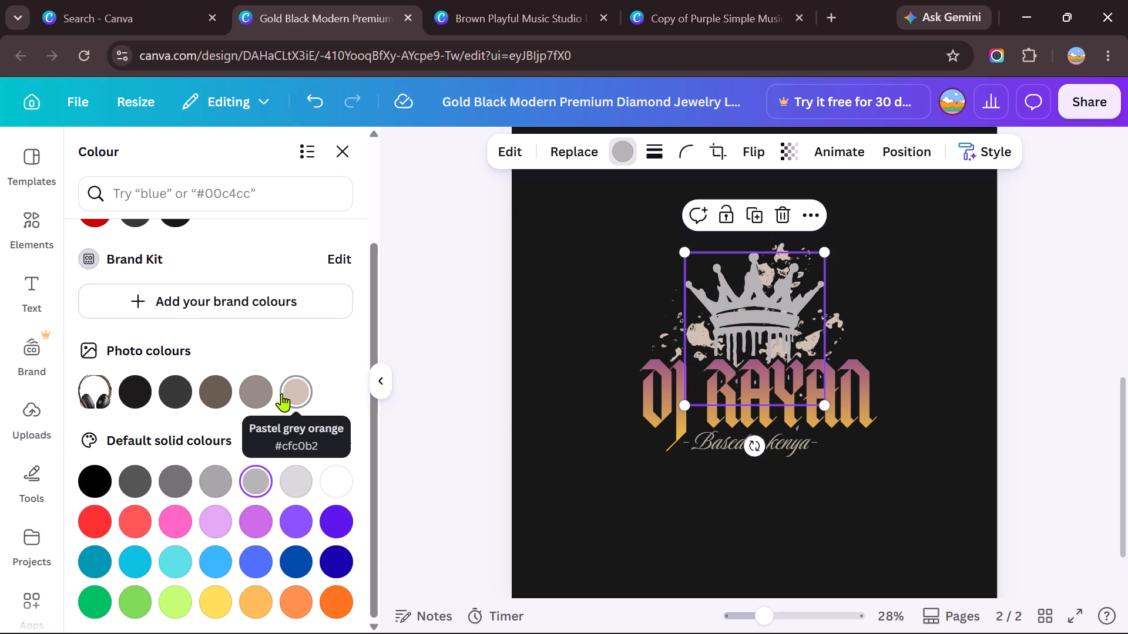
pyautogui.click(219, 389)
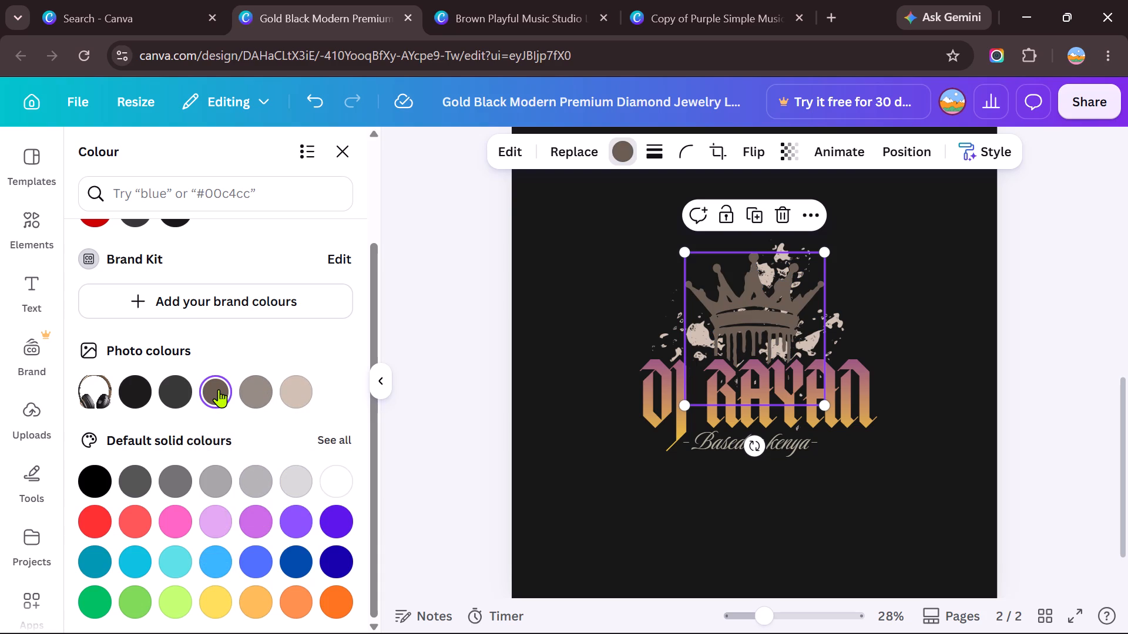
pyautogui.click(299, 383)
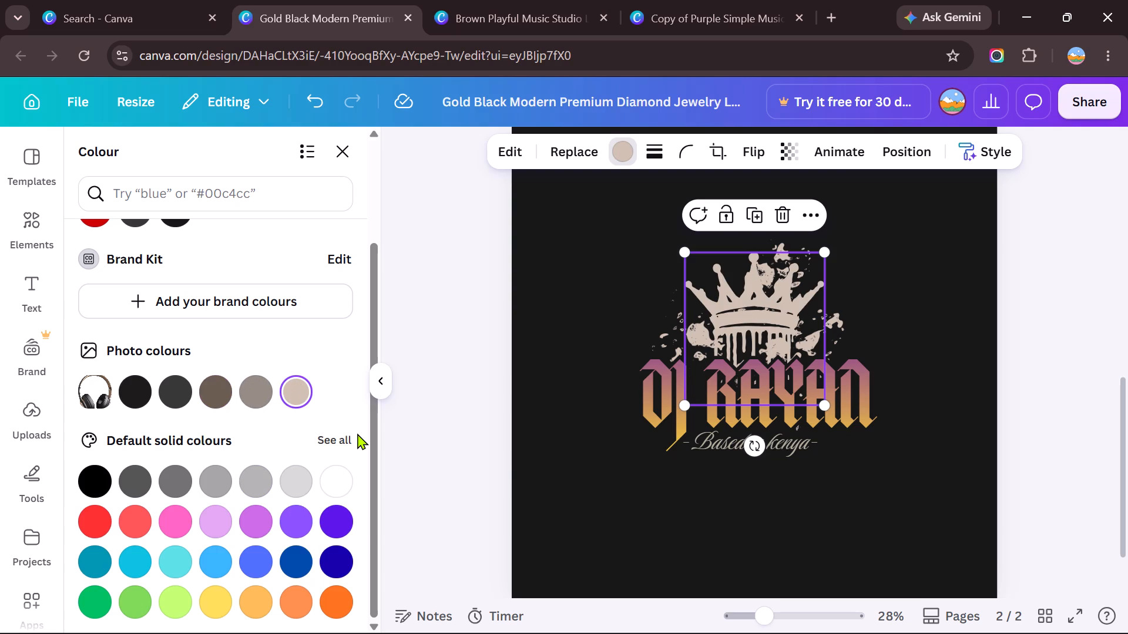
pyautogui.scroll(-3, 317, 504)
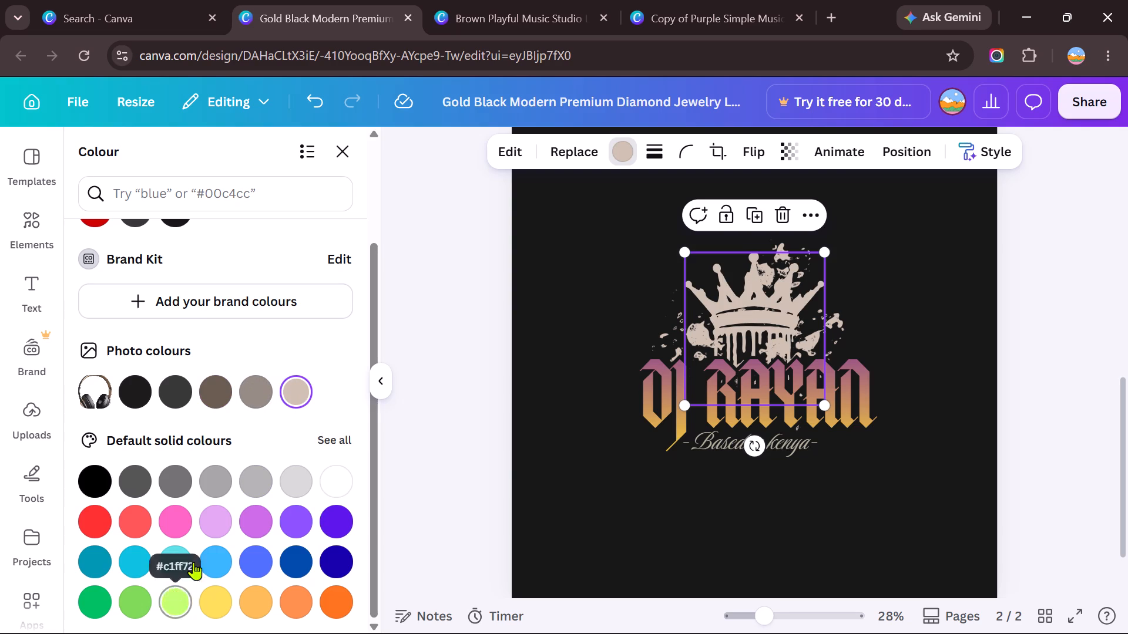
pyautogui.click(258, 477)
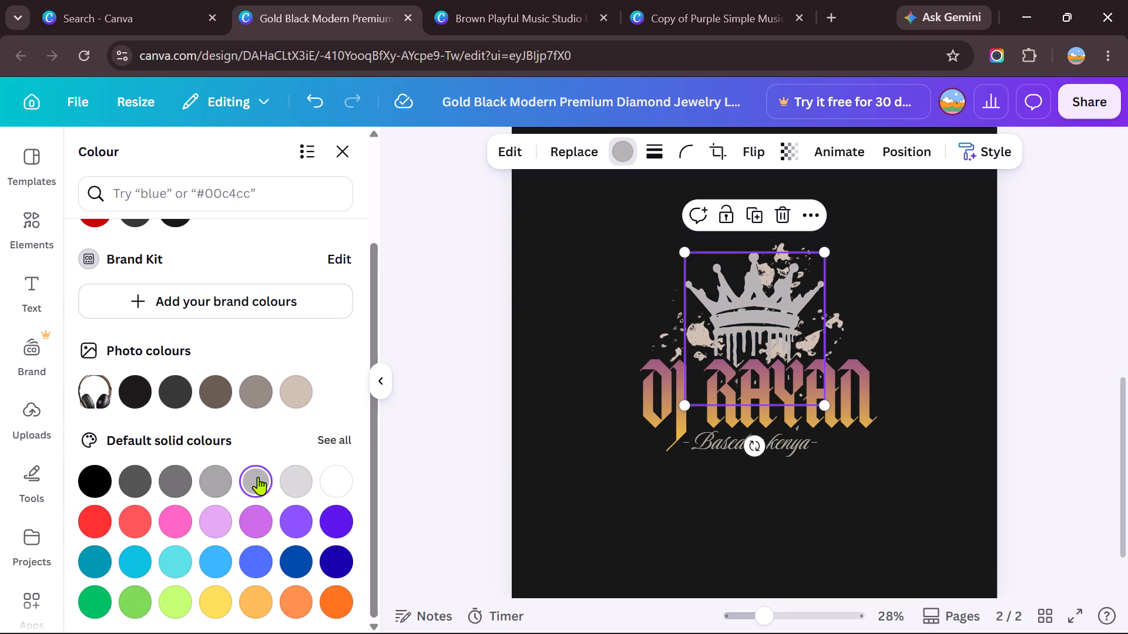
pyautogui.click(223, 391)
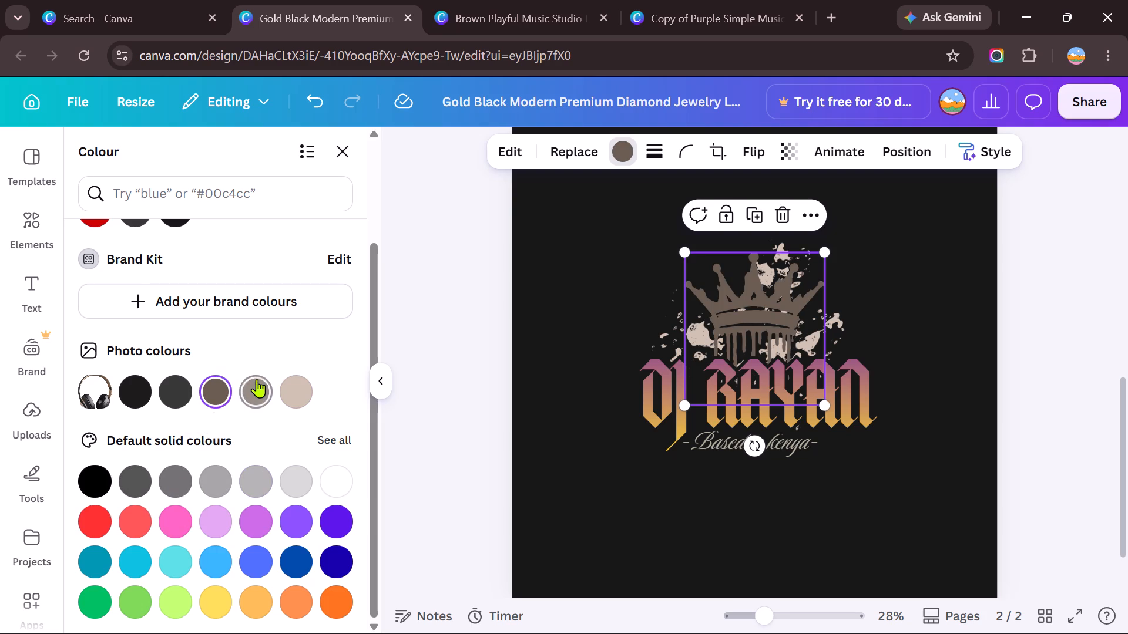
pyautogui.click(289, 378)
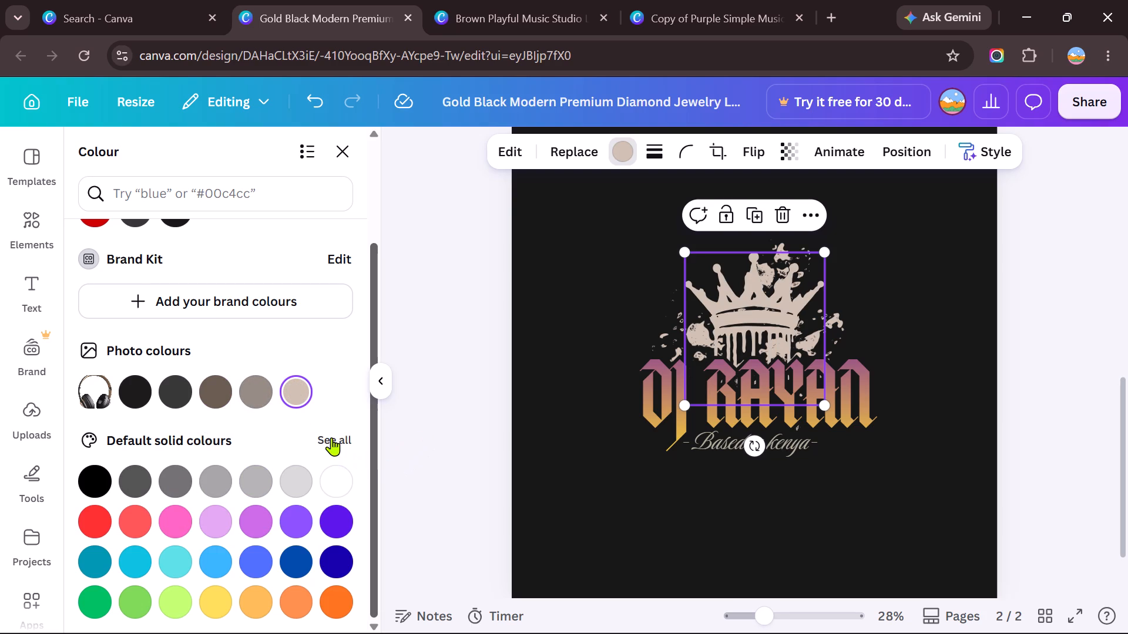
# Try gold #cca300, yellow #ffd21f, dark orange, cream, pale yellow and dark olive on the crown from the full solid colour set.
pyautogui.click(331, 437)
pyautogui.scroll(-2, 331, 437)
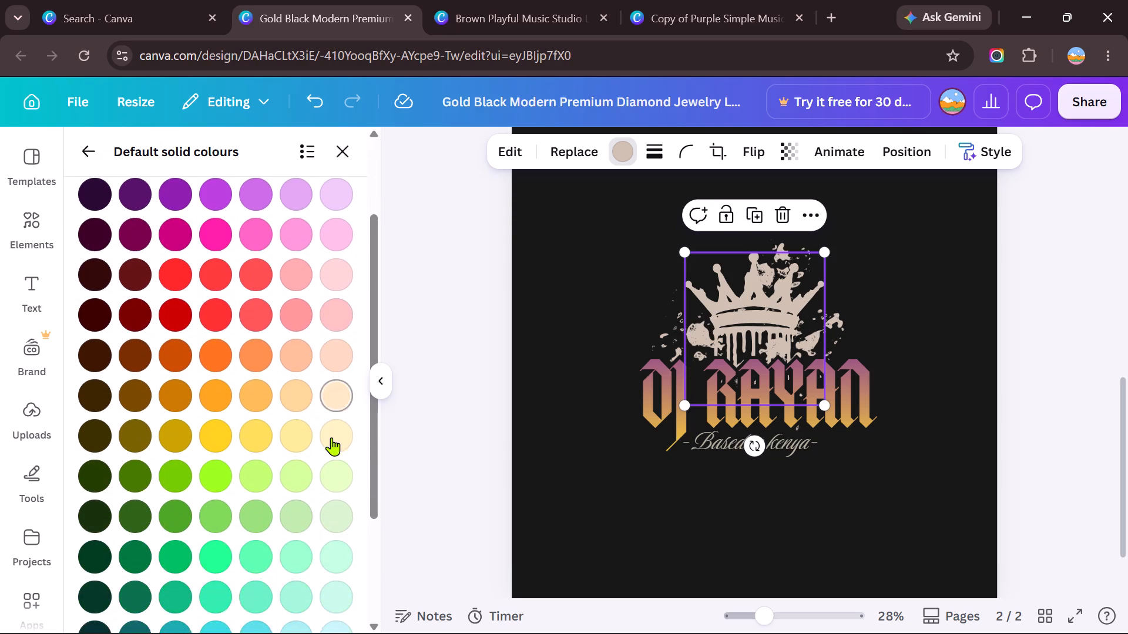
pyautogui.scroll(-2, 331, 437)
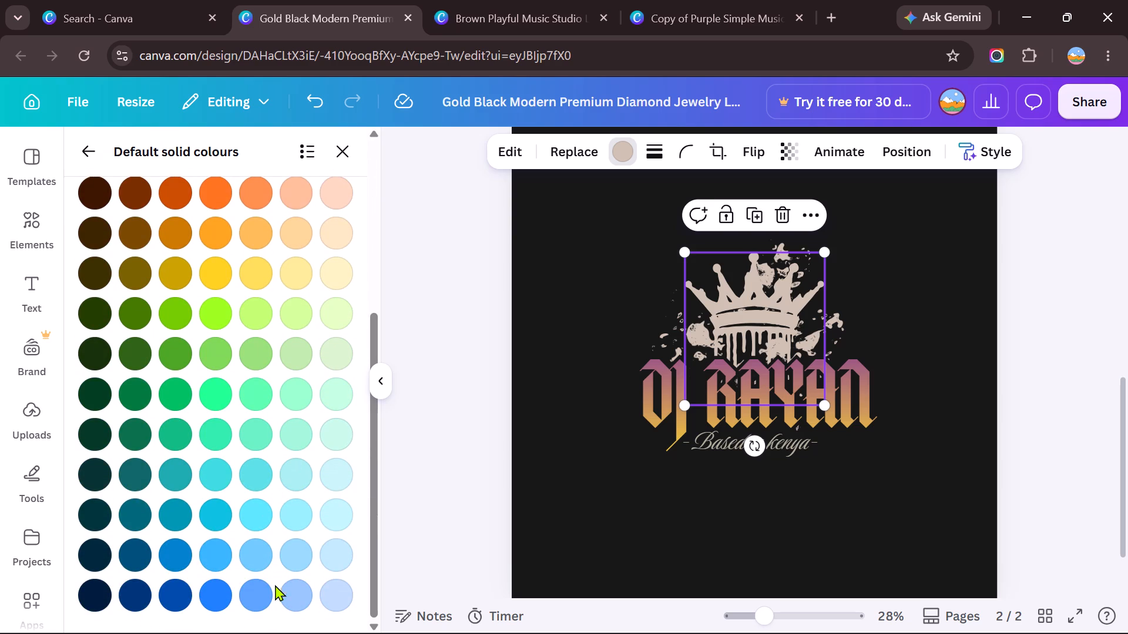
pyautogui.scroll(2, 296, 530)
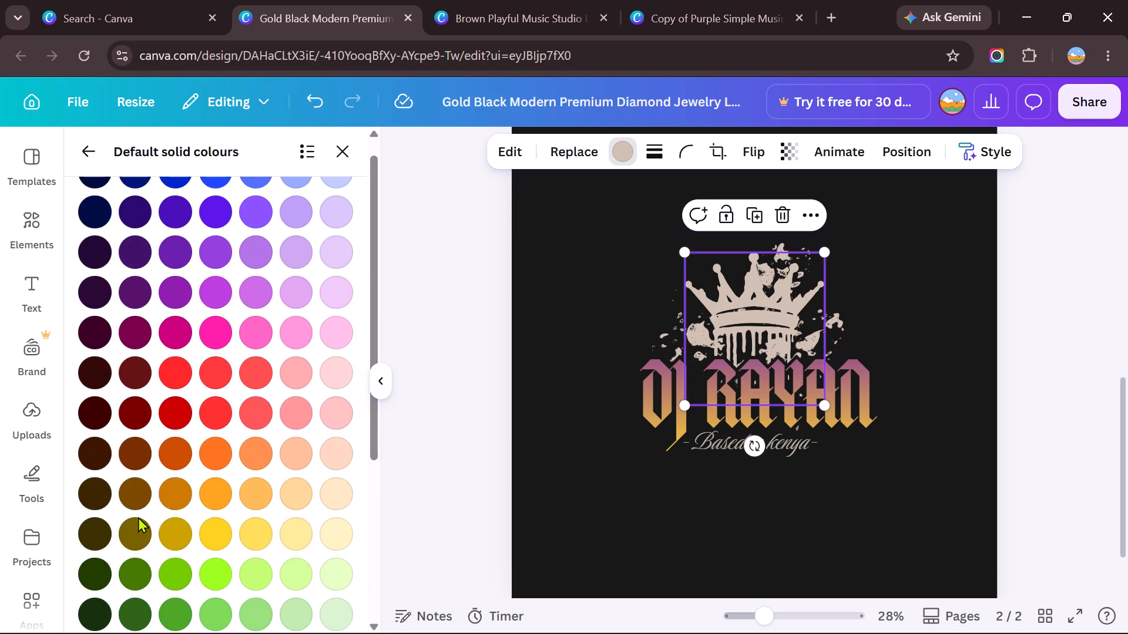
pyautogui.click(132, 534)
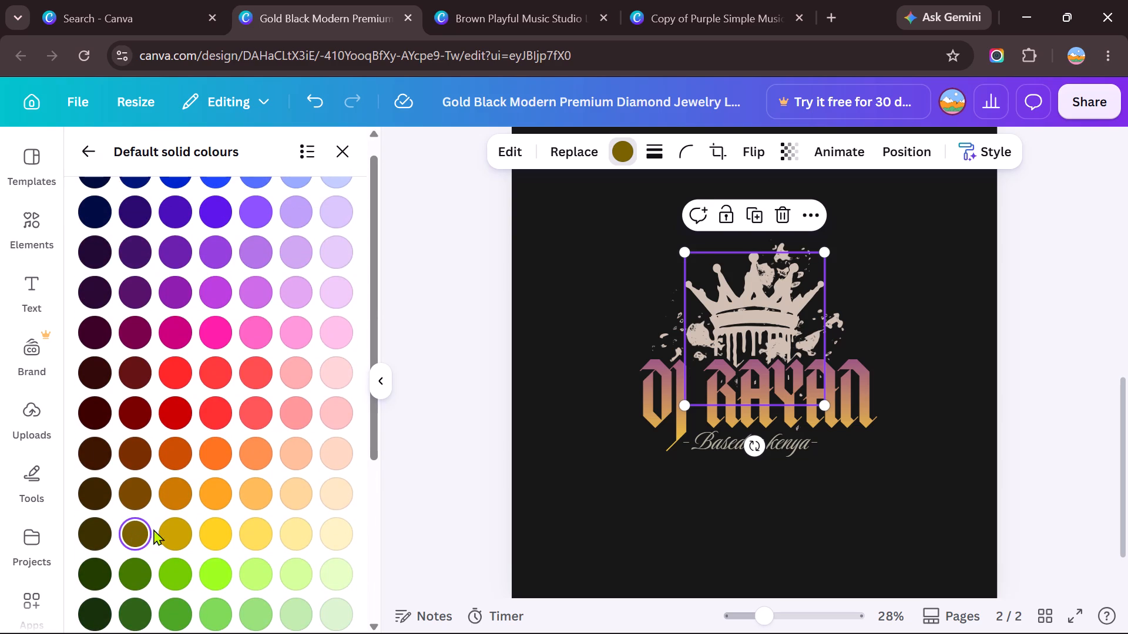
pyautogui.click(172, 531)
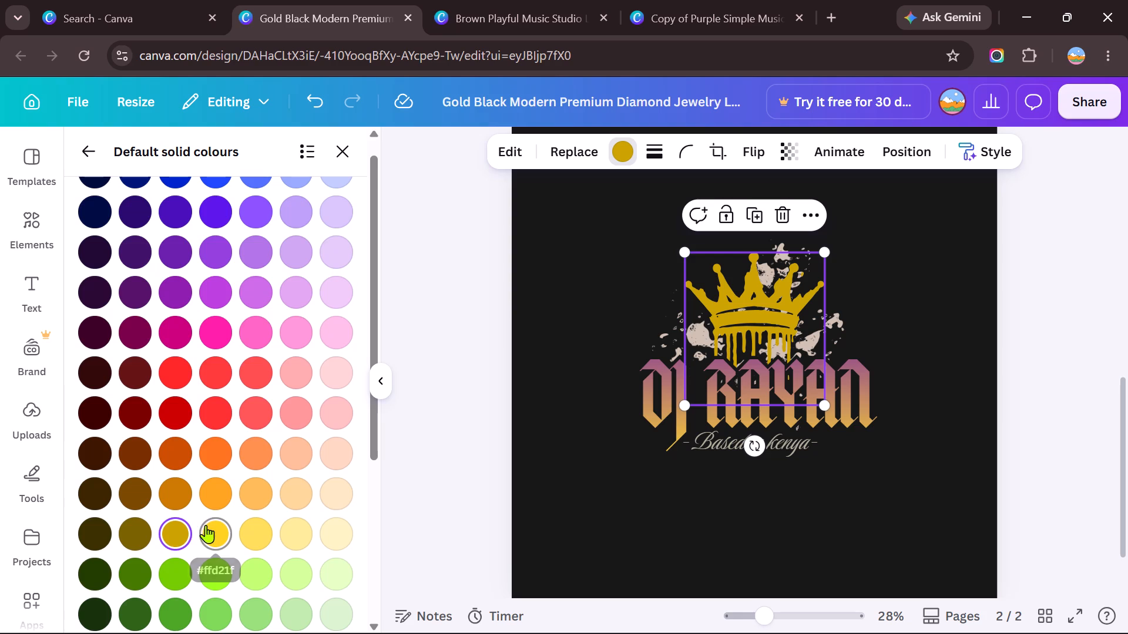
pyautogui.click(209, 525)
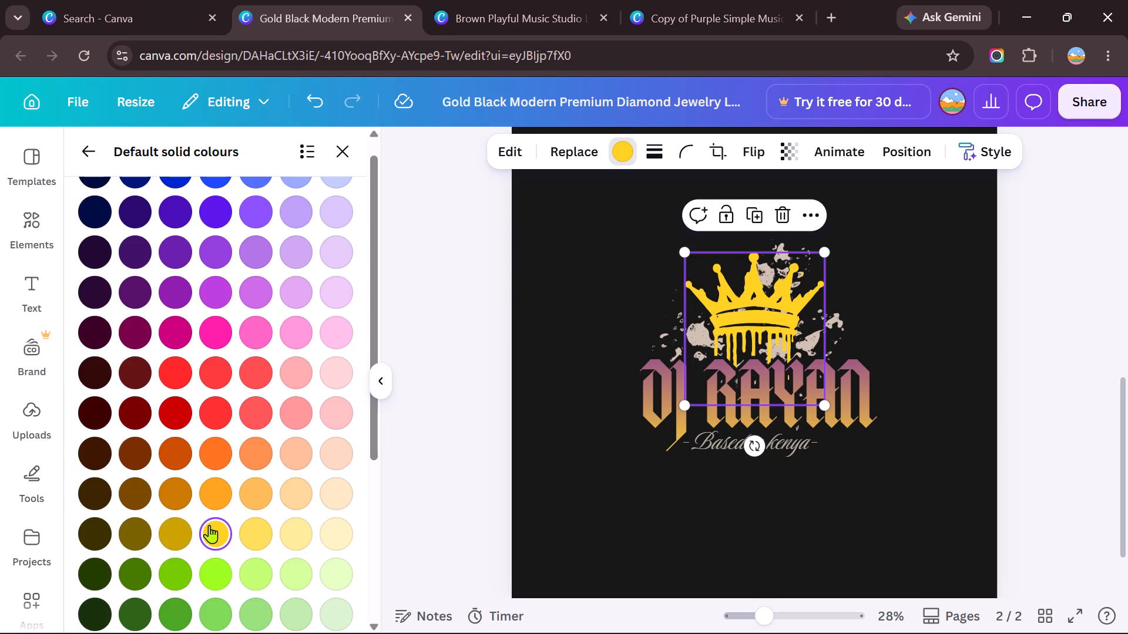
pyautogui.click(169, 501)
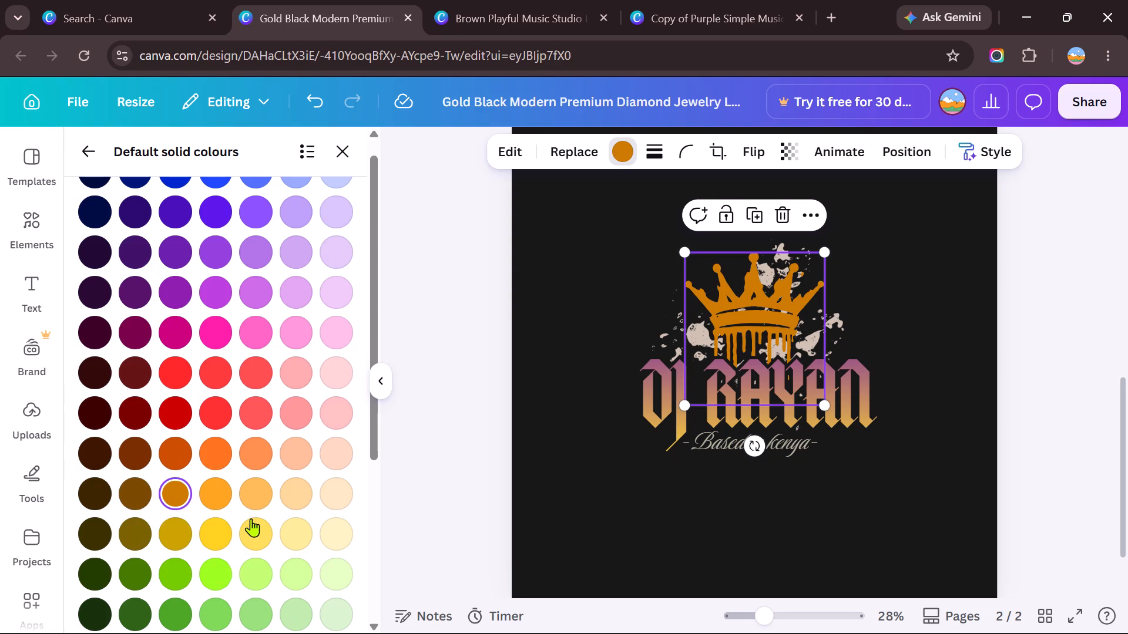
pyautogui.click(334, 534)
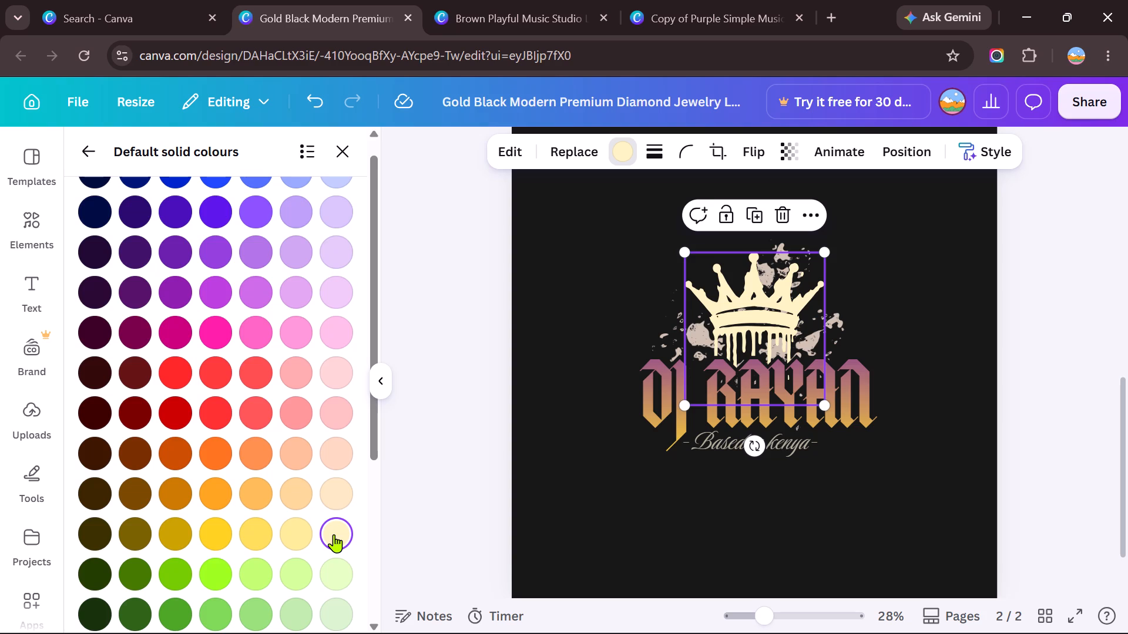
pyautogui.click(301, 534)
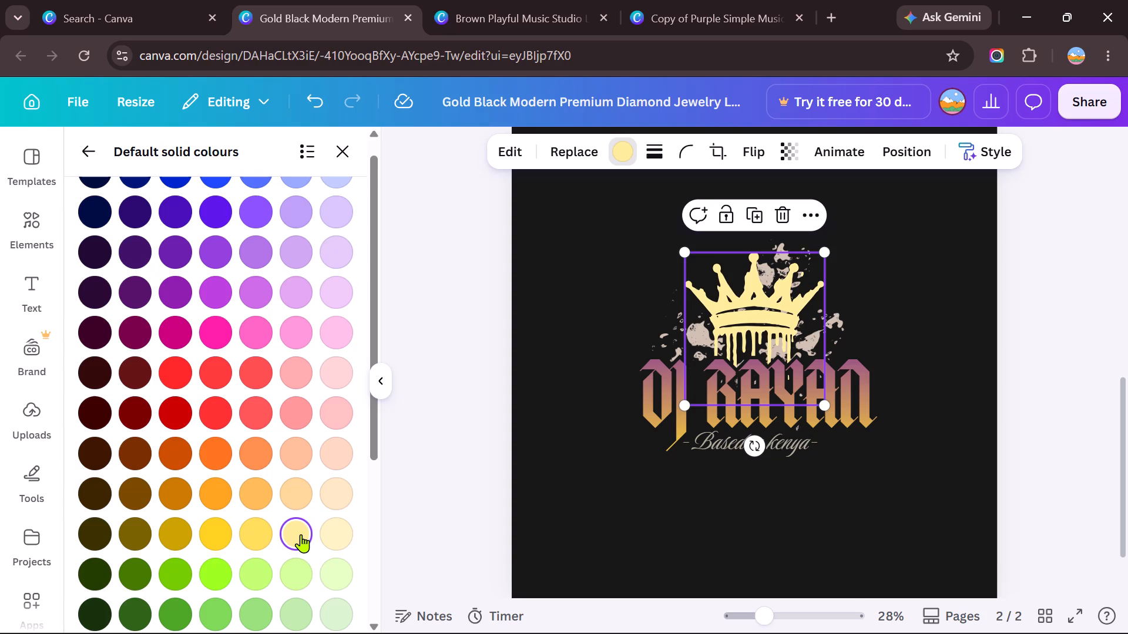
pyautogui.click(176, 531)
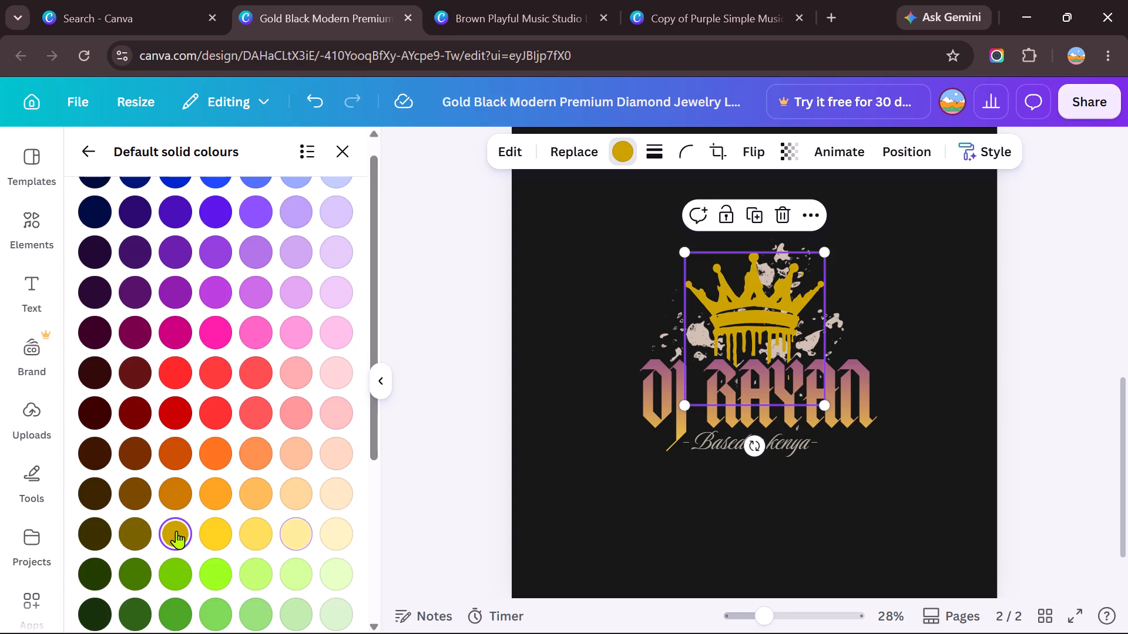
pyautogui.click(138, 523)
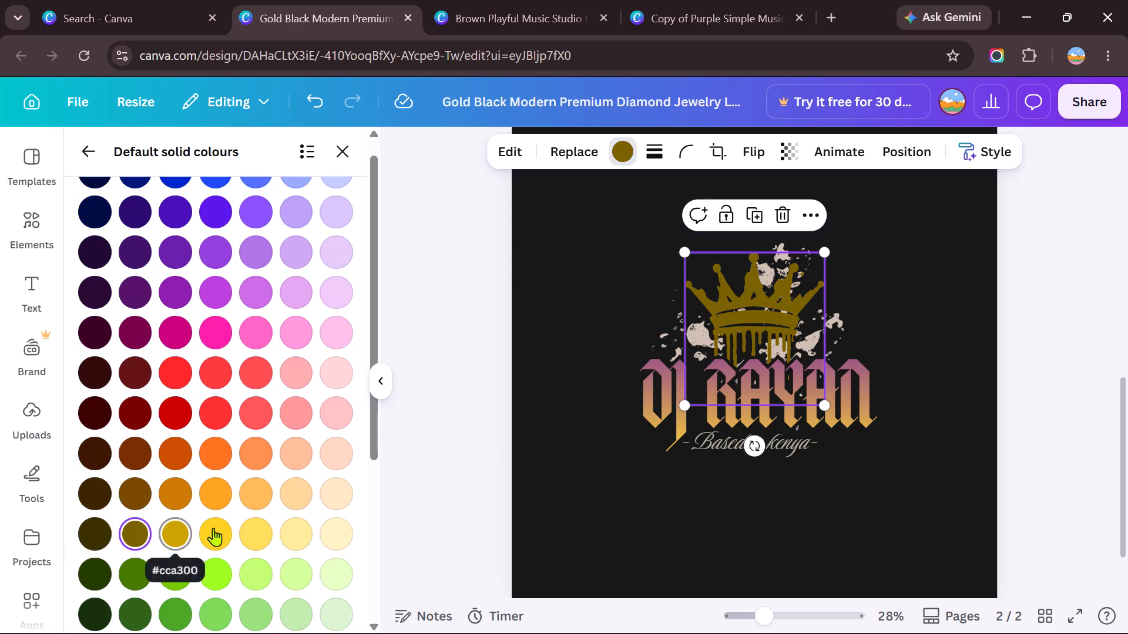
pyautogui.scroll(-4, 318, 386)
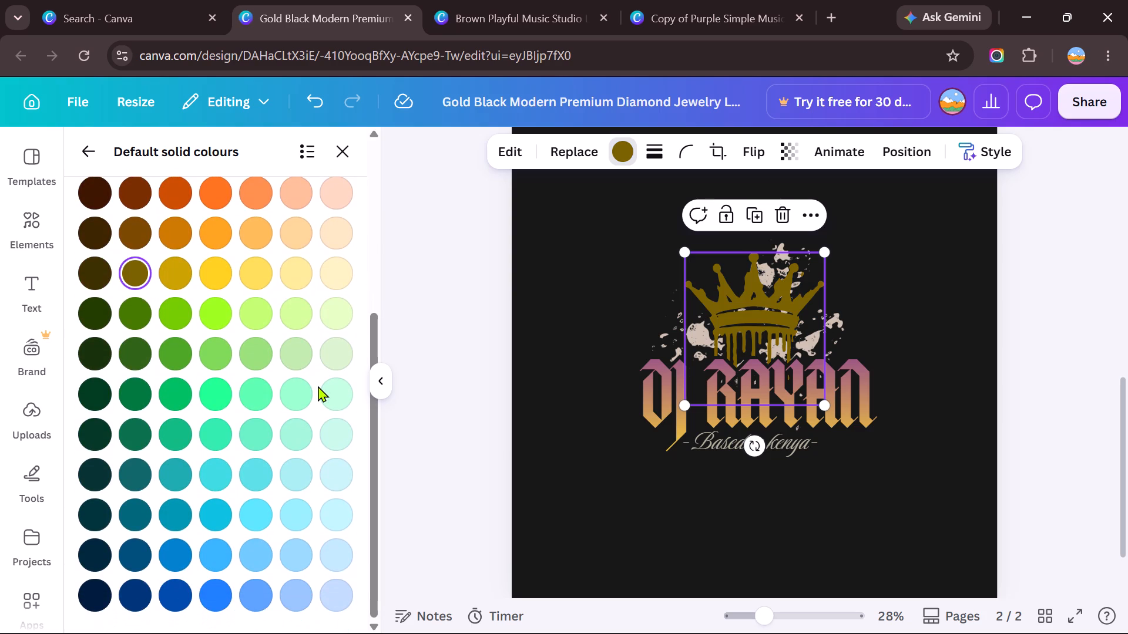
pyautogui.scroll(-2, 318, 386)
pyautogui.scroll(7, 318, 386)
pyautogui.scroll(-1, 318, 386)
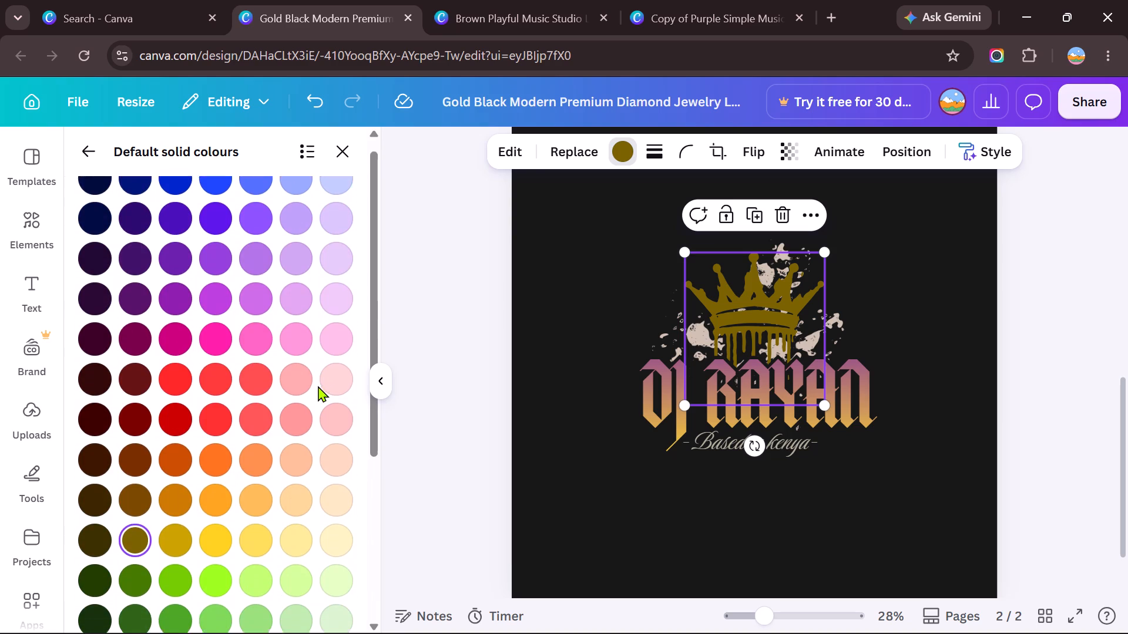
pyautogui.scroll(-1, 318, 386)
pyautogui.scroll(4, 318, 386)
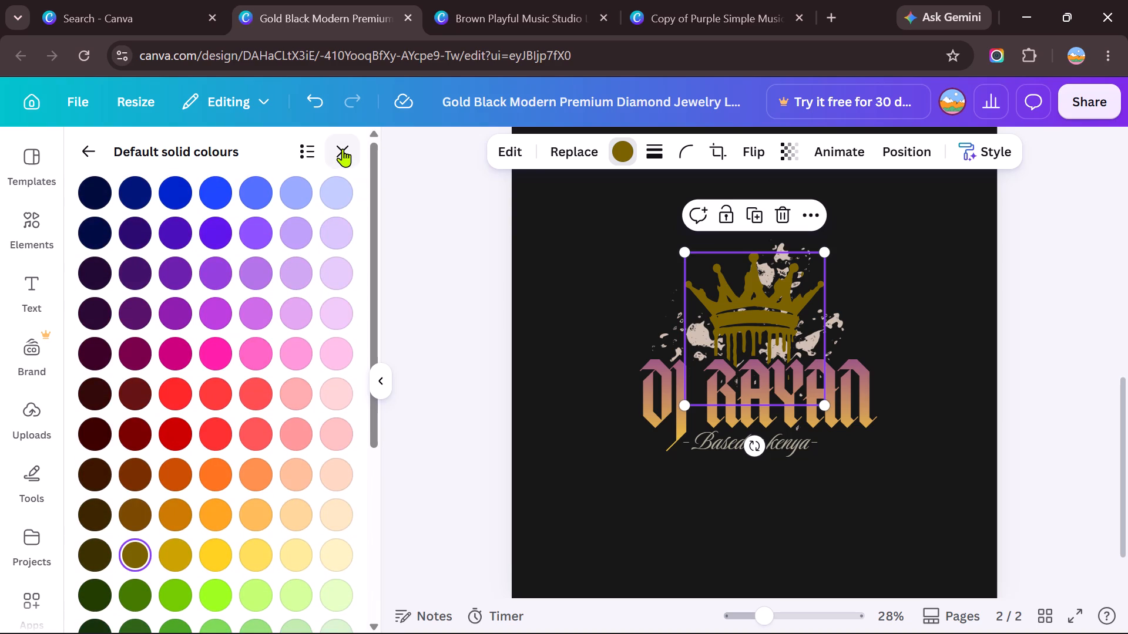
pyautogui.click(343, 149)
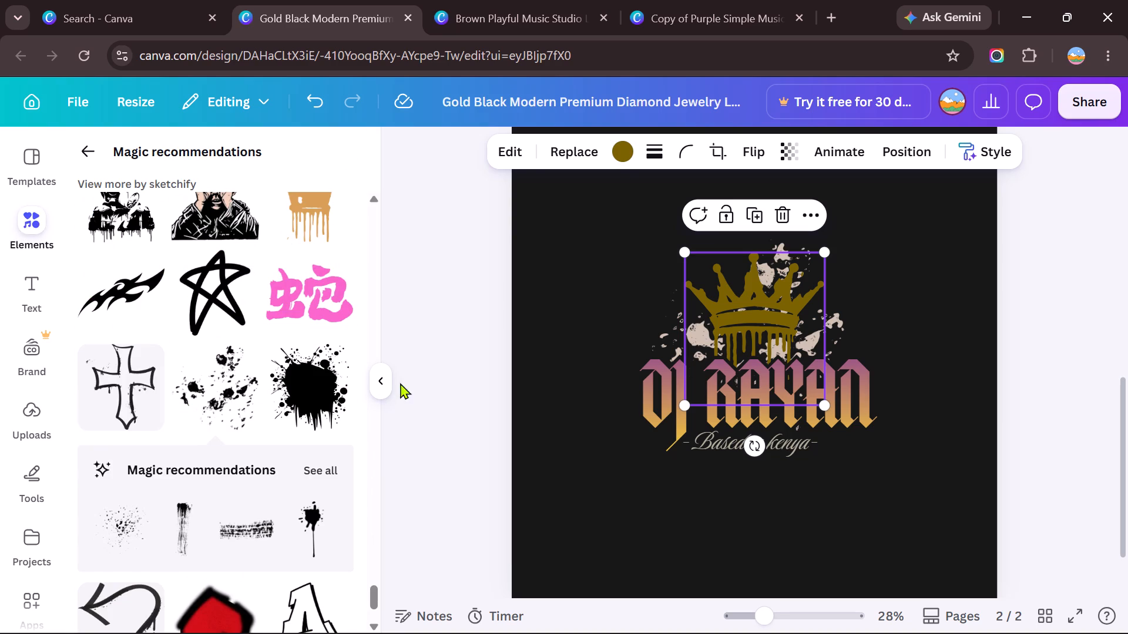
# Recolour the crown, comparing grey #a6a6a6, a slightly lighter grey and warm photo grey before choosing the very light grey.
pyautogui.click(623, 150)
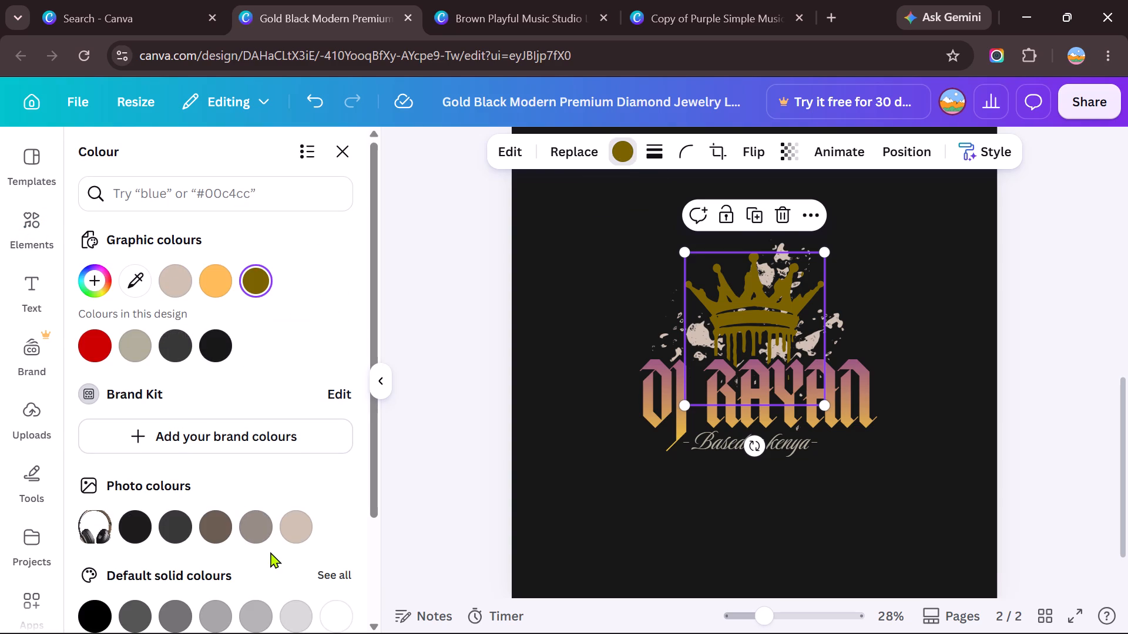
pyautogui.scroll(-2, 270, 552)
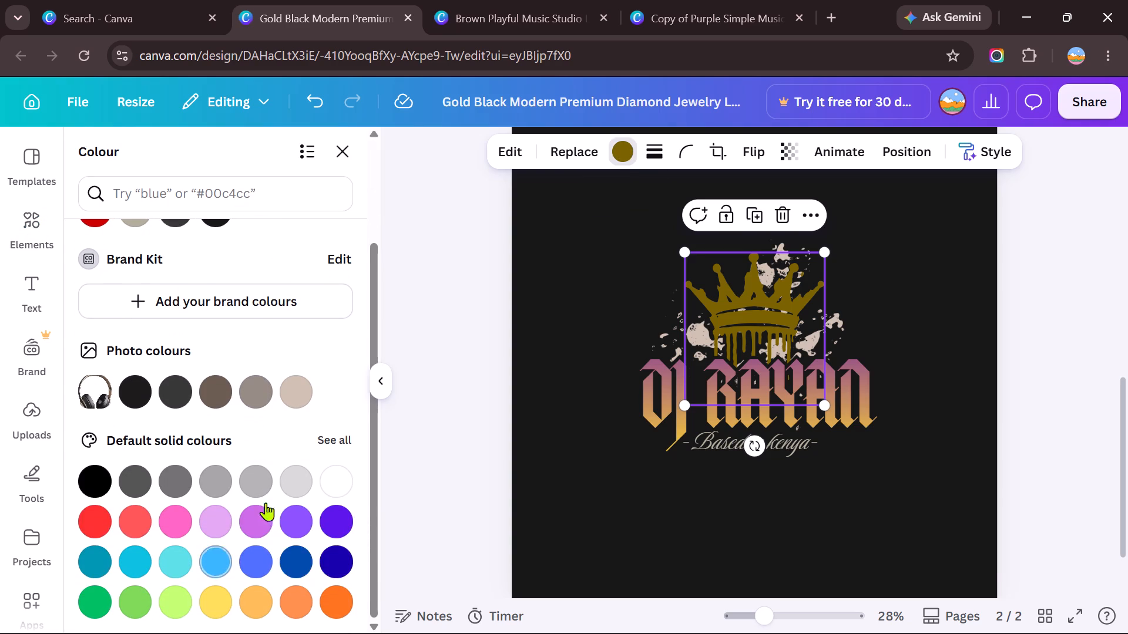
pyautogui.click(293, 475)
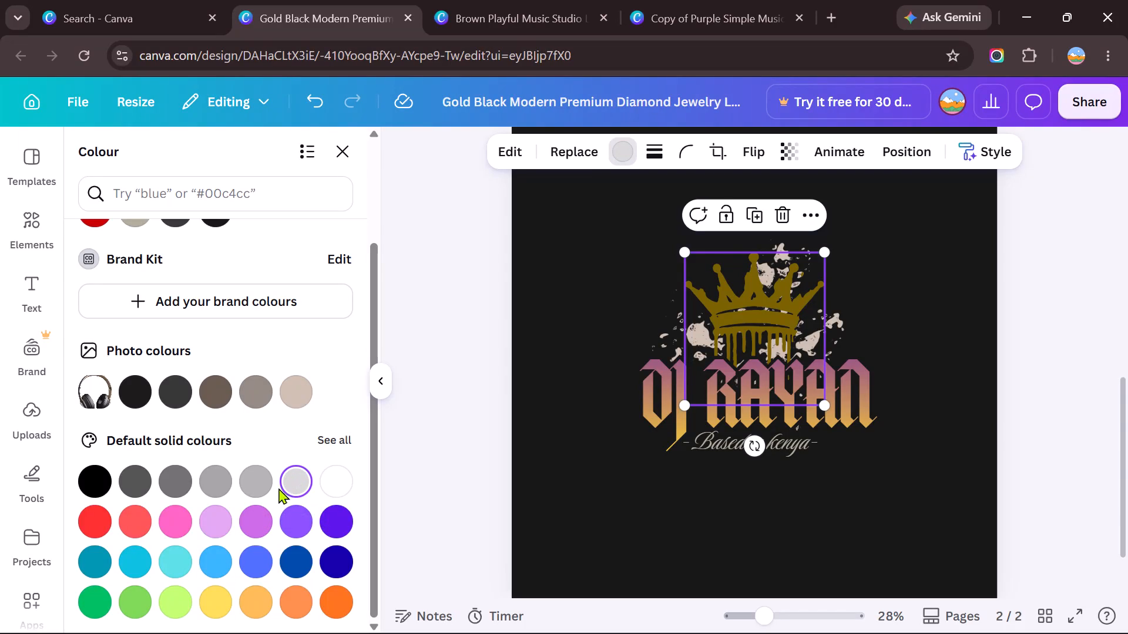
pyautogui.click(256, 491)
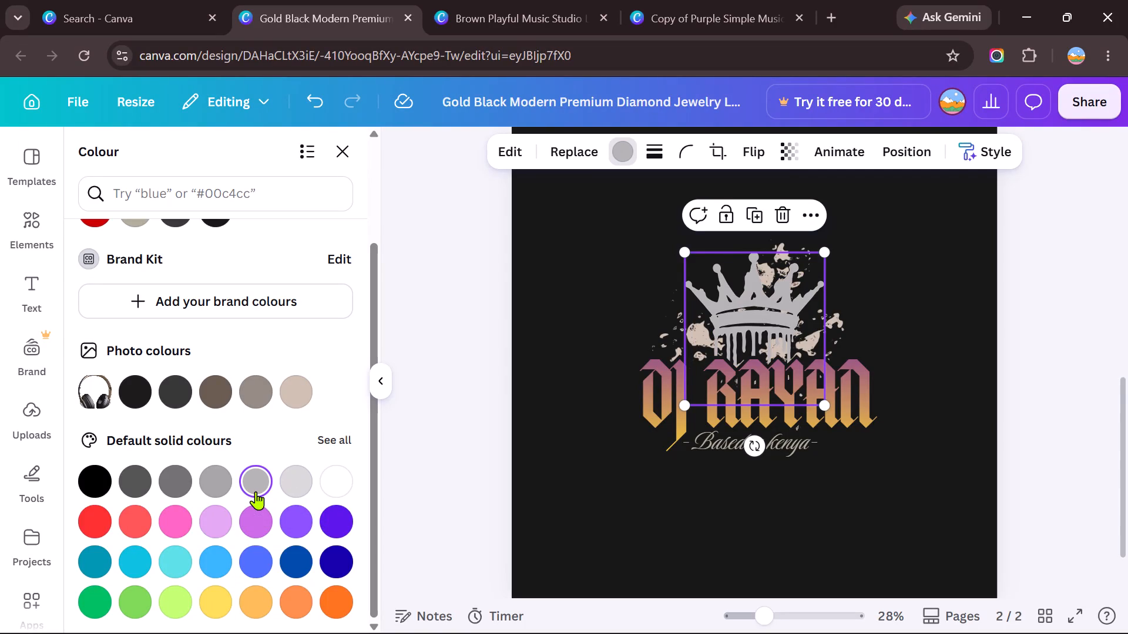
pyautogui.click(217, 484)
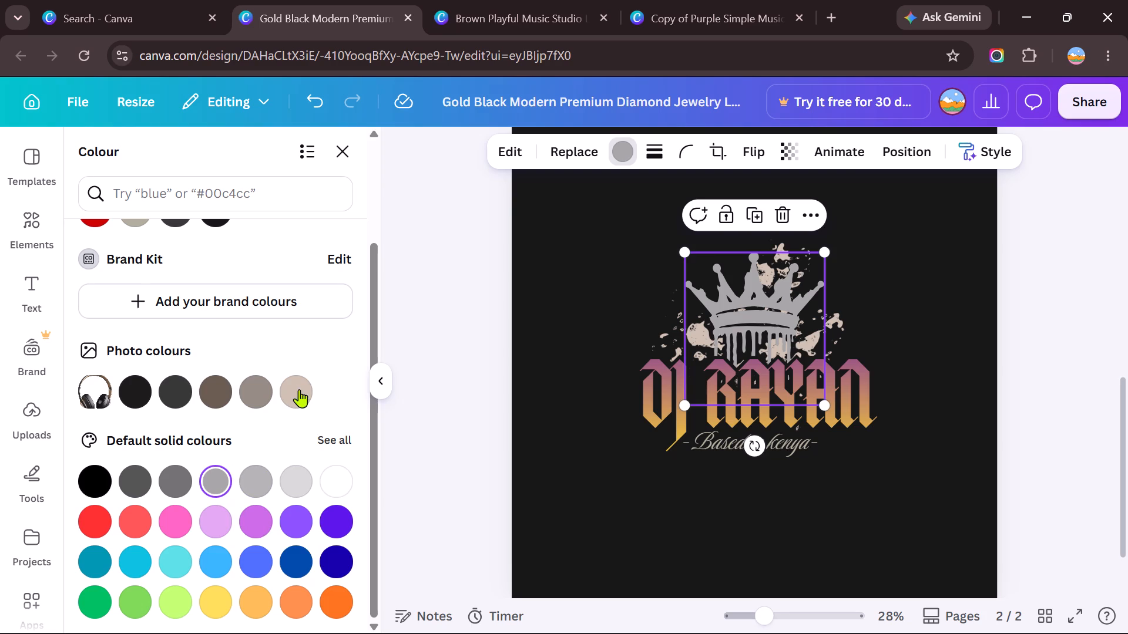
pyautogui.click(244, 389)
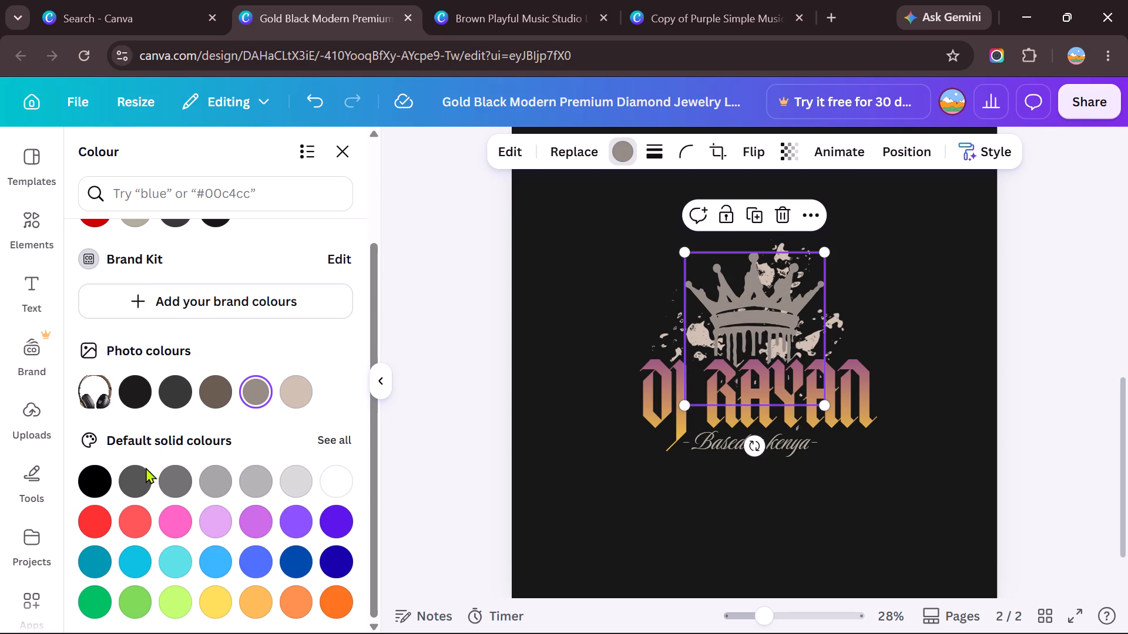
pyautogui.click(223, 478)
pyautogui.click(281, 472)
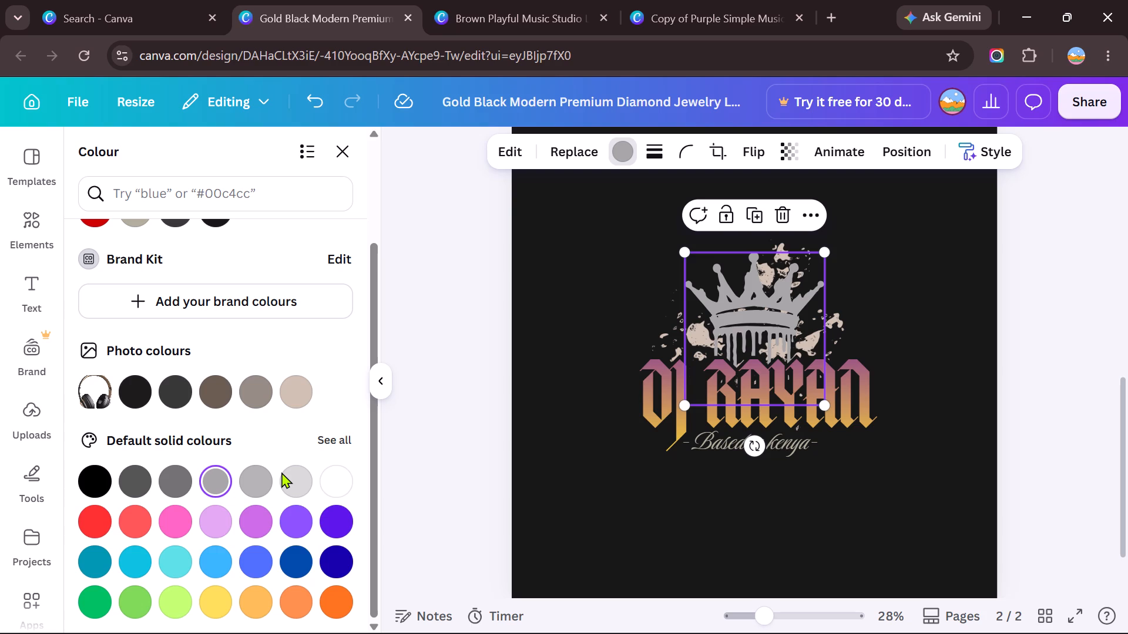
pyautogui.click(289, 477)
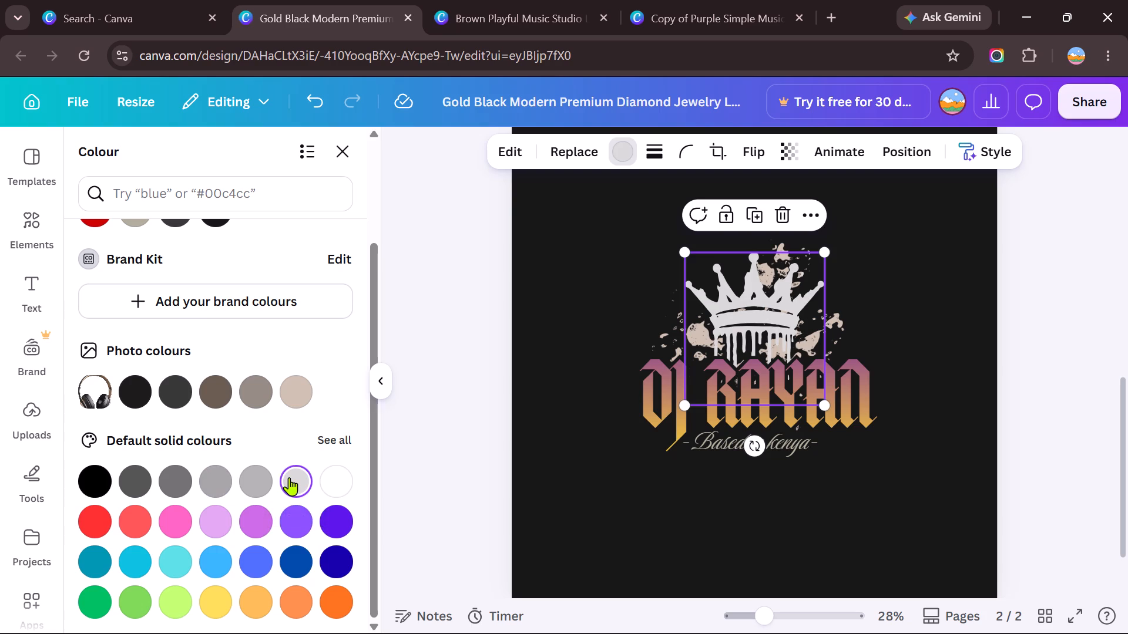
# Recolour the crown with the default light grey one shade darker than its very light grey.
pyautogui.click(257, 480)
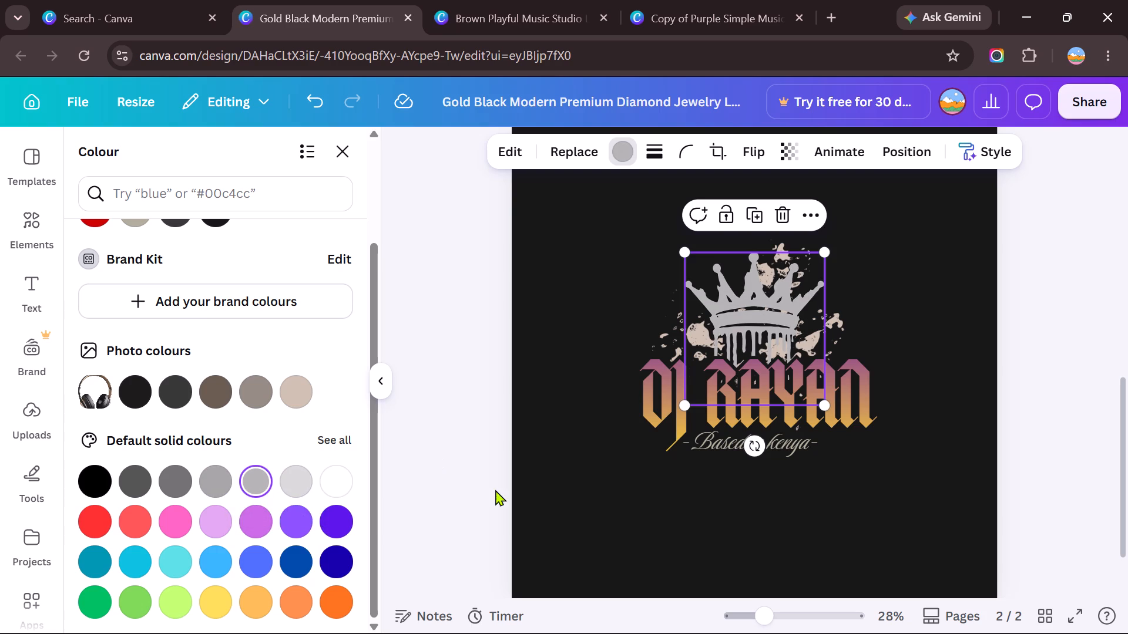
pyautogui.click(836, 507)
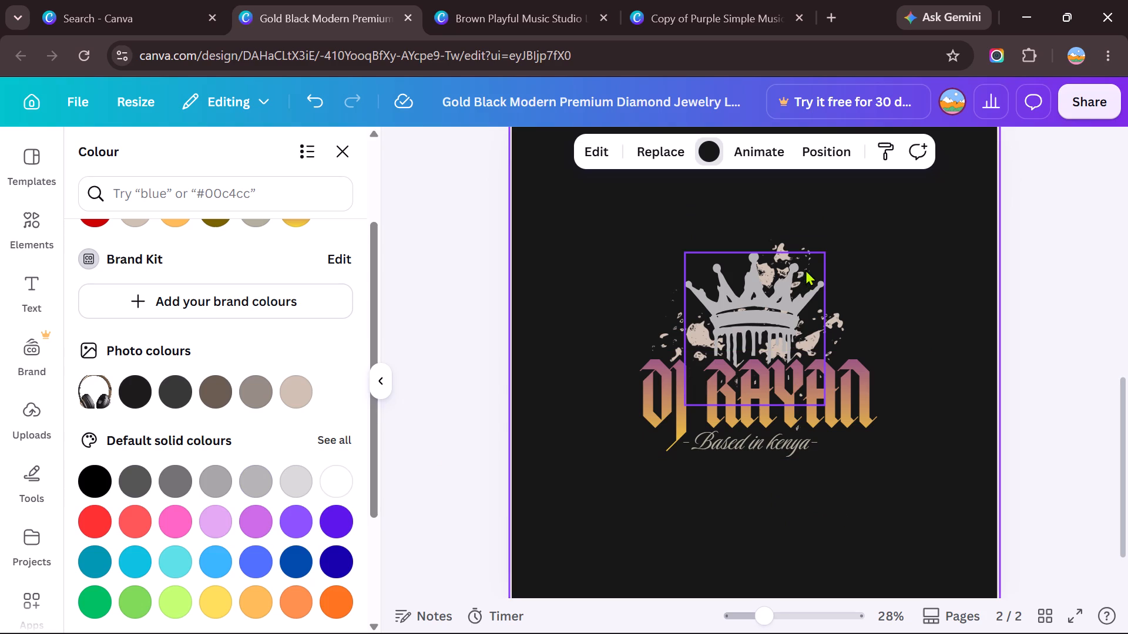
# Lower the paint splatter's transparency value to 47, trying 62 first.
pyautogui.click(834, 296)
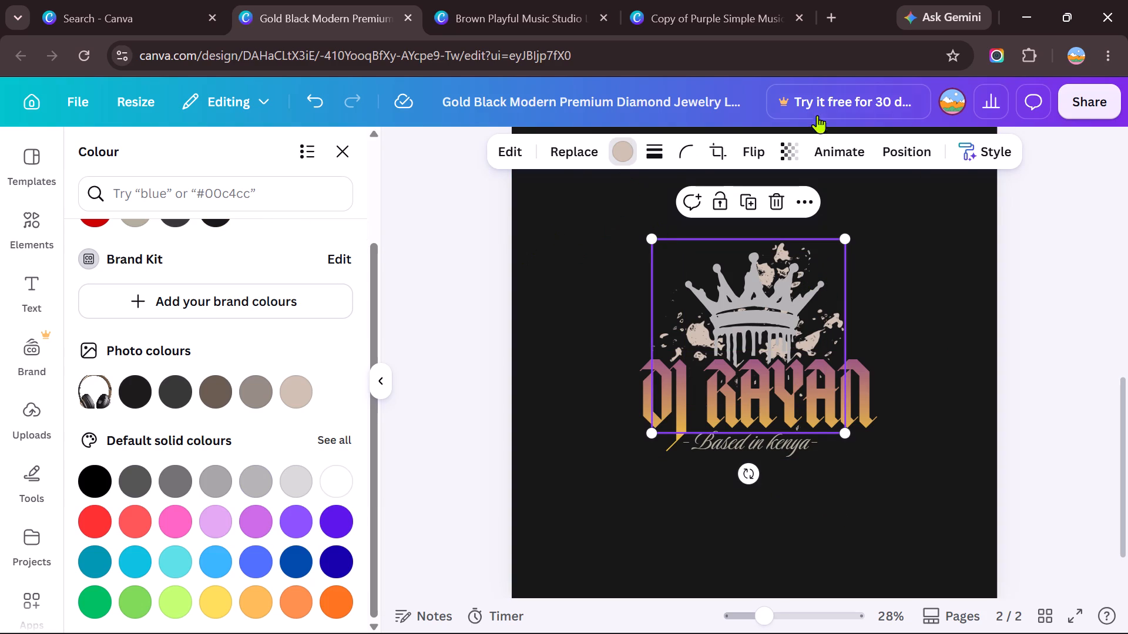
pyautogui.click(795, 147)
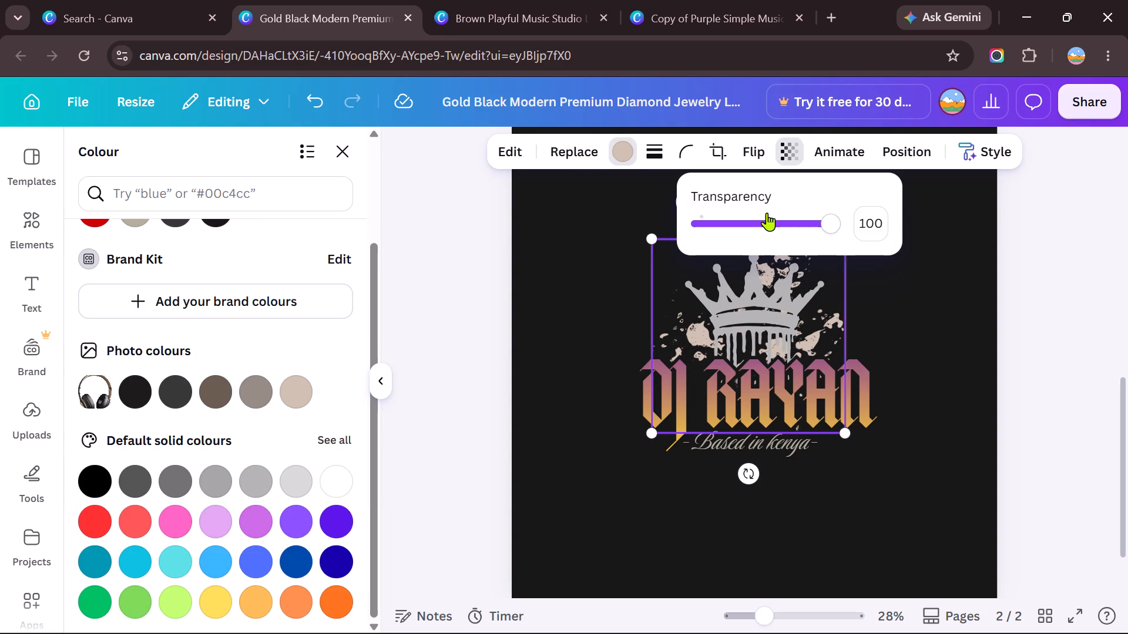
pyautogui.click(781, 221)
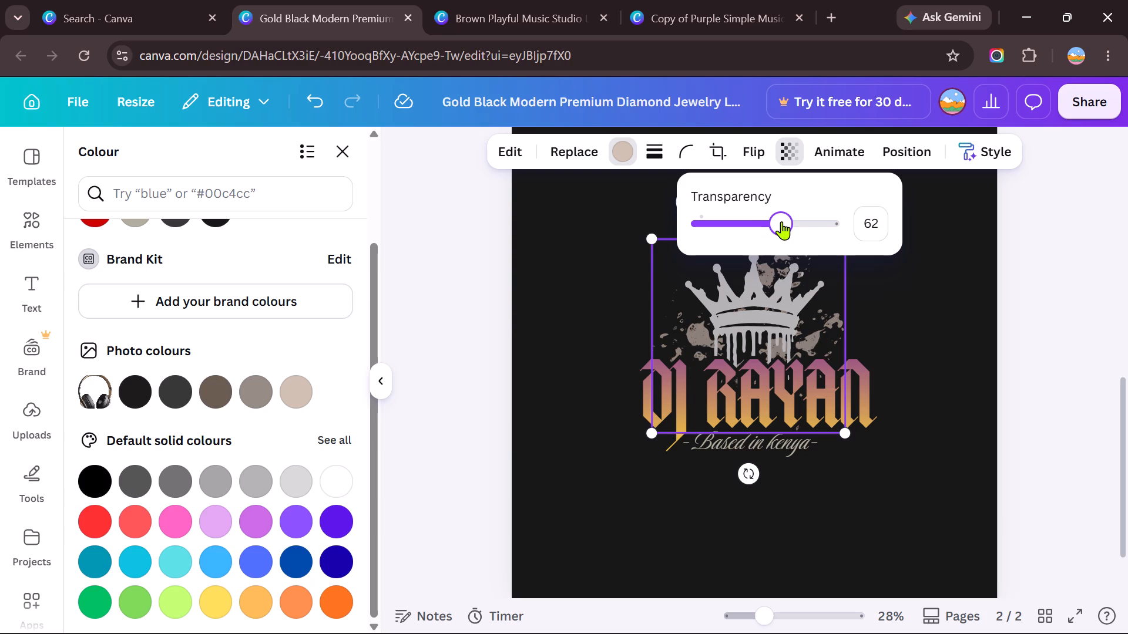
pyautogui.click(761, 230)
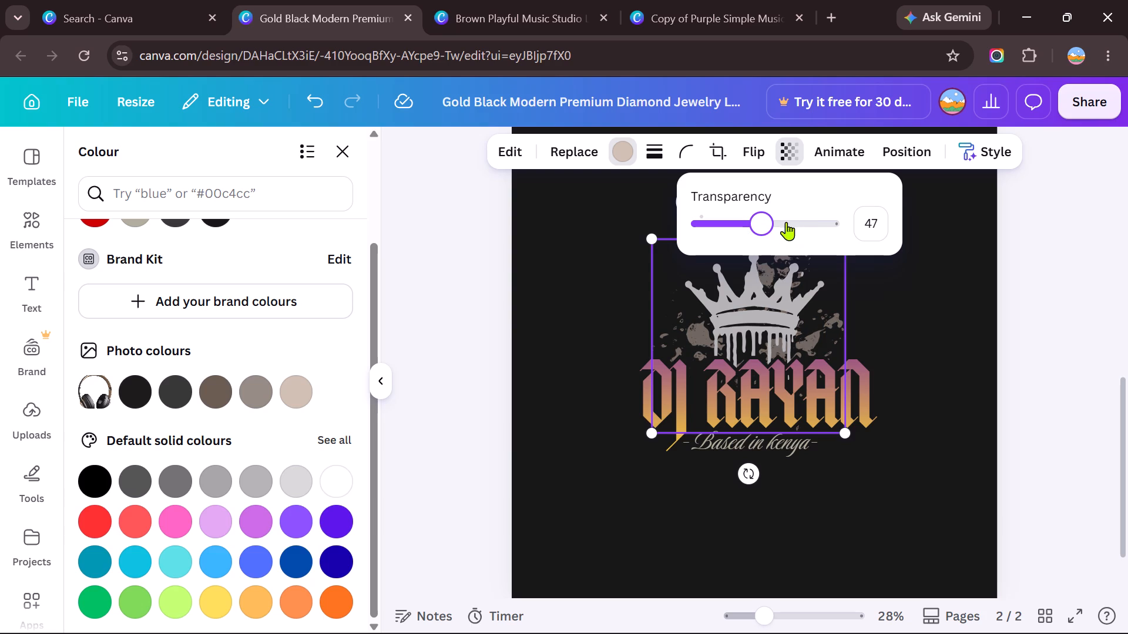
pyautogui.click(926, 295)
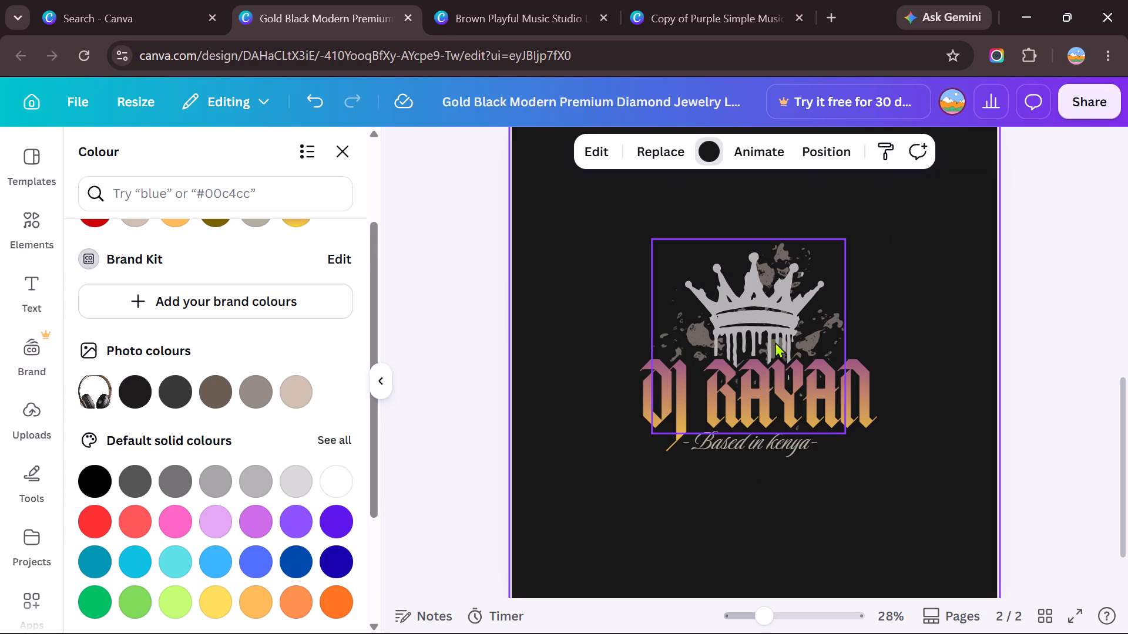
# Browse the full set of Magic recommendations for a splatter or brush stroke graphic to accompany the "Based in kenya" tagline.
pyautogui.click(778, 450)
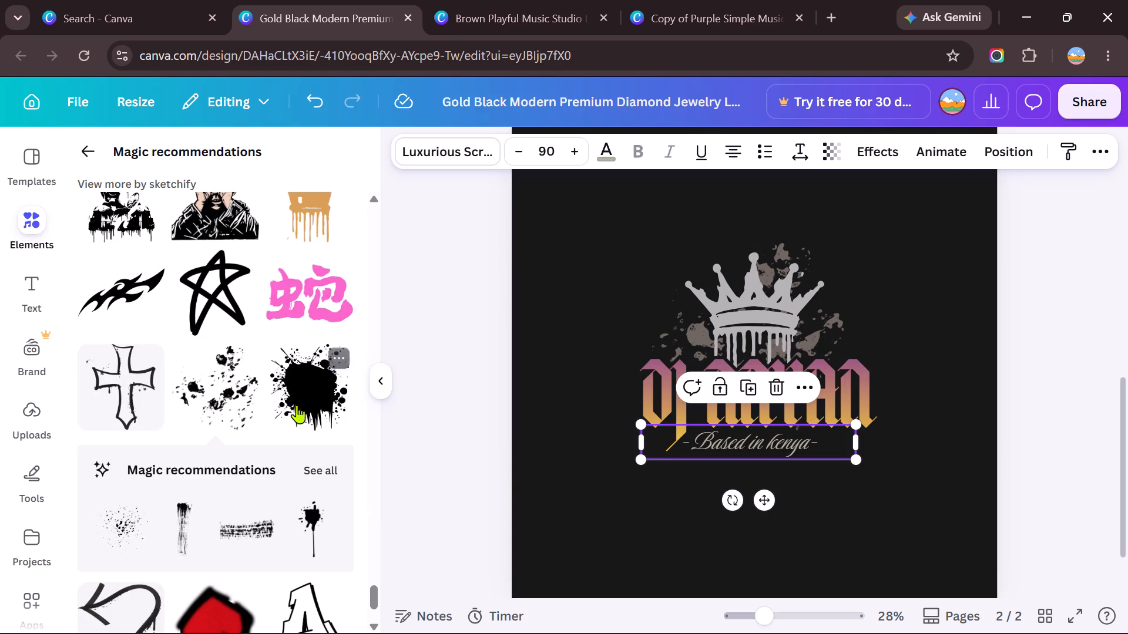
pyautogui.click(319, 473)
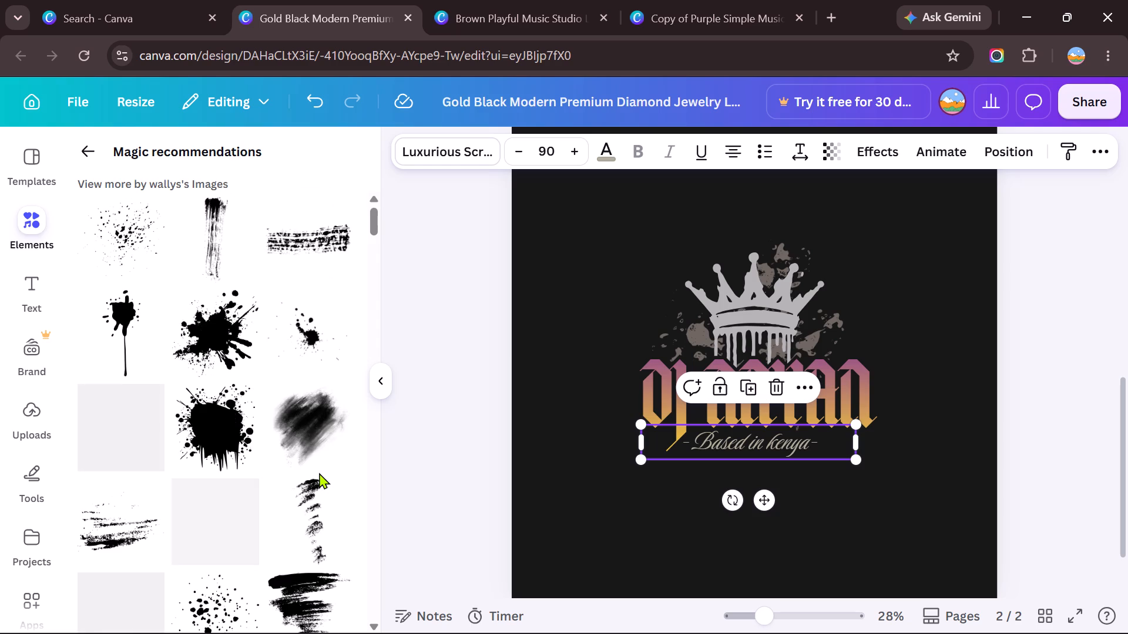
pyautogui.scroll(-1, 319, 473)
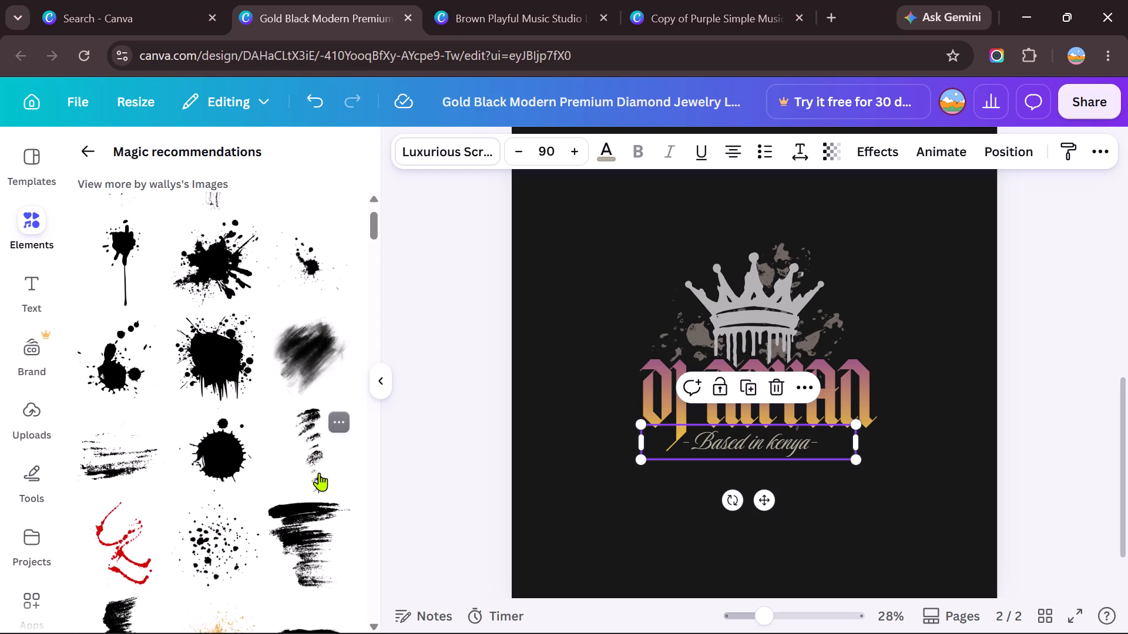
pyautogui.scroll(-3, 319, 473)
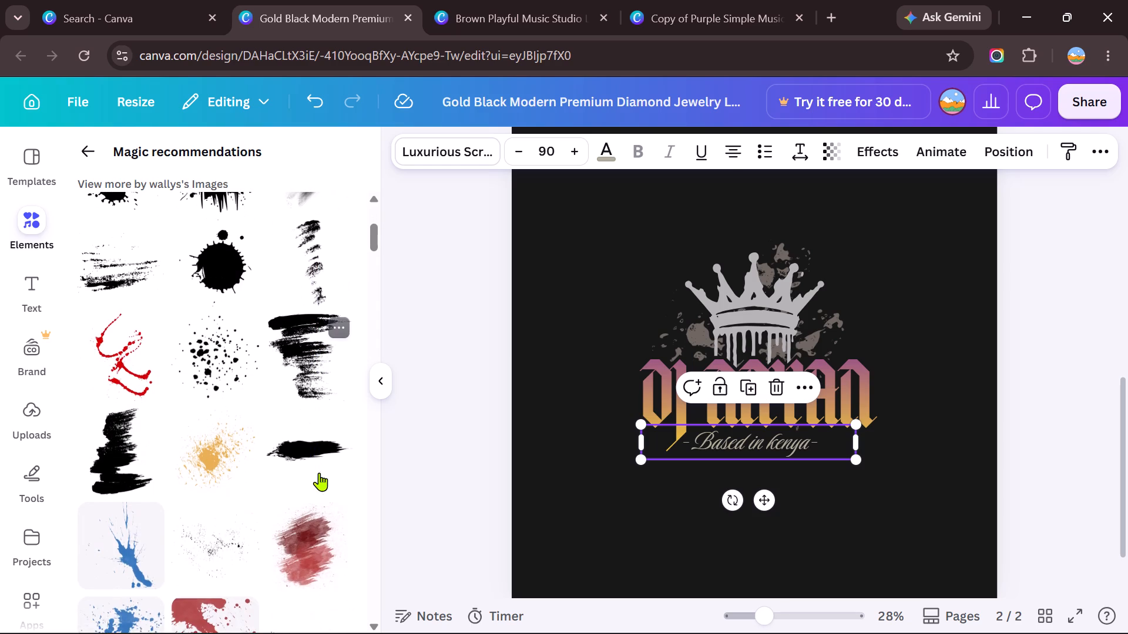
pyautogui.scroll(-2, 319, 473)
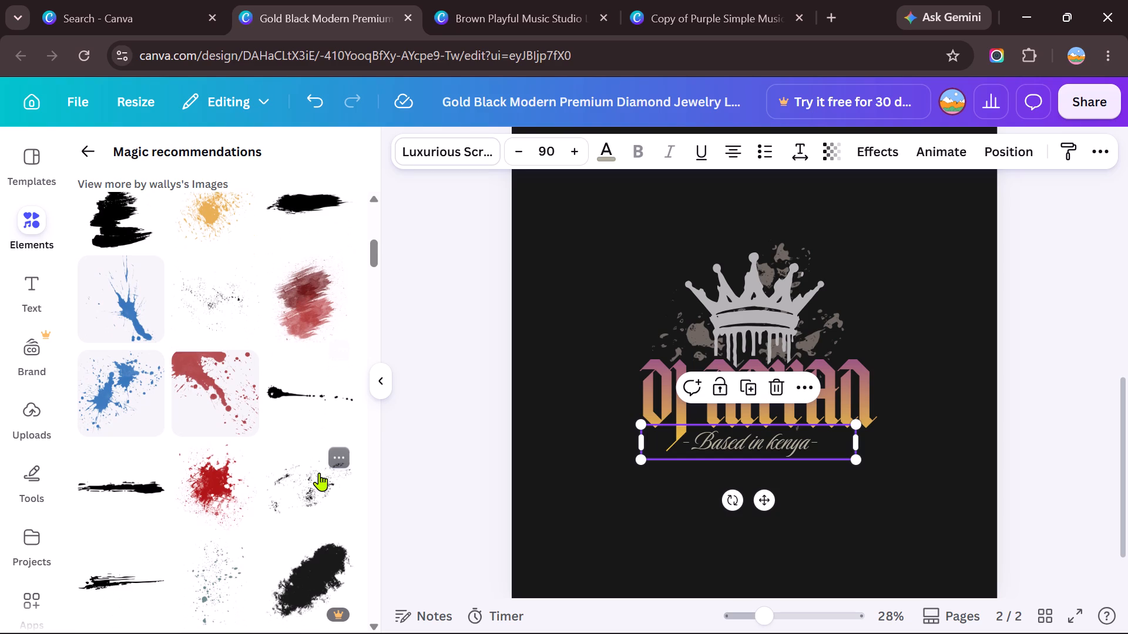
pyautogui.scroll(-1, 325, 429)
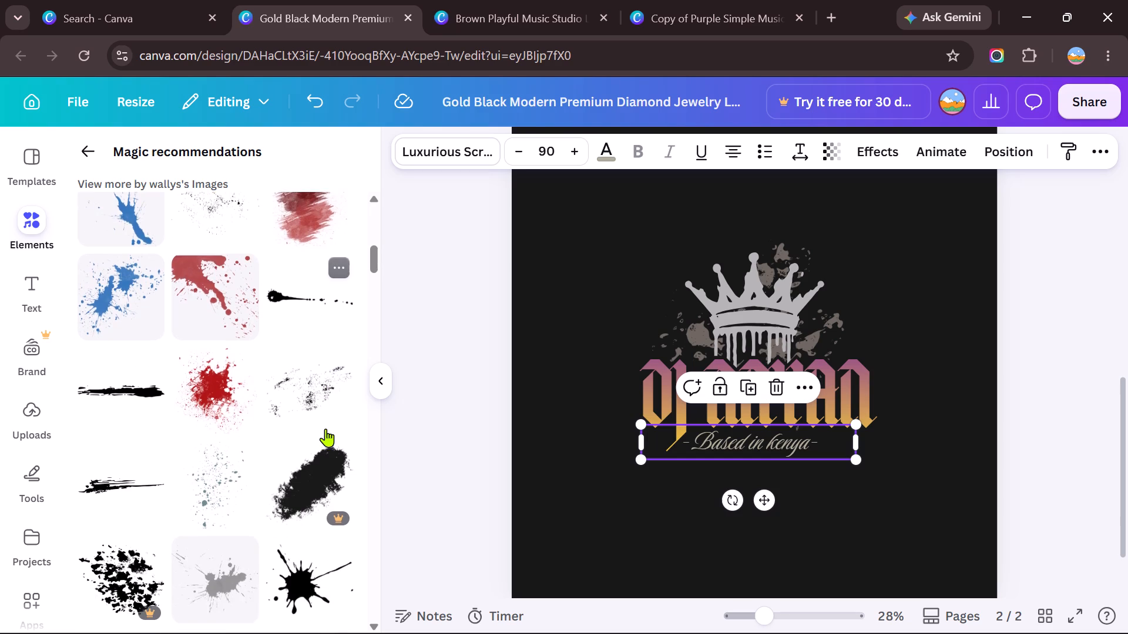
pyautogui.scroll(-2, 325, 429)
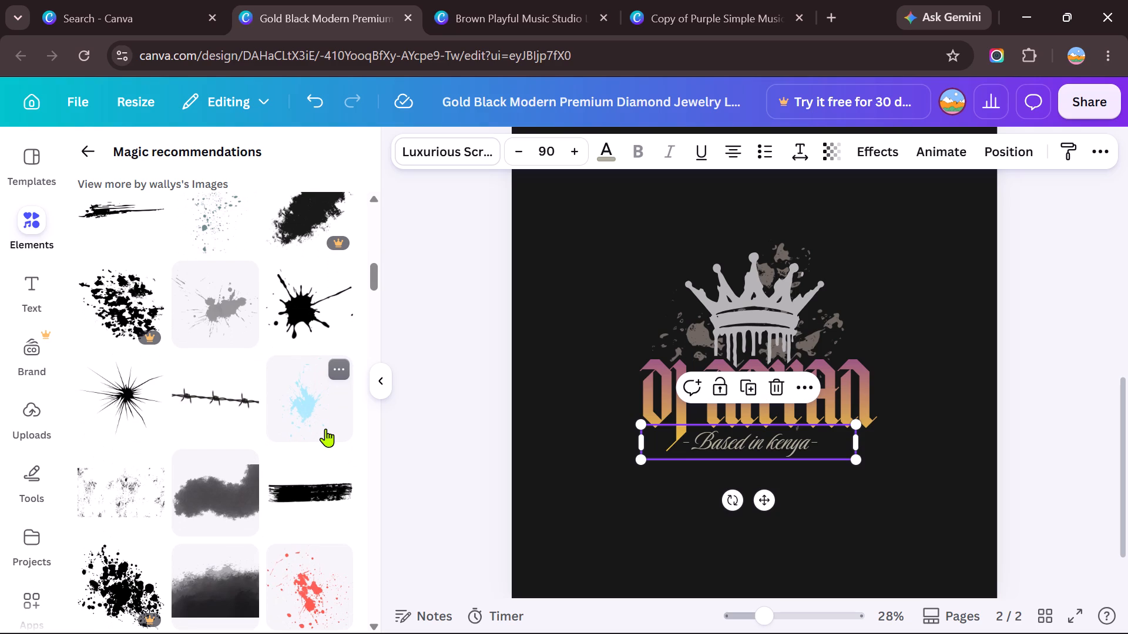
pyautogui.scroll(-3, 325, 429)
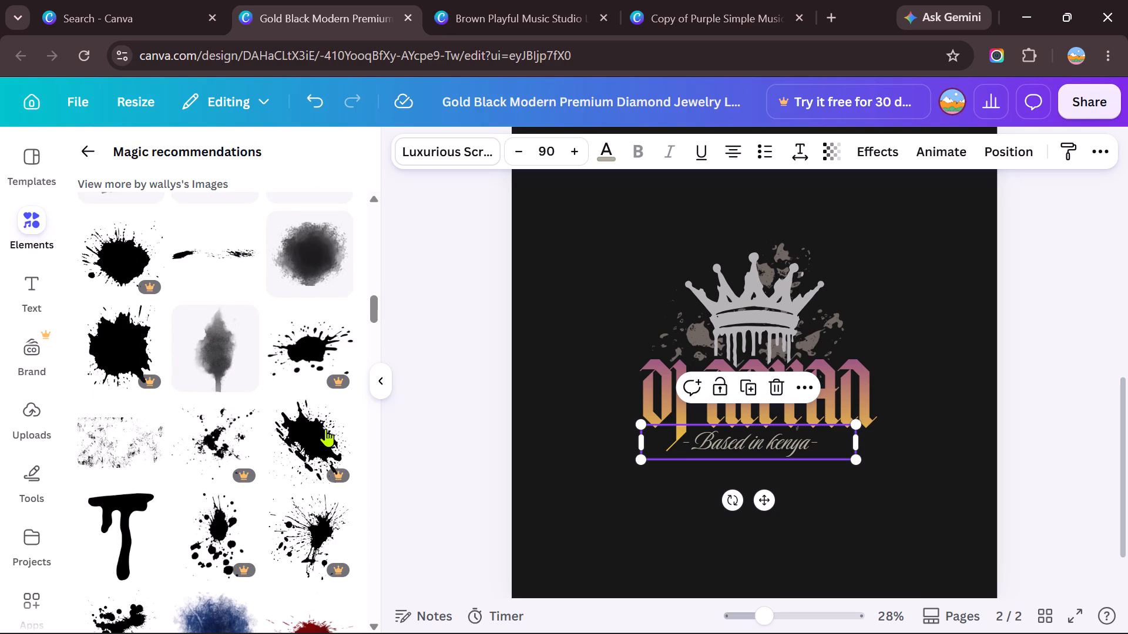
pyautogui.scroll(-3, 325, 429)
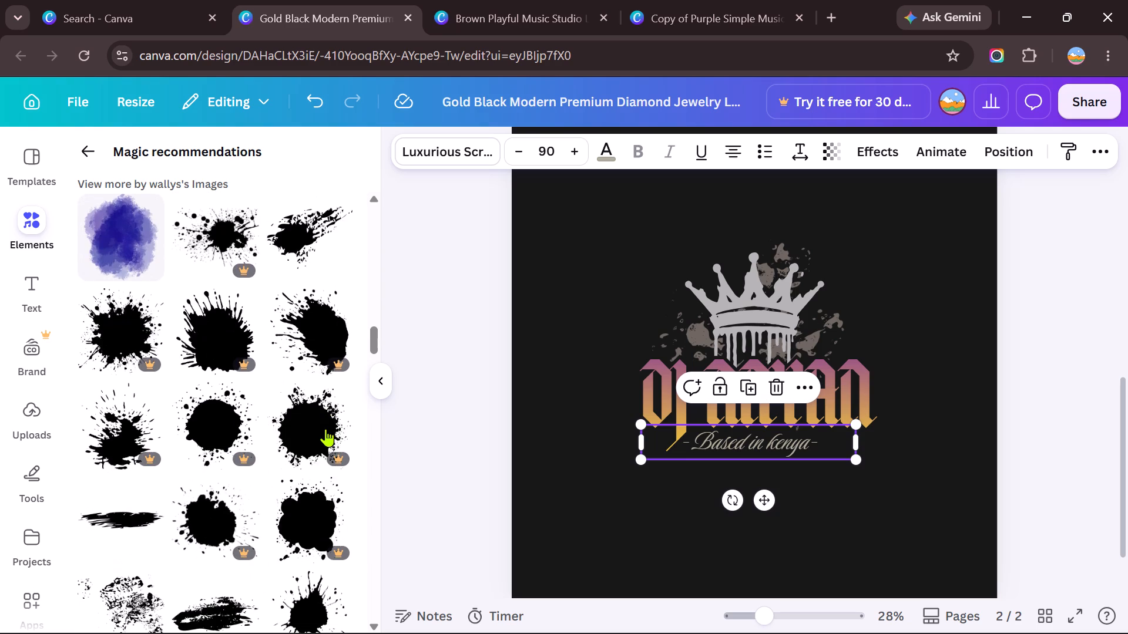
pyautogui.scroll(-8, 325, 429)
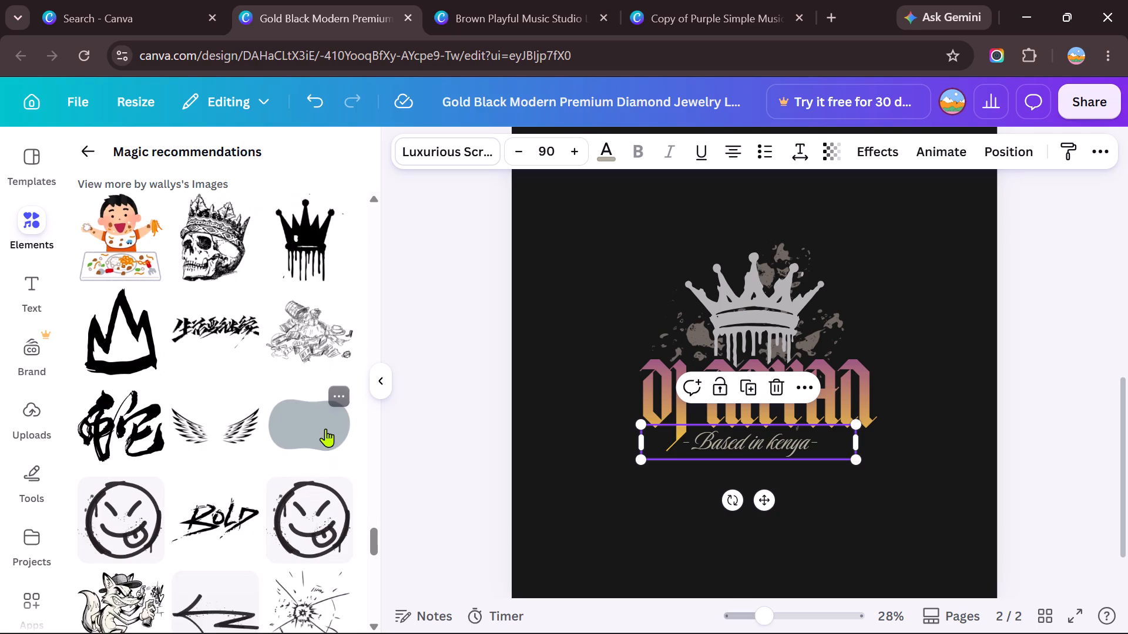
pyautogui.scroll(-1, 325, 429)
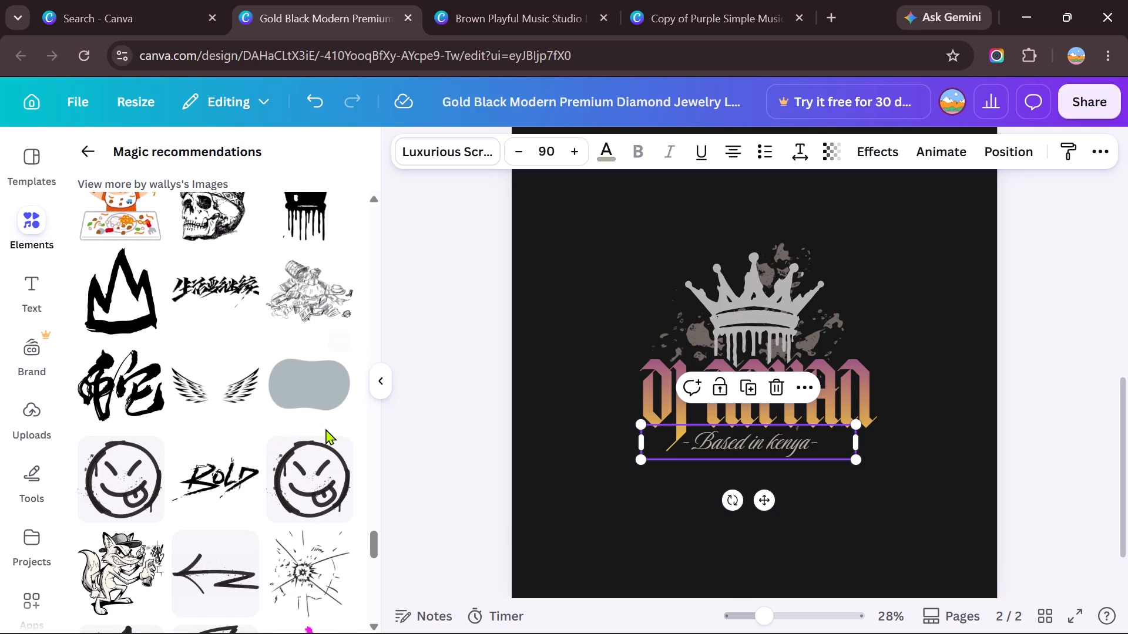
pyautogui.scroll(-4, 325, 429)
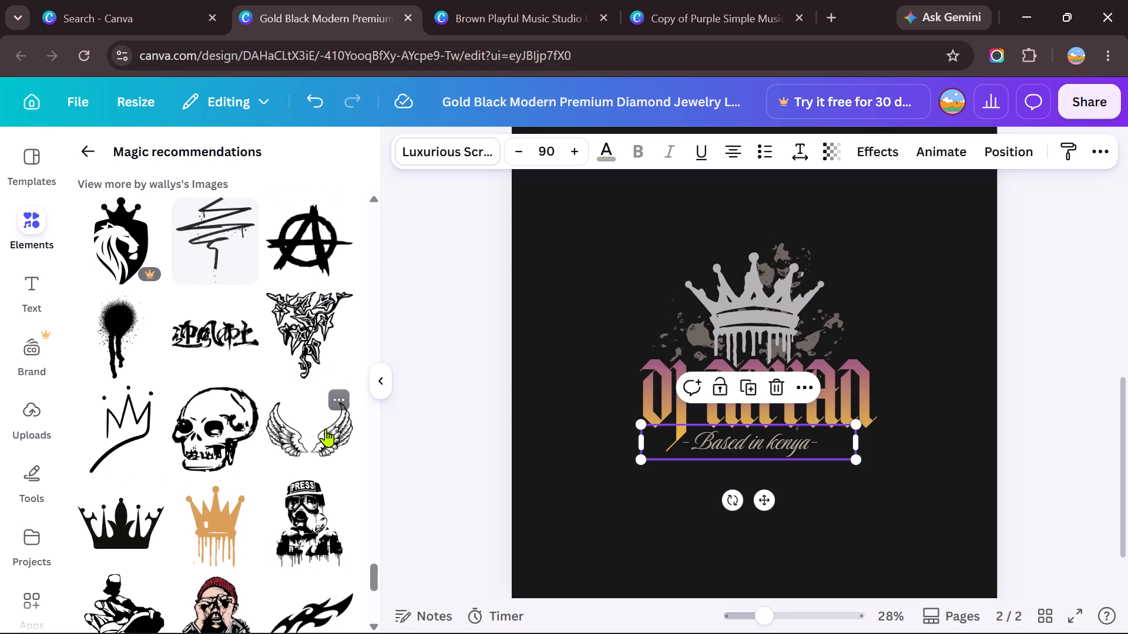
pyautogui.scroll(-3, 325, 429)
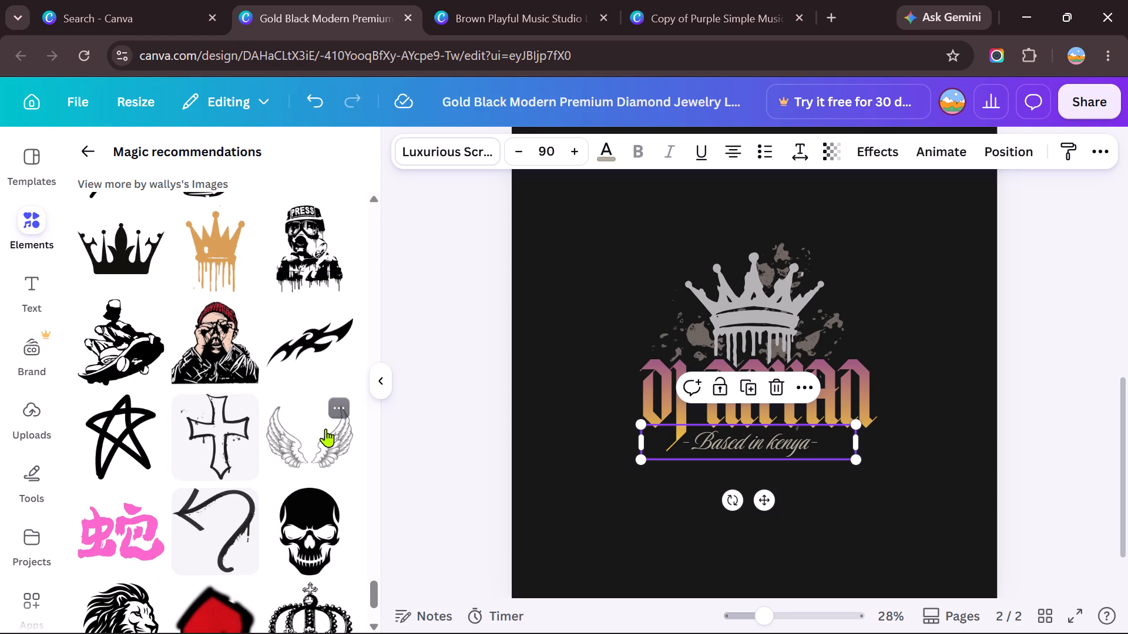
pyautogui.scroll(-2, 325, 429)
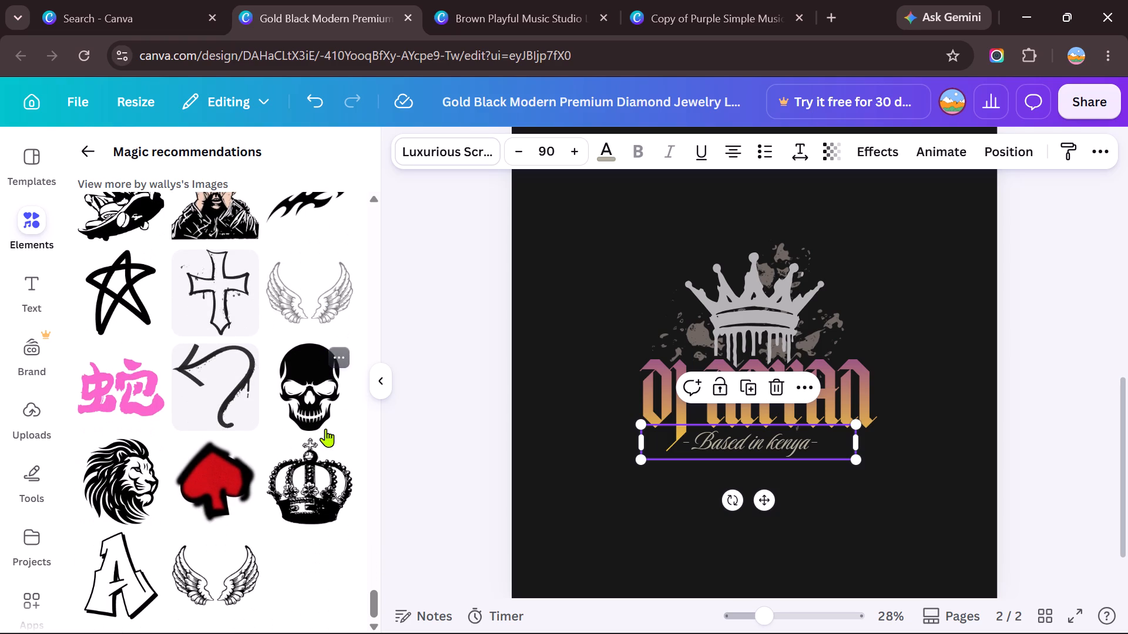
pyautogui.scroll(6, 325, 429)
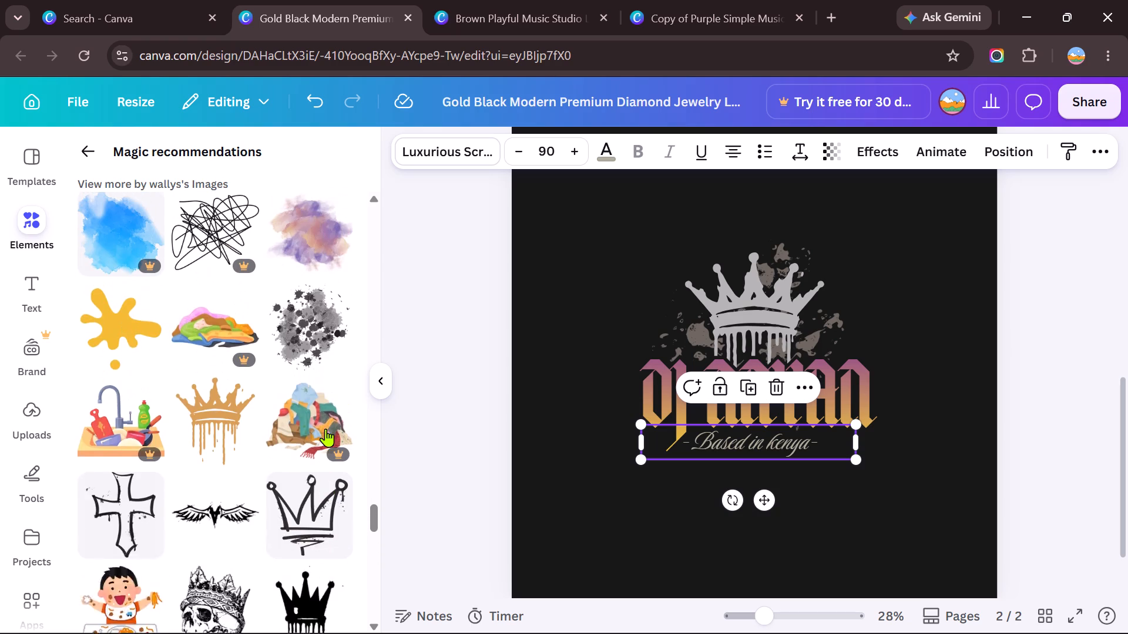
pyautogui.scroll(2, 325, 429)
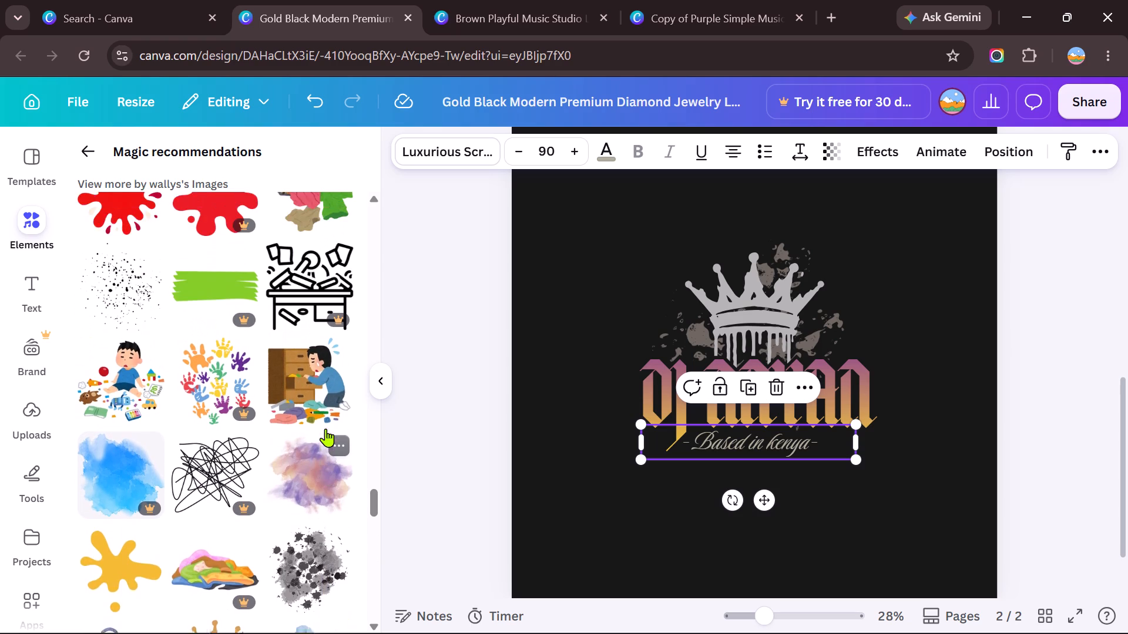
pyautogui.scroll(3, 325, 429)
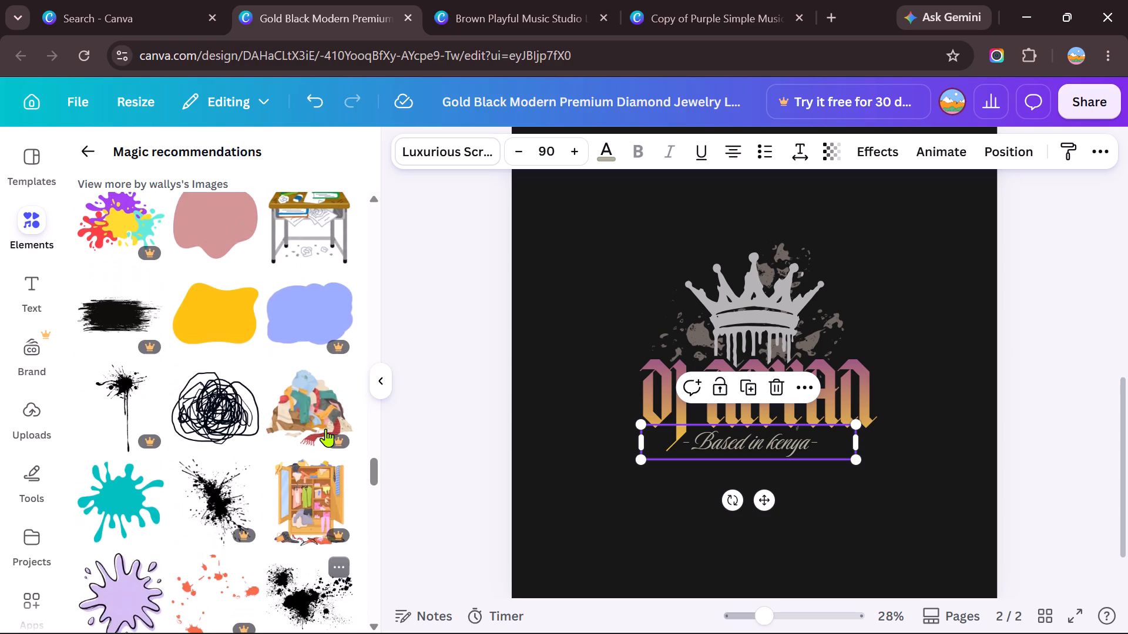
pyautogui.scroll(5, 325, 429)
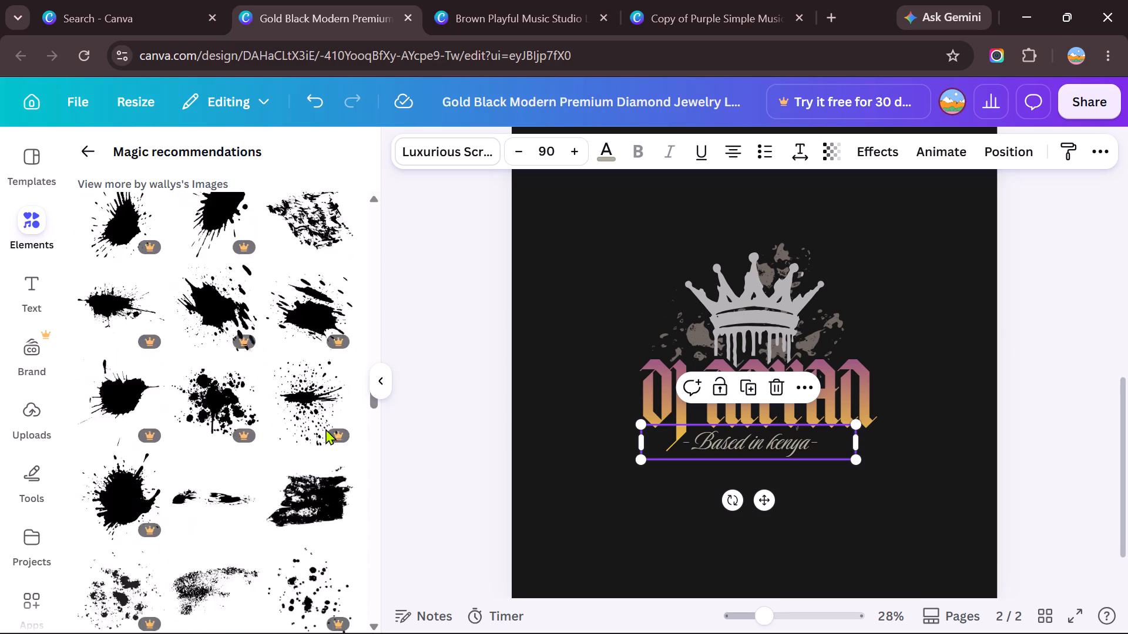
pyautogui.scroll(4, 325, 429)
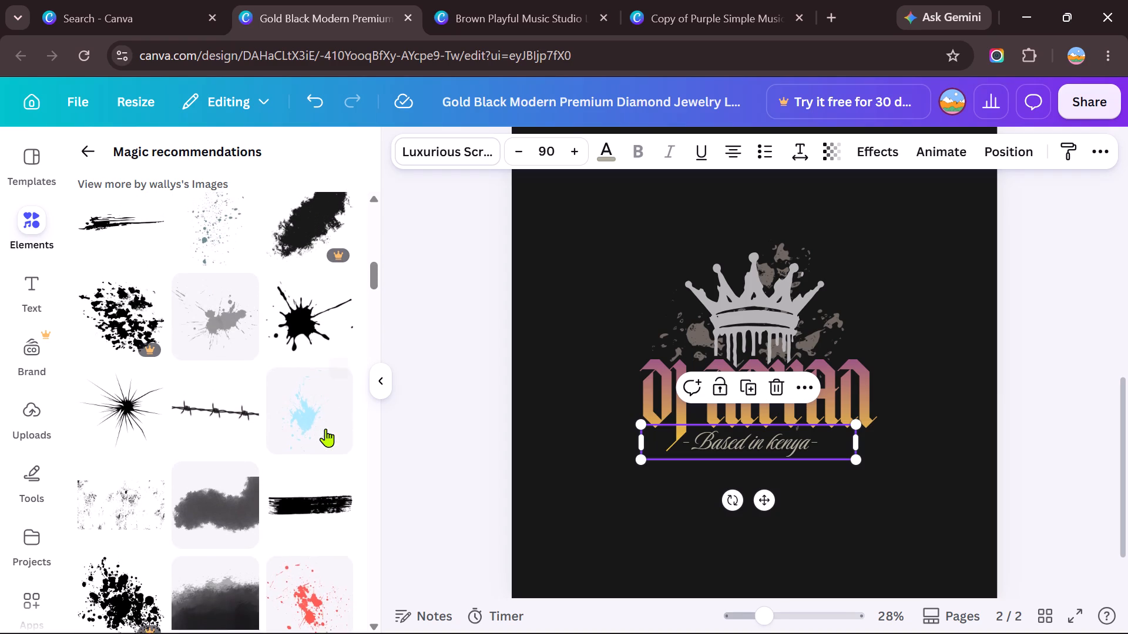
pyautogui.scroll(1, 325, 429)
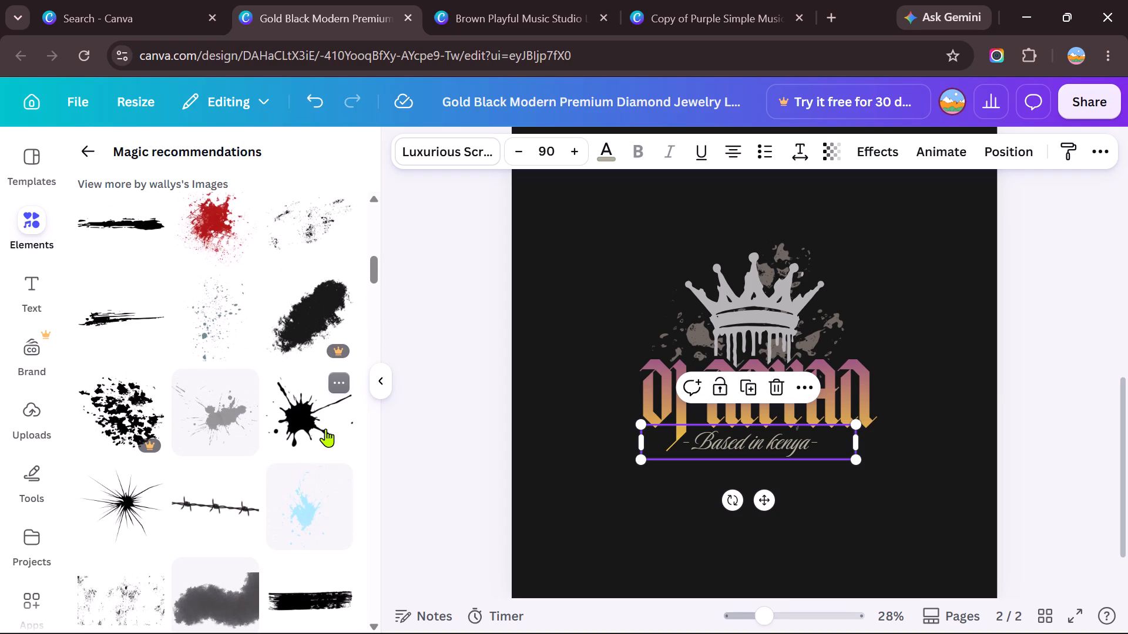
pyautogui.scroll(1, 325, 429)
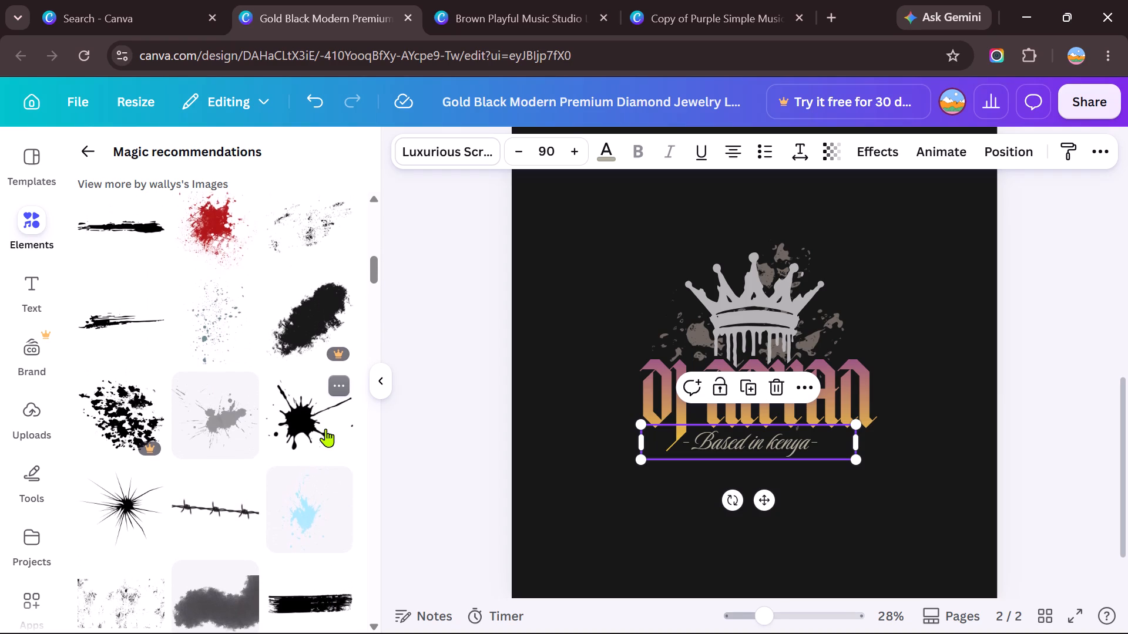
pyautogui.scroll(3, 325, 429)
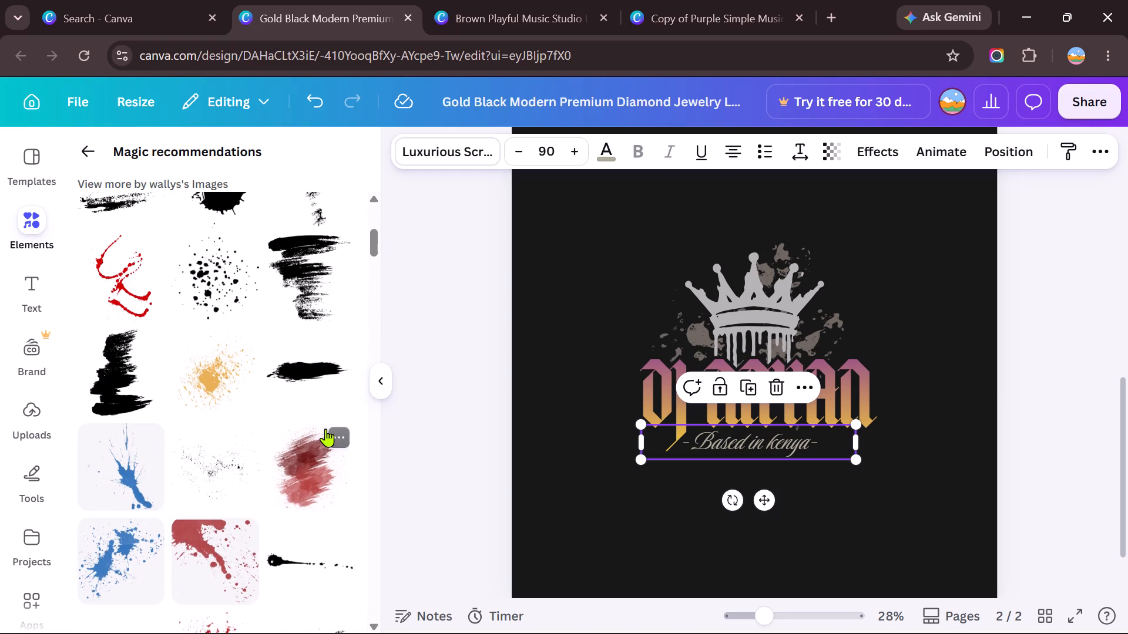
pyautogui.scroll(1, 325, 429)
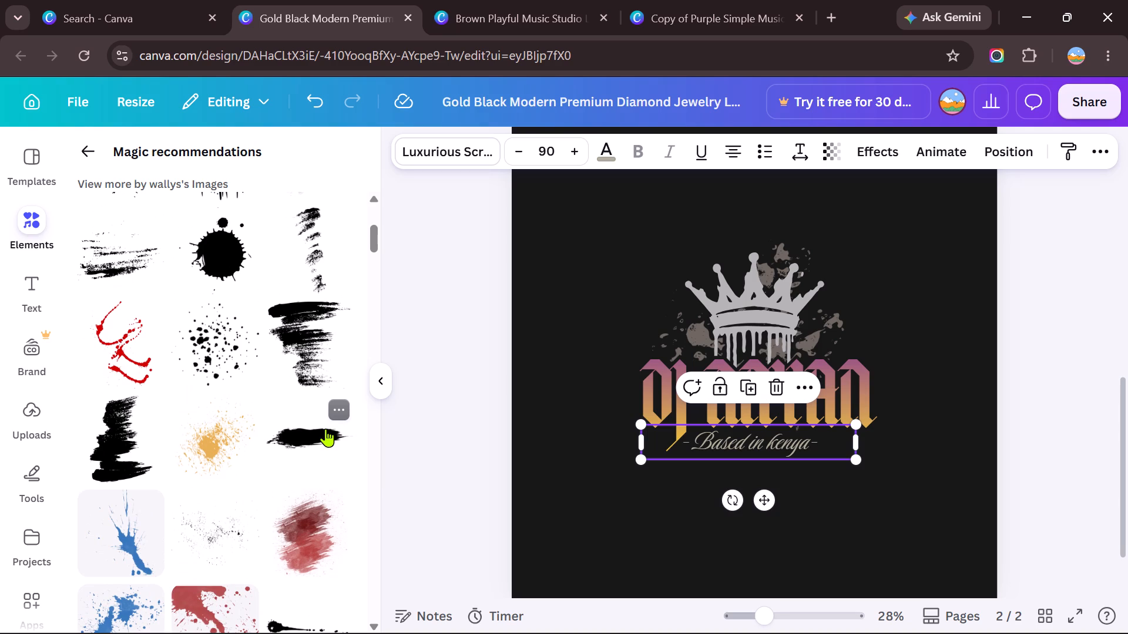
# Add the thin horizontal black brush stroke from the recommendations and centre it on the "Based in kenya" tagline.
pyautogui.scroll(-2, 325, 429)
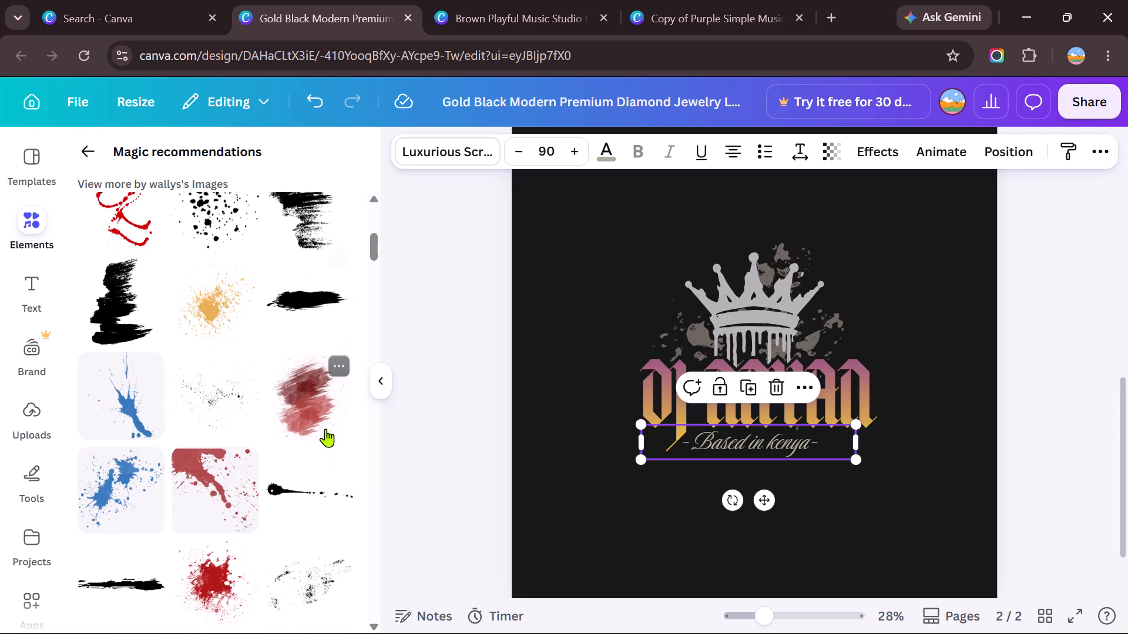
pyautogui.scroll(-2, 325, 429)
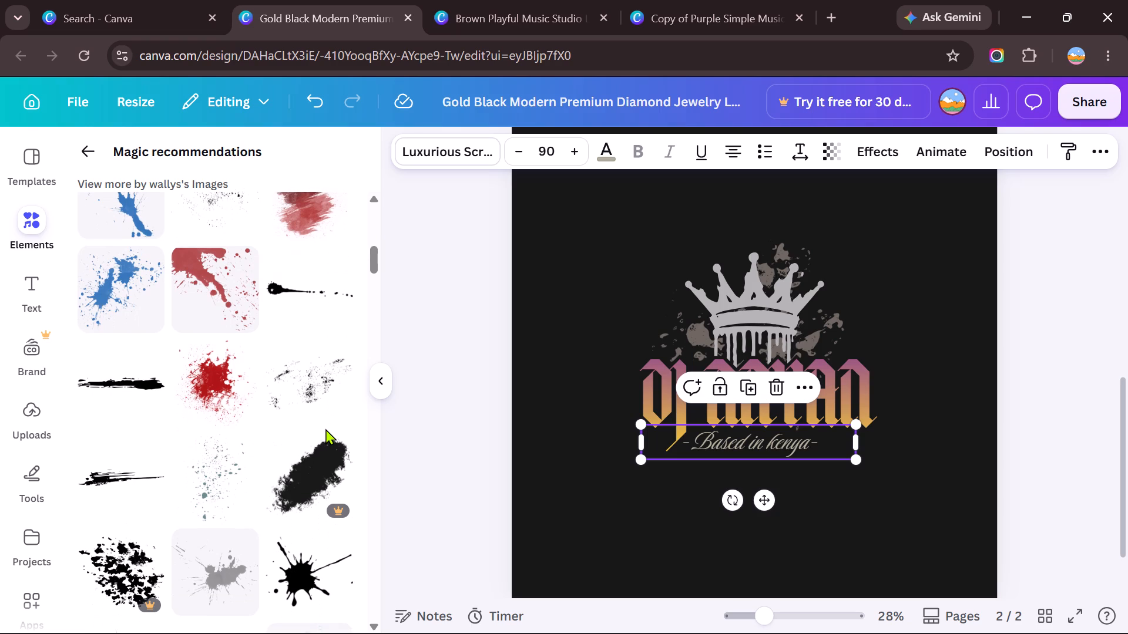
pyautogui.click(142, 384)
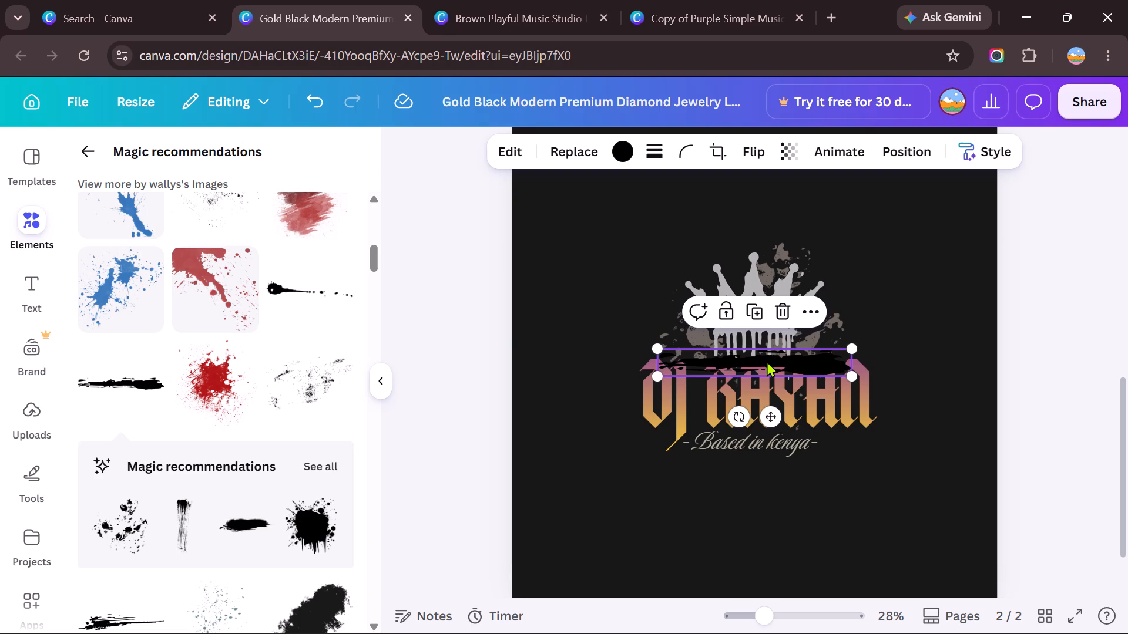
pyautogui.moveTo(767, 361); pyautogui.dragTo(766, 444)
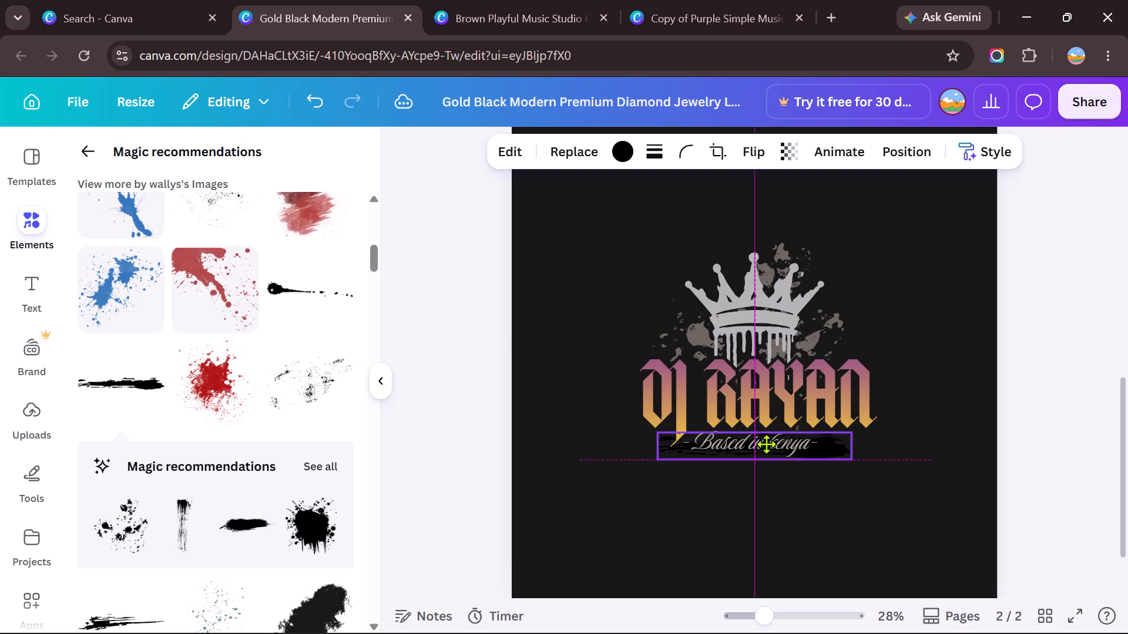
pyautogui.moveTo(766, 444); pyautogui.dragTo(764, 441)
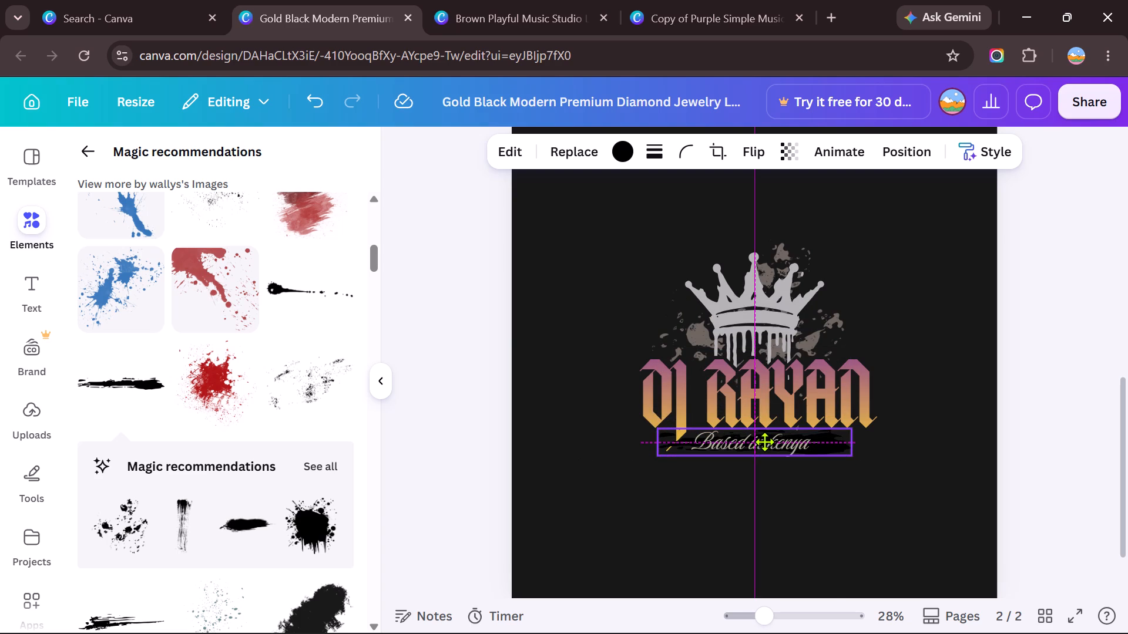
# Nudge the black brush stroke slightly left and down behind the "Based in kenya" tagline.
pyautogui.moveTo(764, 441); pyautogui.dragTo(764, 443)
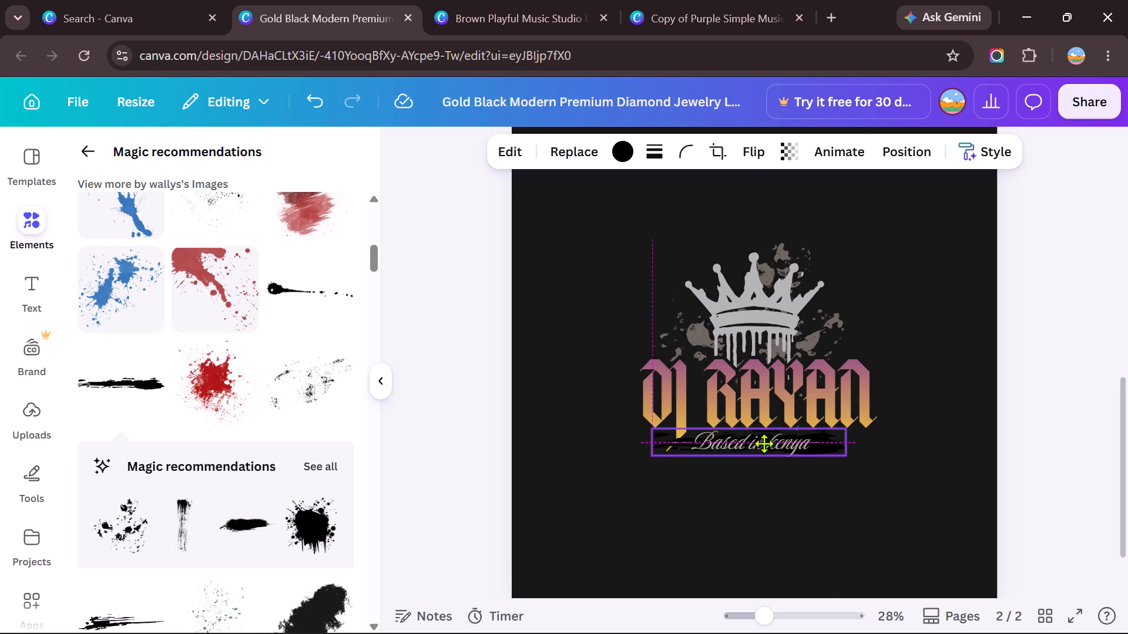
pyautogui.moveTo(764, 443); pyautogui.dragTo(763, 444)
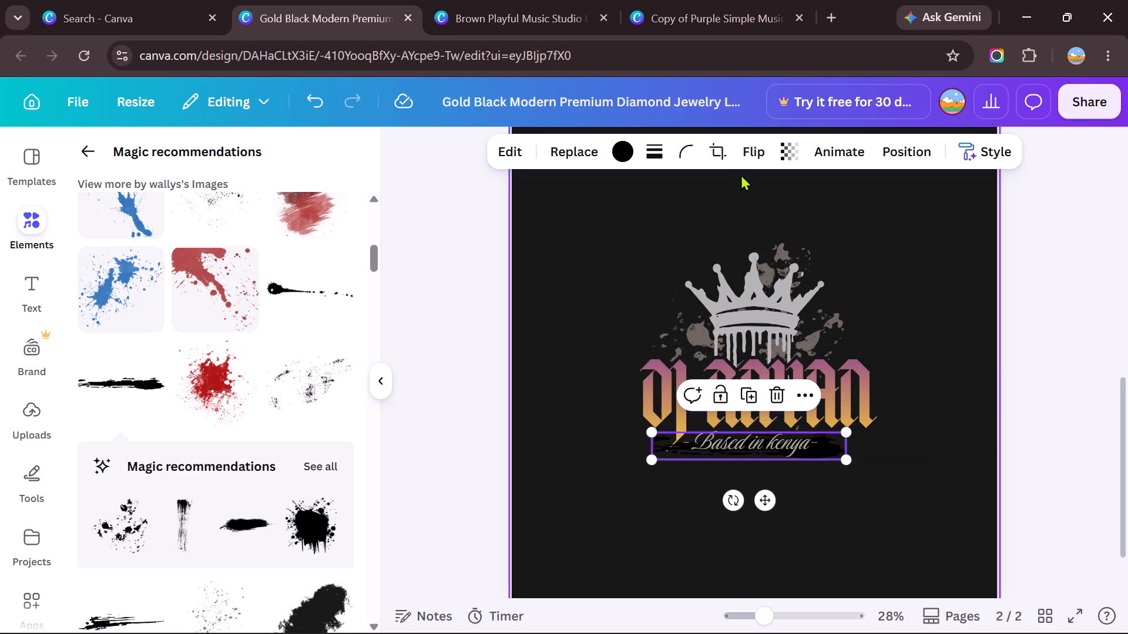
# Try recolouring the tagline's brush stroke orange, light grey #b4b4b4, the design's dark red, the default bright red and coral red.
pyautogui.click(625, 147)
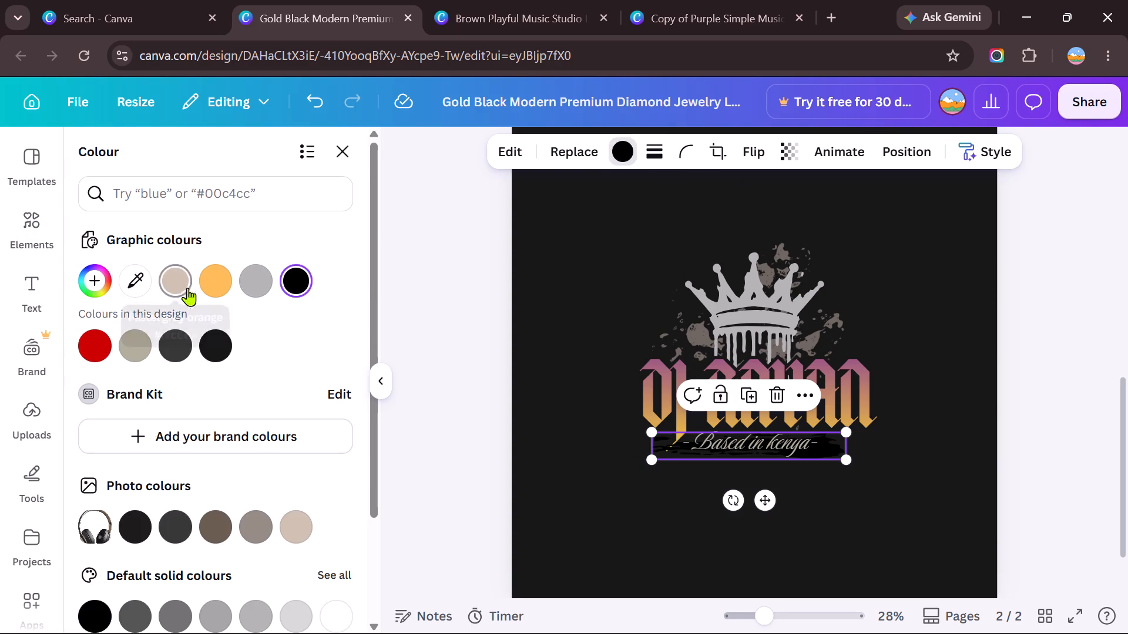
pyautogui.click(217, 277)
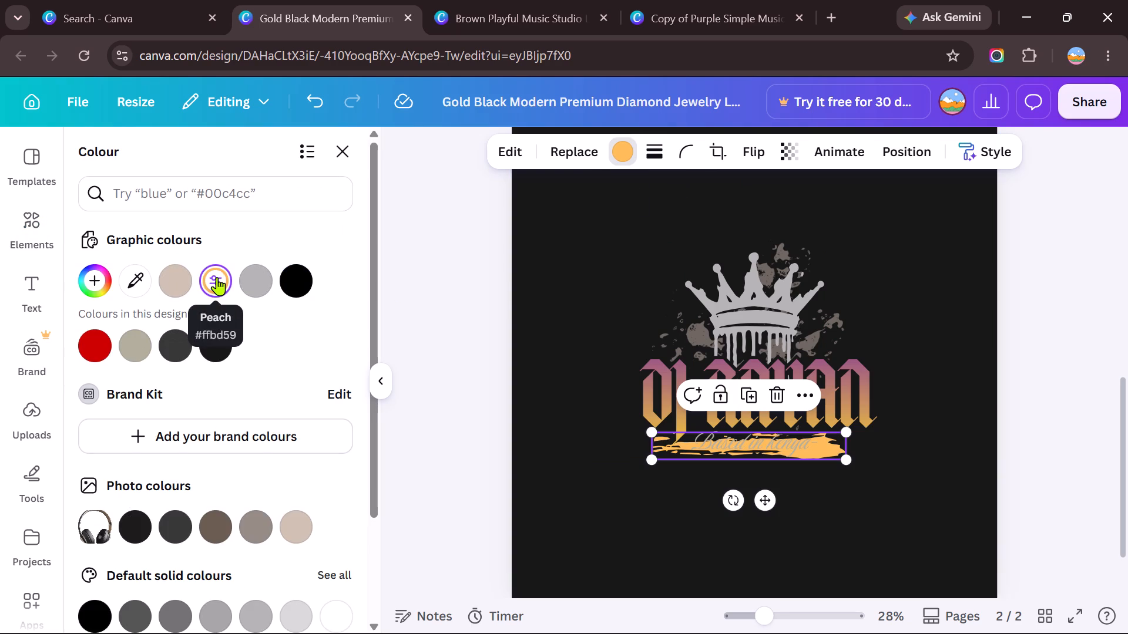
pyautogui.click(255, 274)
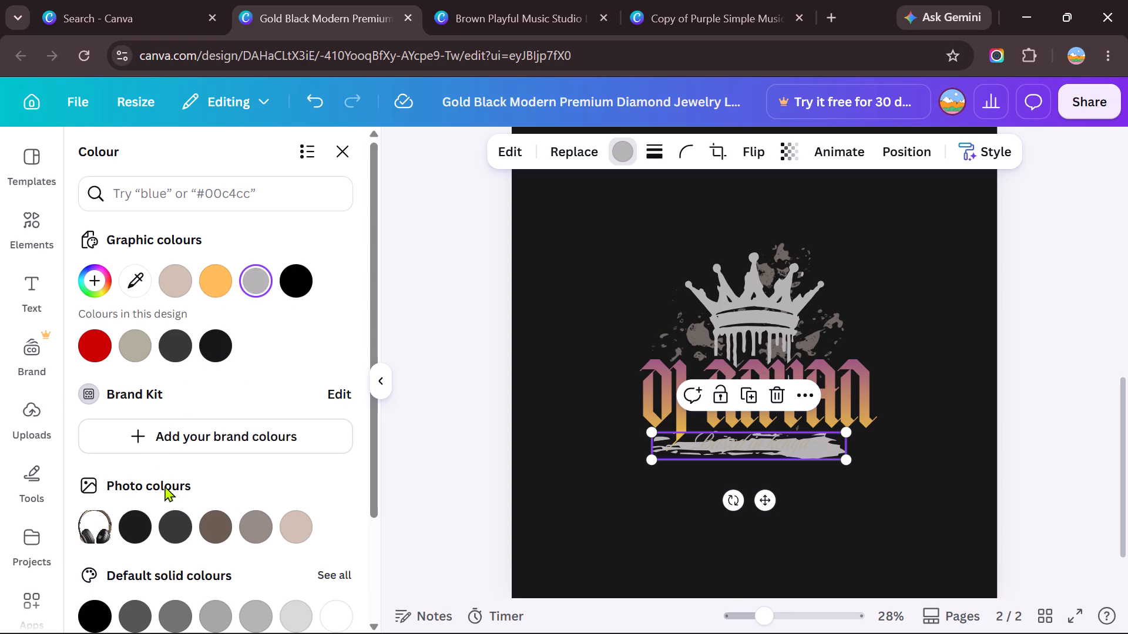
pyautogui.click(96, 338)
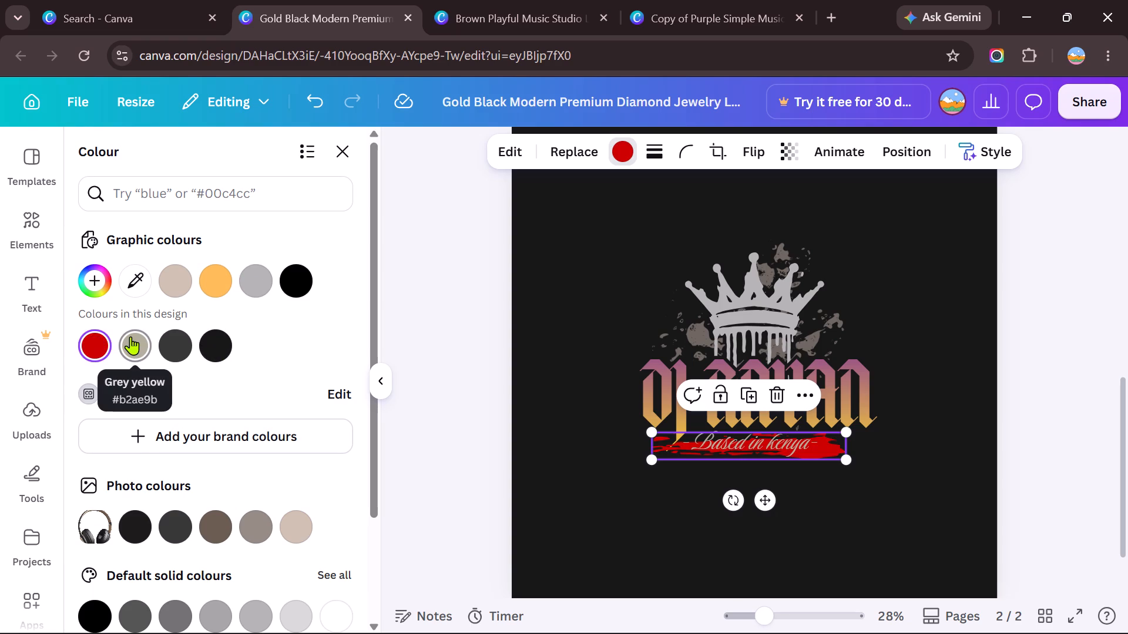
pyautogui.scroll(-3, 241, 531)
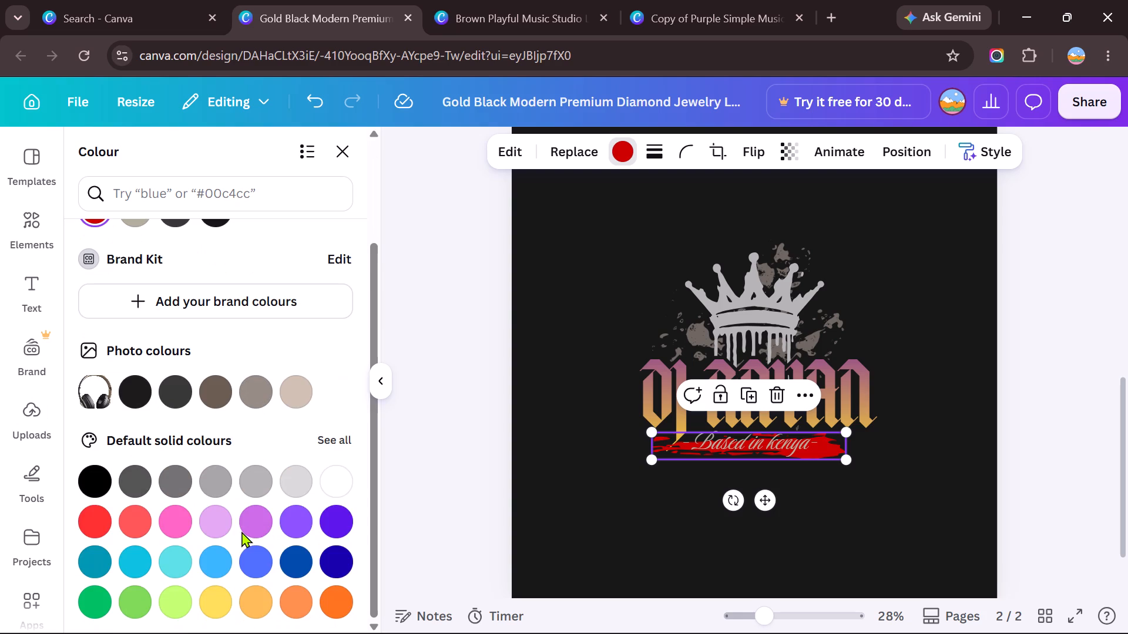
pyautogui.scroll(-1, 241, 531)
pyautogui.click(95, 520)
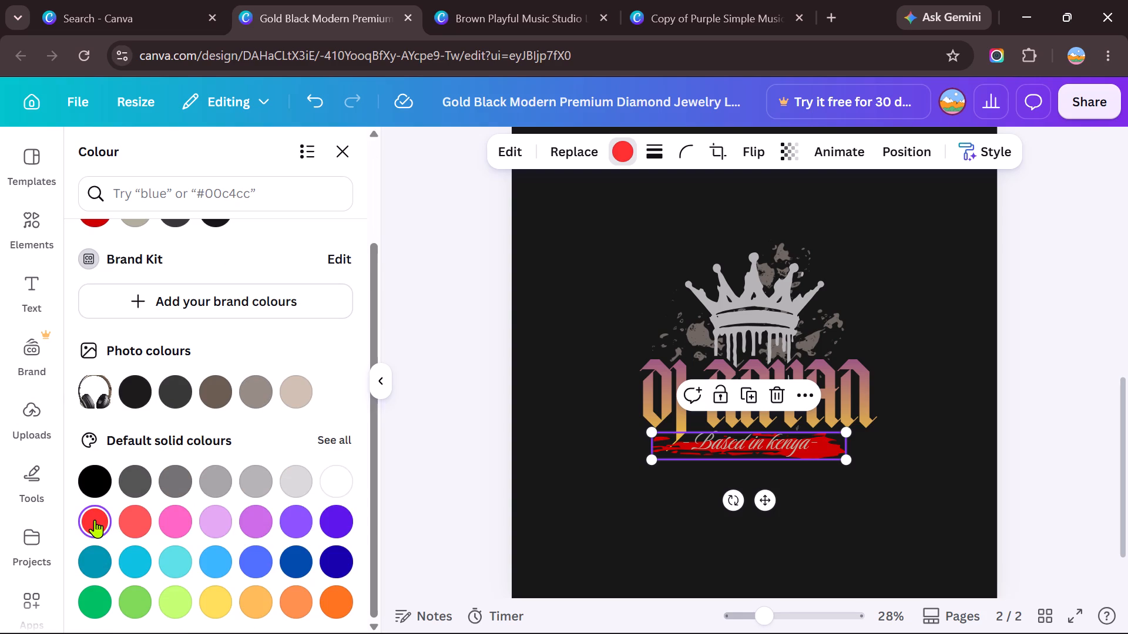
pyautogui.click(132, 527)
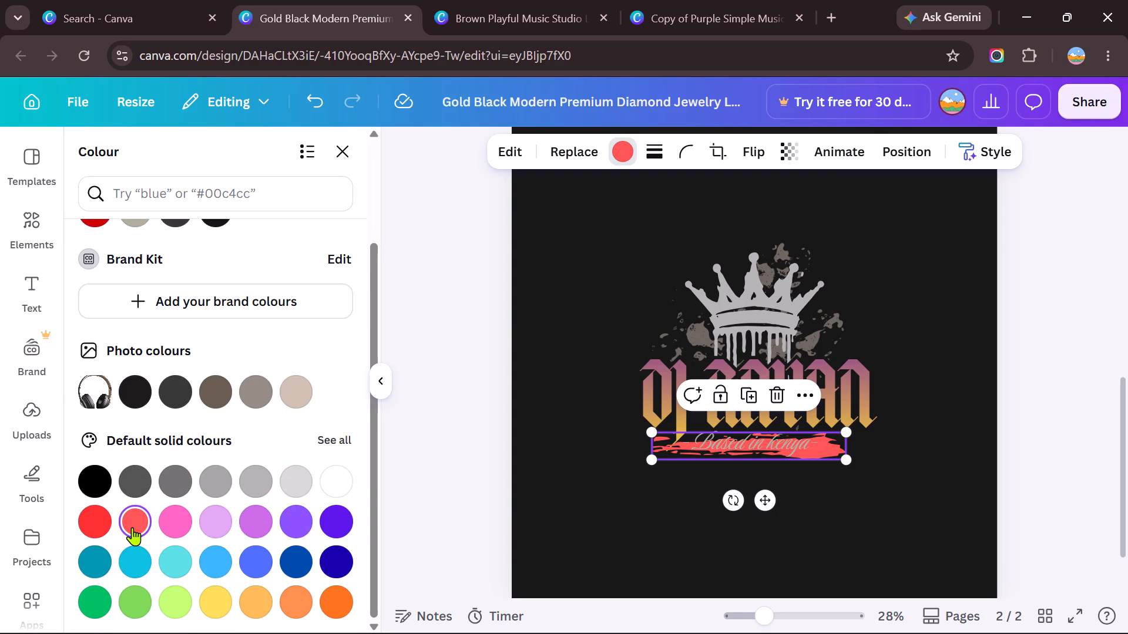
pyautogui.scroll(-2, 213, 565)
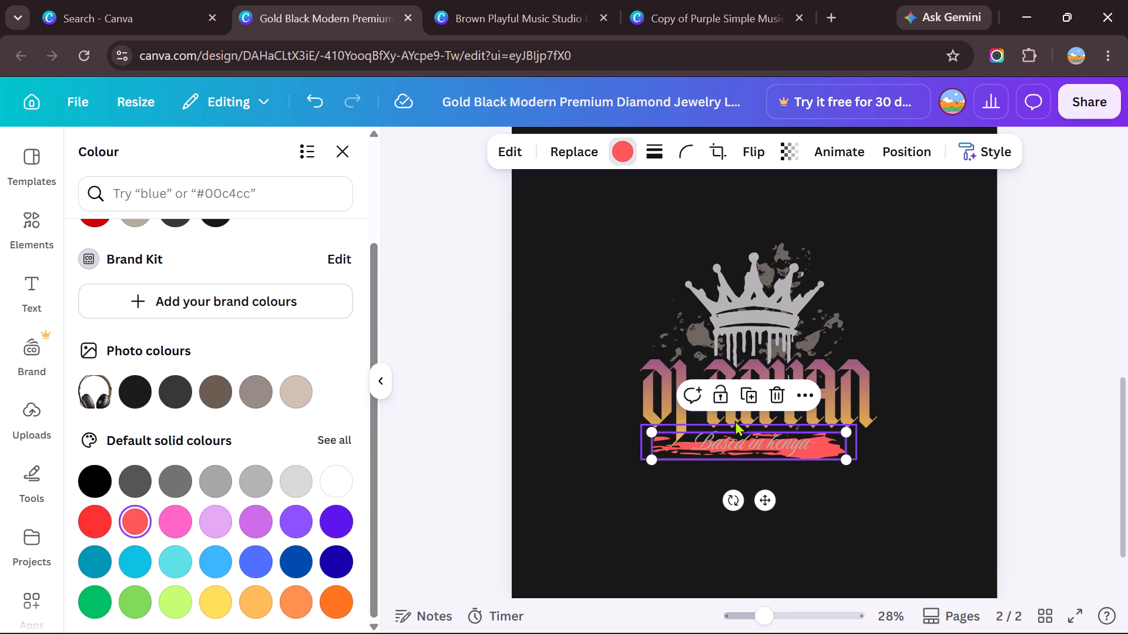
# Delete the brush stroke behind the "Based in kenya" tagline.
pyautogui.click(775, 393)
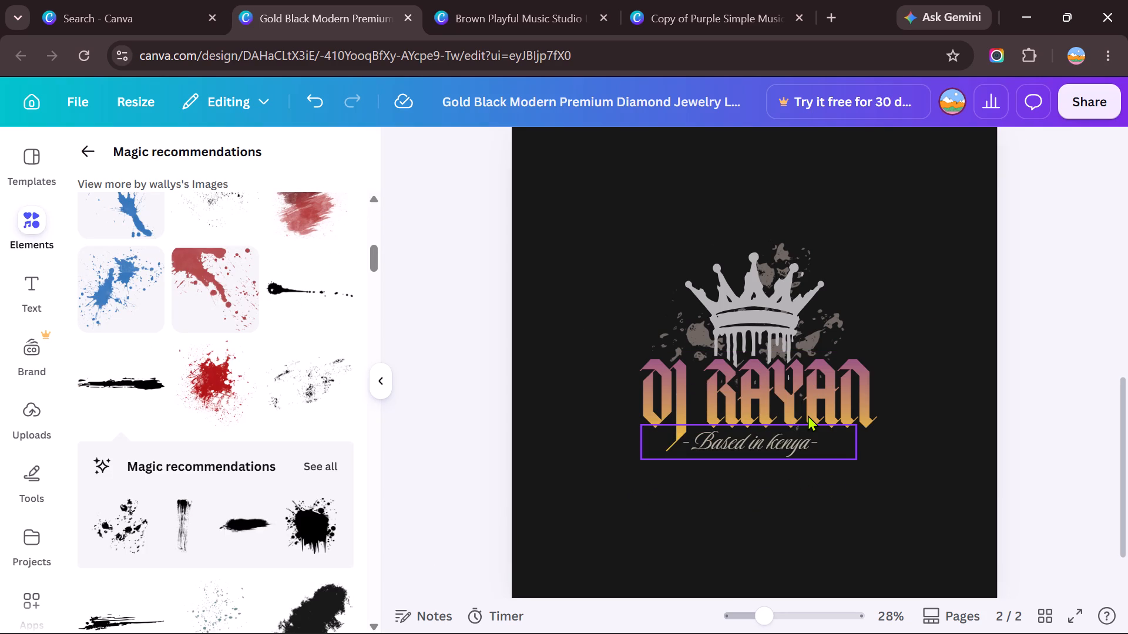
# Centre the "Based in kenya" tagline and the DJ RAYAN text horizontally on the page.
pyautogui.click(784, 448)
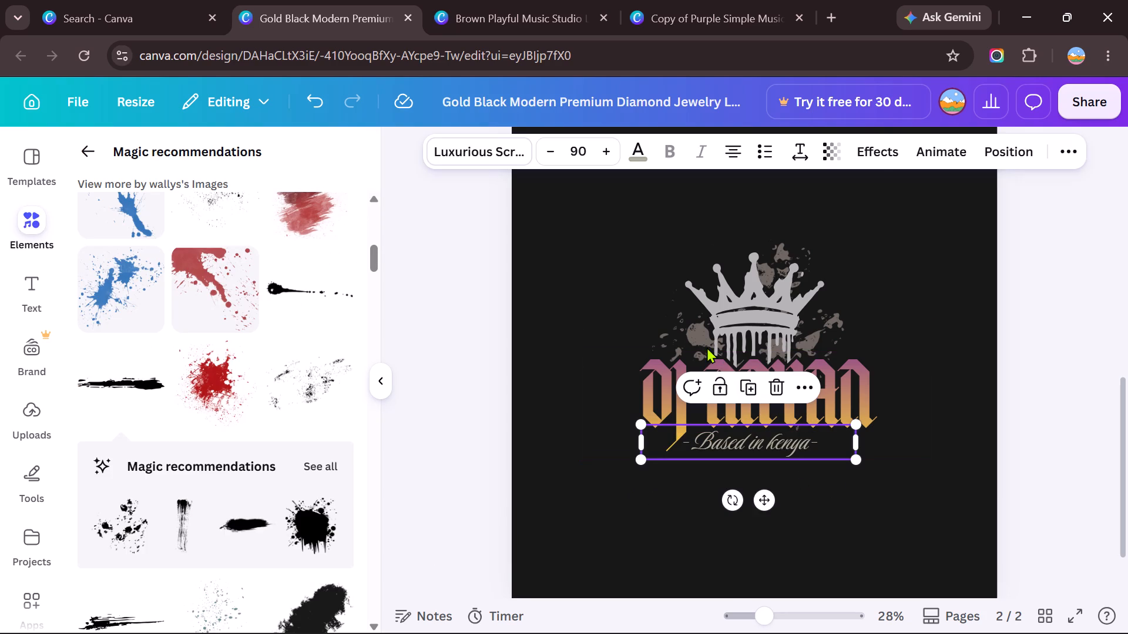
pyautogui.click(992, 150)
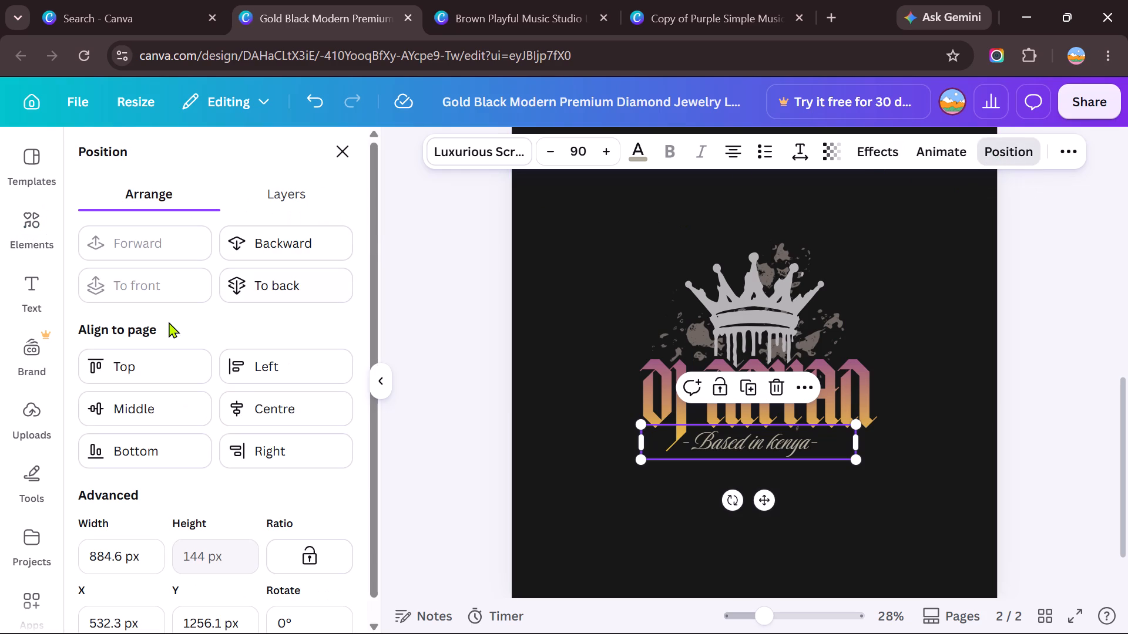
pyautogui.click(246, 406)
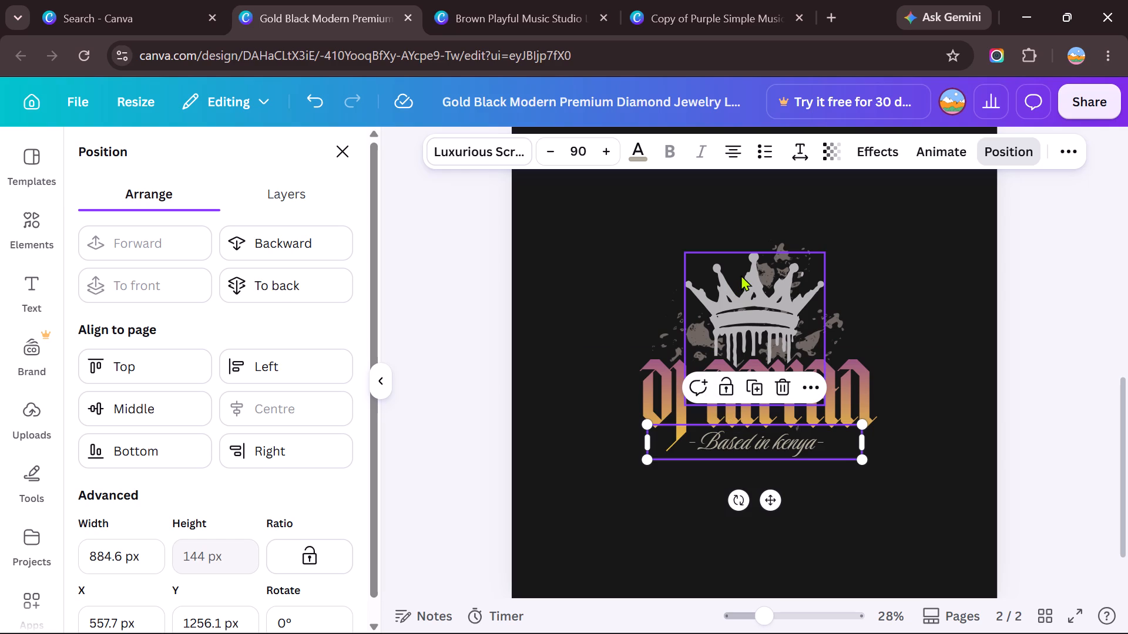
pyautogui.click(859, 391)
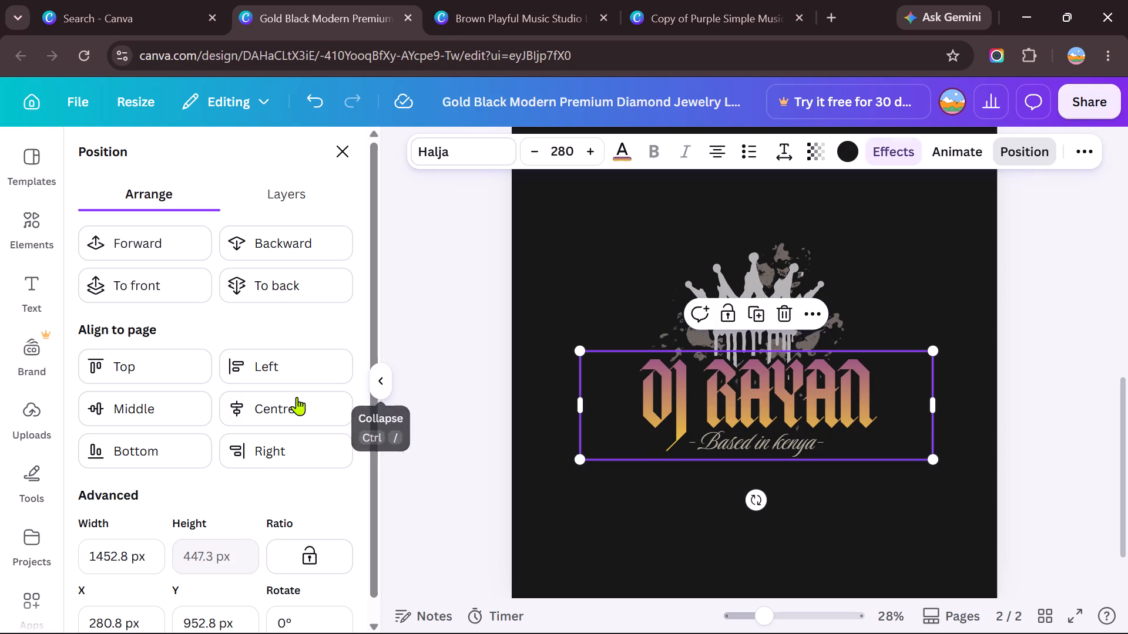
pyautogui.click(273, 399)
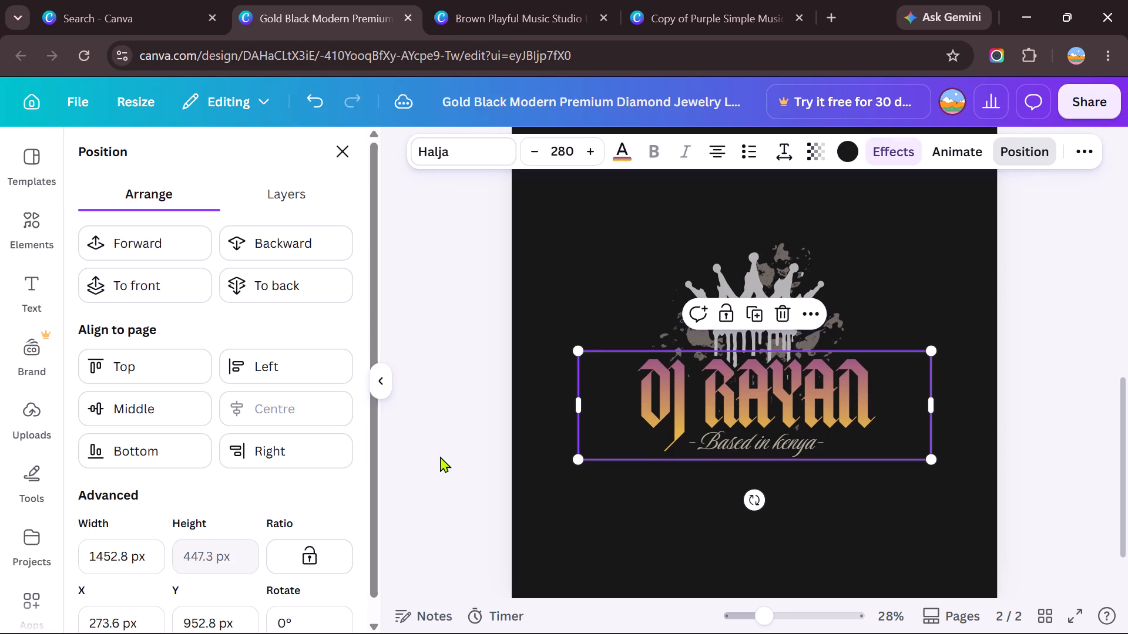
pyautogui.click(632, 554)
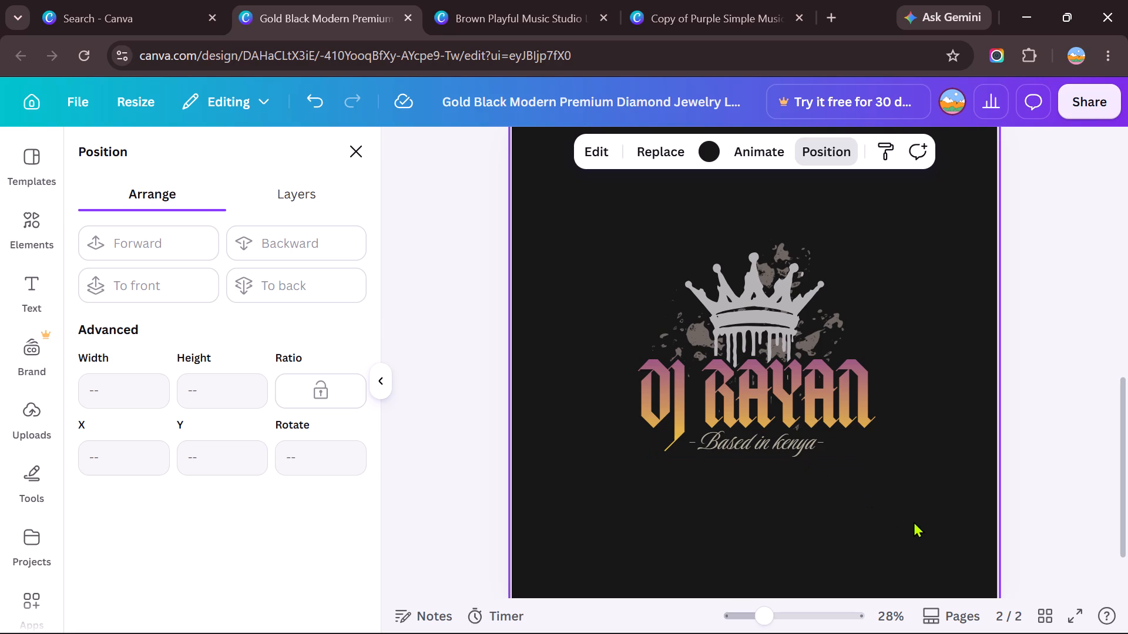
pyautogui.click(750, 531)
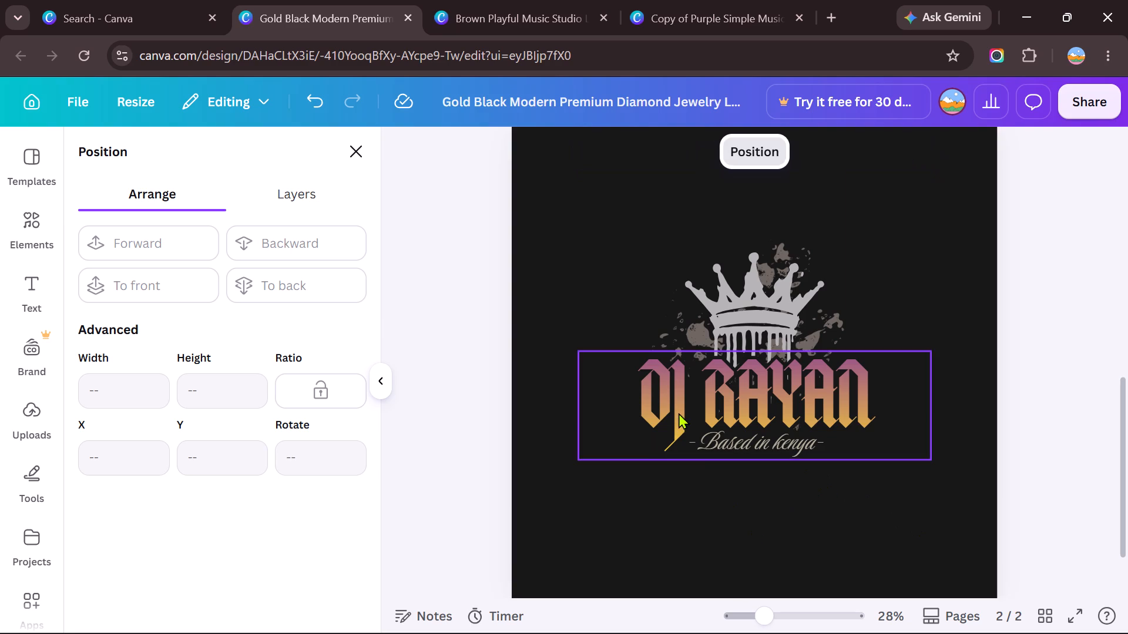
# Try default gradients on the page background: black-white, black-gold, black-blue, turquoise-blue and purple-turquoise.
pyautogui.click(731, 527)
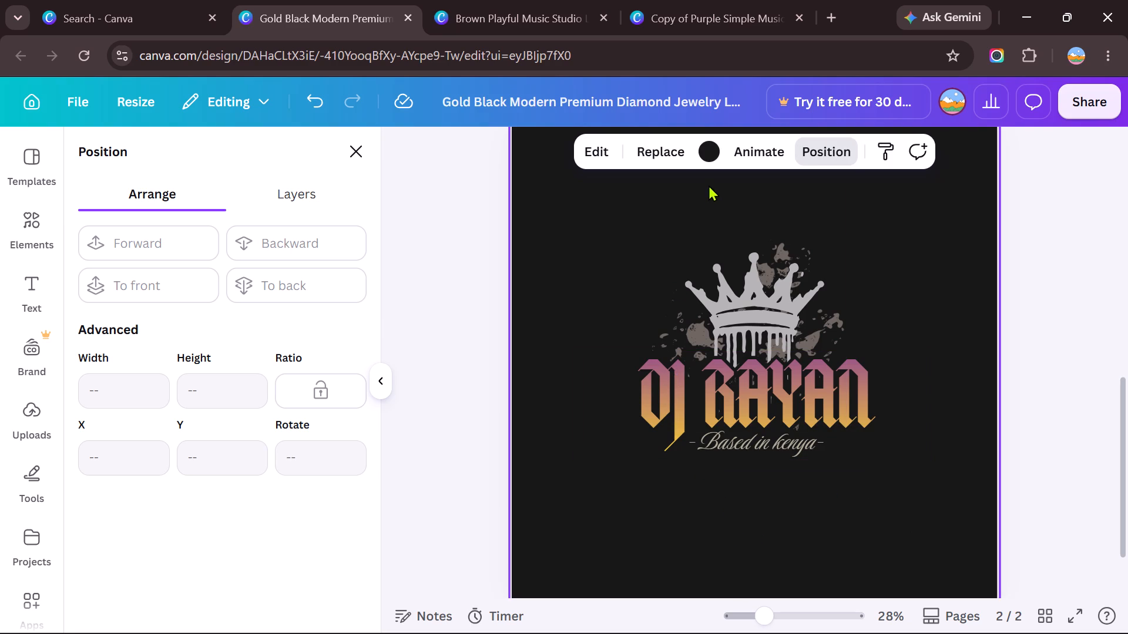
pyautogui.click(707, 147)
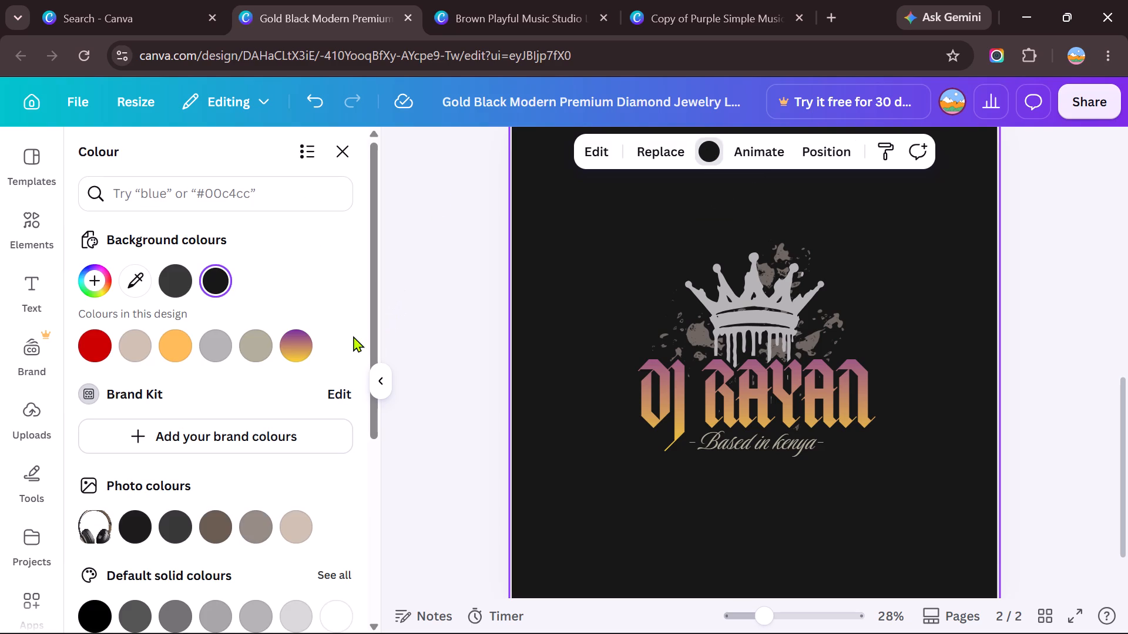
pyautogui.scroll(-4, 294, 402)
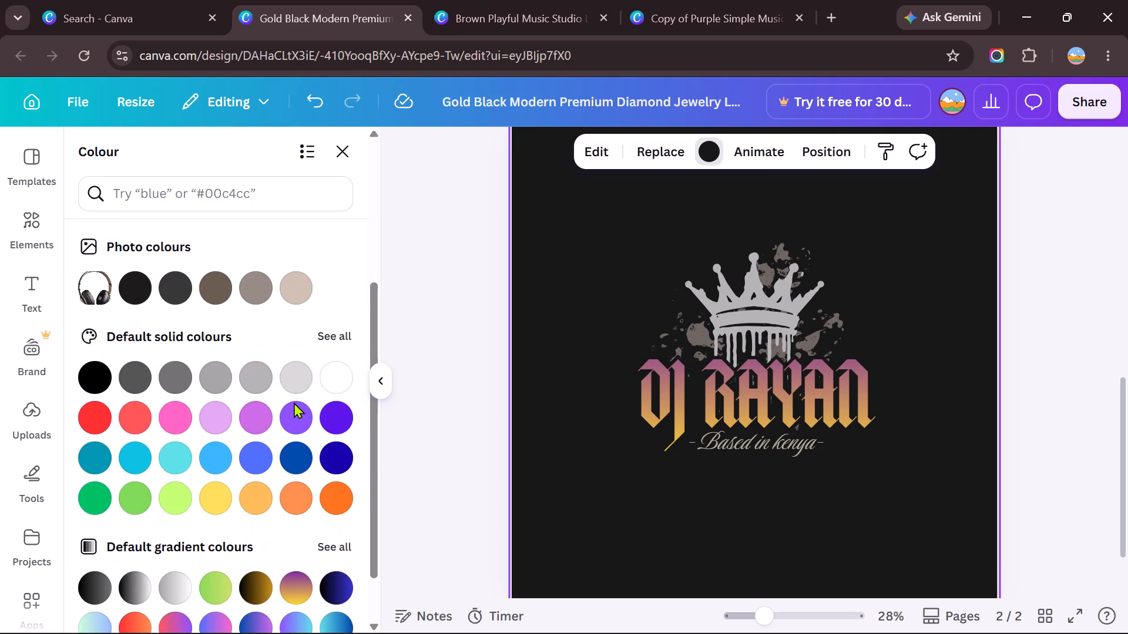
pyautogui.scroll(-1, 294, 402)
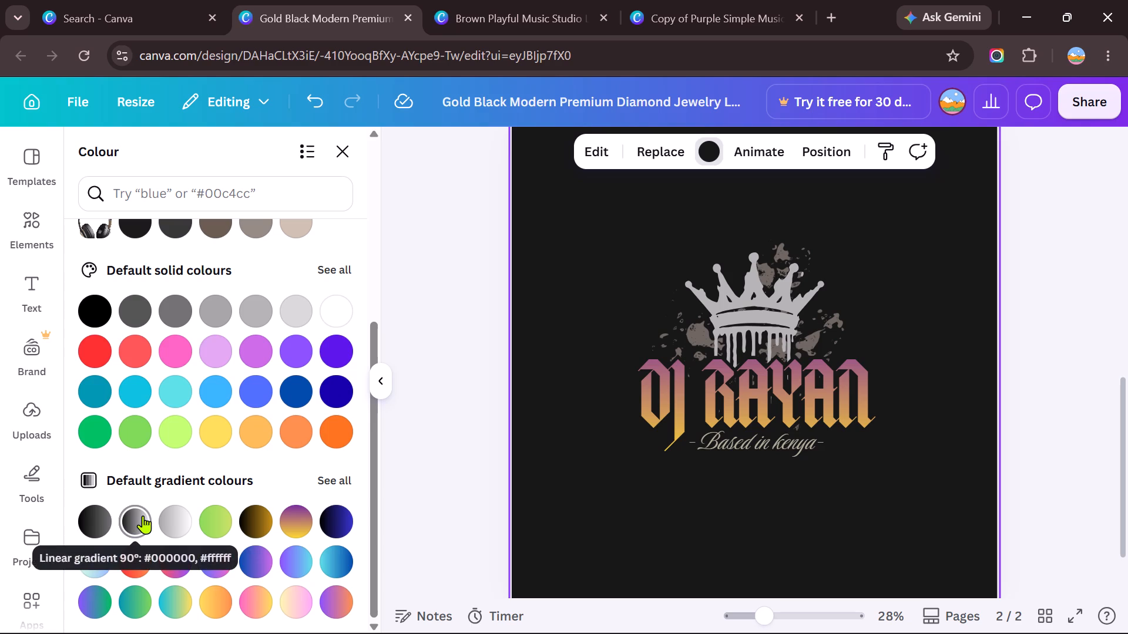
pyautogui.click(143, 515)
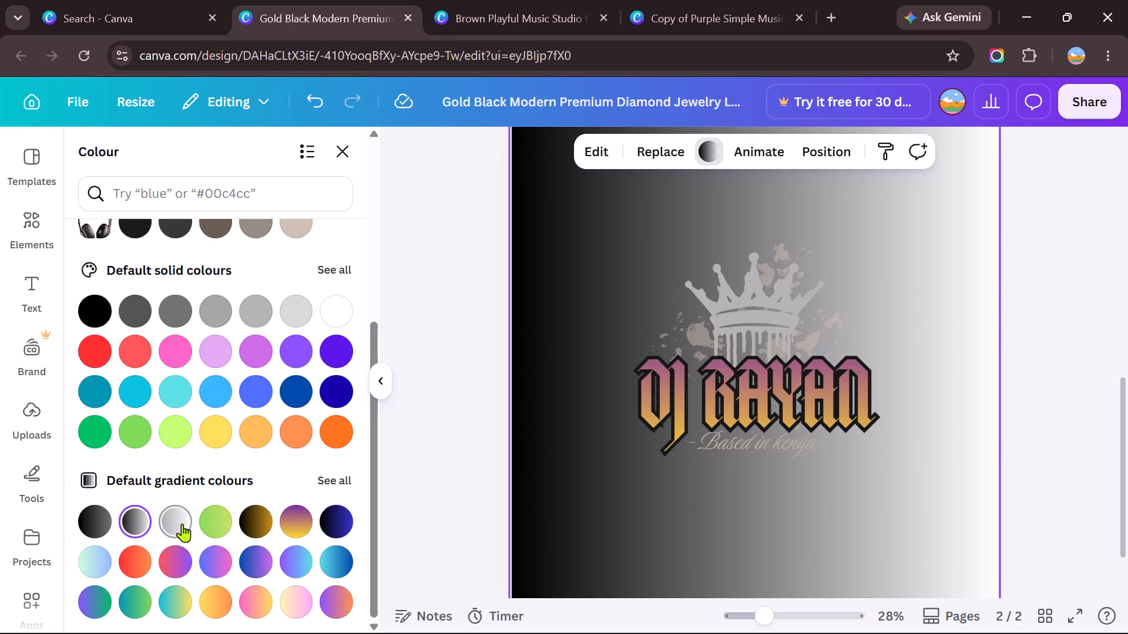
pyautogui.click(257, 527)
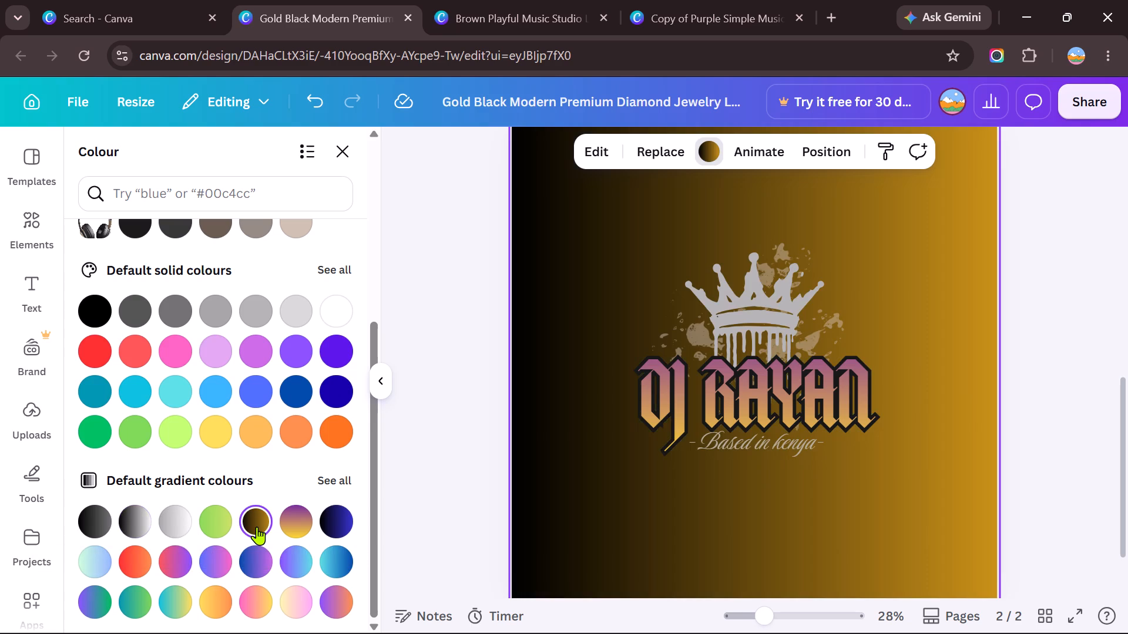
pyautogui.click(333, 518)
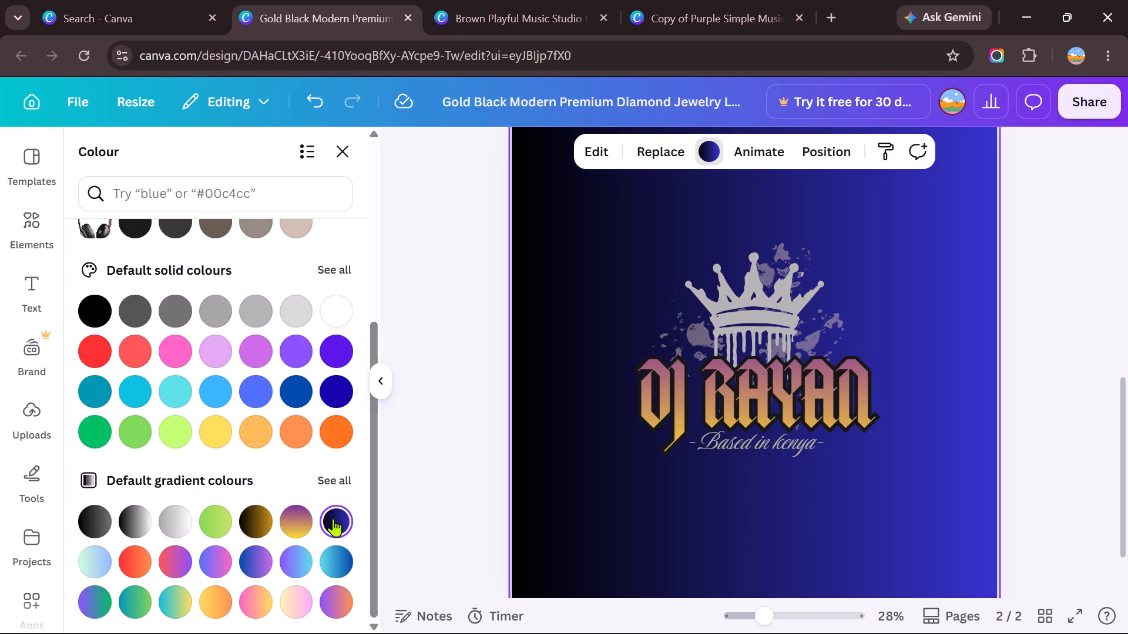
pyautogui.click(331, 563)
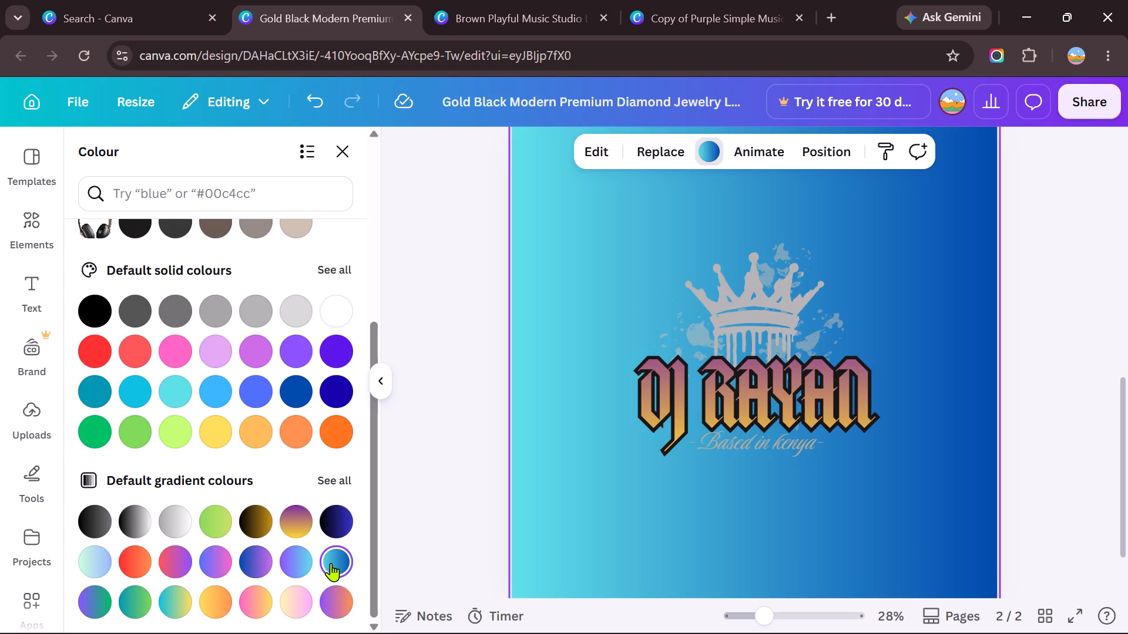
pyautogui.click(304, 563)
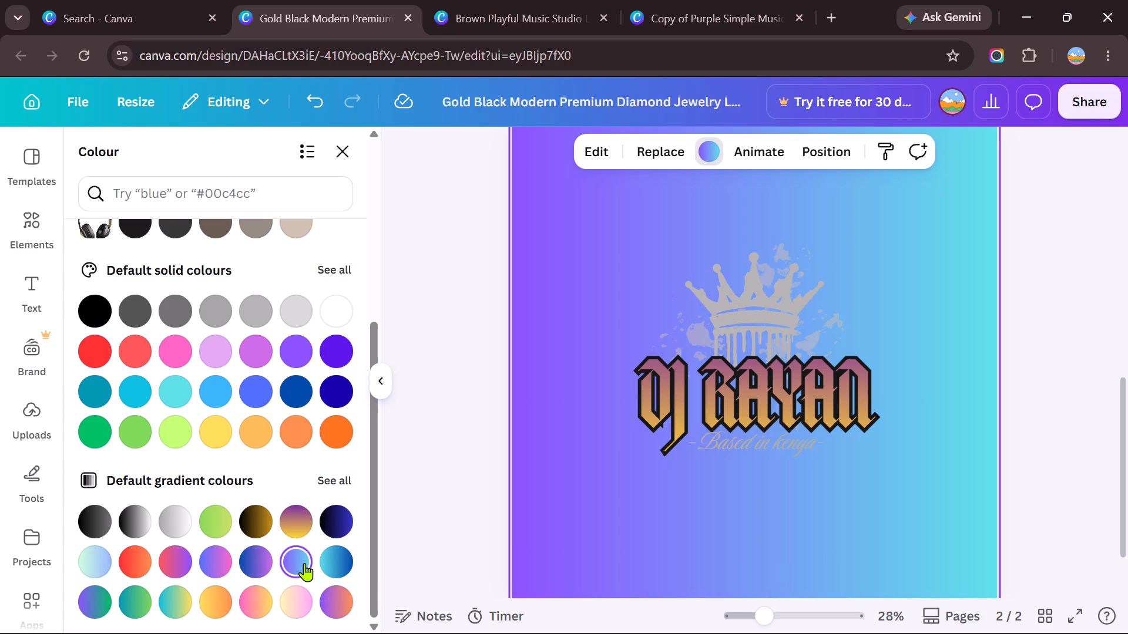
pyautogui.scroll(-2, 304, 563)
# From the full default gradient set, give the background the 0° linear gradient #000000, #3432c7, trying the blue-purple one first.
pyautogui.click(336, 483)
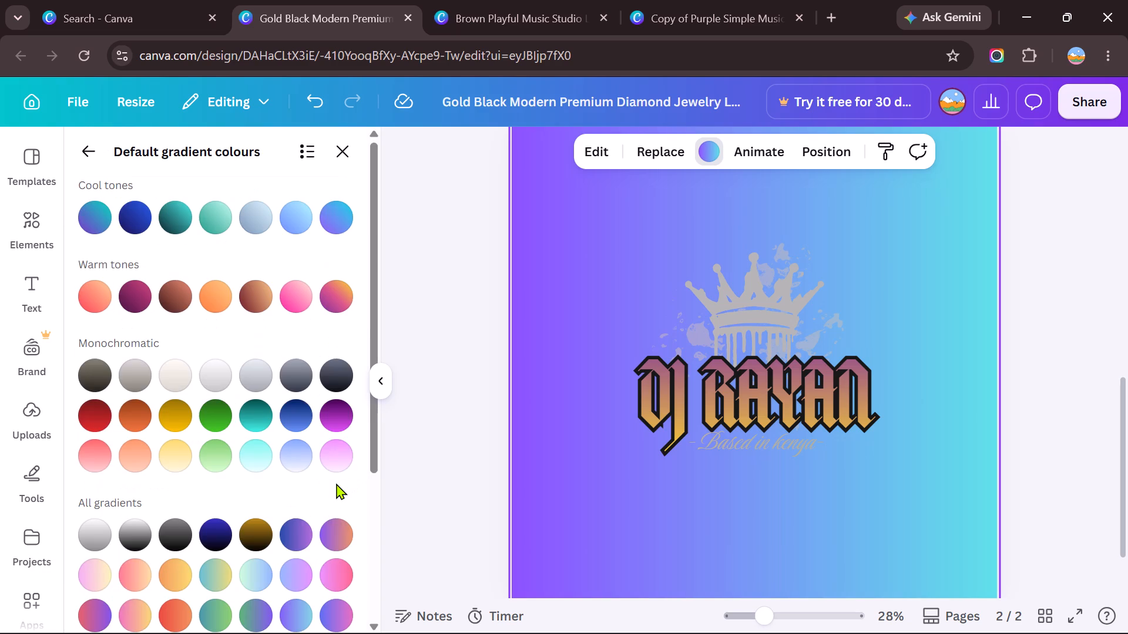
pyautogui.click(290, 540)
pyautogui.scroll(-1, 290, 540)
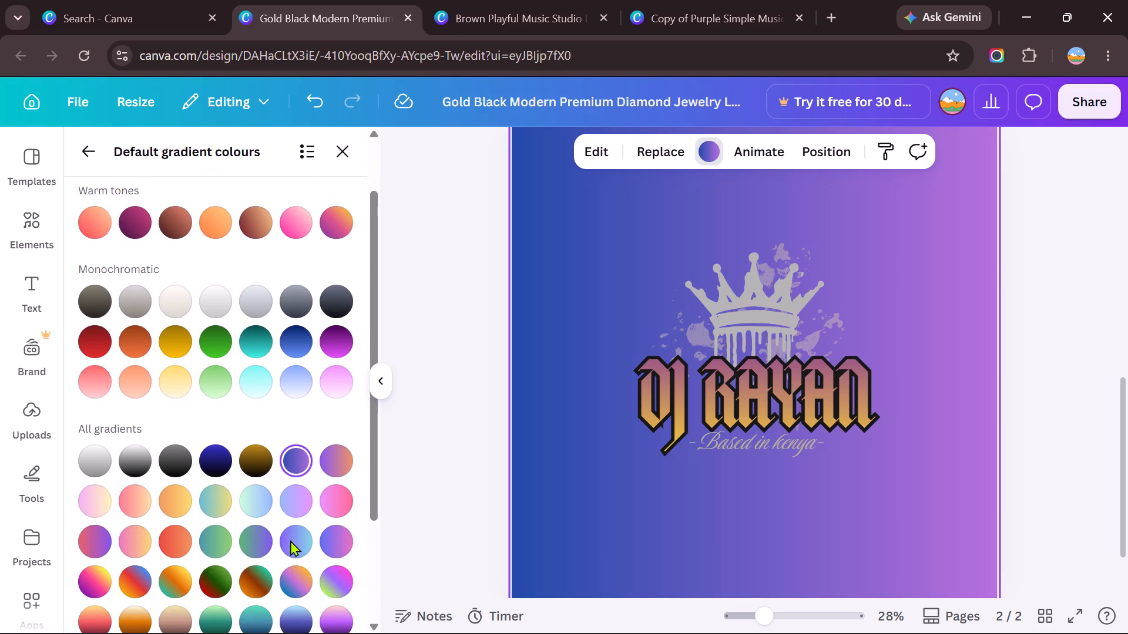
pyautogui.click(216, 448)
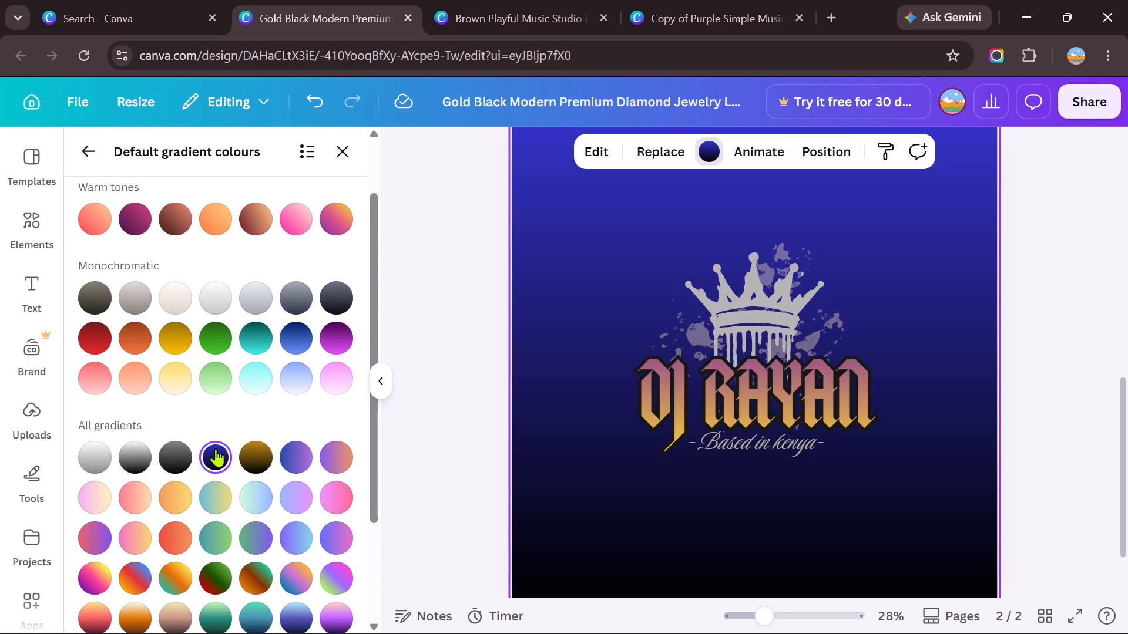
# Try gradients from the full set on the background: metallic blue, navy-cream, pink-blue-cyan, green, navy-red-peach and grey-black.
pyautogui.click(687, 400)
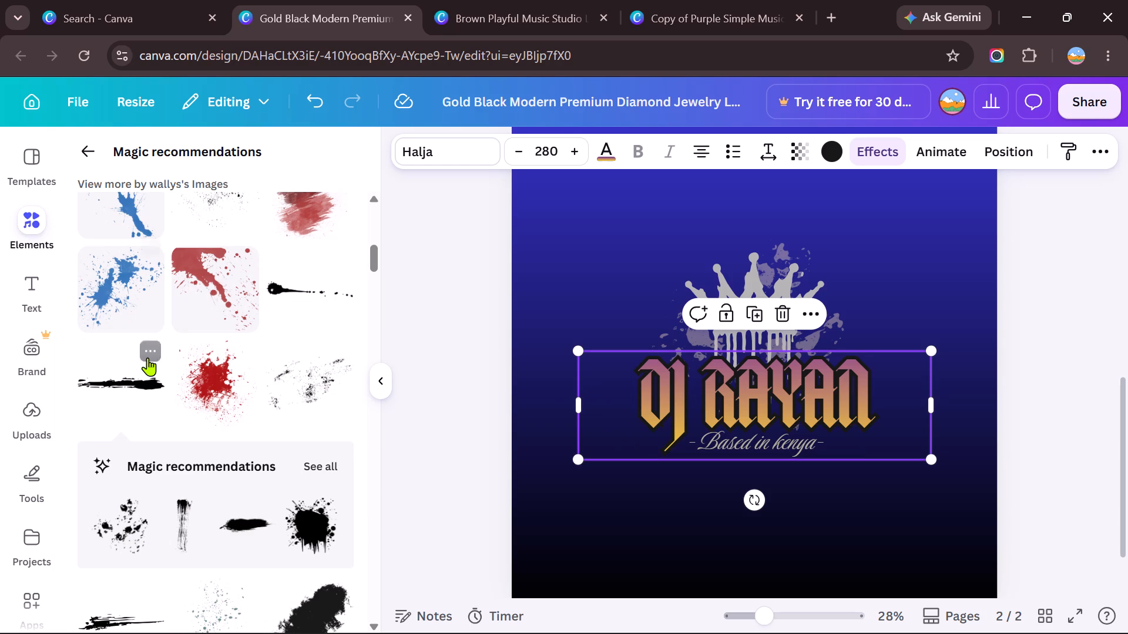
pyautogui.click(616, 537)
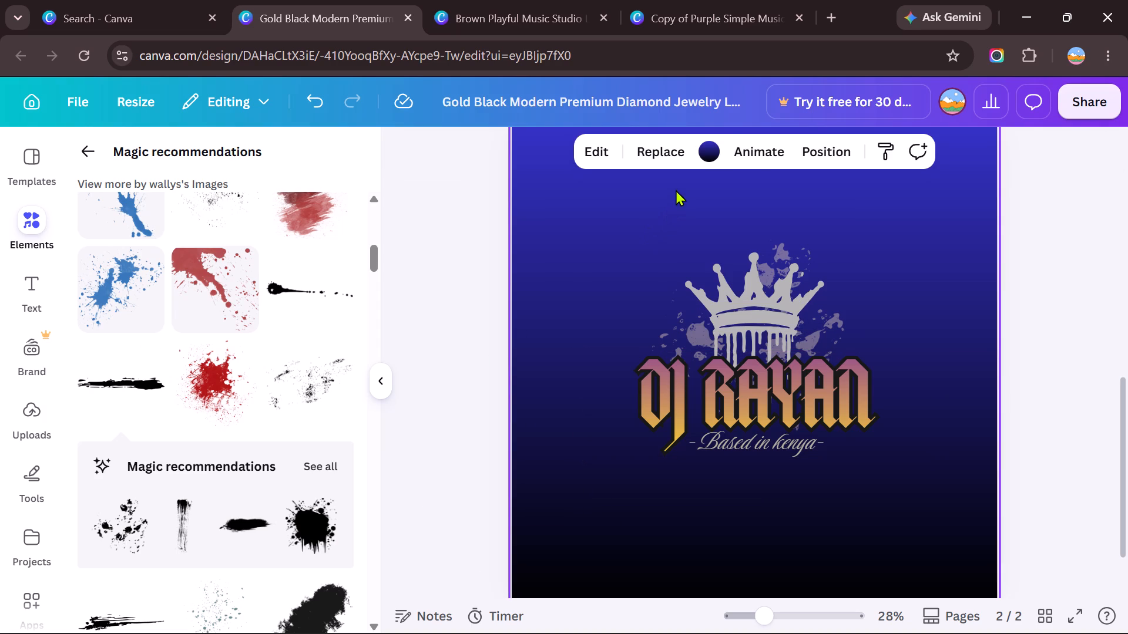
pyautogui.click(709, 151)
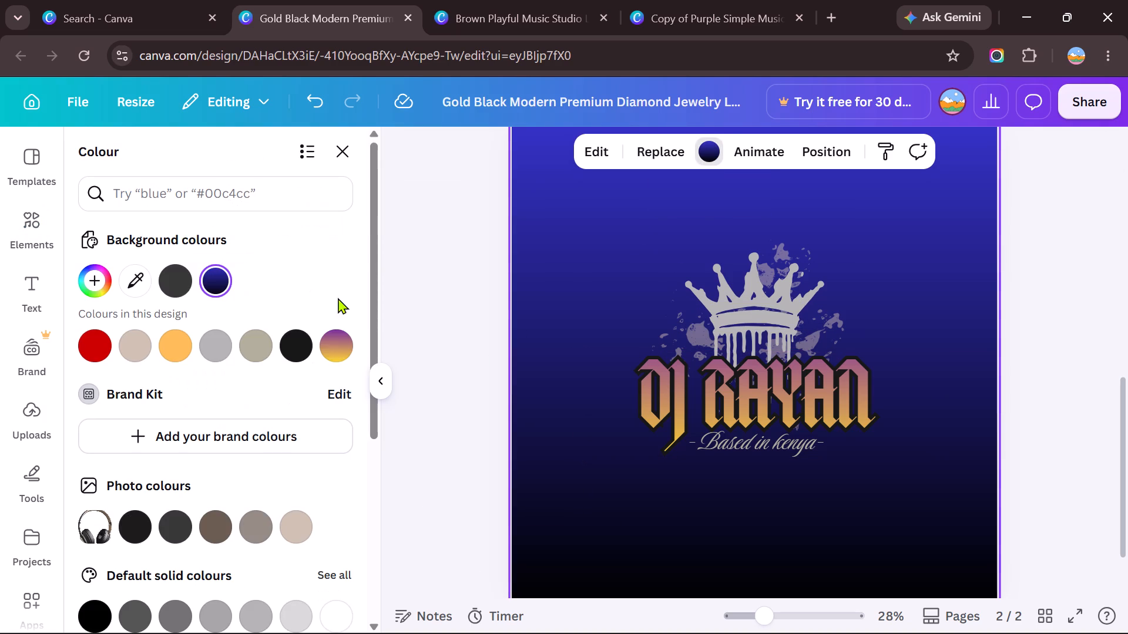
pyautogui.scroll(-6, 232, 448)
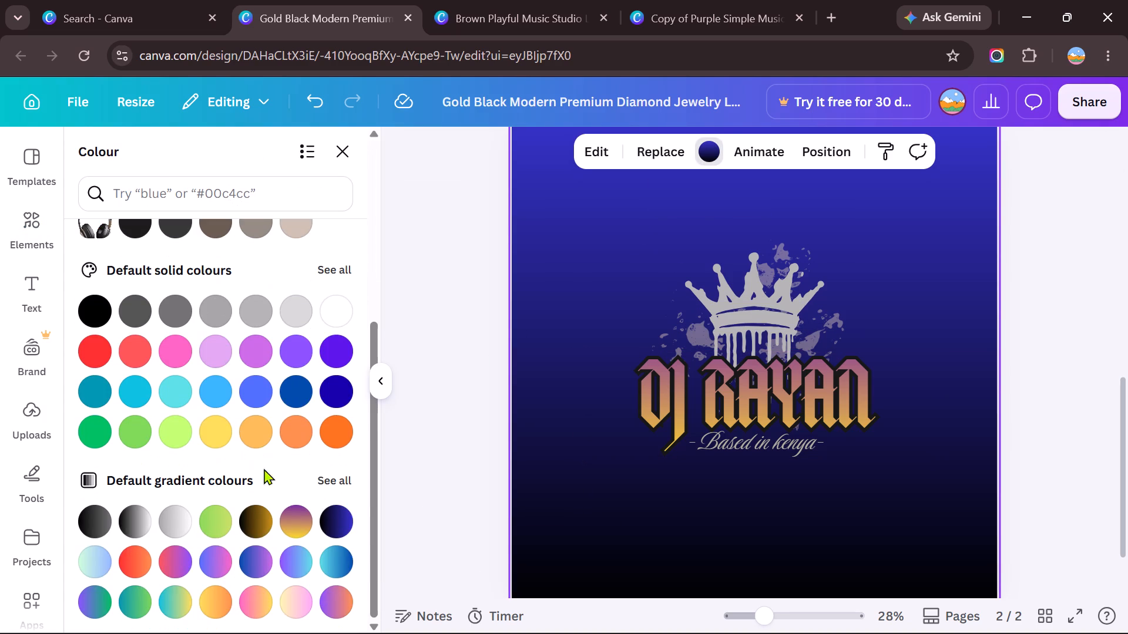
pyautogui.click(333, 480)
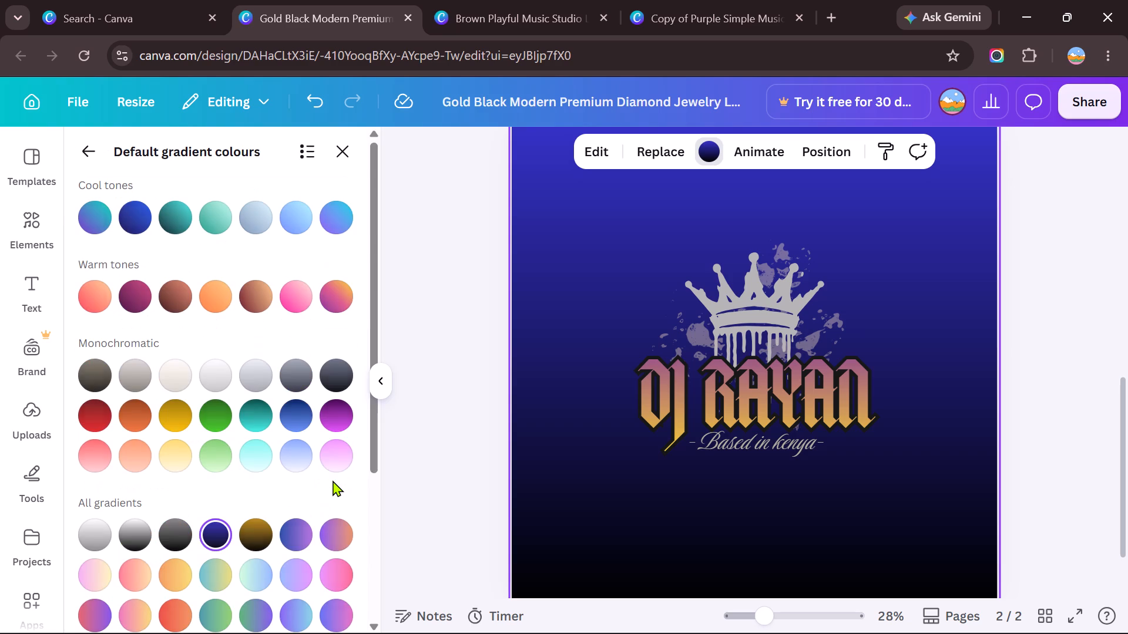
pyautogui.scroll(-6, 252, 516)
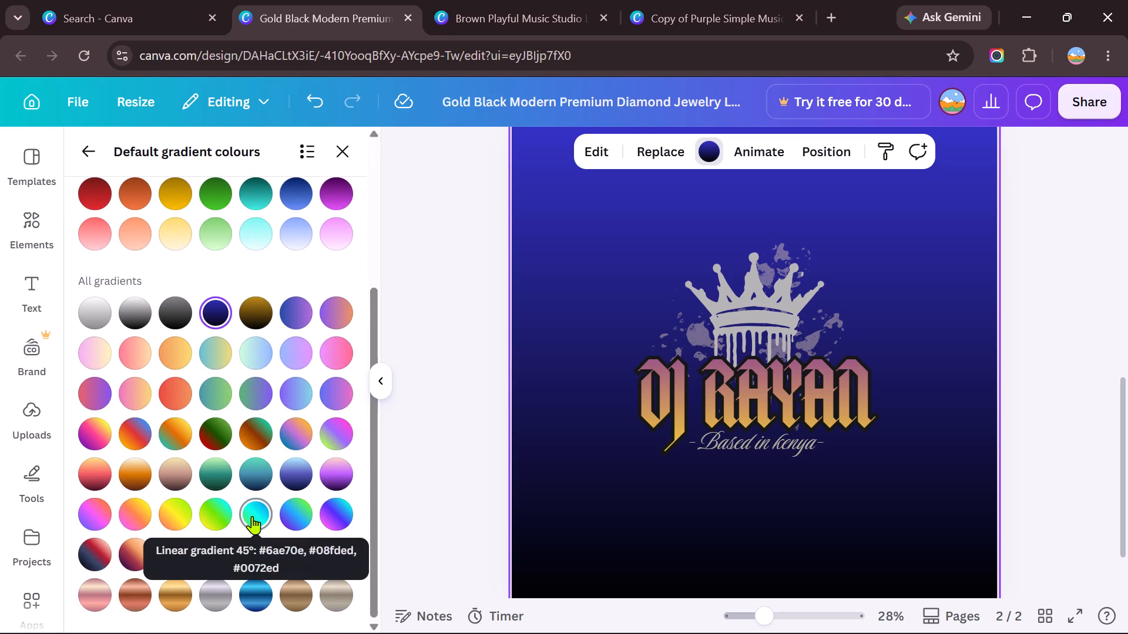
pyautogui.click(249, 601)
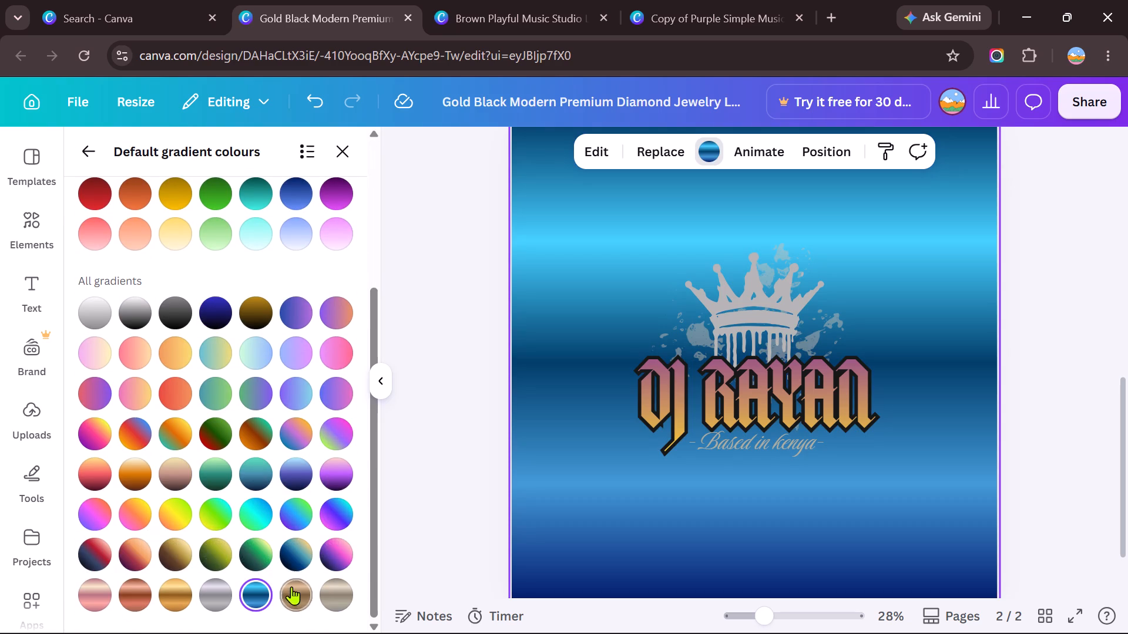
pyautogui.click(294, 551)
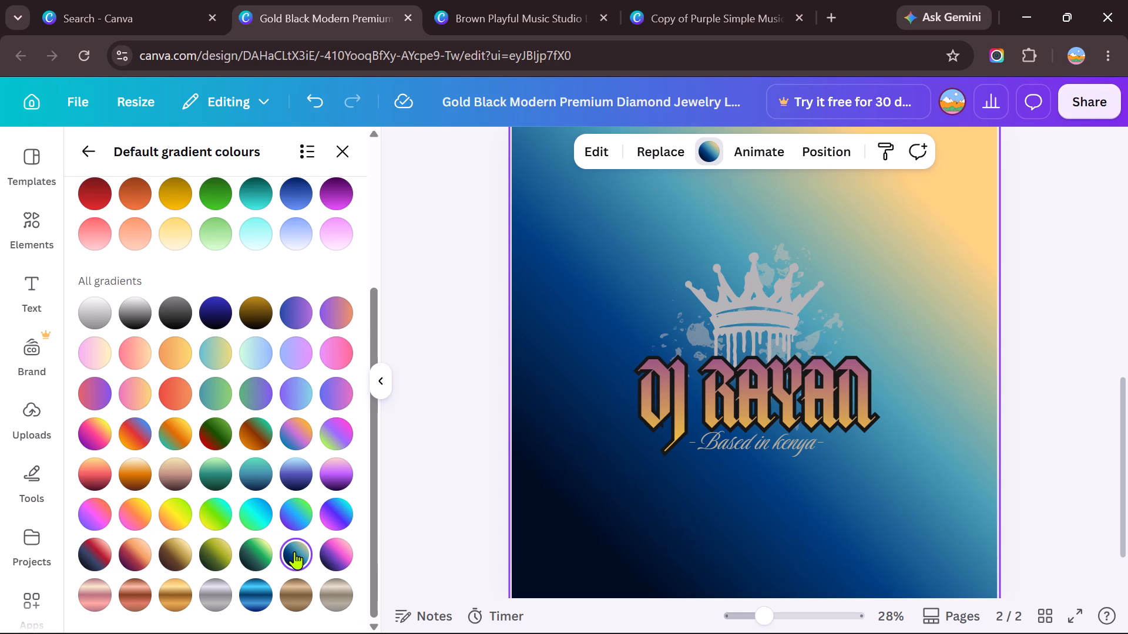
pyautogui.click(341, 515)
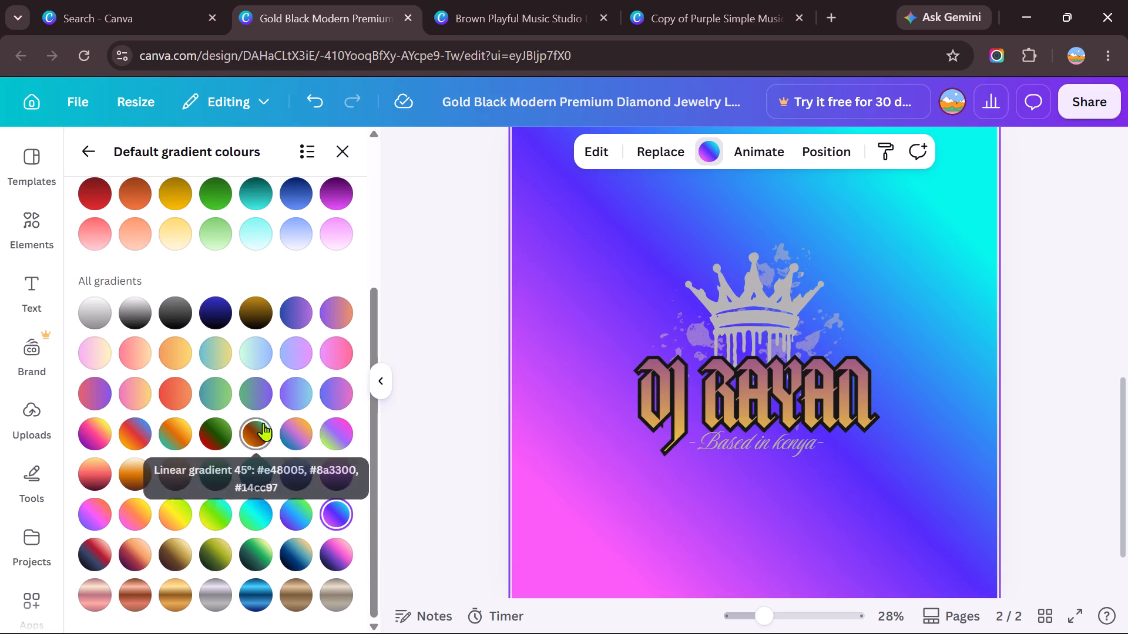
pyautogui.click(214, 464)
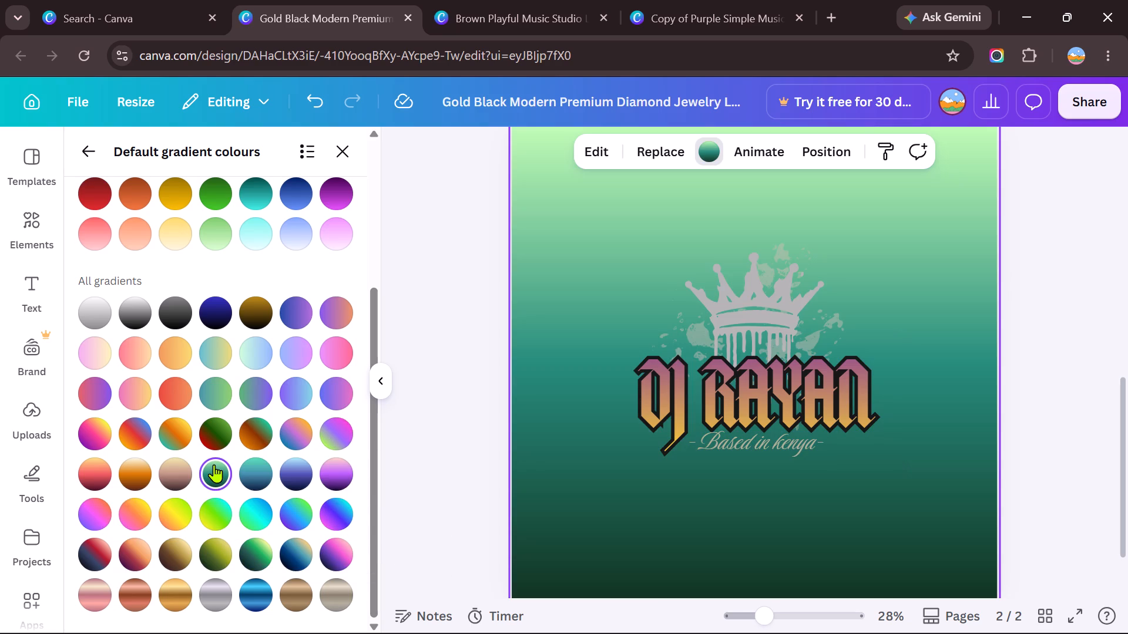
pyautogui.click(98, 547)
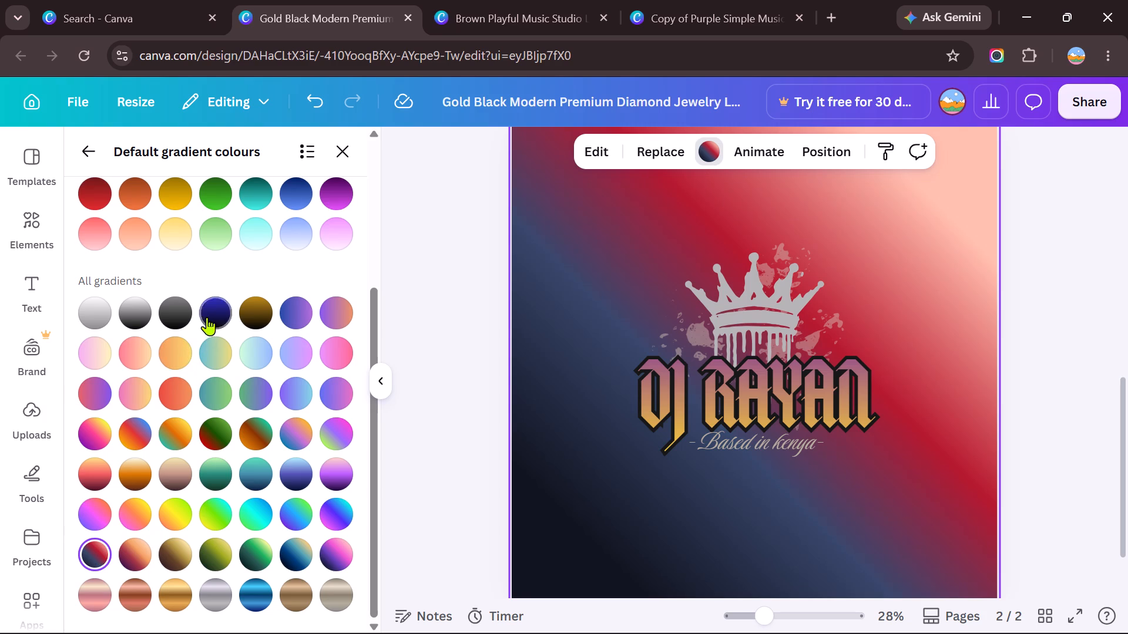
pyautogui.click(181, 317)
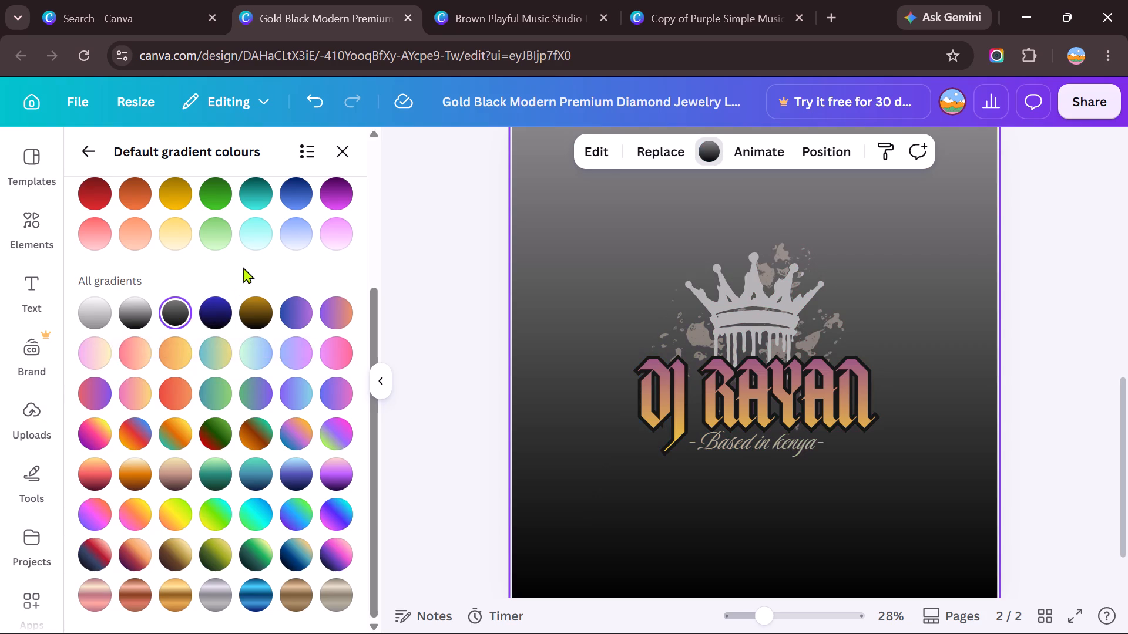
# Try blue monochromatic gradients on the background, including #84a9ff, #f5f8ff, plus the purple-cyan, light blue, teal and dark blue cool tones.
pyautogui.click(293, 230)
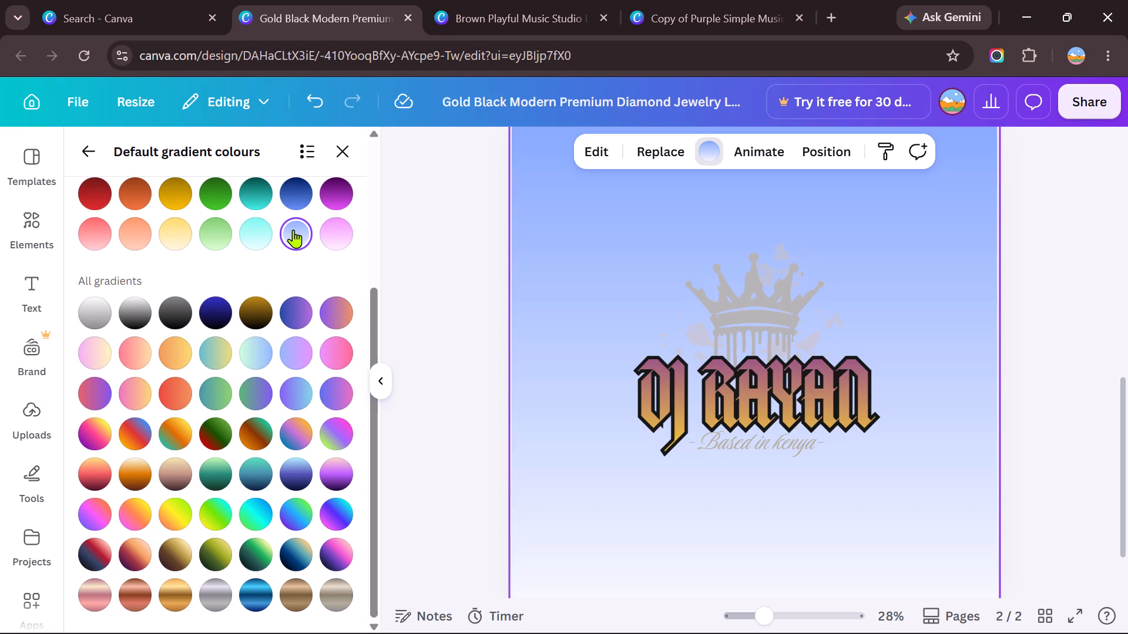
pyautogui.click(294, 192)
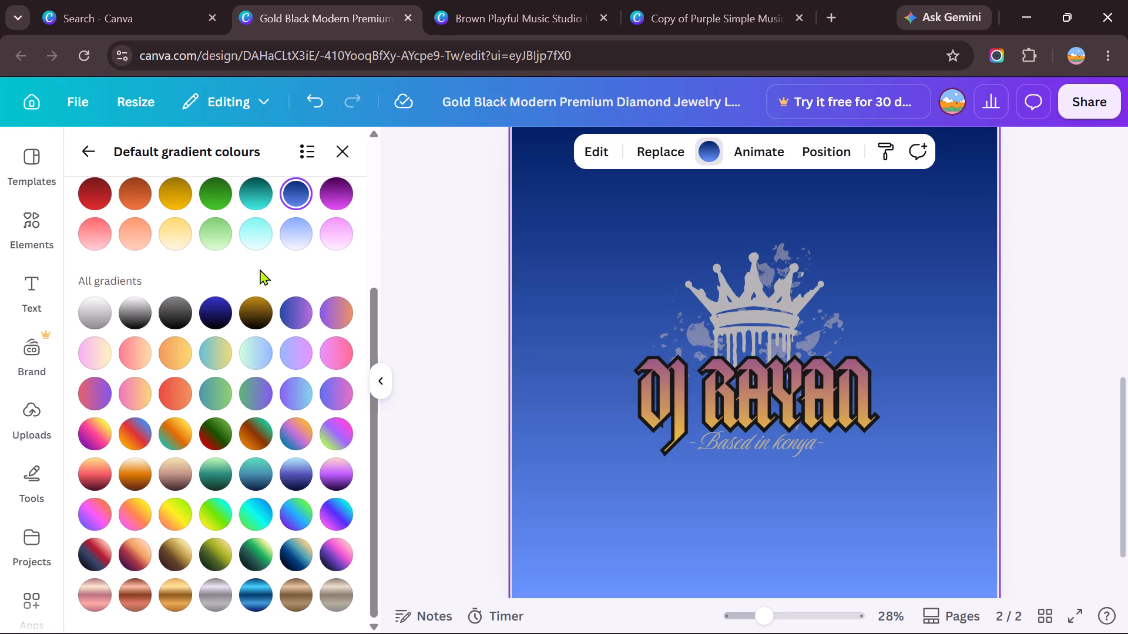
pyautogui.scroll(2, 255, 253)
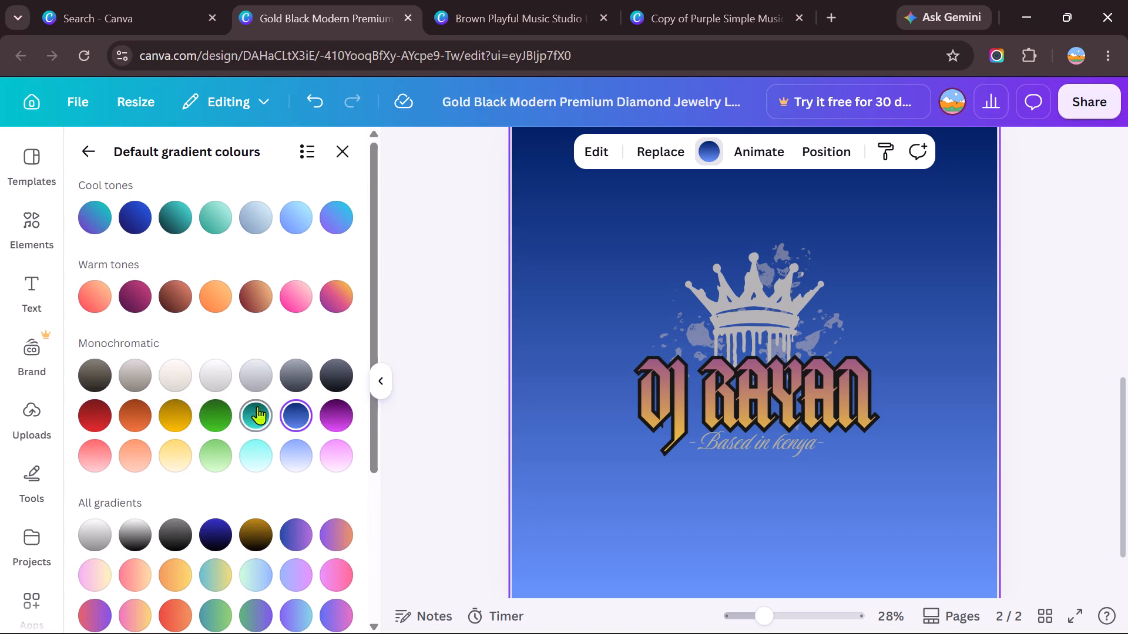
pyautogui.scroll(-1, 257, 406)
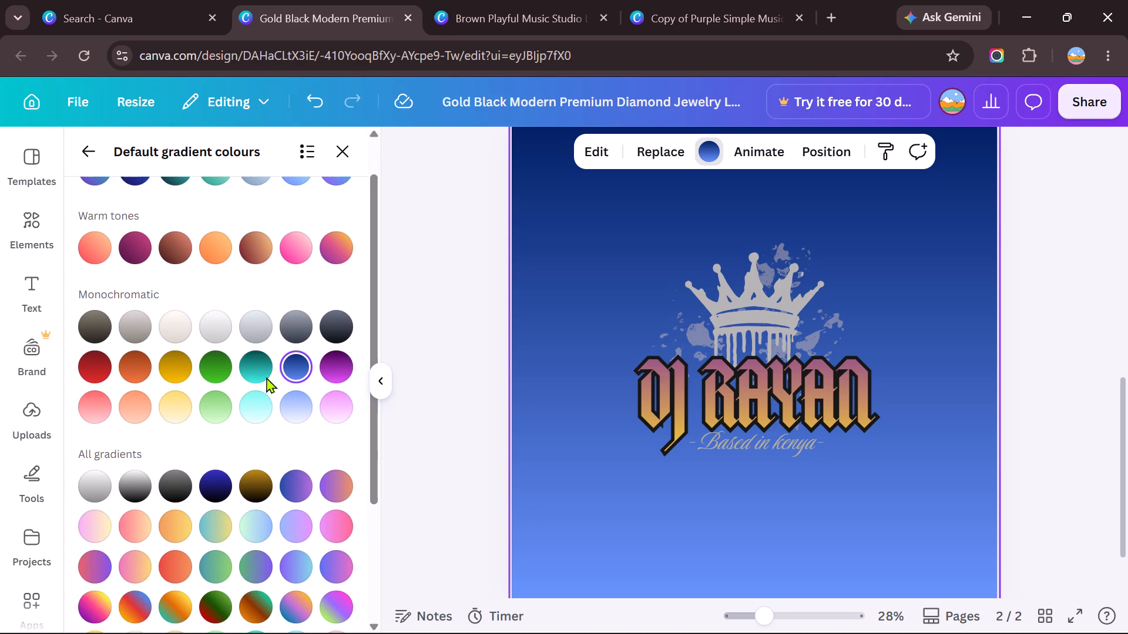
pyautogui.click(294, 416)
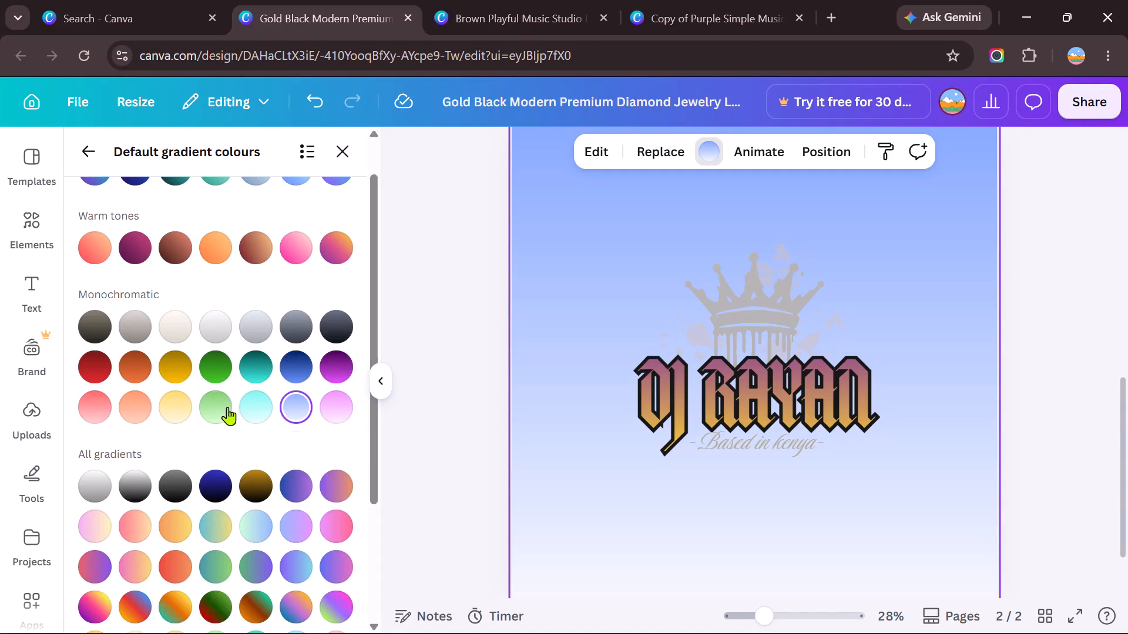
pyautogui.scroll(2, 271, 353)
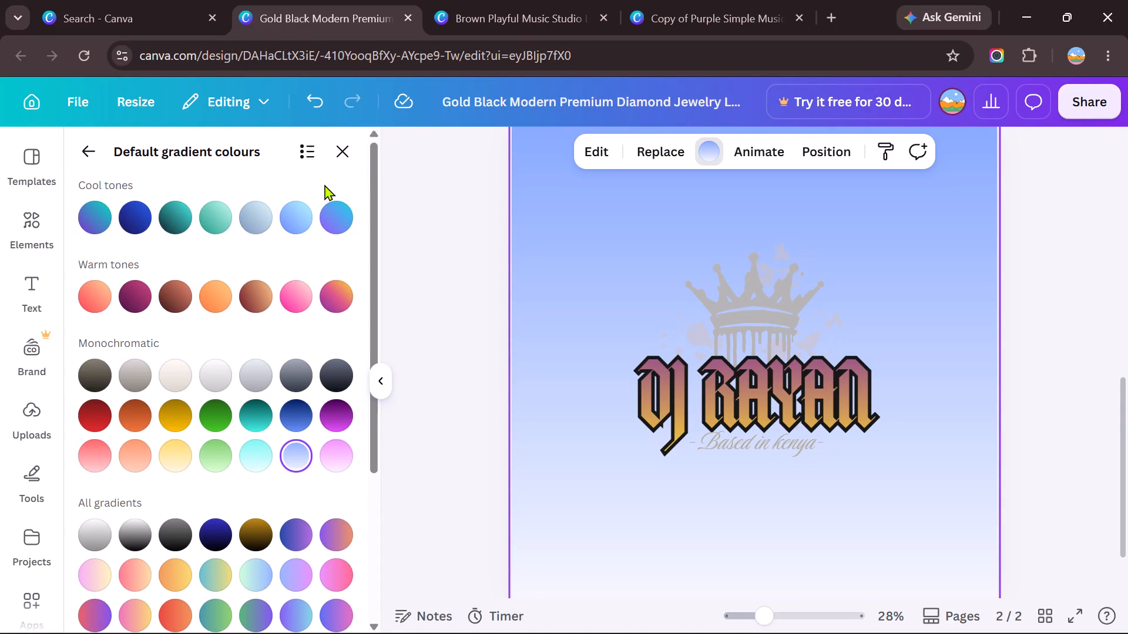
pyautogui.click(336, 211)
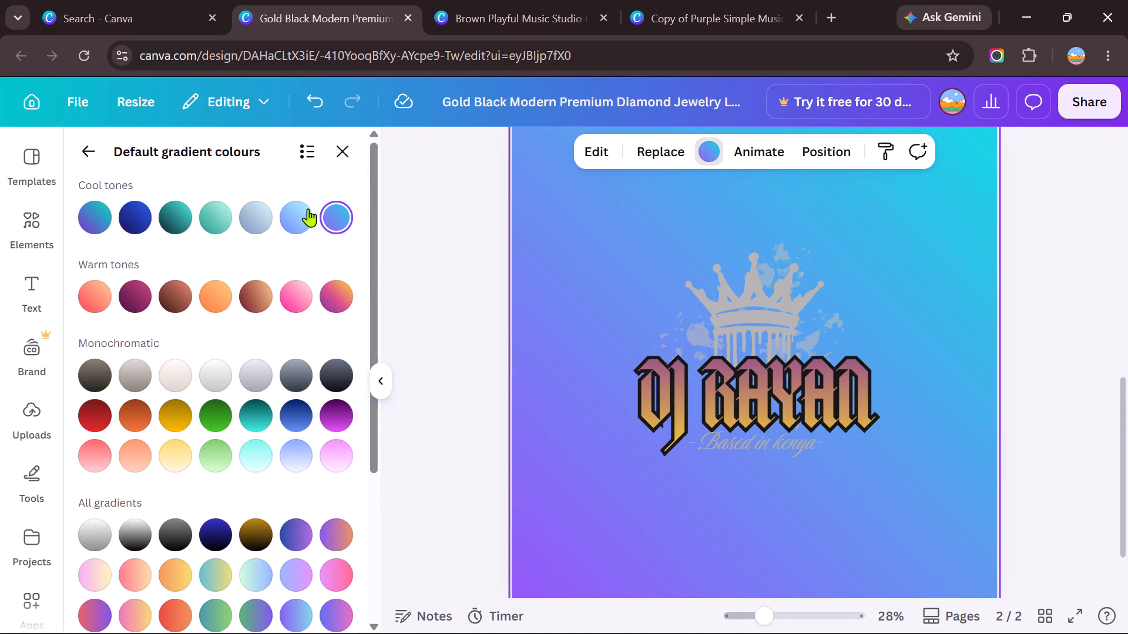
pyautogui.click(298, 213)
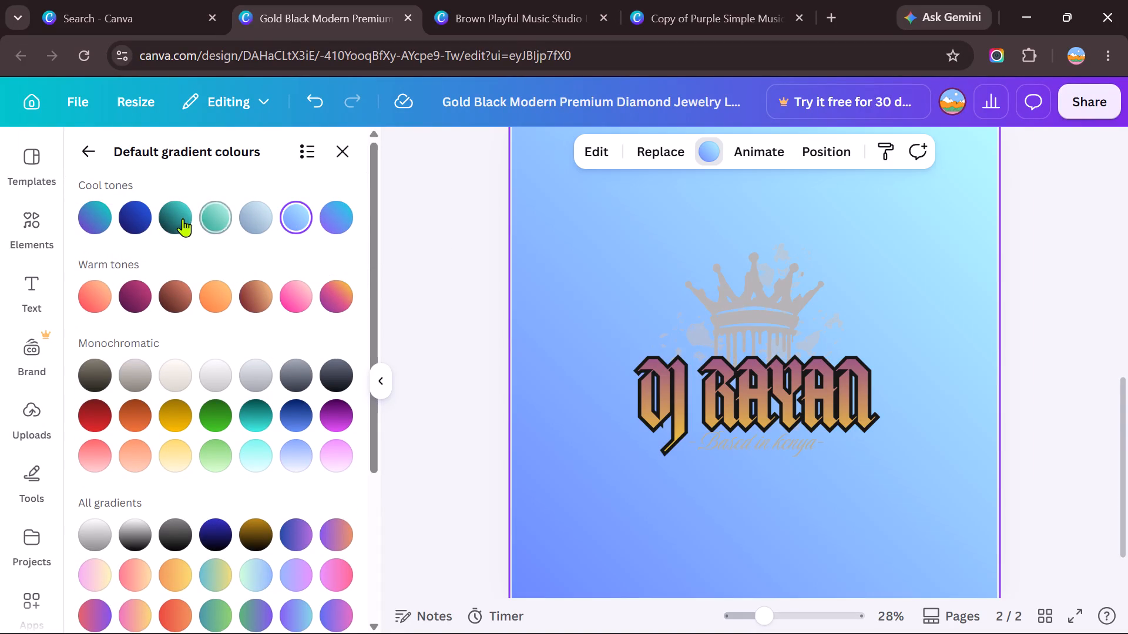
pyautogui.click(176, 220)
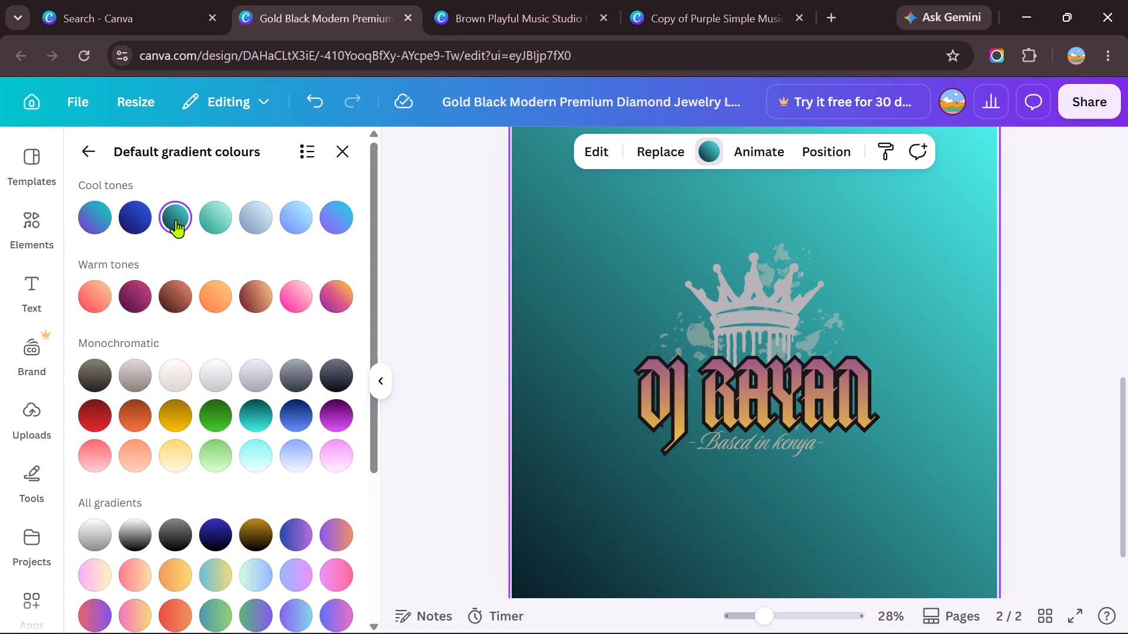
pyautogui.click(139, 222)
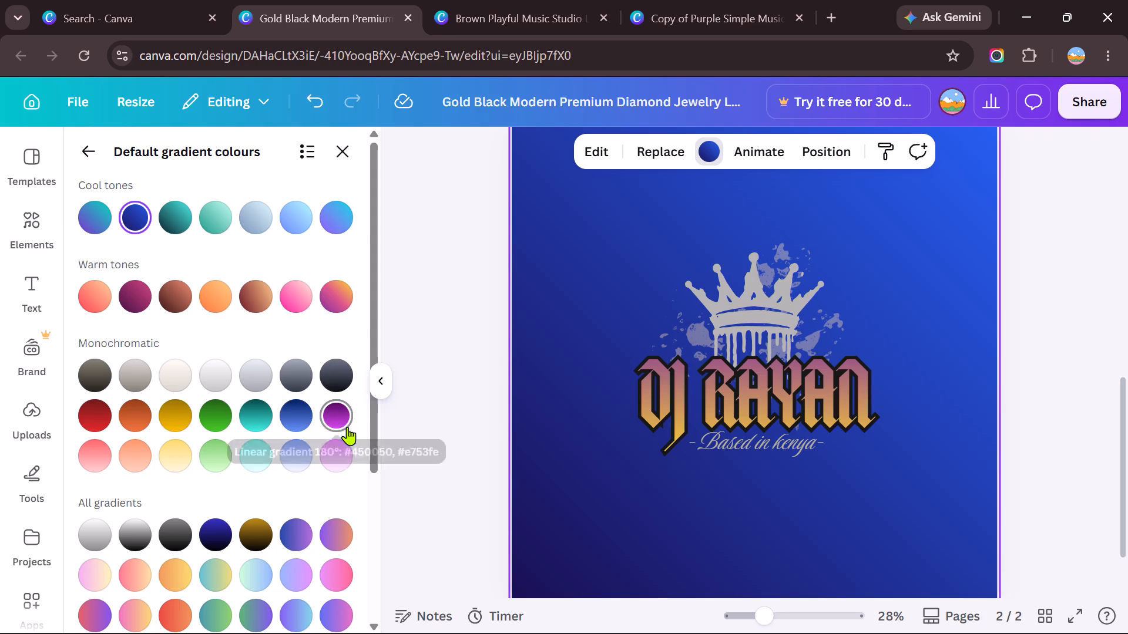
# Give the background the monochromatic navy-to-light-blue gradient, comparing it with slate grey, purple-cyan, pale blue, cool-tone dark blue and teal.
pyautogui.click(293, 372)
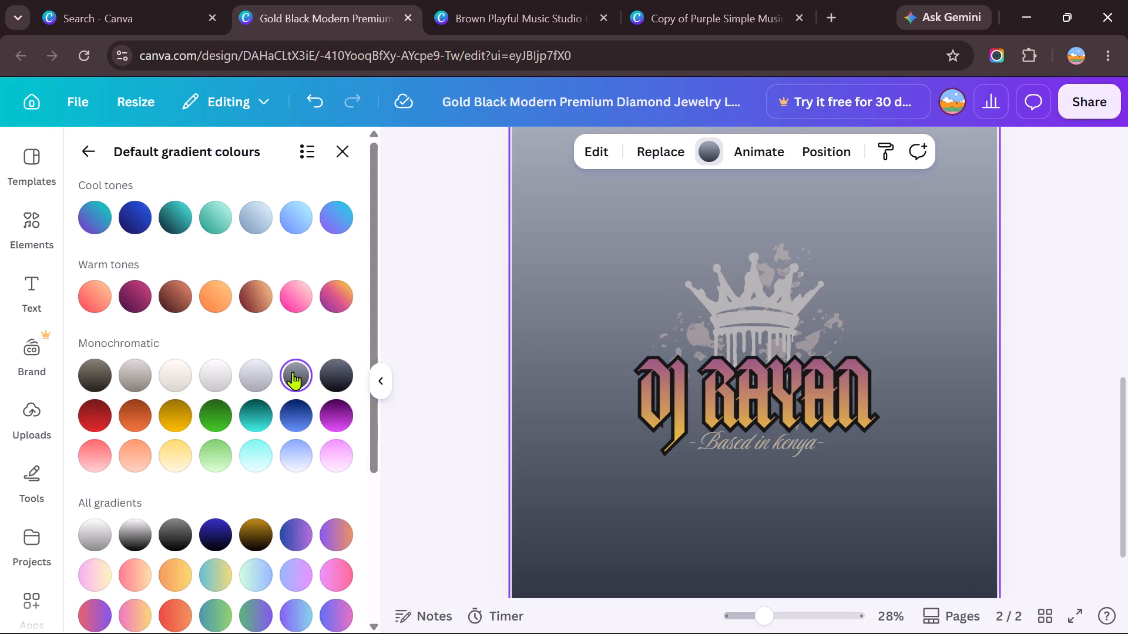
pyautogui.click(340, 220)
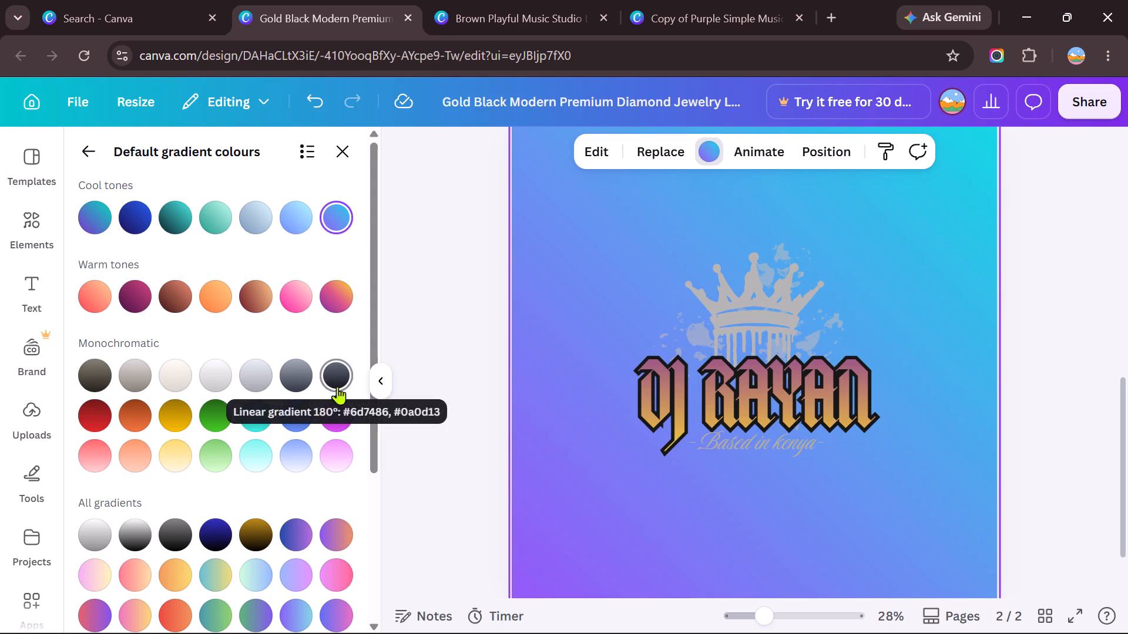
pyautogui.click(297, 466)
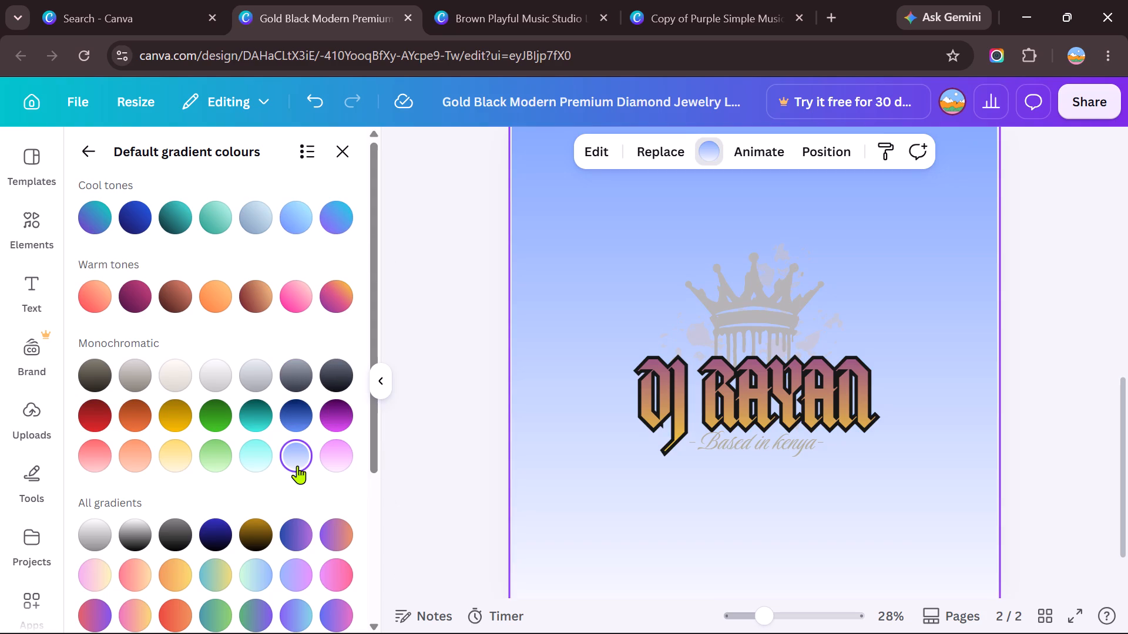
pyautogui.click(299, 419)
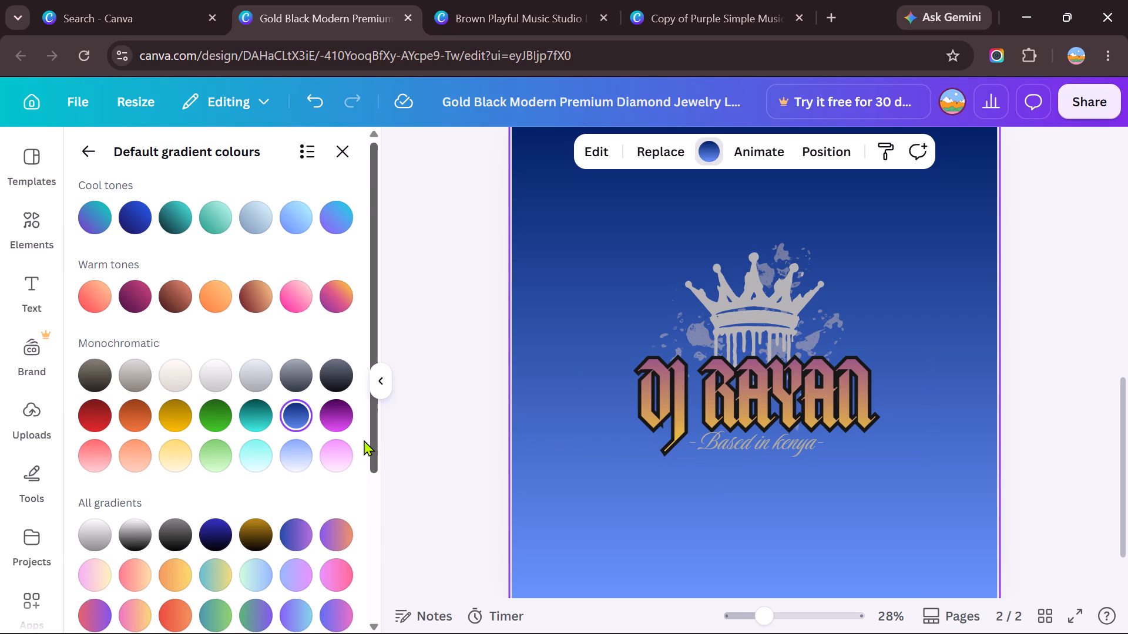
pyautogui.click(136, 225)
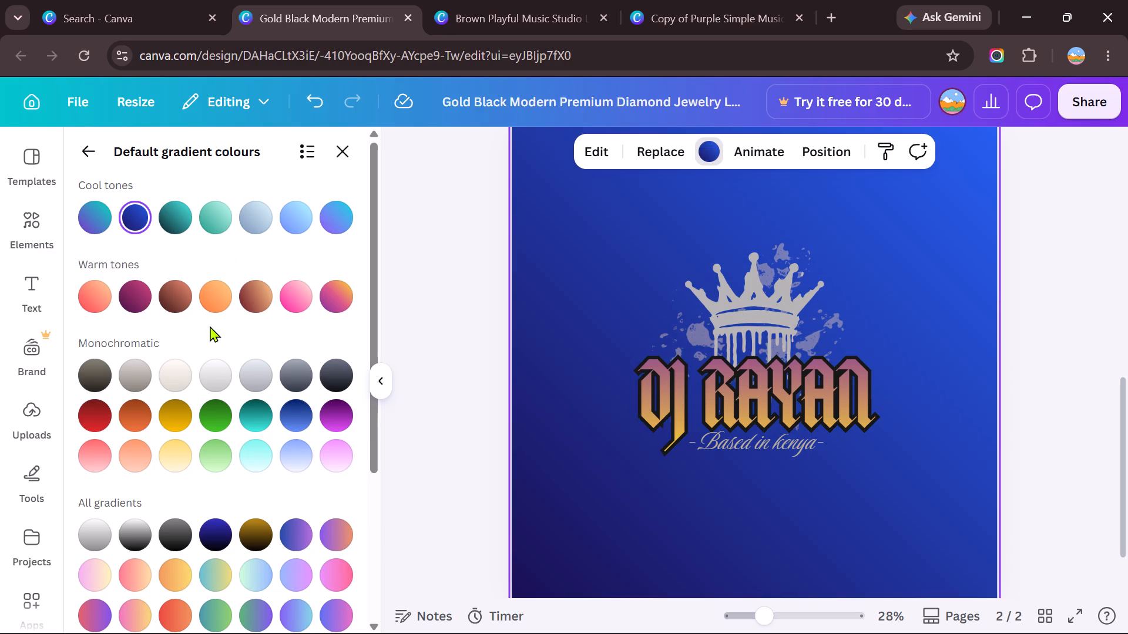
pyautogui.click(293, 414)
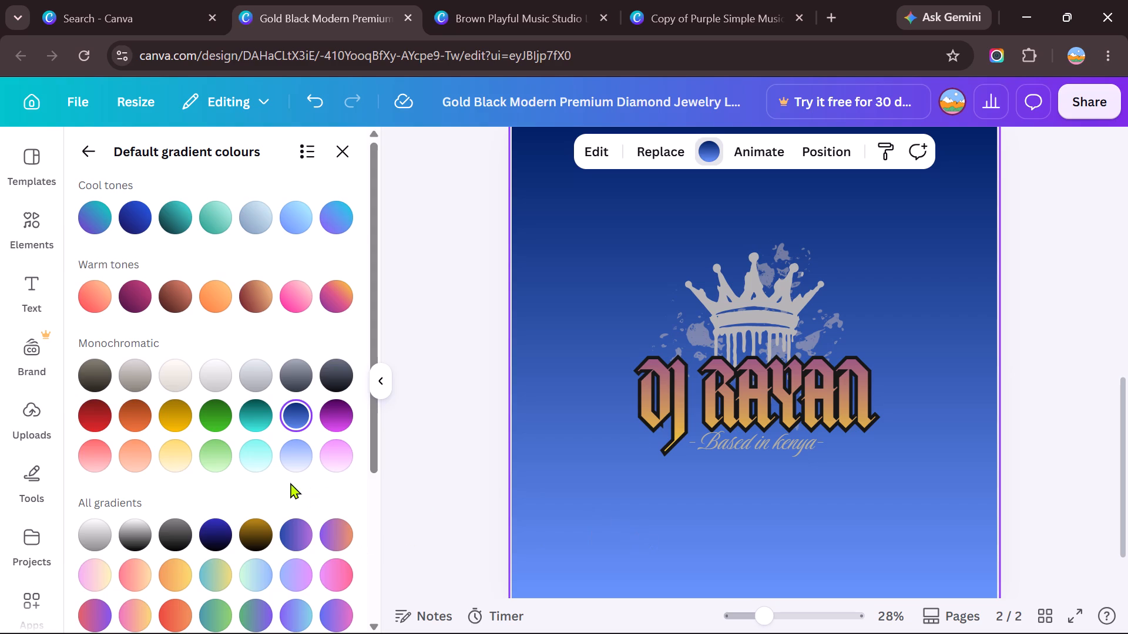
pyautogui.click(303, 451)
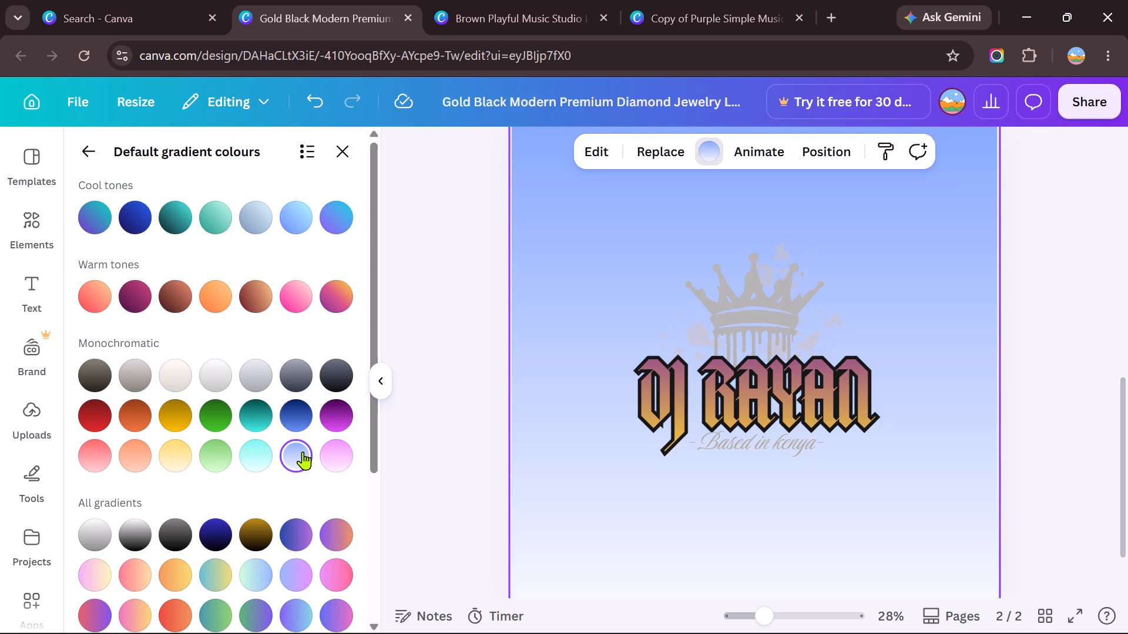
pyautogui.click(296, 410)
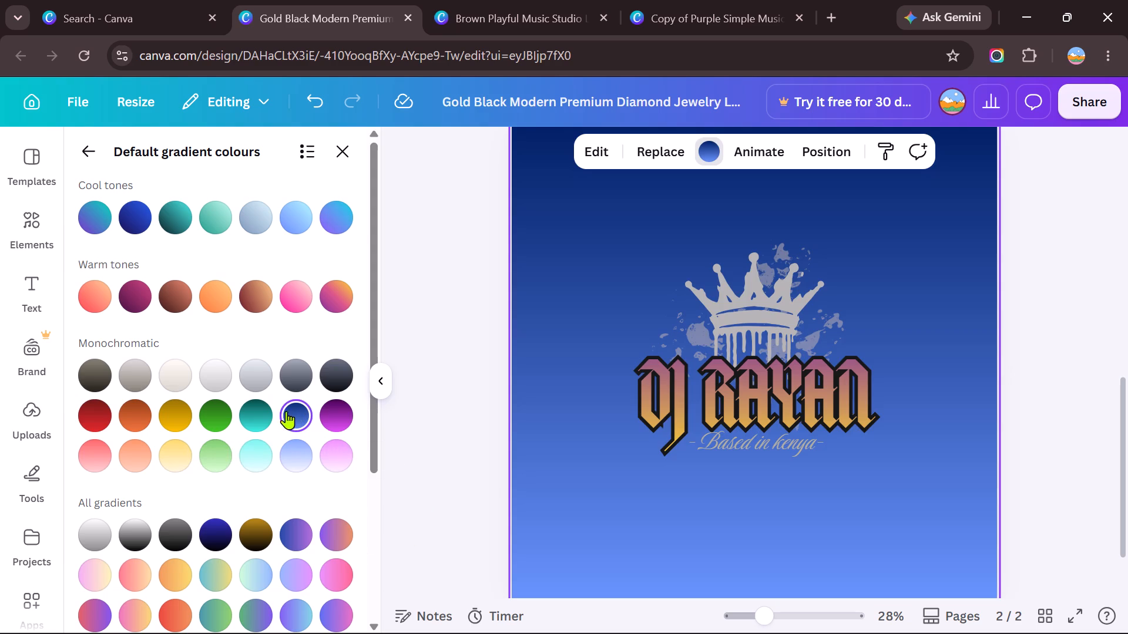
pyautogui.click(261, 412)
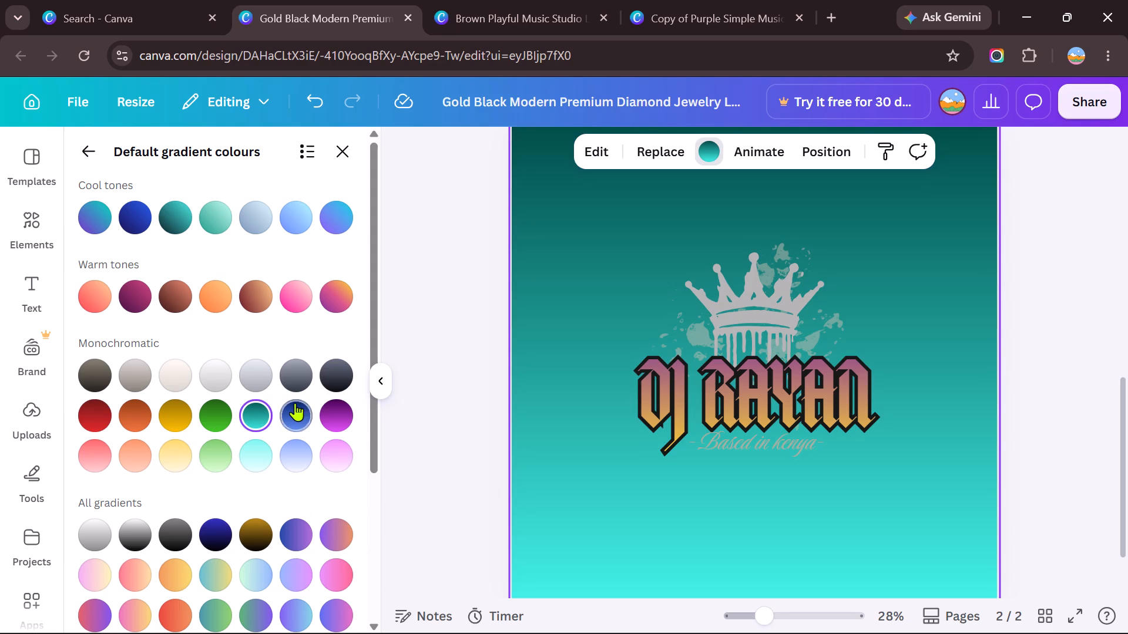
pyautogui.click(299, 410)
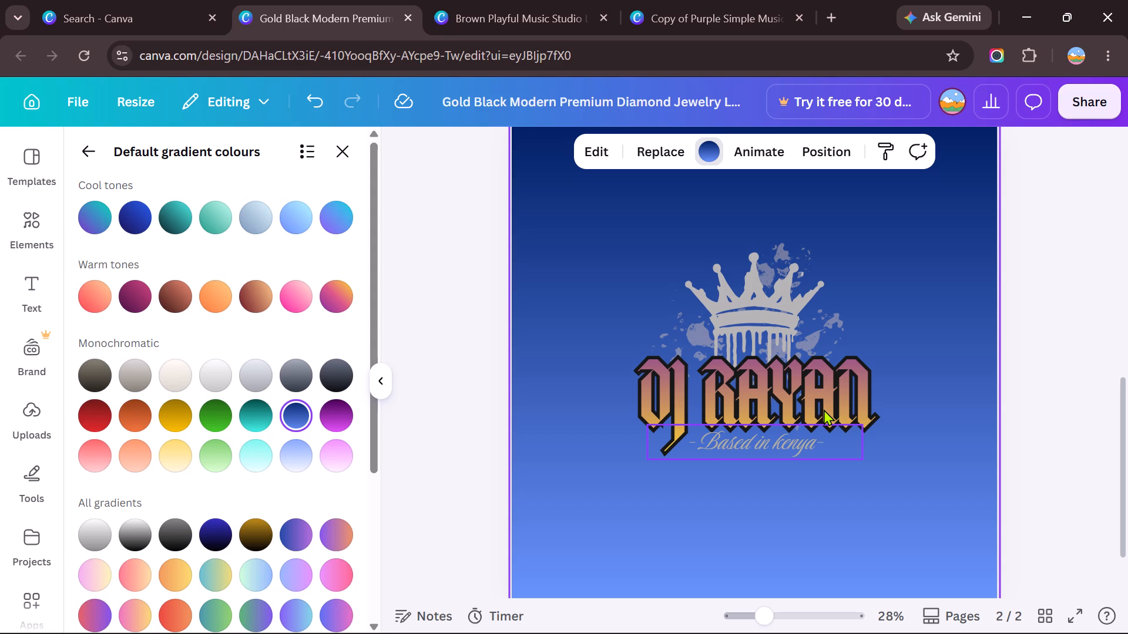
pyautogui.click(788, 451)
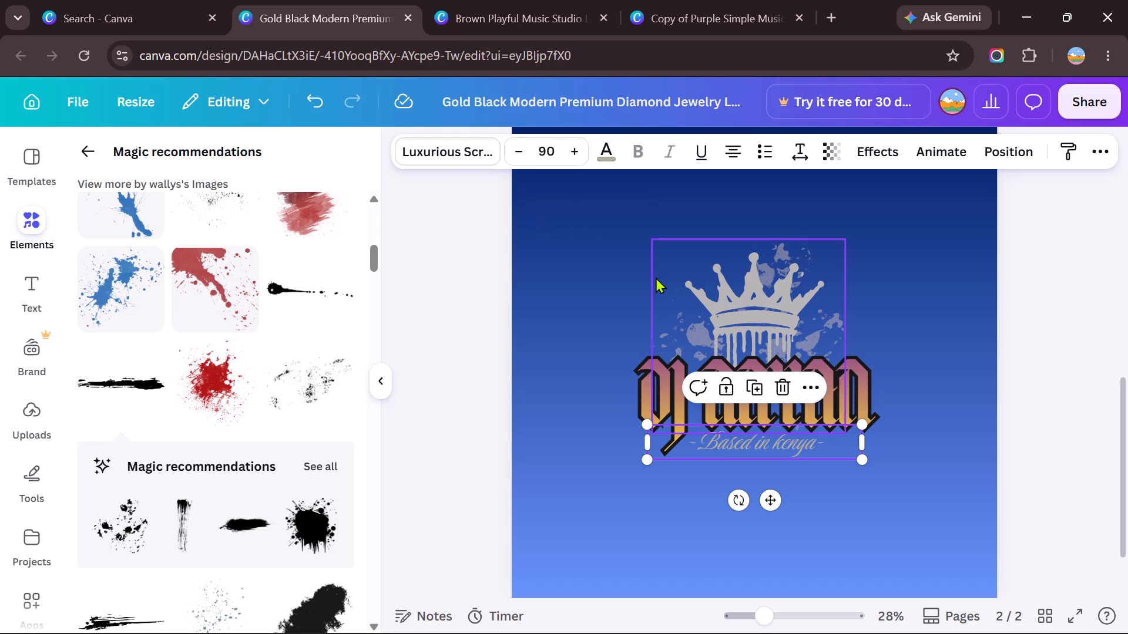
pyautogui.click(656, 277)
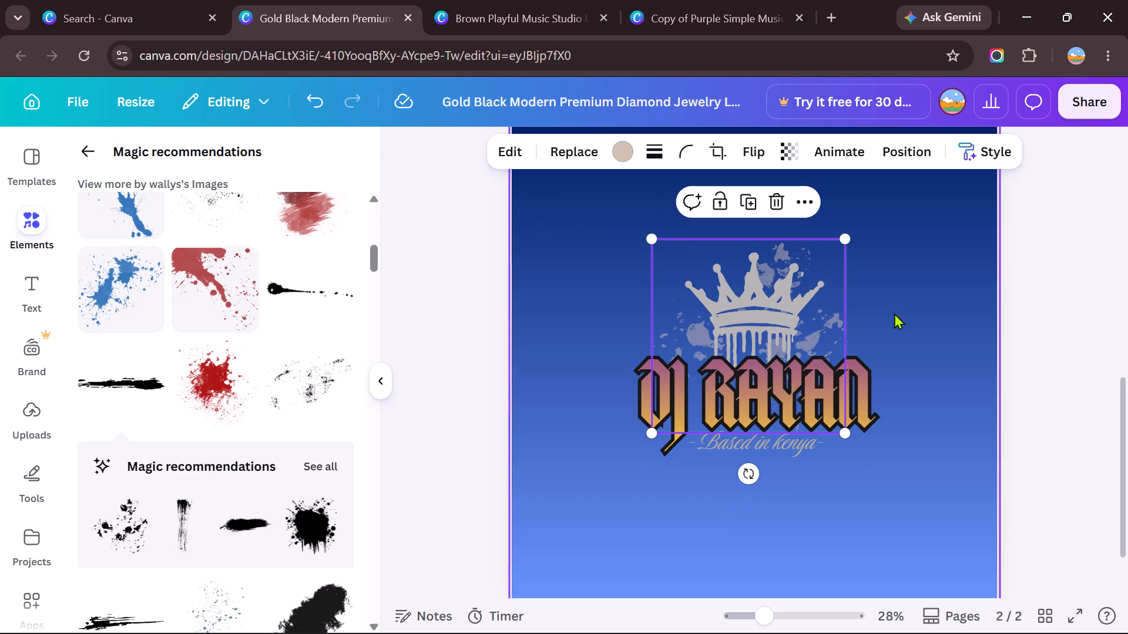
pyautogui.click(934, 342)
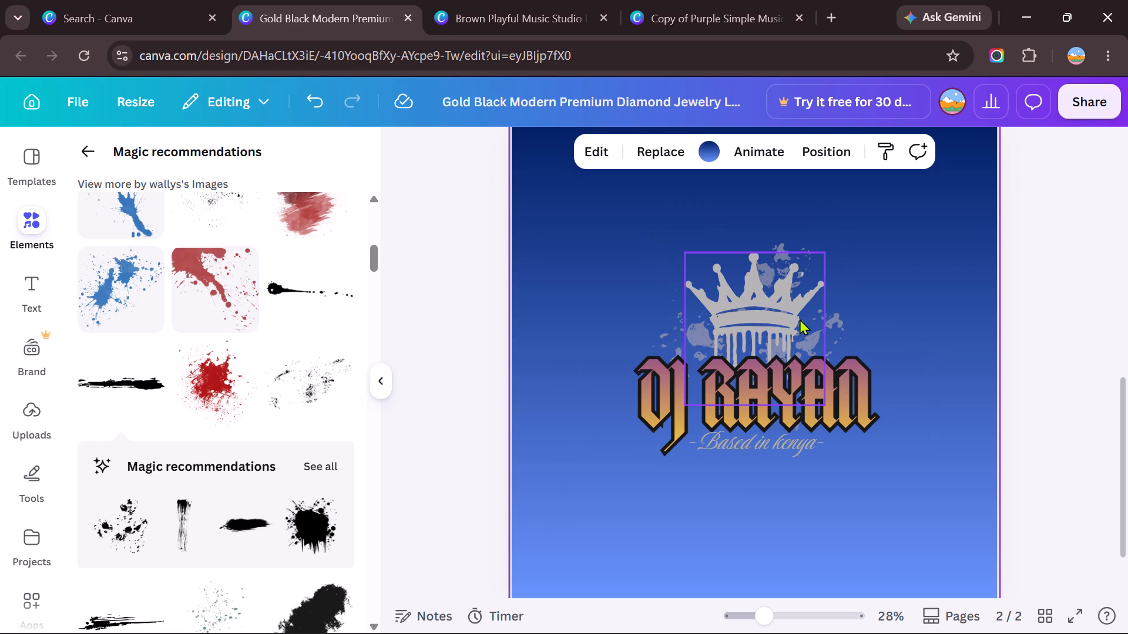
# Nudge the grey crown slightly downwards, closer to the DJ RAYAN text.
pyautogui.click(767, 299)
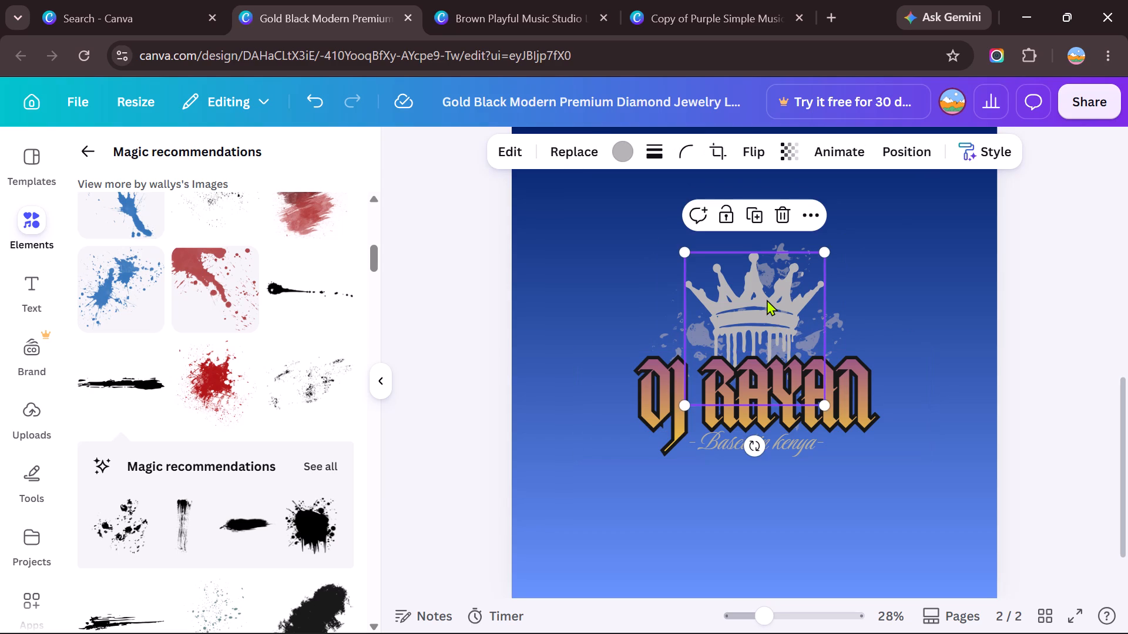
pyautogui.moveTo(767, 299); pyautogui.dragTo(768, 308)
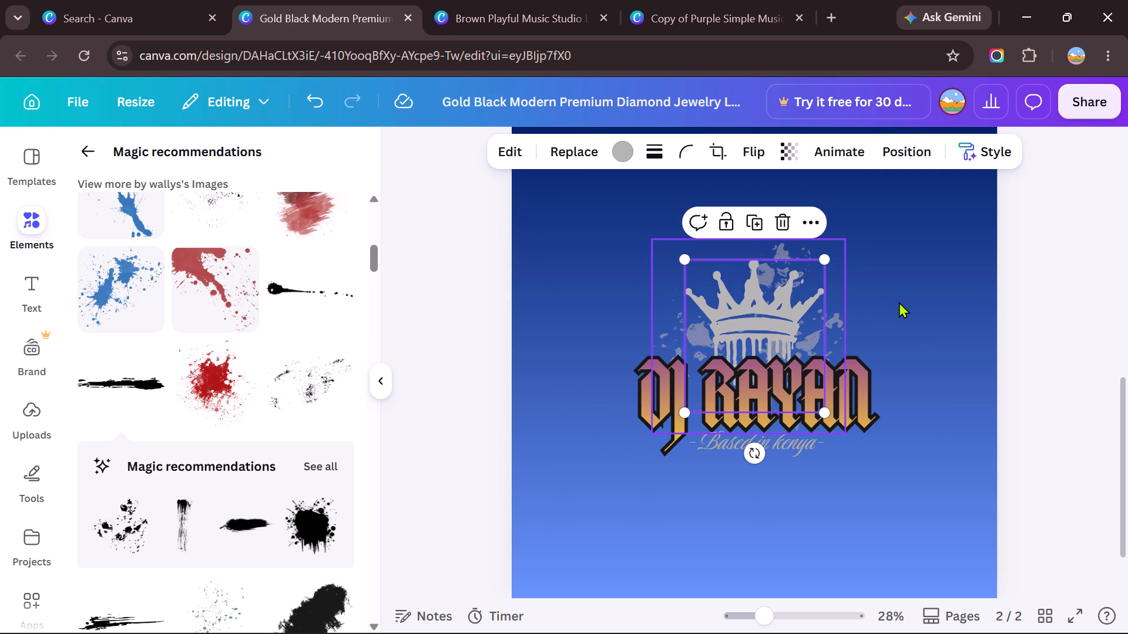
pyautogui.click(899, 302)
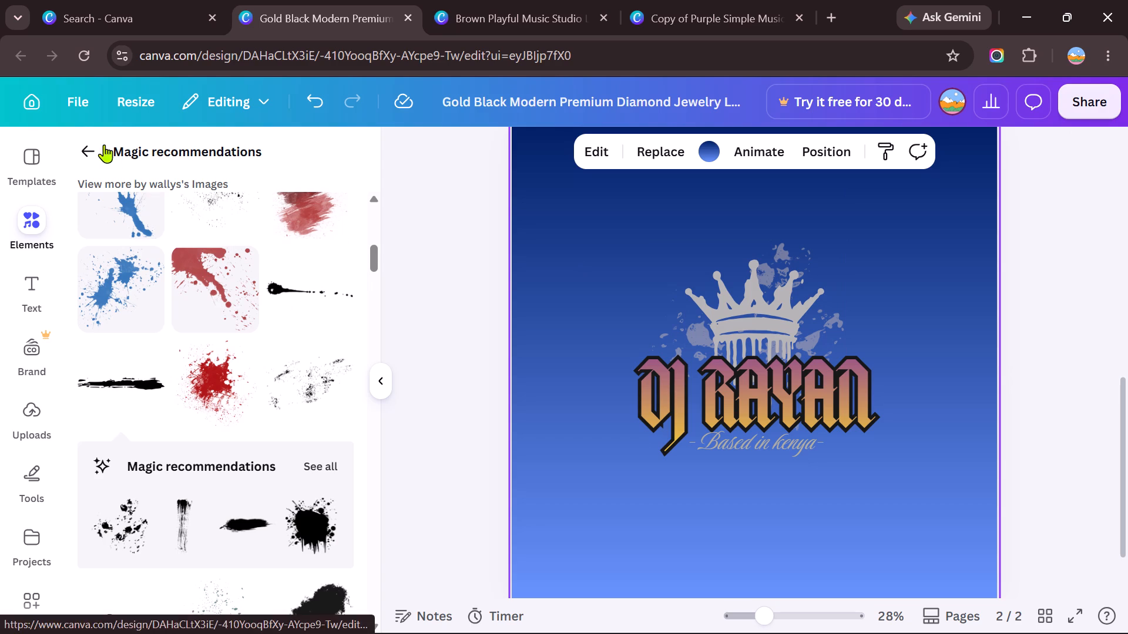
# Make the page background solid black, comparing it with light grey, near-black, dark grey and medium grey.
pyautogui.click(88, 145)
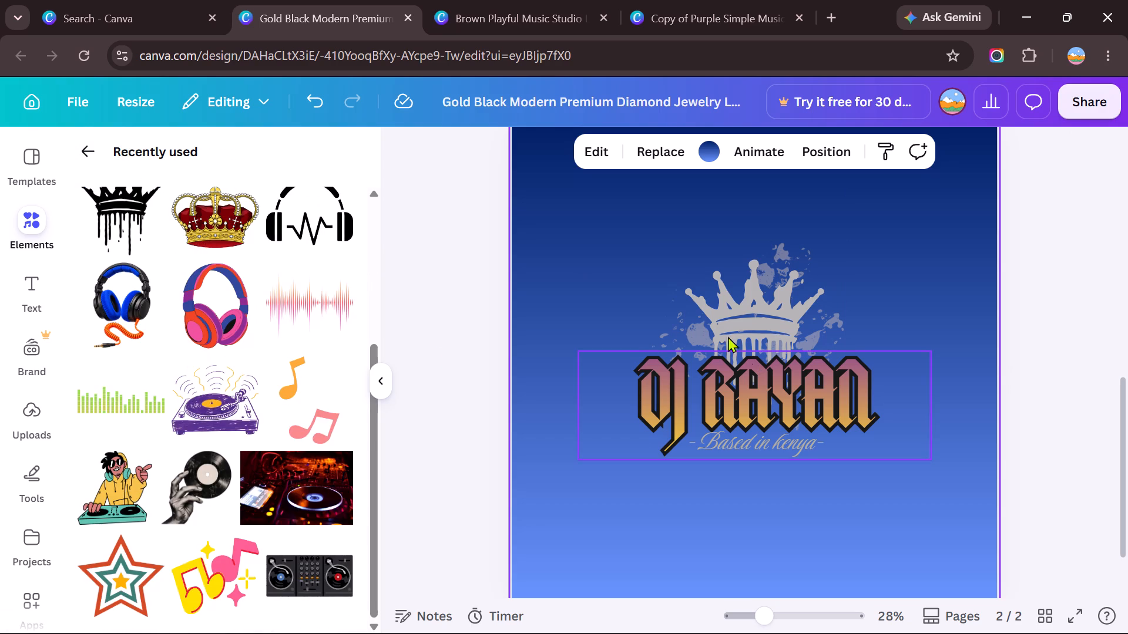
pyautogui.click(652, 203)
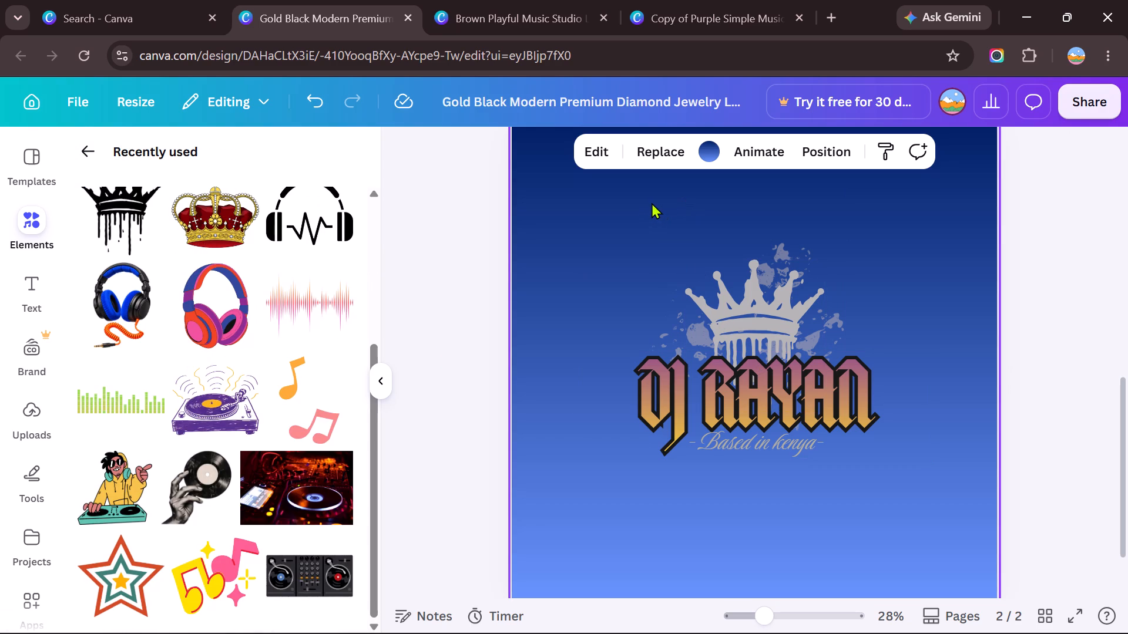
pyautogui.click(626, 257)
pyautogui.click(714, 149)
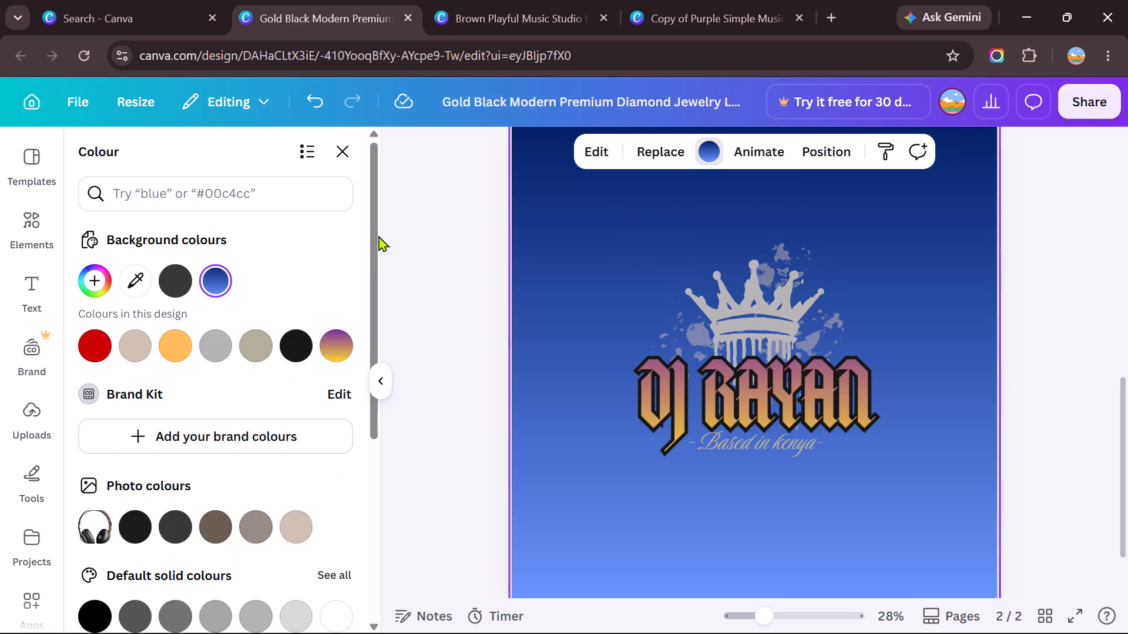
pyautogui.click(210, 353)
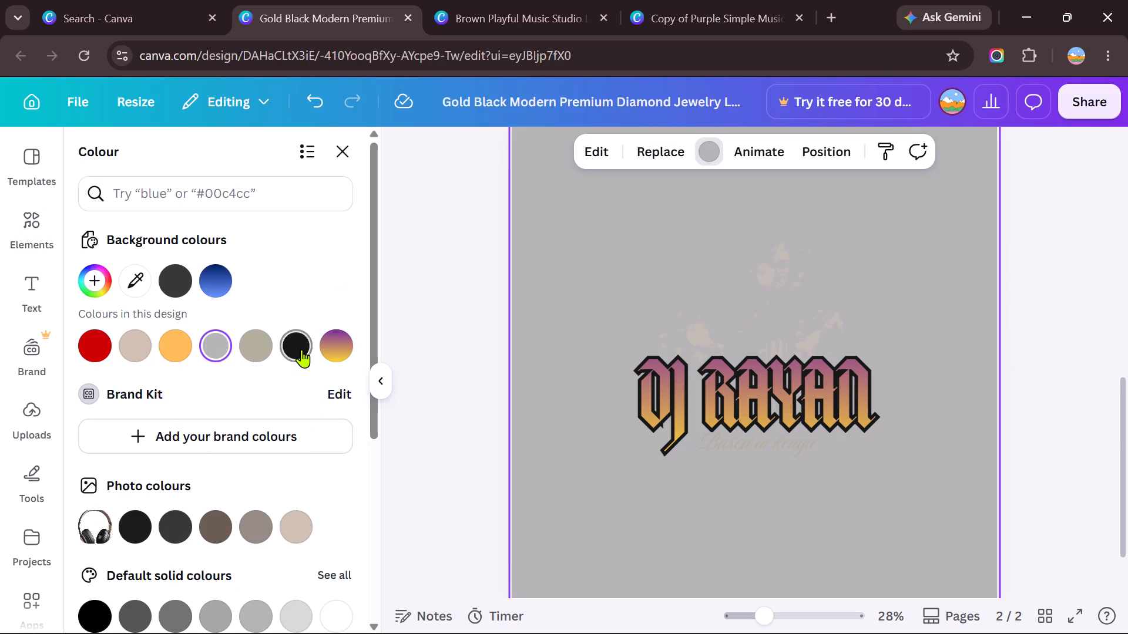
pyautogui.click(301, 350)
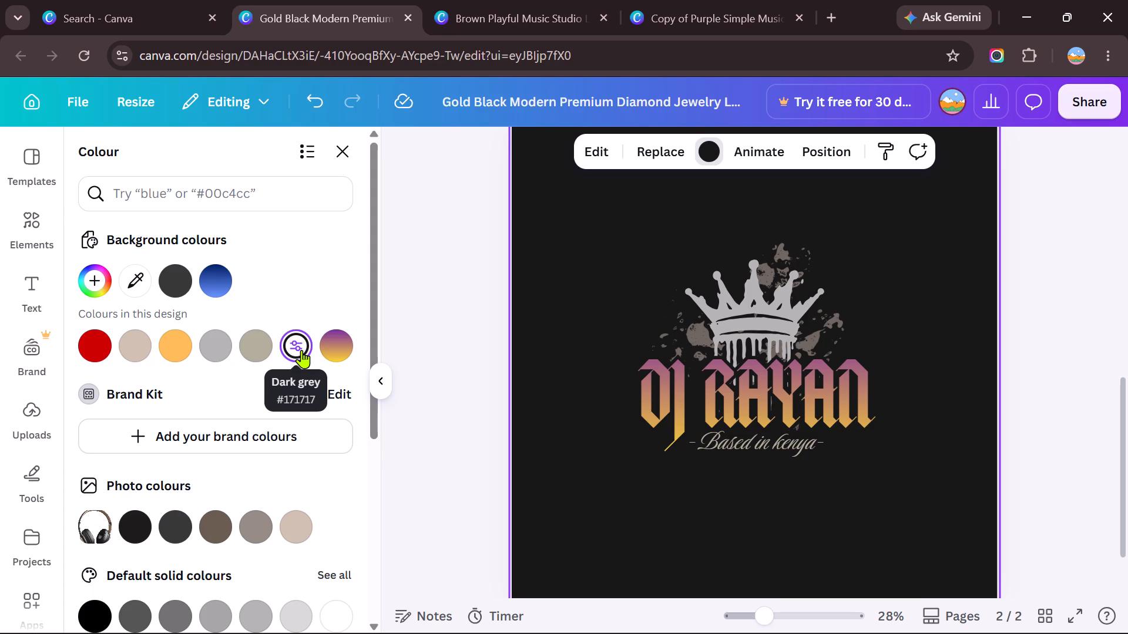
pyautogui.click(174, 532)
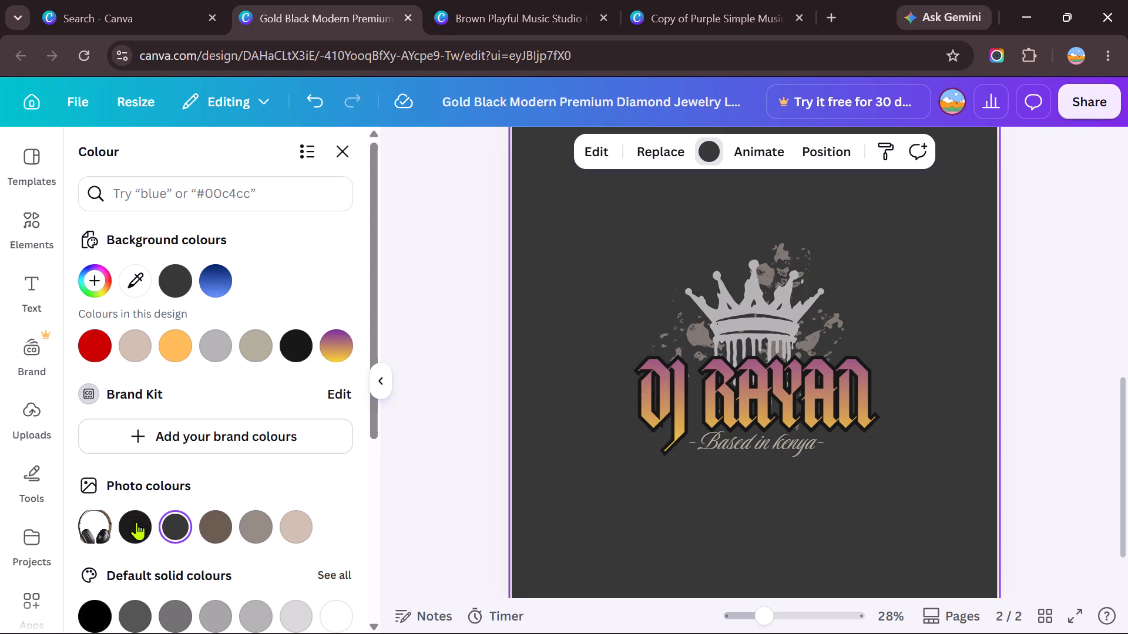
pyautogui.click(130, 613)
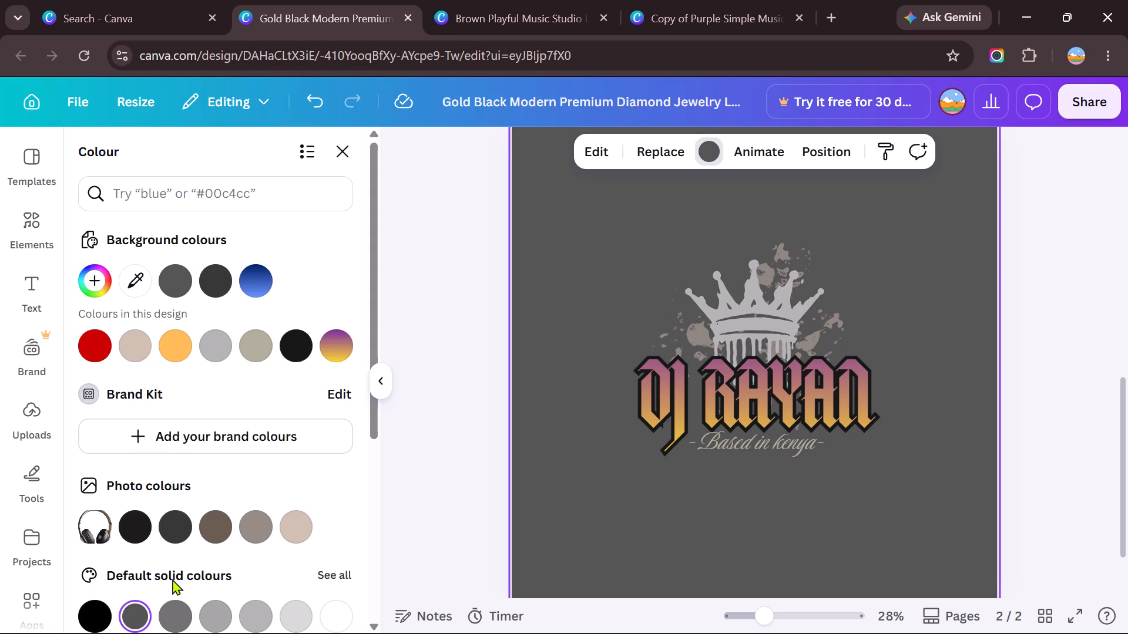
pyautogui.click(96, 615)
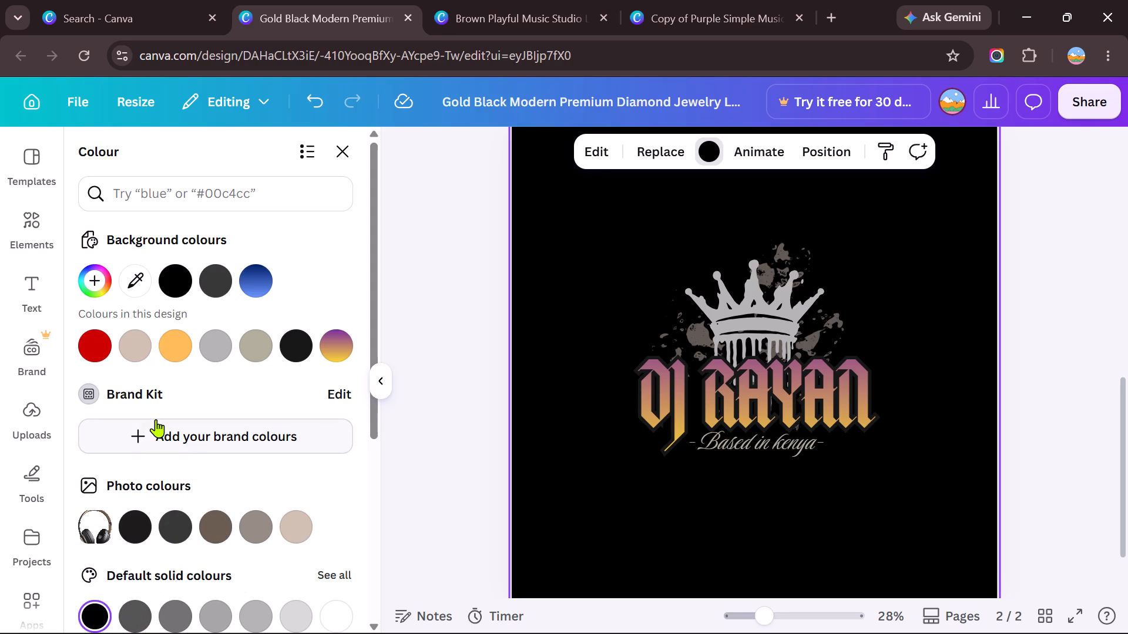
pyautogui.click(173, 269)
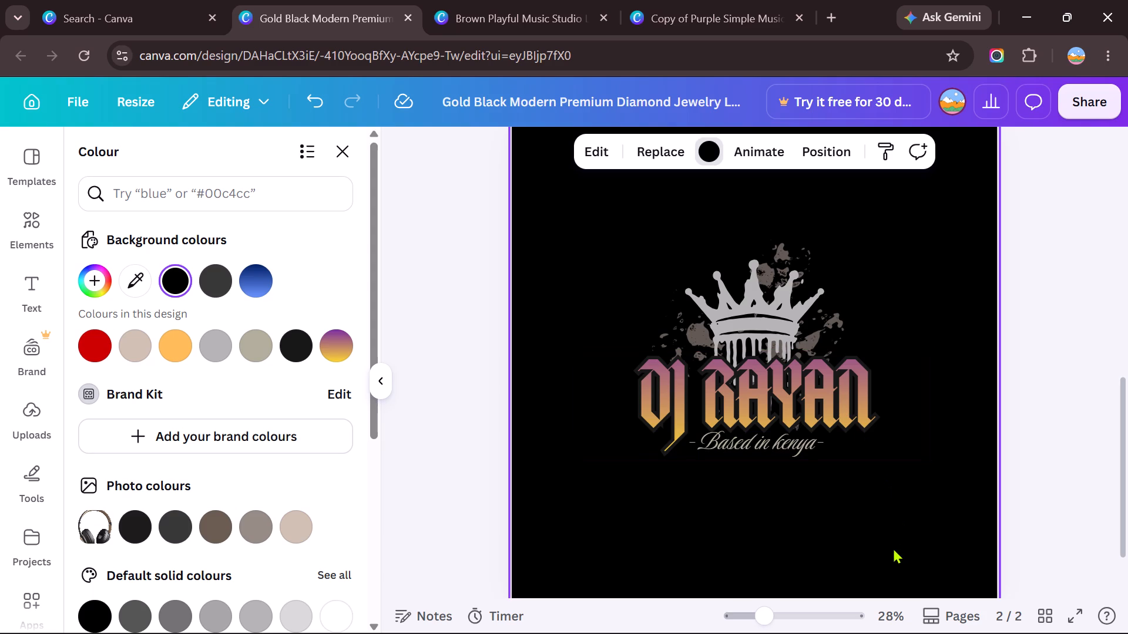
pyautogui.click(878, 566)
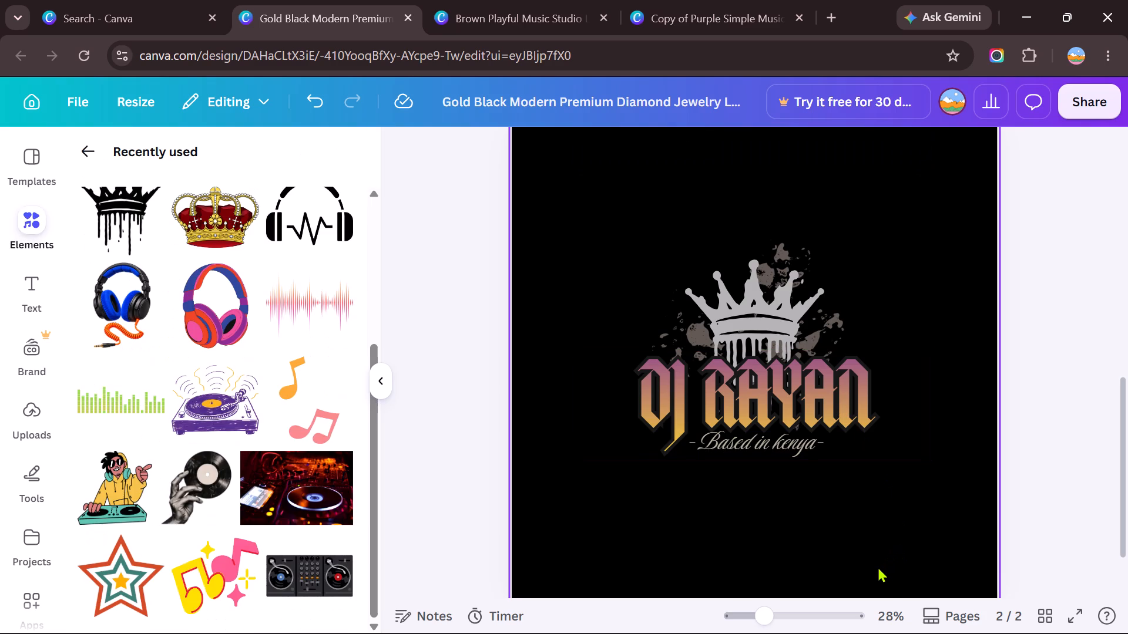
pyautogui.click(878, 566)
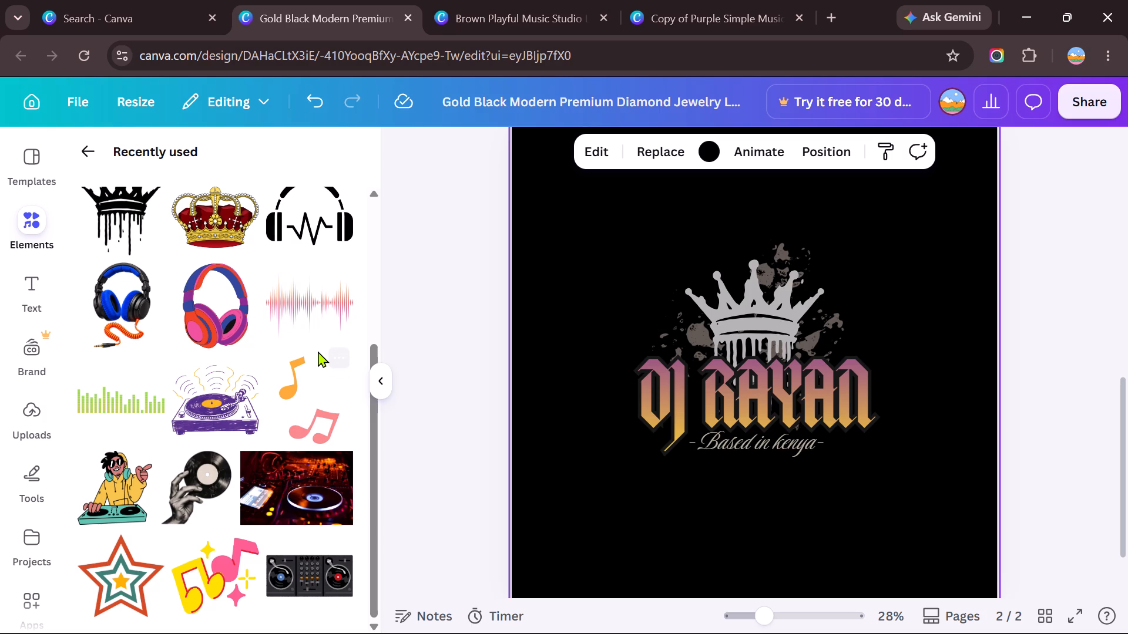
# Add the two-turntable DJ mixer graphic from the recently used elements and shrink it to roughly the crown's width.
pyautogui.scroll(-2, 318, 351)
pyautogui.scroll(-4, 246, 446)
pyautogui.scroll(4, 246, 446)
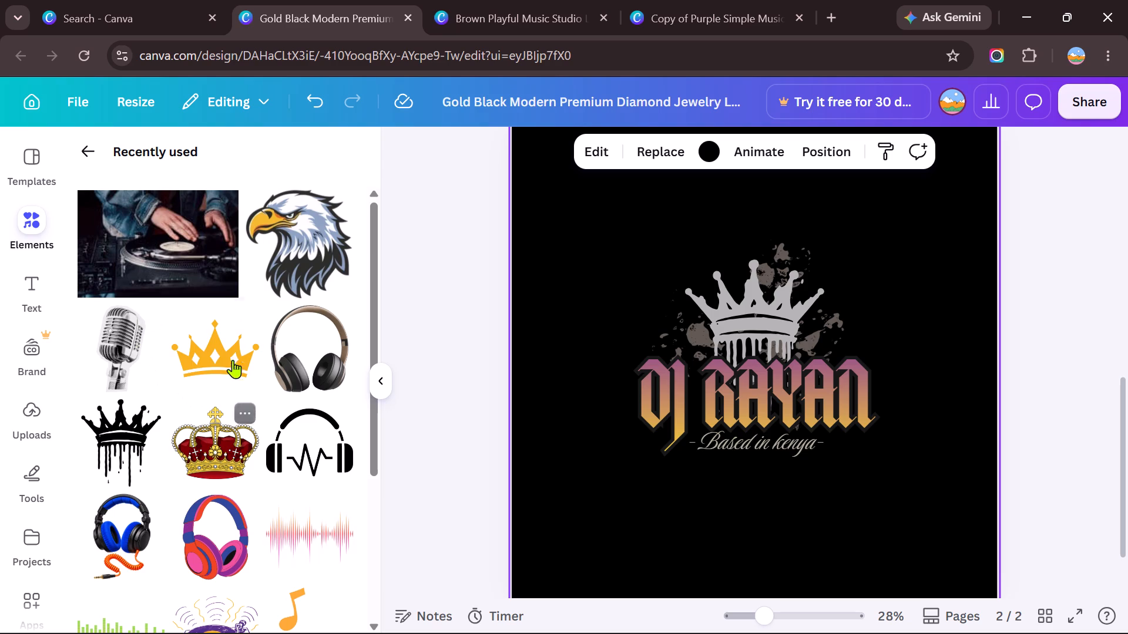
pyautogui.scroll(2, 240, 349)
pyautogui.scroll(-1, 240, 349)
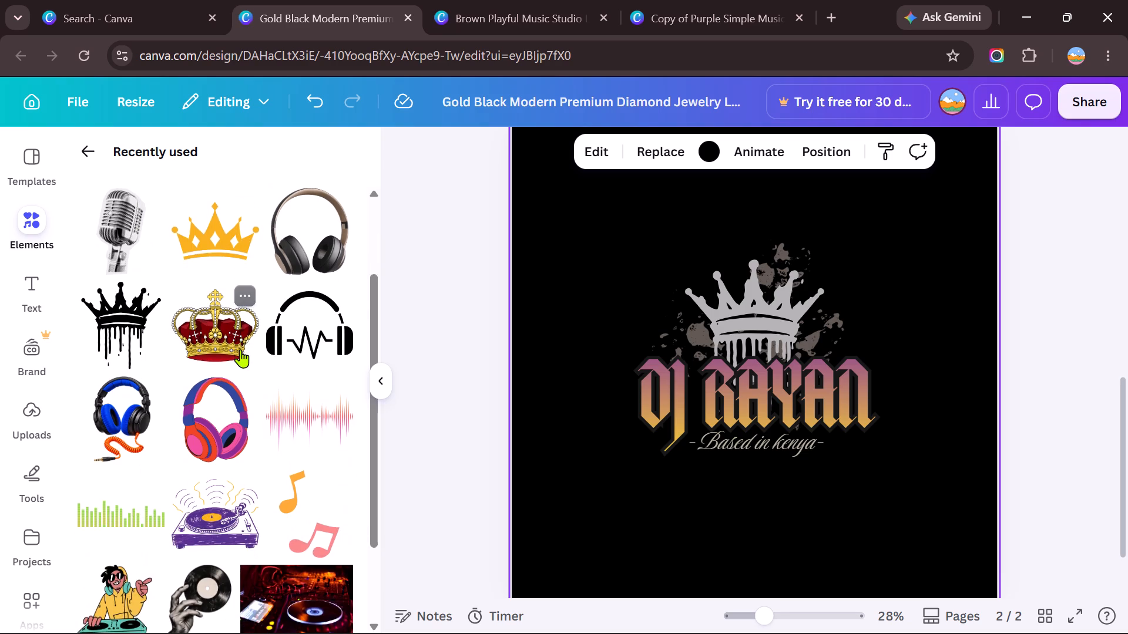
pyautogui.scroll(-2, 240, 349)
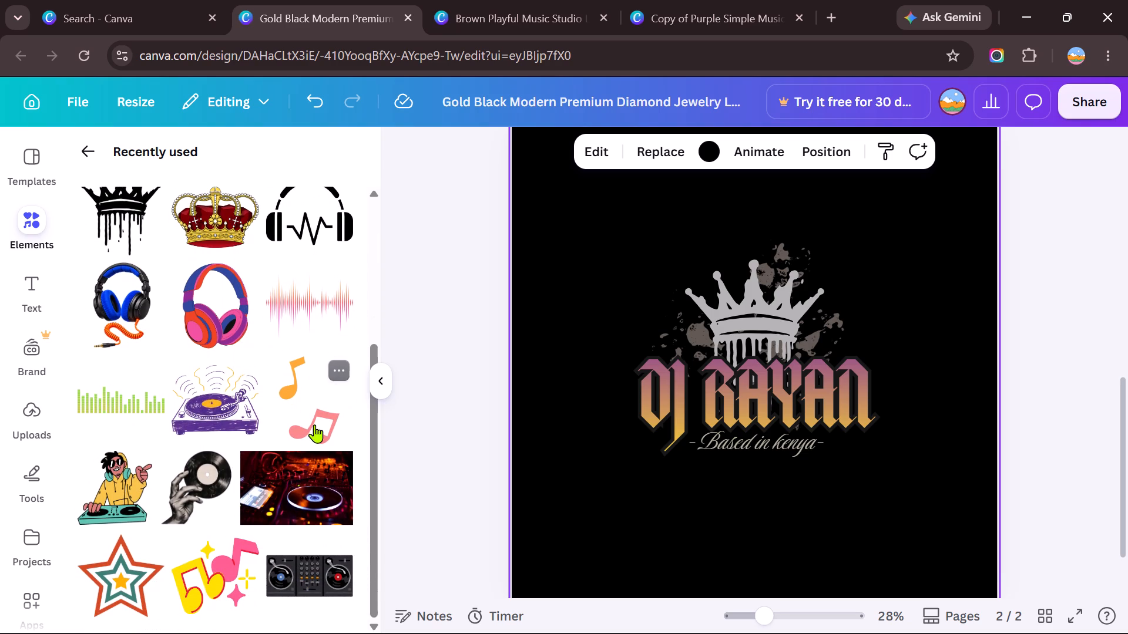
pyautogui.scroll(-1, 268, 505)
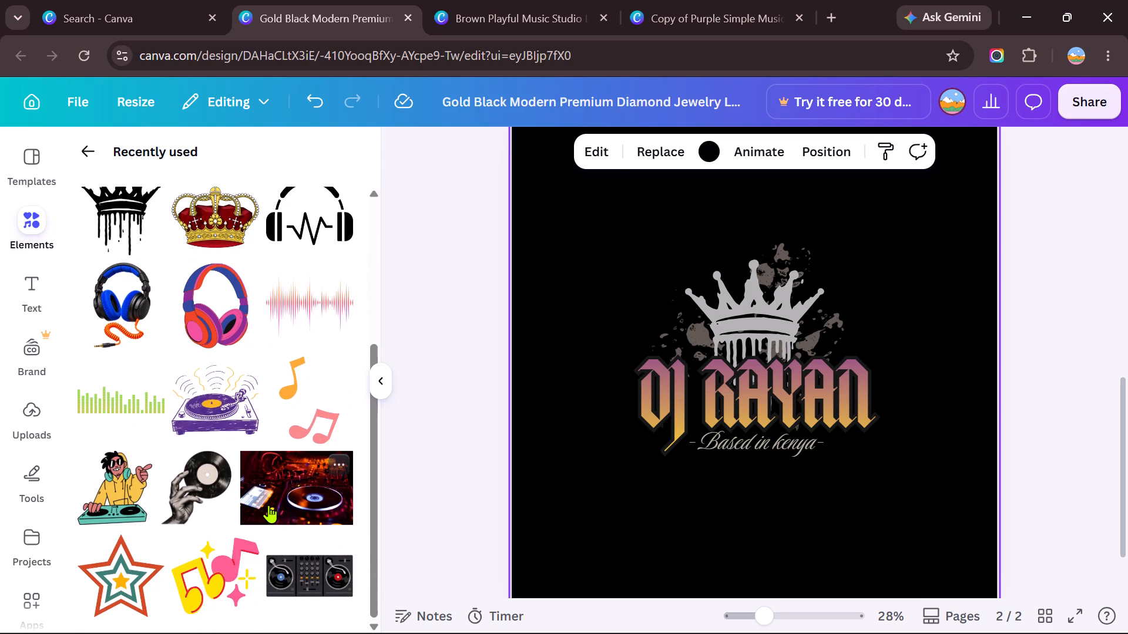
pyautogui.scroll(-4, 268, 505)
pyautogui.click(319, 579)
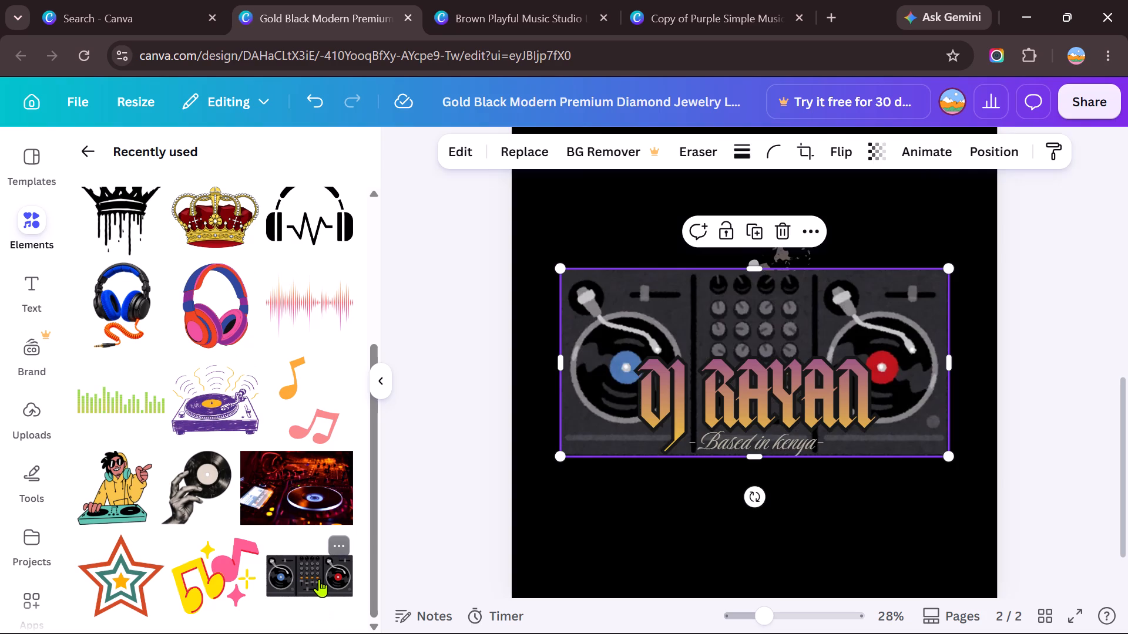
pyautogui.moveTo(561, 455); pyautogui.dragTo(851, 297)
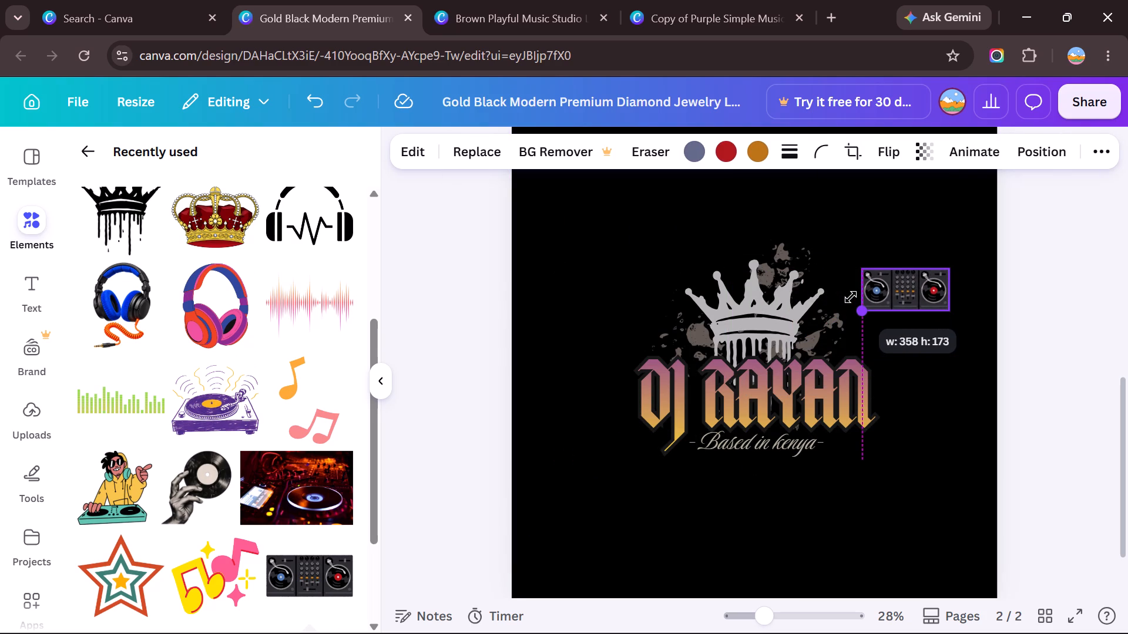
pyautogui.moveTo(851, 297); pyautogui.dragTo(830, 308)
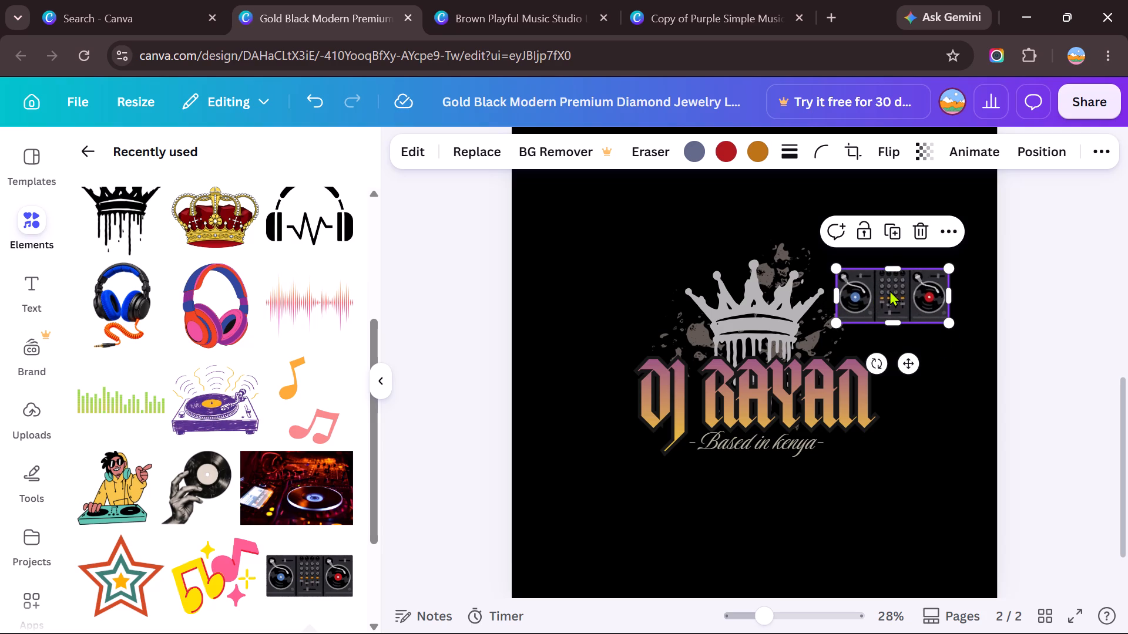
# Centre the DJ mixer graphic directly beneath the DJ RAYAN text, over the tagline.
pyautogui.moveTo(889, 290); pyautogui.dragTo(755, 463)
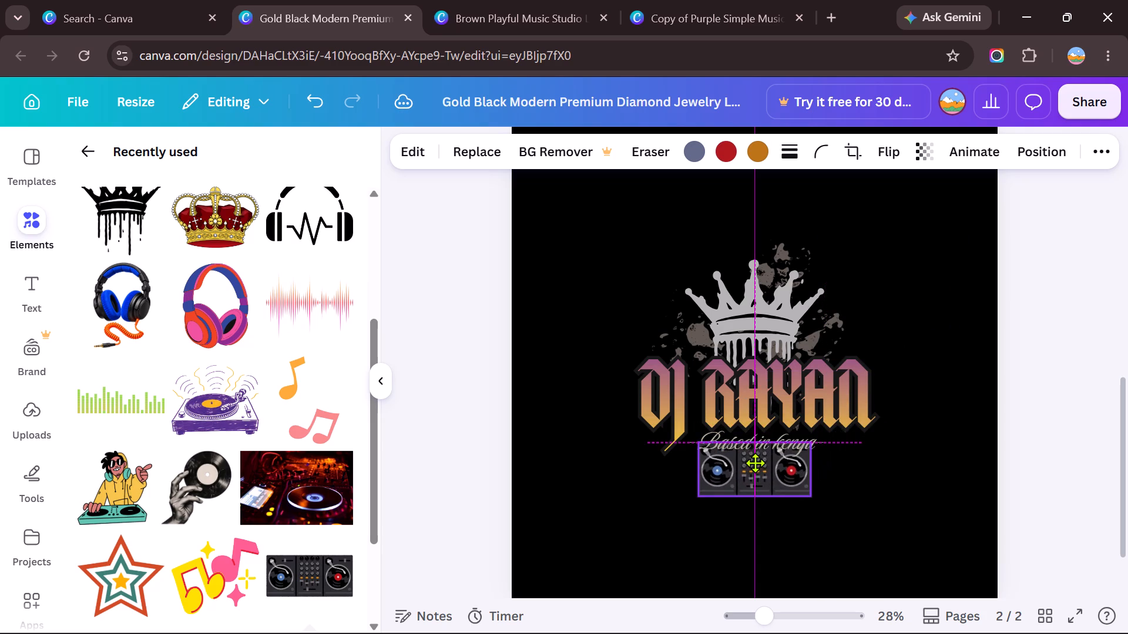
pyautogui.moveTo(755, 463); pyautogui.dragTo(751, 448)
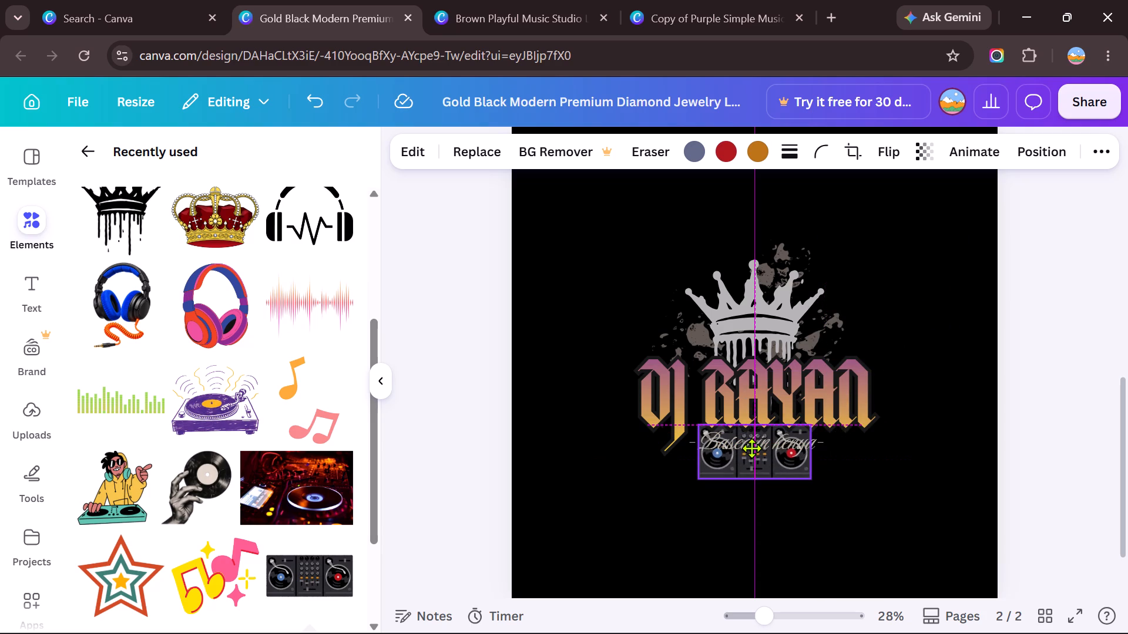
pyautogui.moveTo(751, 448); pyautogui.dragTo(750, 447)
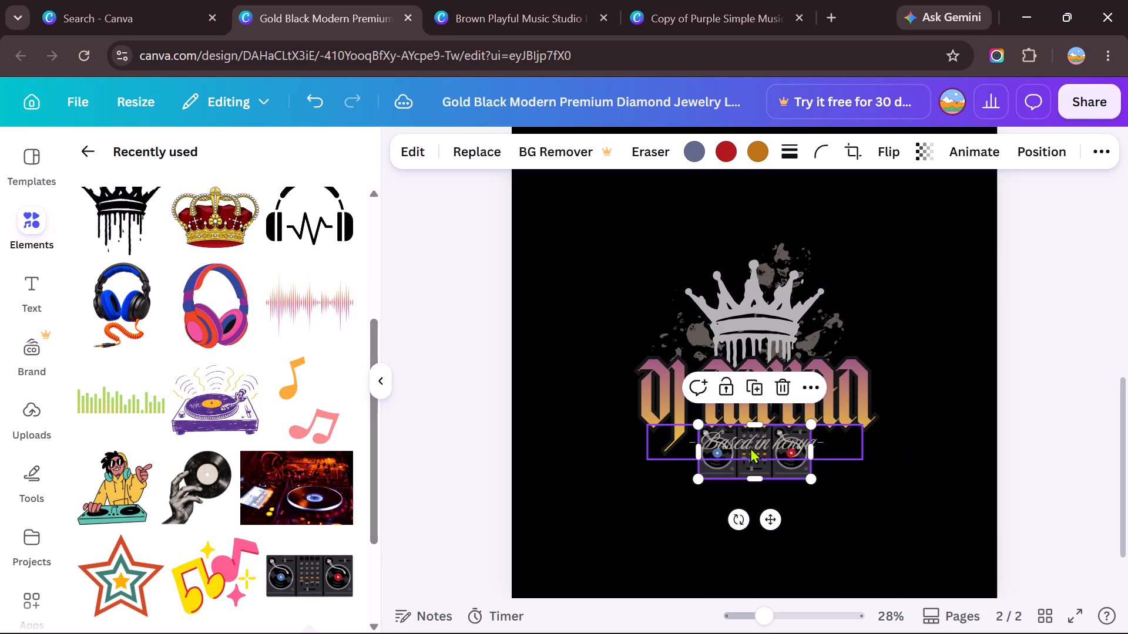
pyautogui.click(902, 482)
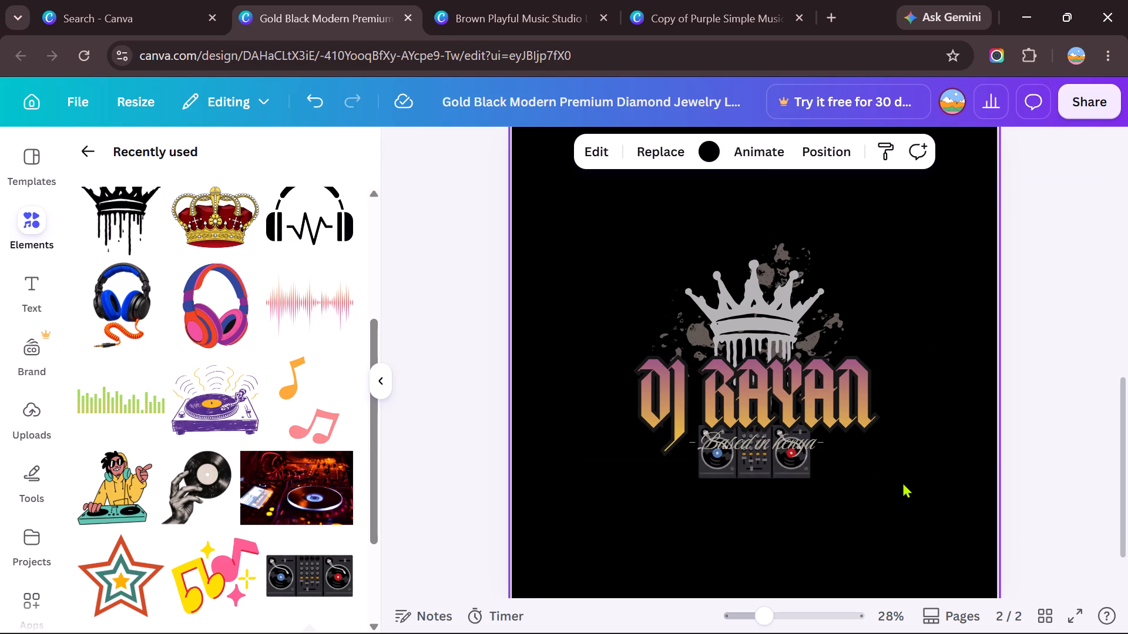
# Move the "Based in kenya" tagline straight down, below the DJ mixer graphic.
pyautogui.click(813, 440)
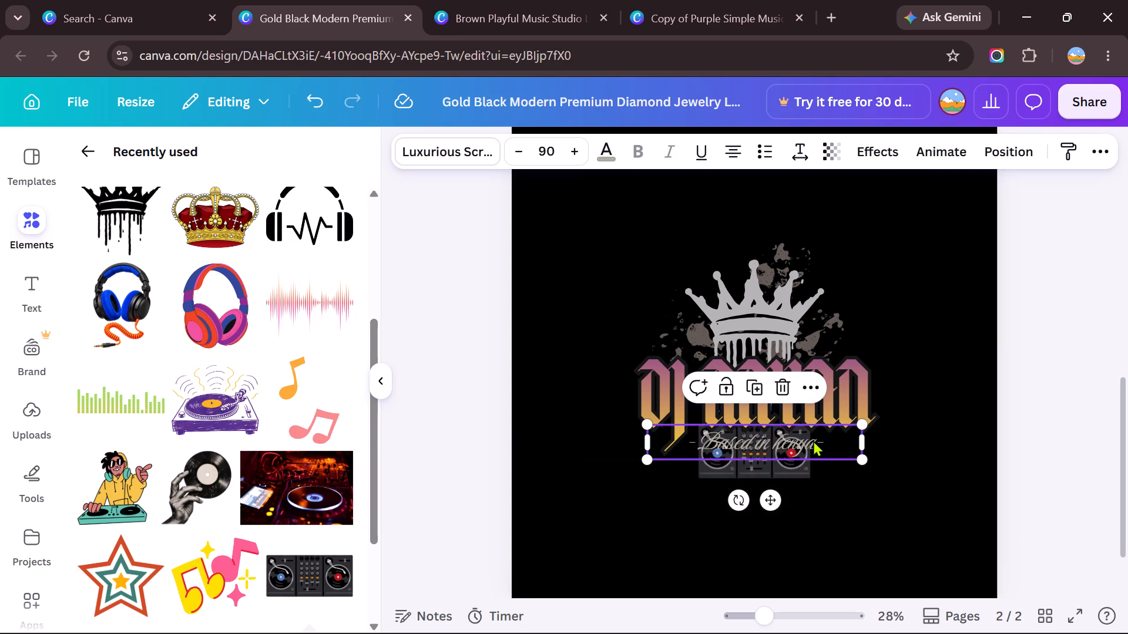
pyautogui.moveTo(813, 440); pyautogui.dragTo(810, 515)
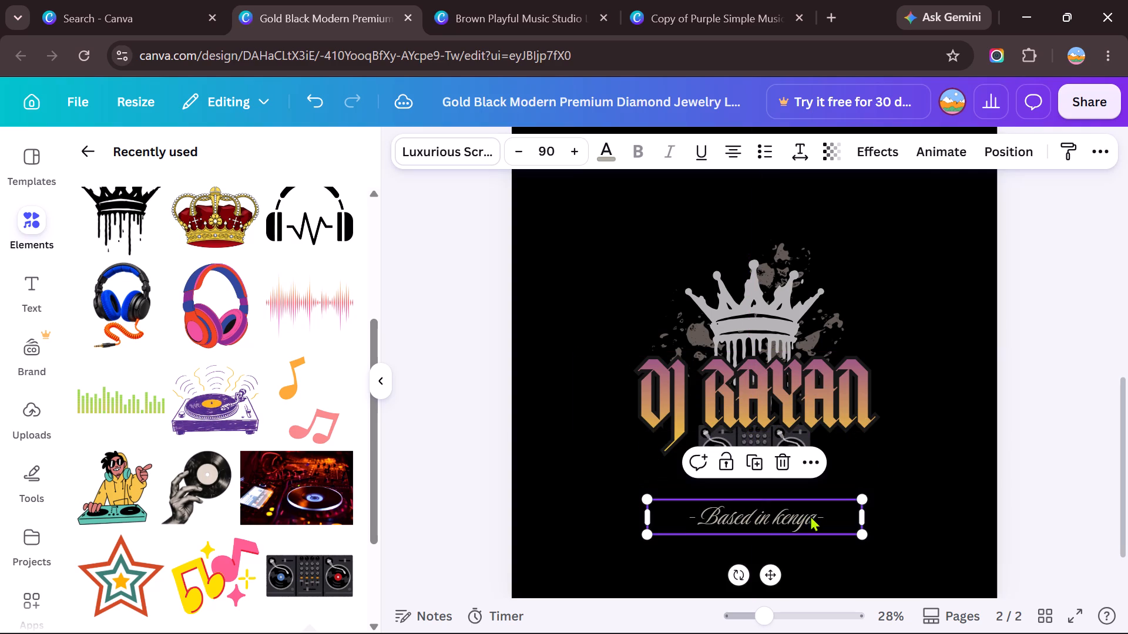
pyautogui.click(887, 451)
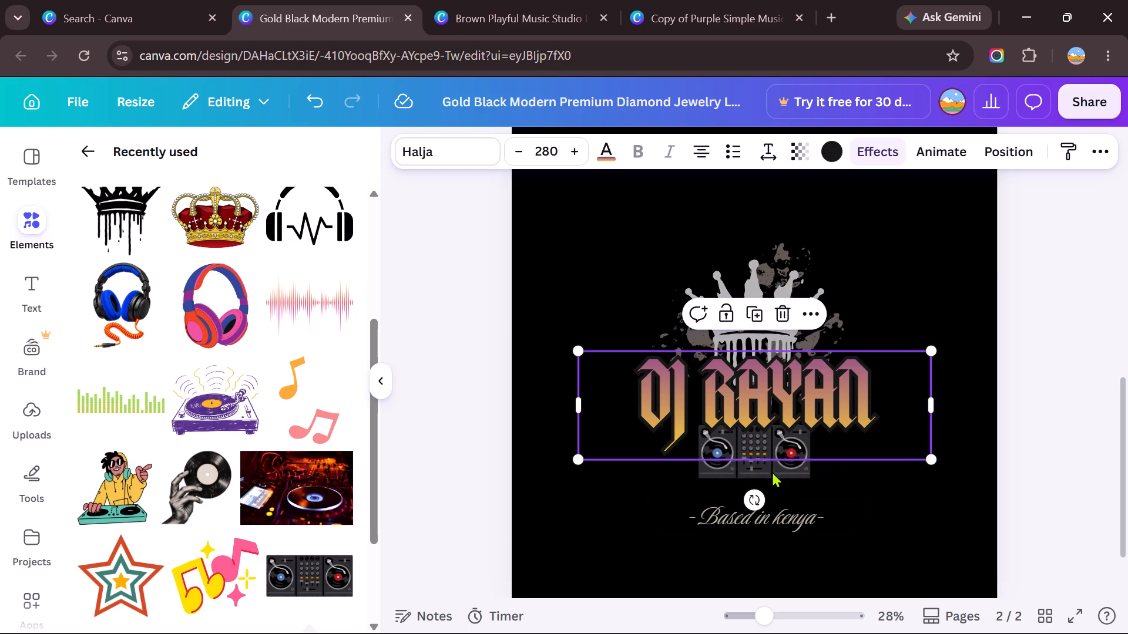
pyautogui.click(935, 495)
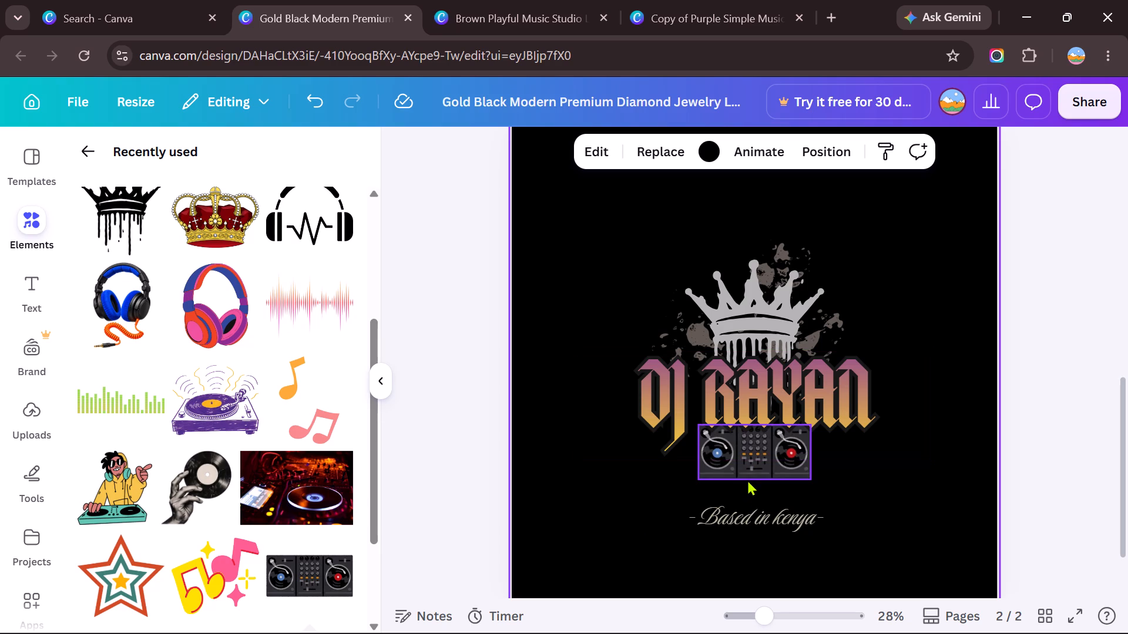
# Recolour the DJ mixer graphic's slate-blue parts with the light purplish-grey from the mixer's photo colours.
pyautogui.click(748, 478)
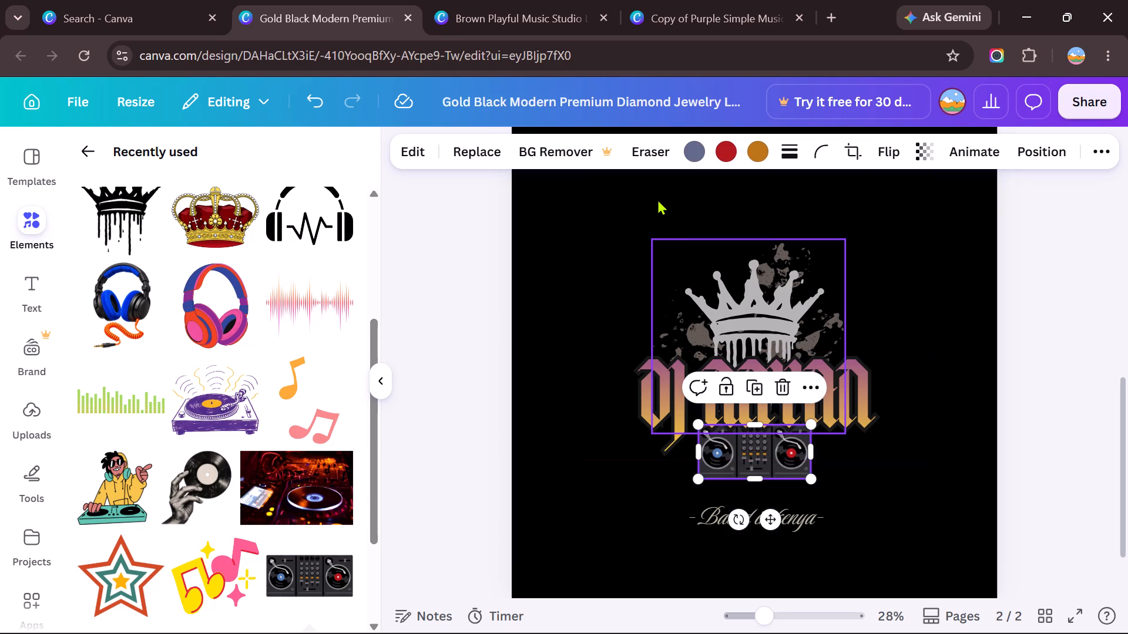
pyautogui.click(691, 148)
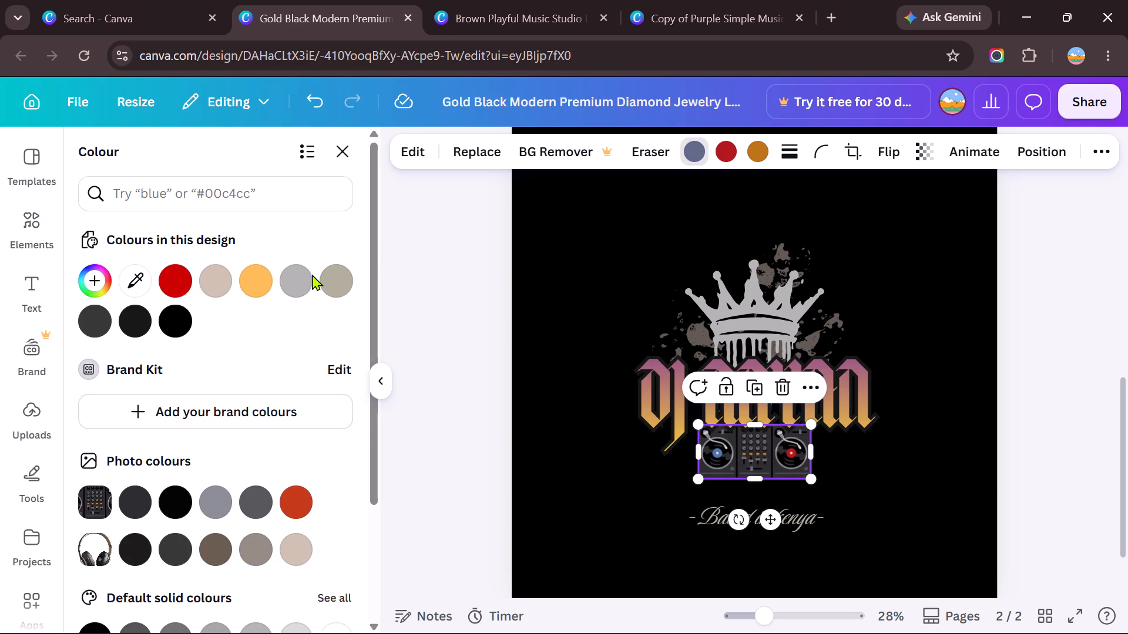
pyautogui.click(217, 498)
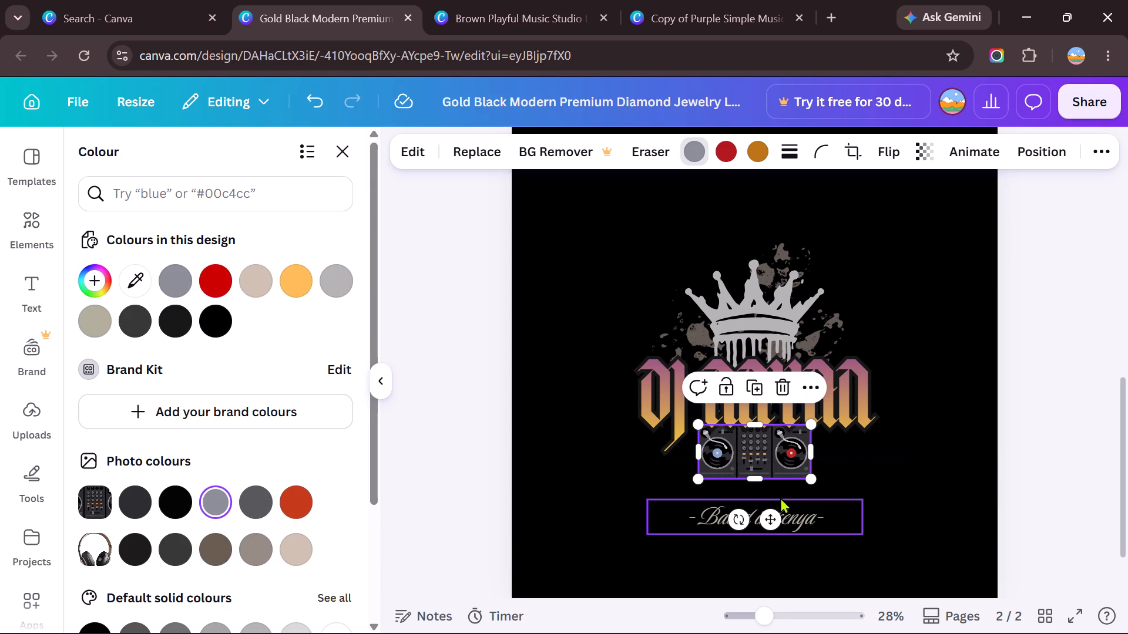
pyautogui.click(864, 520)
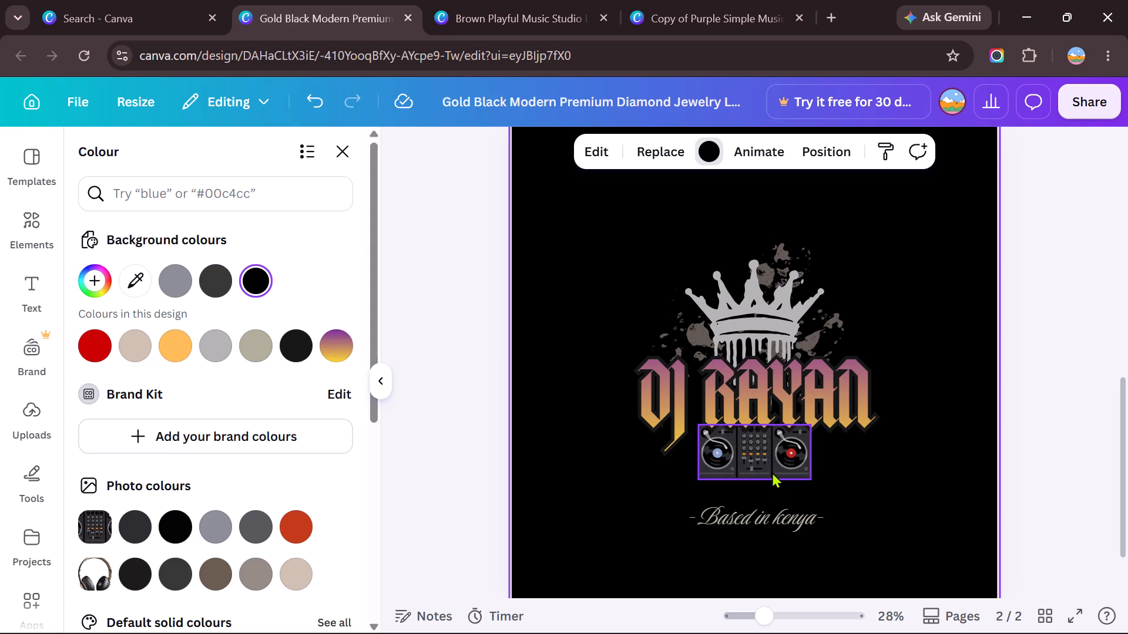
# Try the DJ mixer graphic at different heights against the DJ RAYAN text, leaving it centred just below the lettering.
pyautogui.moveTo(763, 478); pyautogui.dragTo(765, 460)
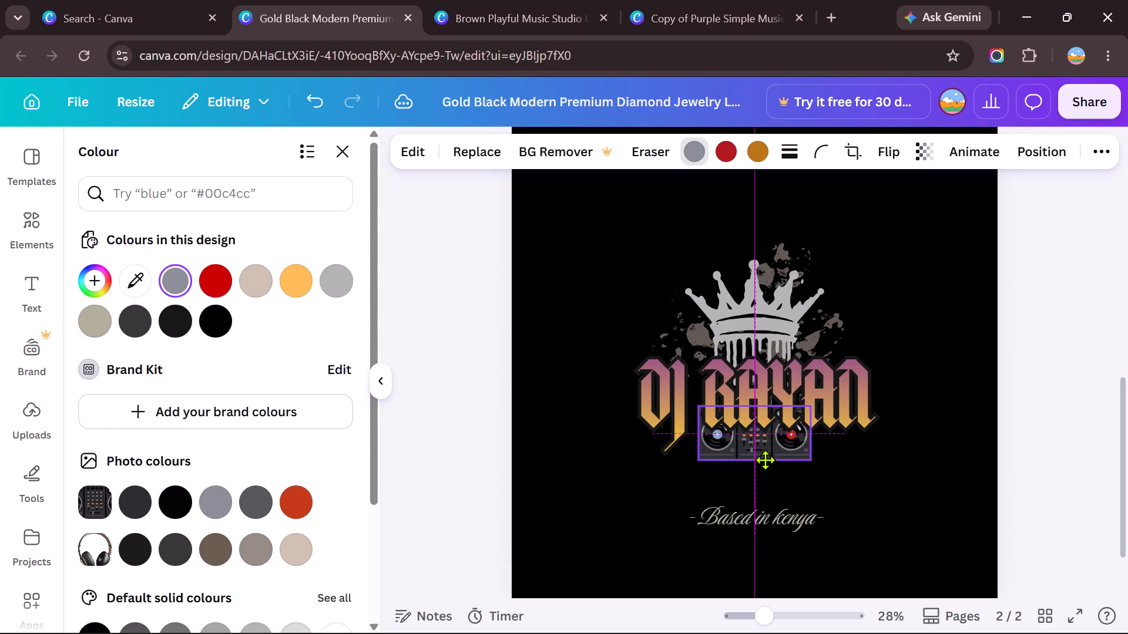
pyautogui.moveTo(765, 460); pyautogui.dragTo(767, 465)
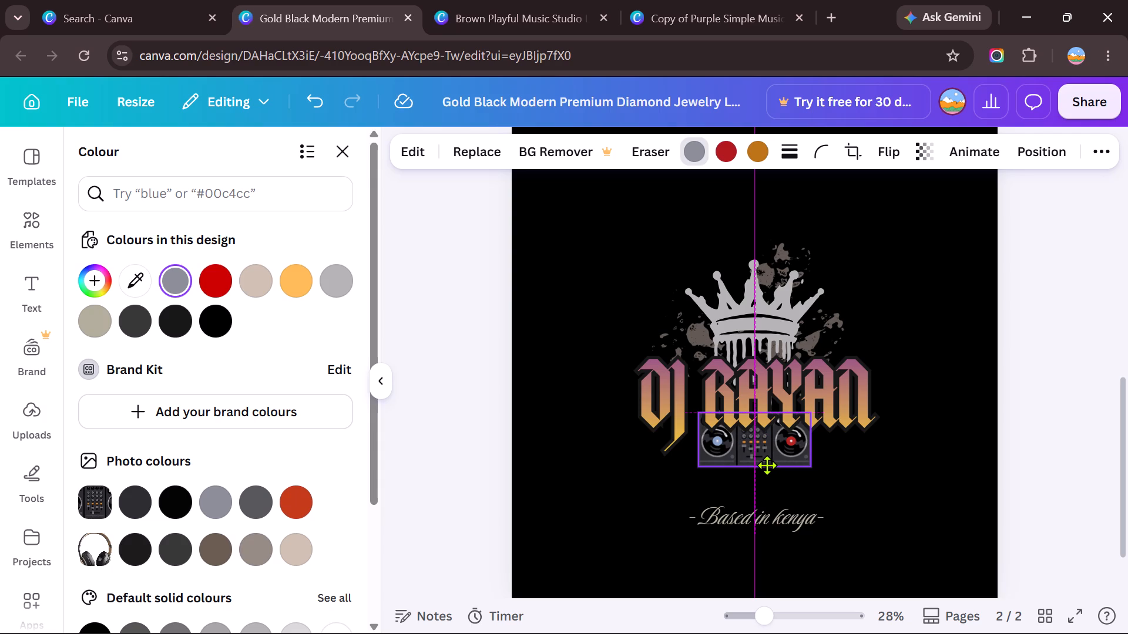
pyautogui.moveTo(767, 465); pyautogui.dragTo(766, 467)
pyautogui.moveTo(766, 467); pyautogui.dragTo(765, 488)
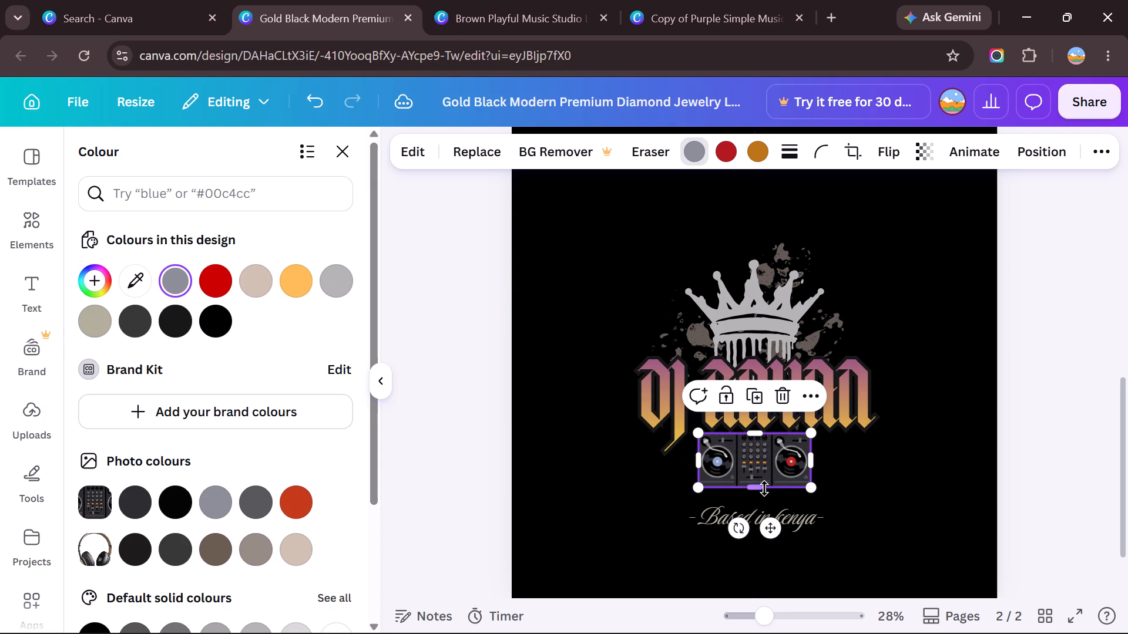
# Flip the DJ mixer graphic vertically.
pyautogui.click(884, 147)
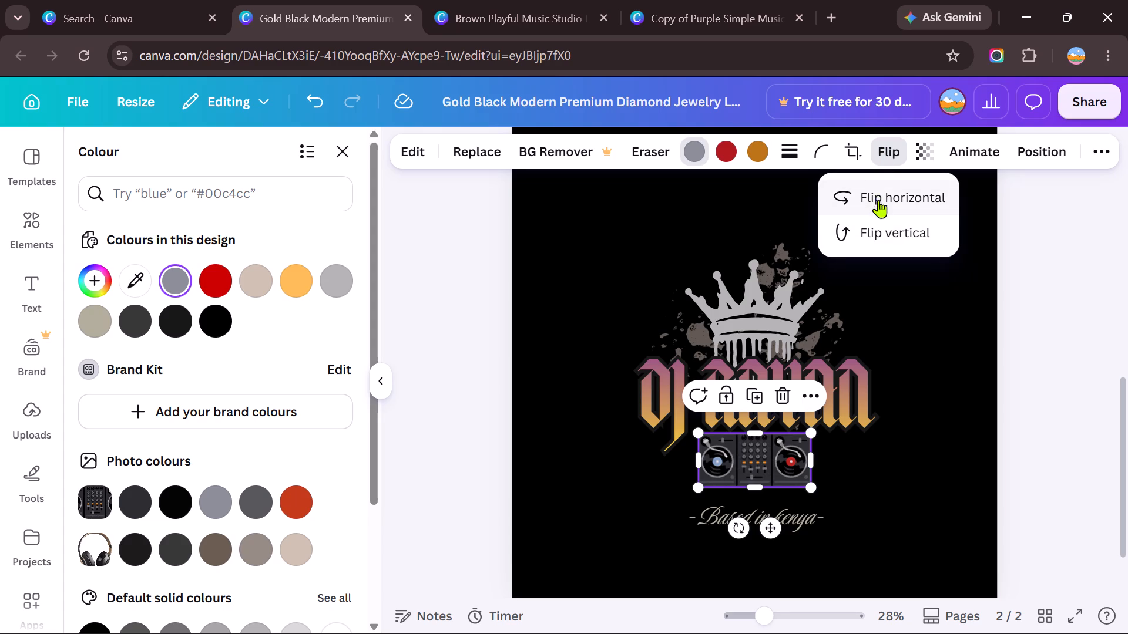
pyautogui.click(877, 232)
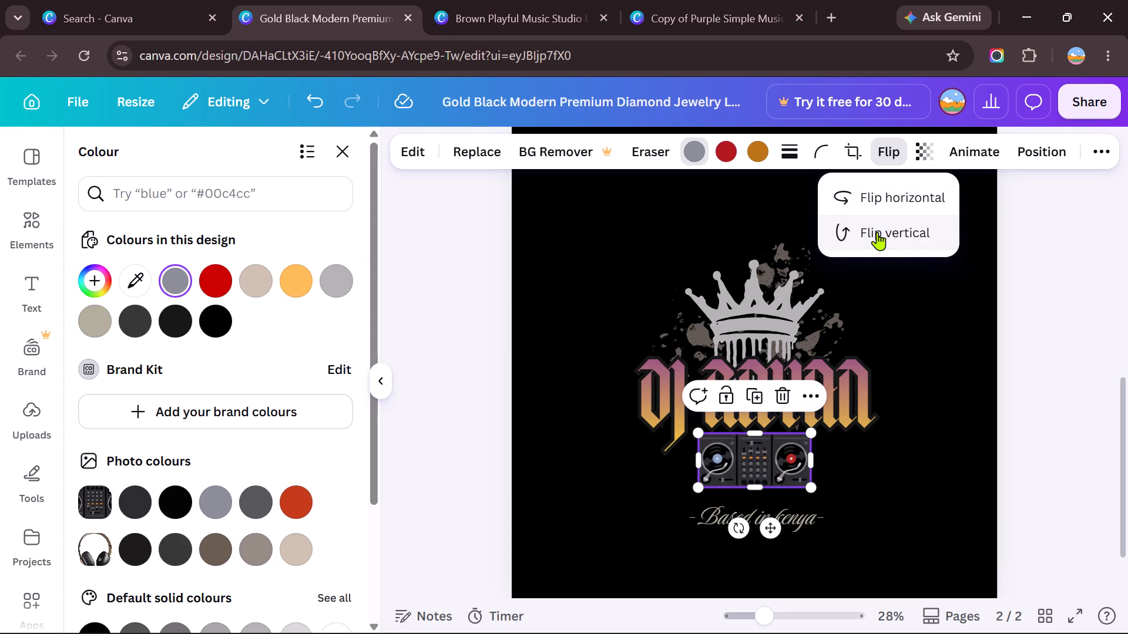
pyautogui.click(949, 351)
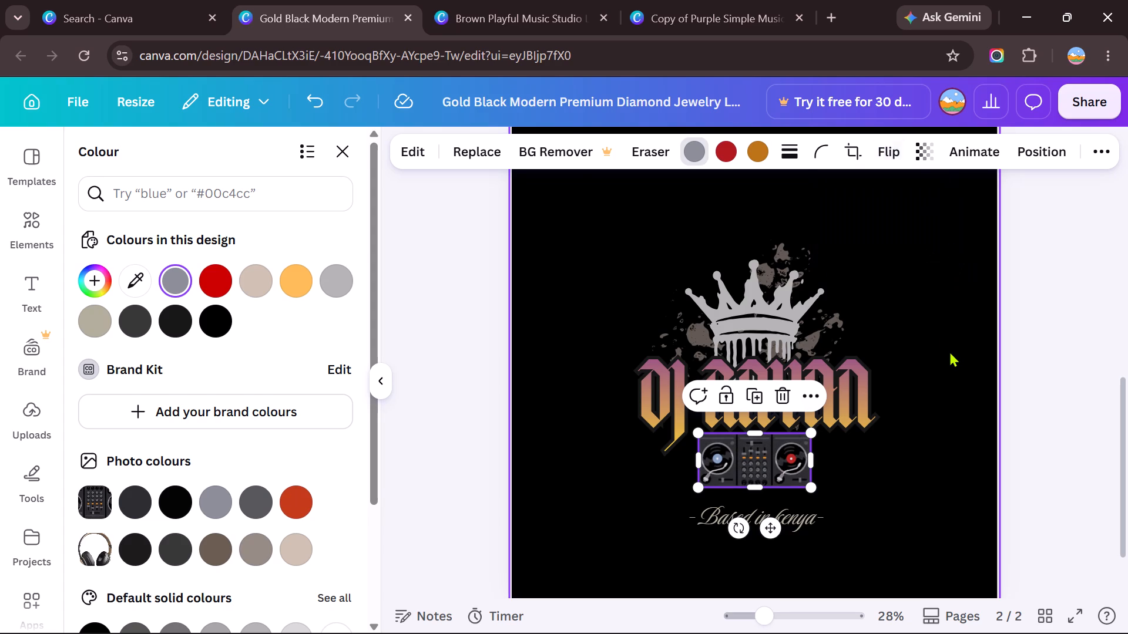
# Move the flipped DJ mixer graphic up, centred, so its top edge tucks behind the bottom of the DJ RAYAN lettering.
pyautogui.click(762, 483)
pyautogui.moveTo(761, 469); pyautogui.dragTo(752, 459)
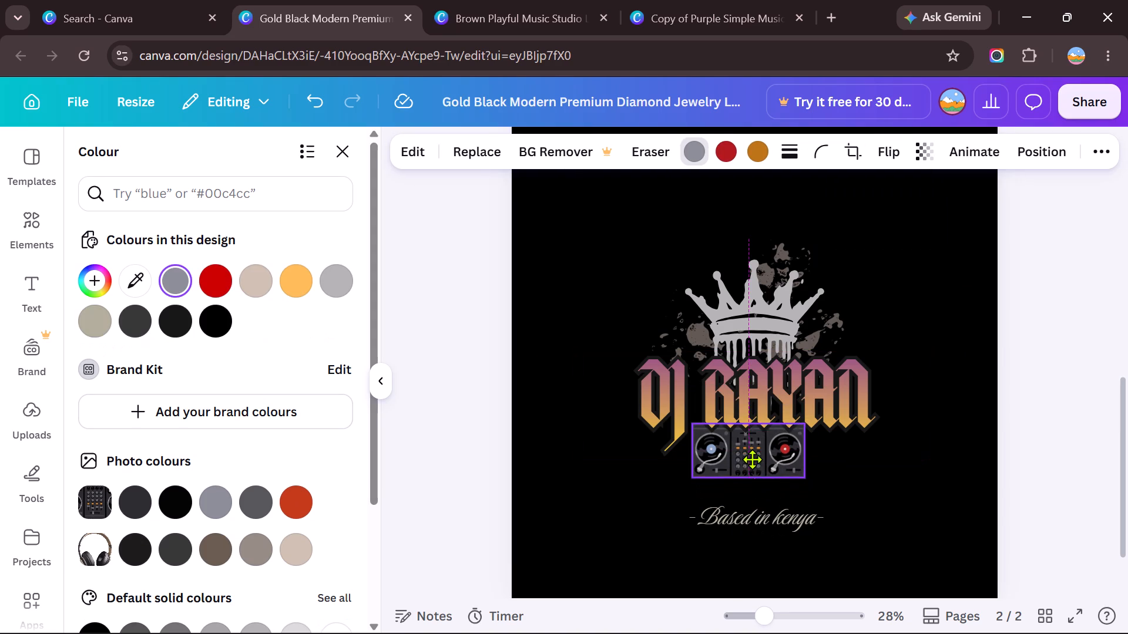
pyautogui.moveTo(752, 459); pyautogui.dragTo(759, 456)
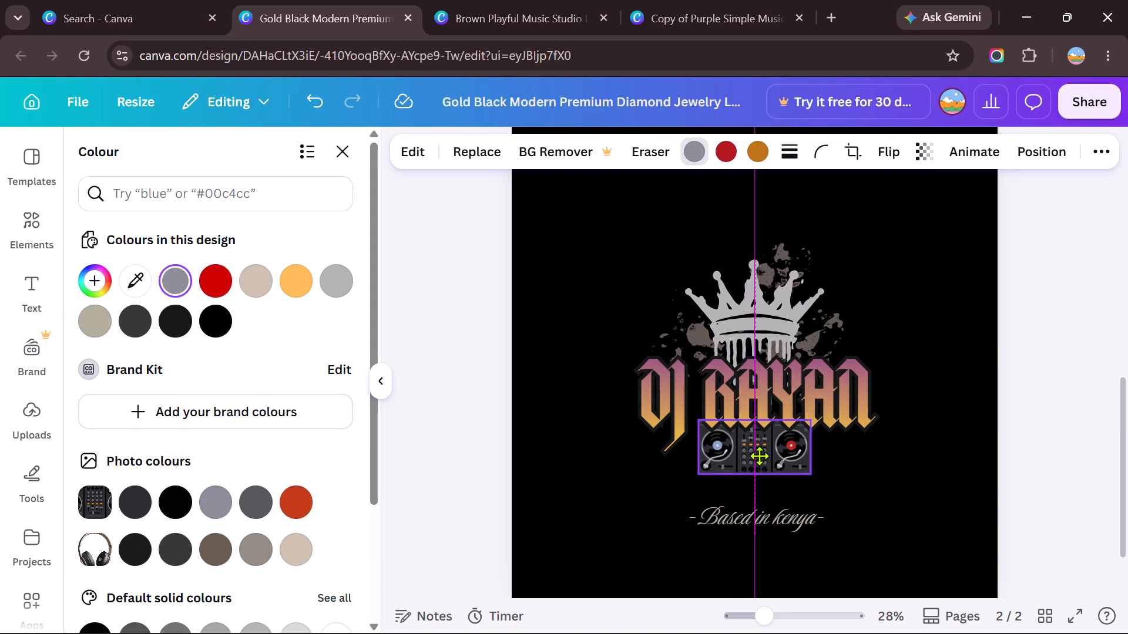
pyautogui.moveTo(759, 456); pyautogui.dragTo(758, 444)
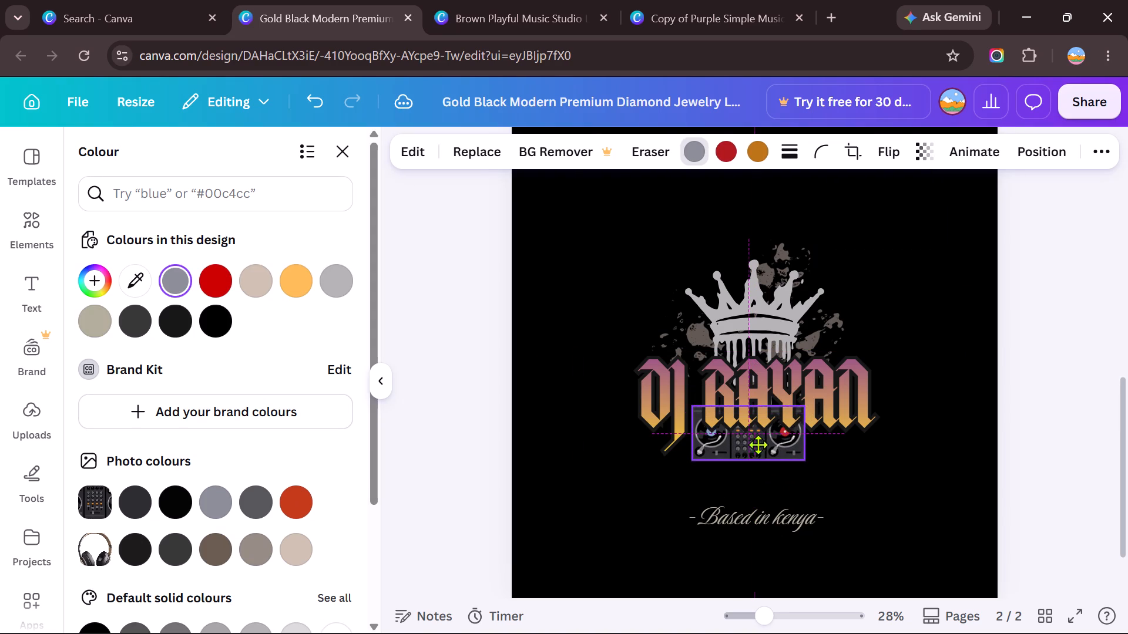
pyautogui.moveTo(758, 444); pyautogui.dragTo(762, 444)
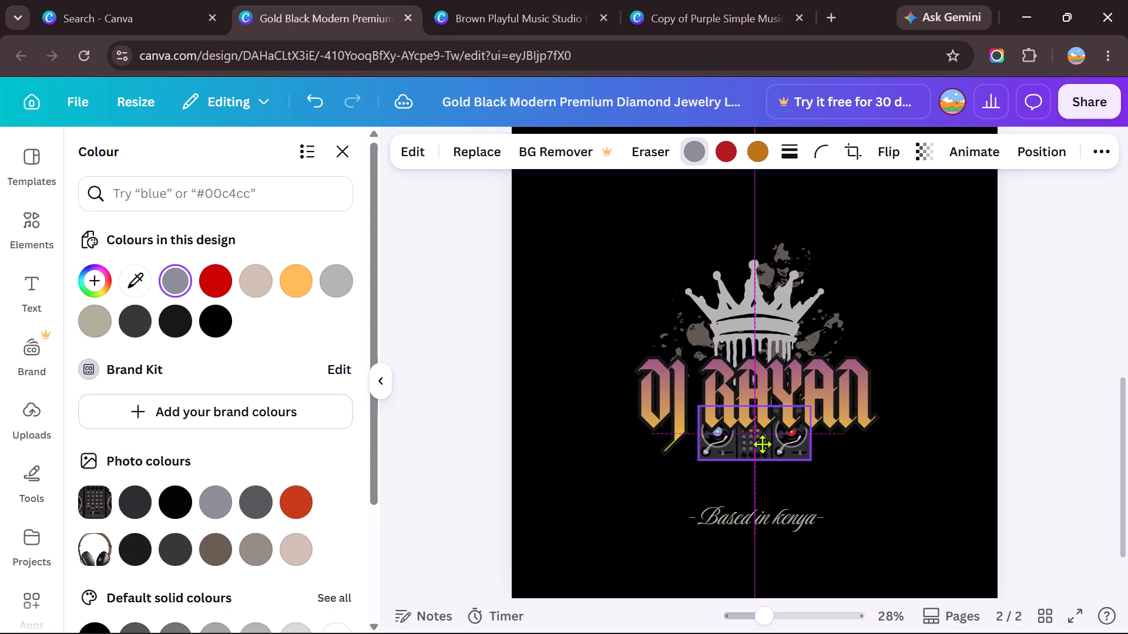
pyautogui.moveTo(762, 444); pyautogui.dragTo(764, 446)
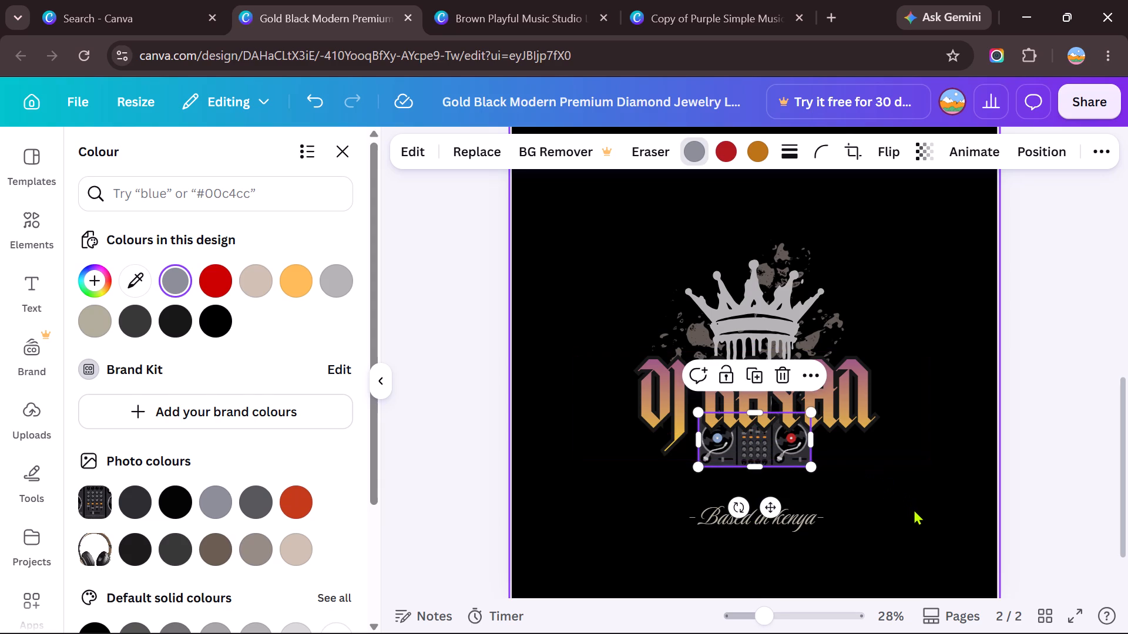
pyautogui.click(914, 509)
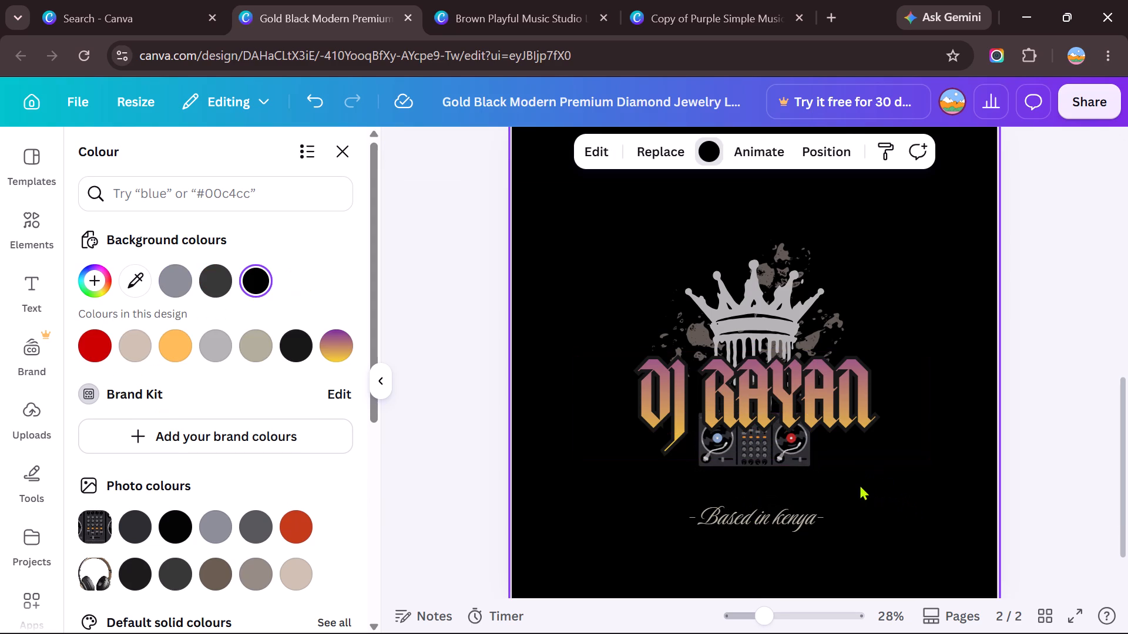
# Move the "Based in kenya" tagline up, centred, so it overlaps the lower edge of the DJ mixer graphic.
pyautogui.moveTo(787, 513); pyautogui.dragTo(791, 494)
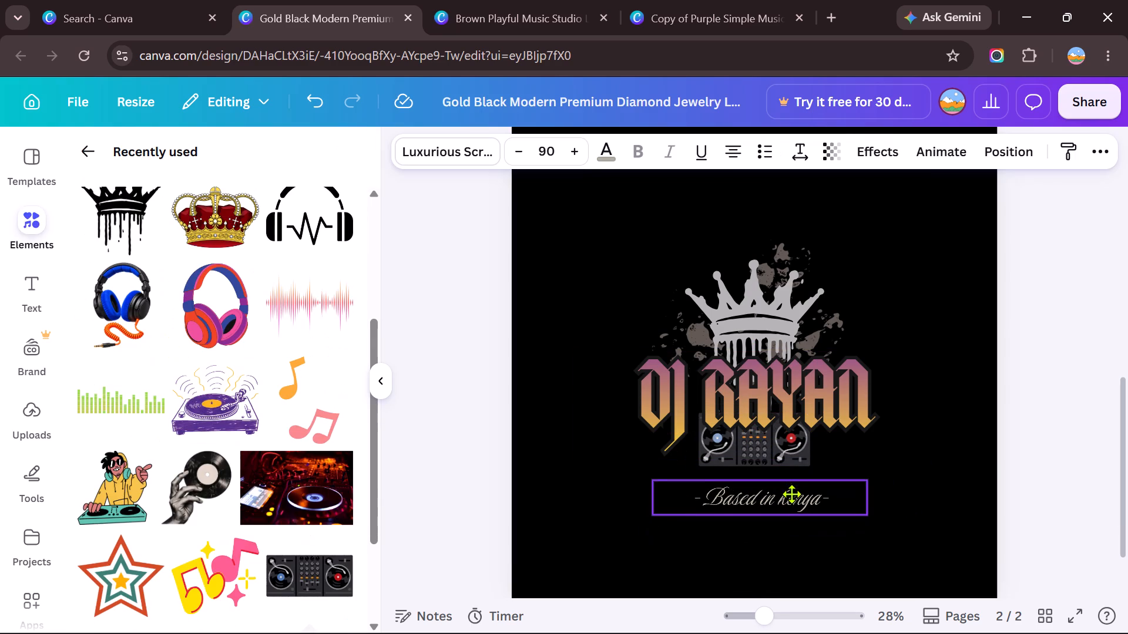
pyautogui.moveTo(791, 494); pyautogui.dragTo(785, 475)
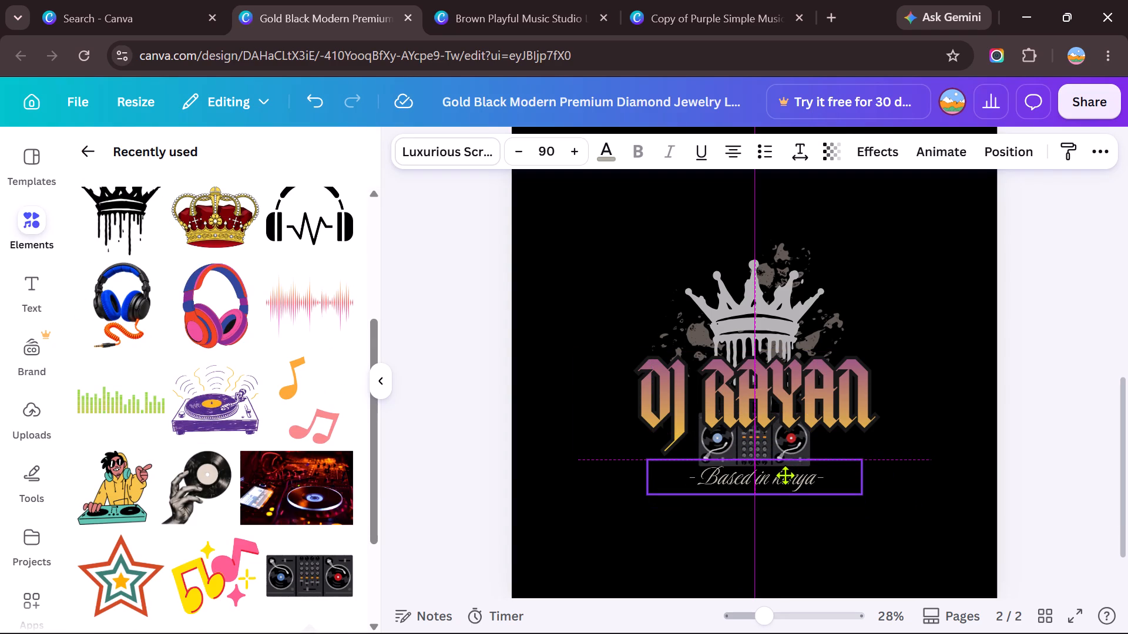
pyautogui.moveTo(785, 475); pyautogui.dragTo(783, 455)
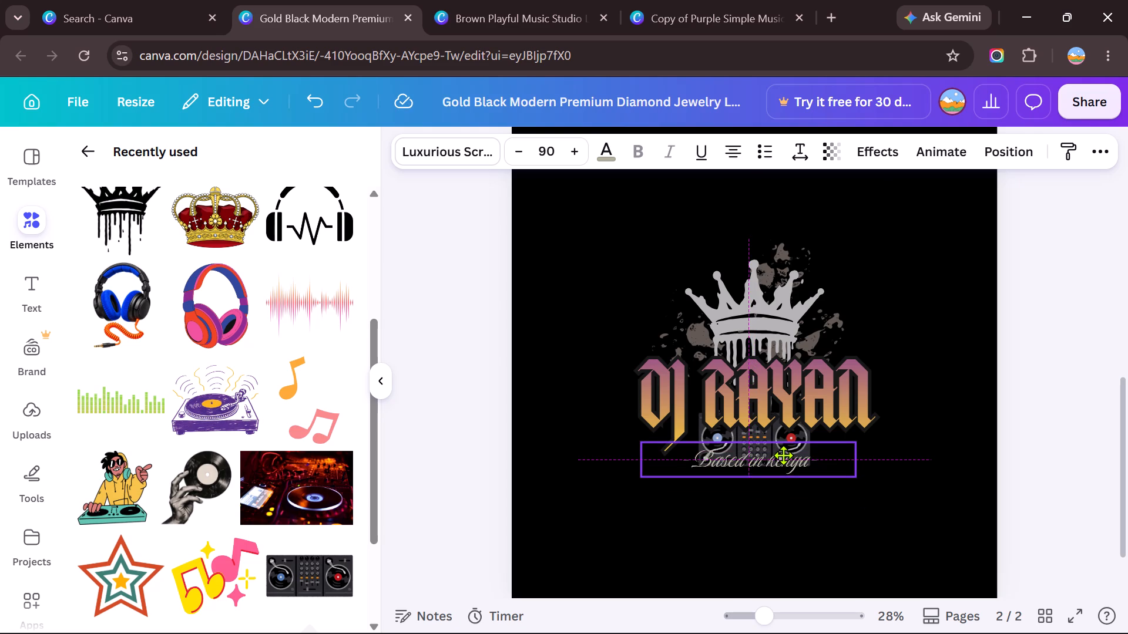
pyautogui.moveTo(783, 455); pyautogui.dragTo(778, 457)
pyautogui.moveTo(778, 457); pyautogui.dragTo(785, 458)
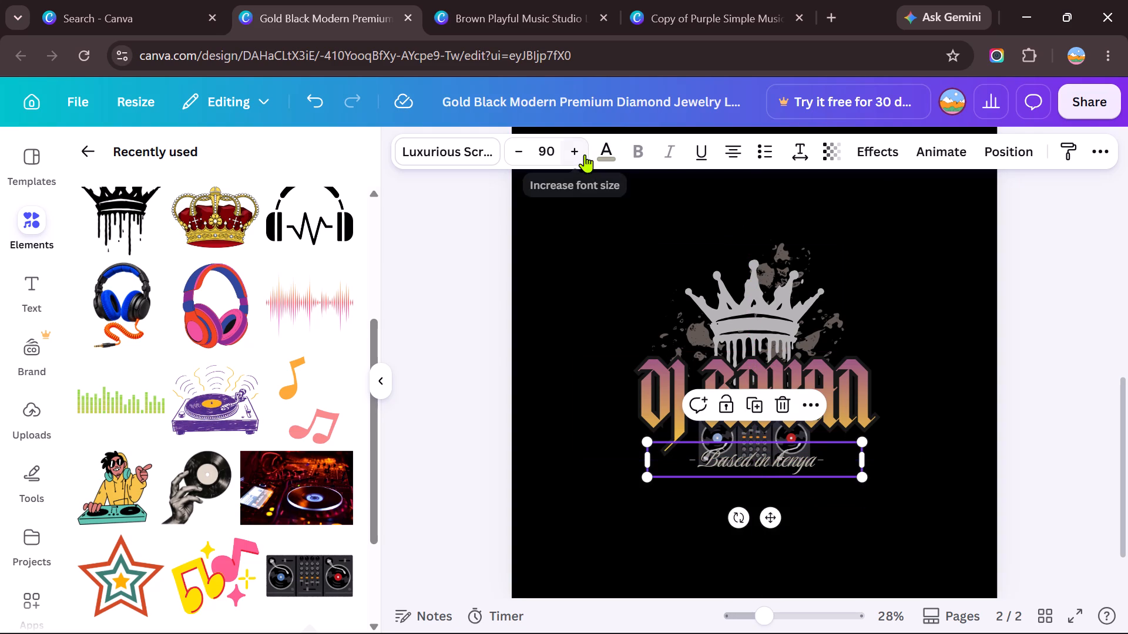
# Apply the 180° linear gradient from #7b2d9f to #fdd82e to the "Based in kenya" tagline.
pyautogui.click(602, 153)
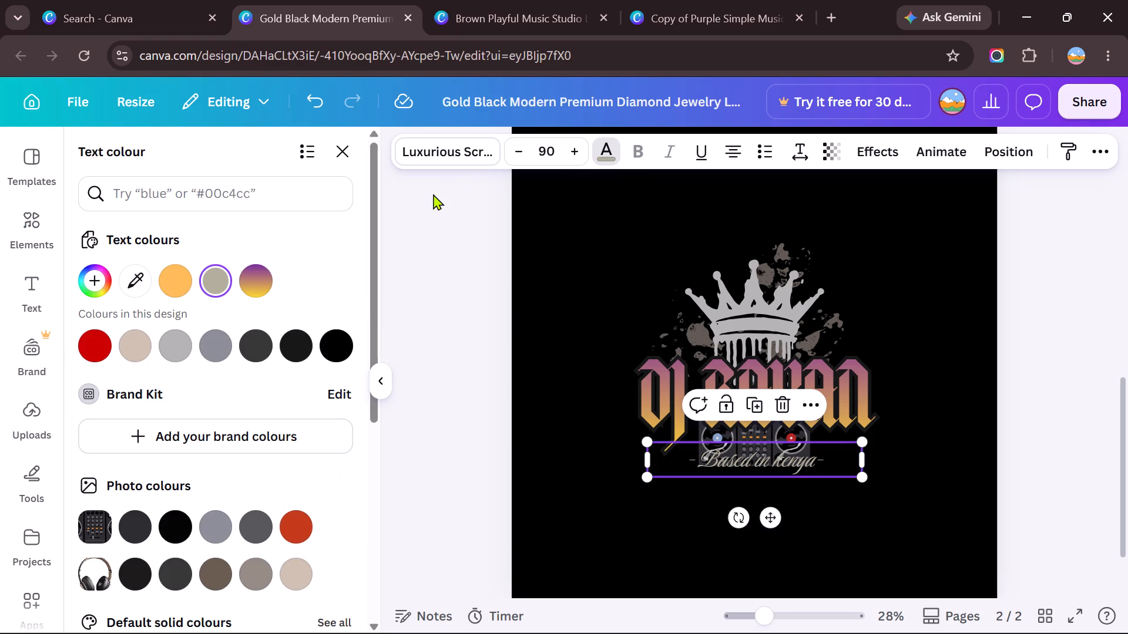
pyautogui.click(252, 284)
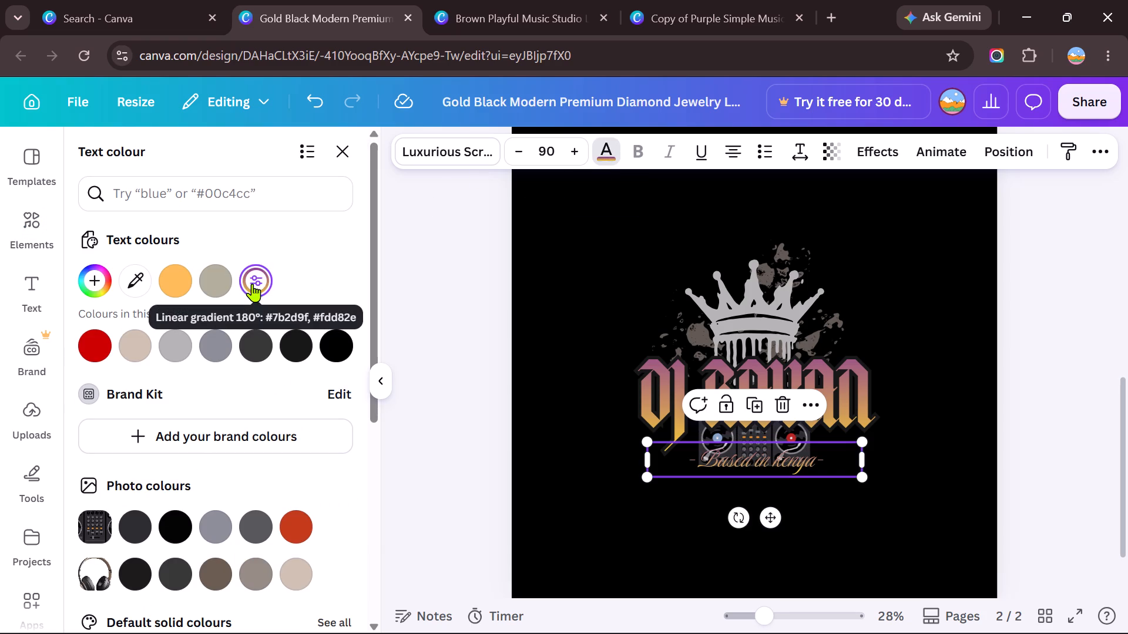
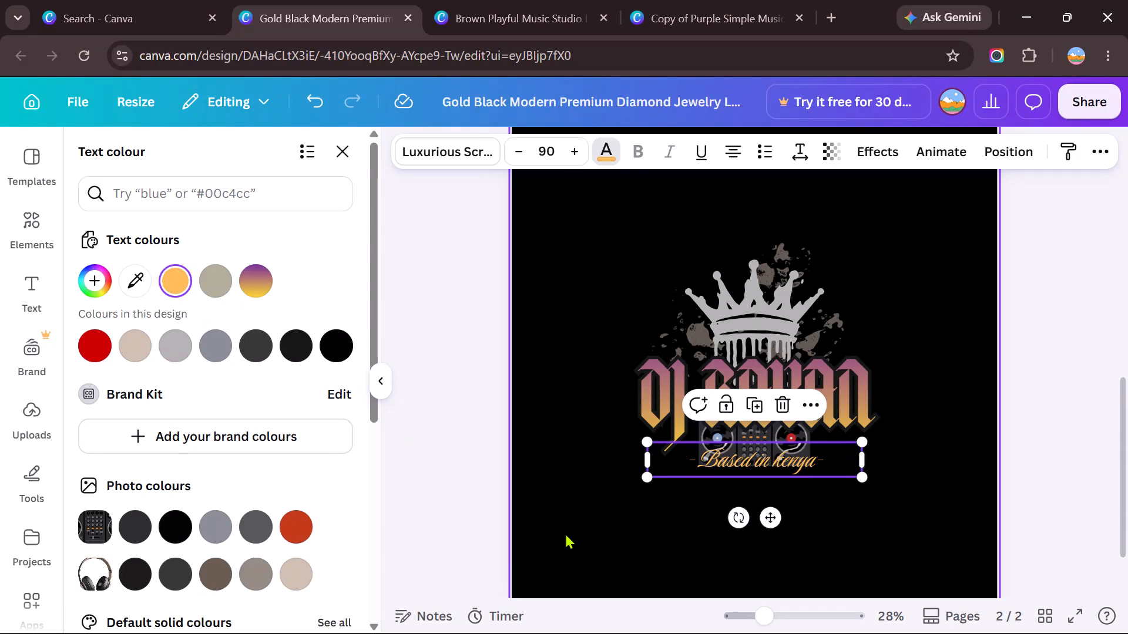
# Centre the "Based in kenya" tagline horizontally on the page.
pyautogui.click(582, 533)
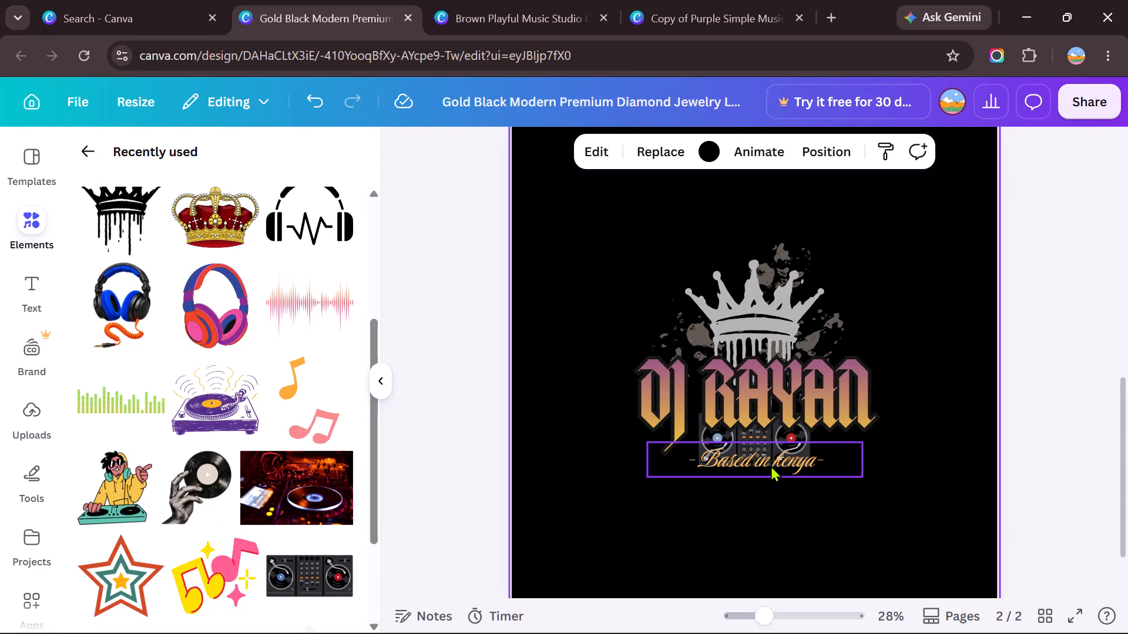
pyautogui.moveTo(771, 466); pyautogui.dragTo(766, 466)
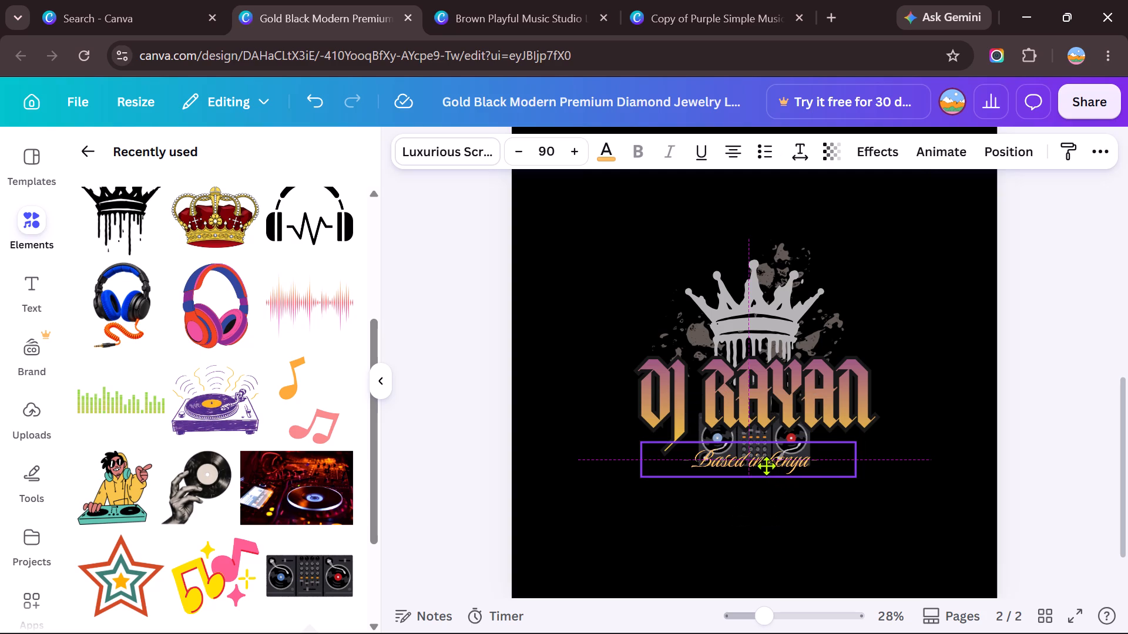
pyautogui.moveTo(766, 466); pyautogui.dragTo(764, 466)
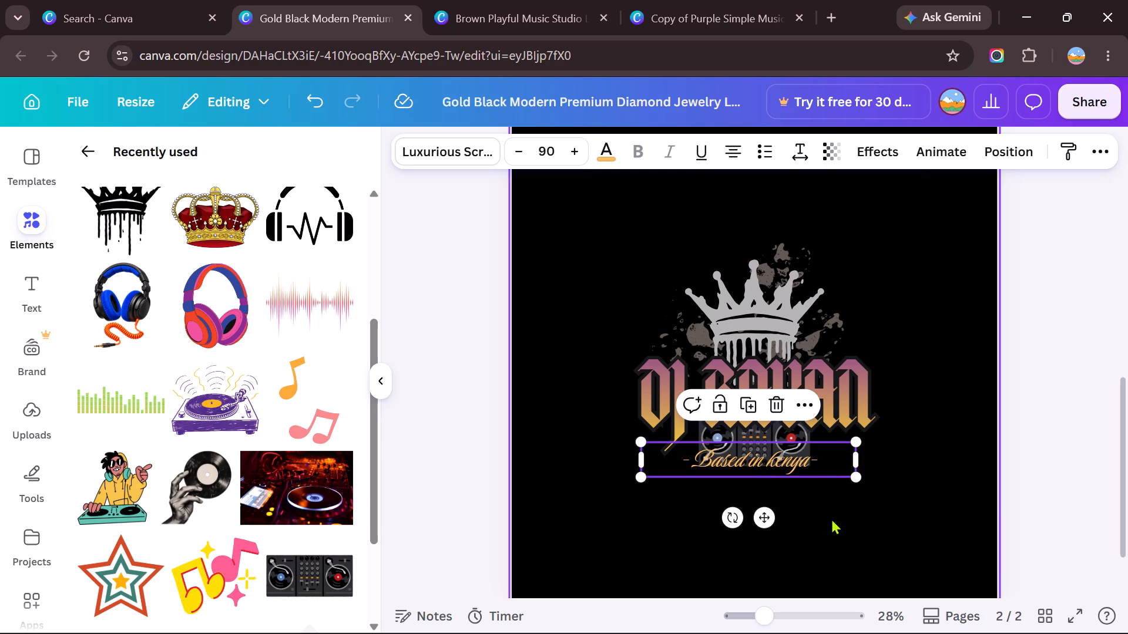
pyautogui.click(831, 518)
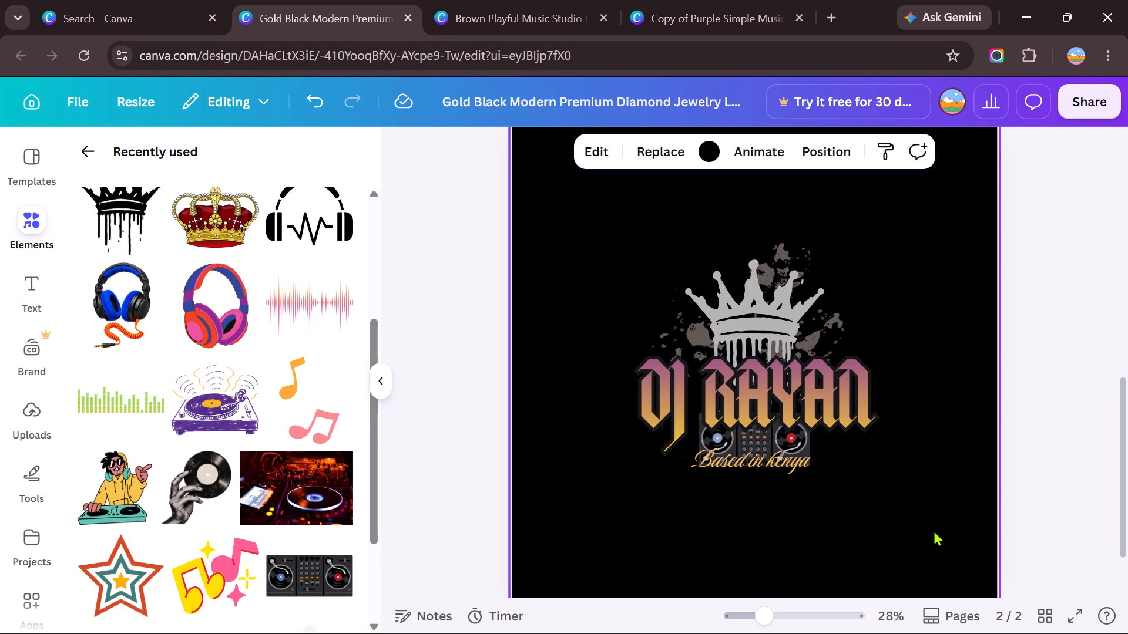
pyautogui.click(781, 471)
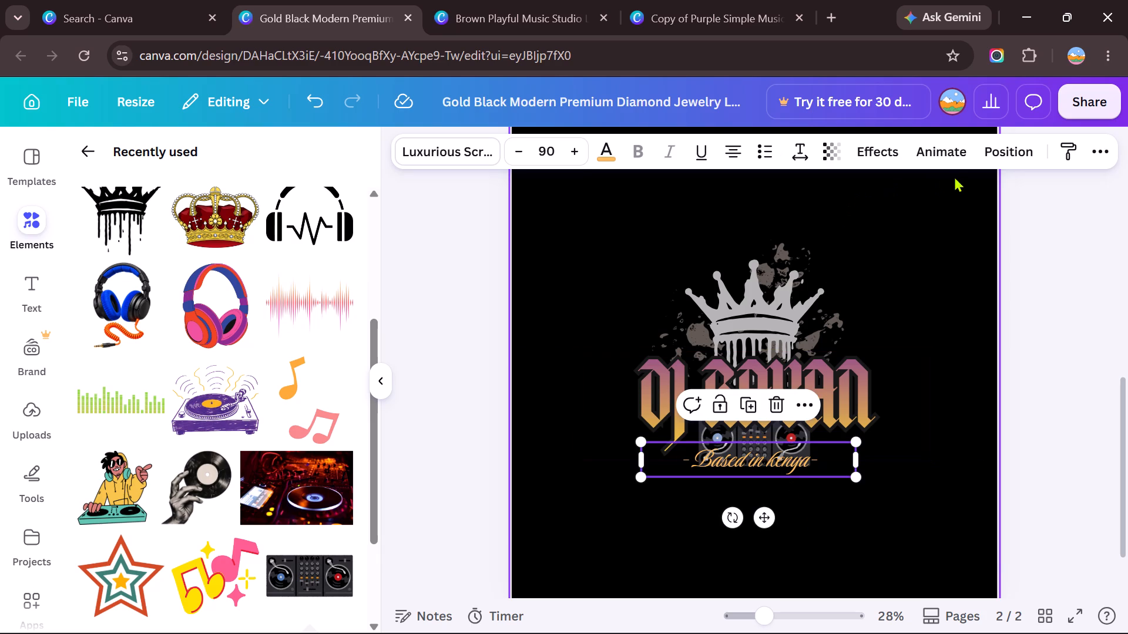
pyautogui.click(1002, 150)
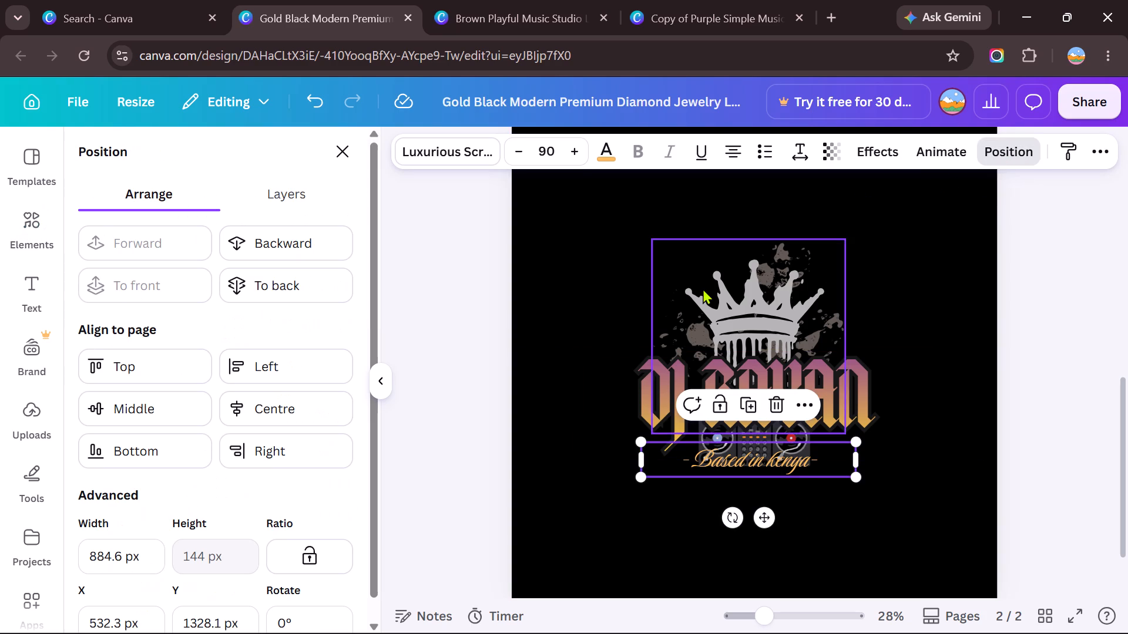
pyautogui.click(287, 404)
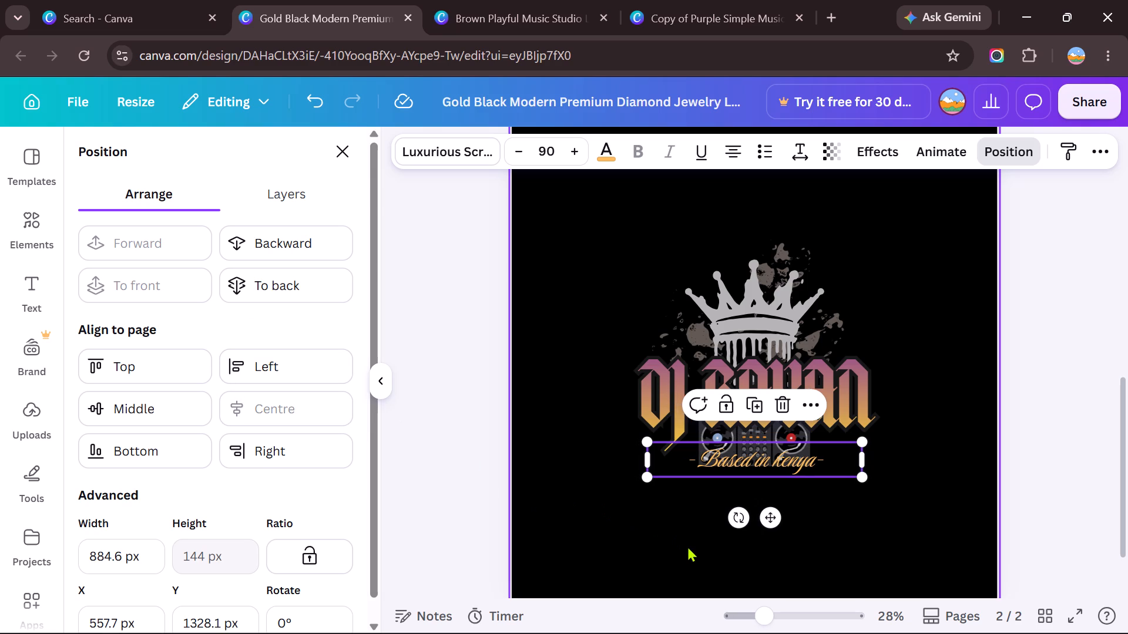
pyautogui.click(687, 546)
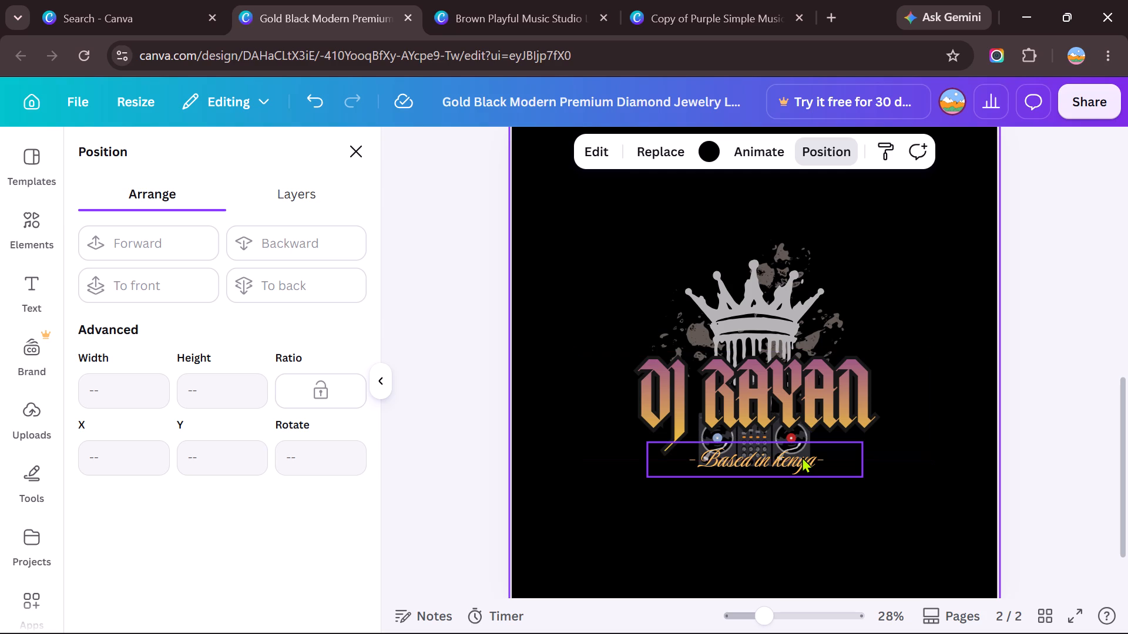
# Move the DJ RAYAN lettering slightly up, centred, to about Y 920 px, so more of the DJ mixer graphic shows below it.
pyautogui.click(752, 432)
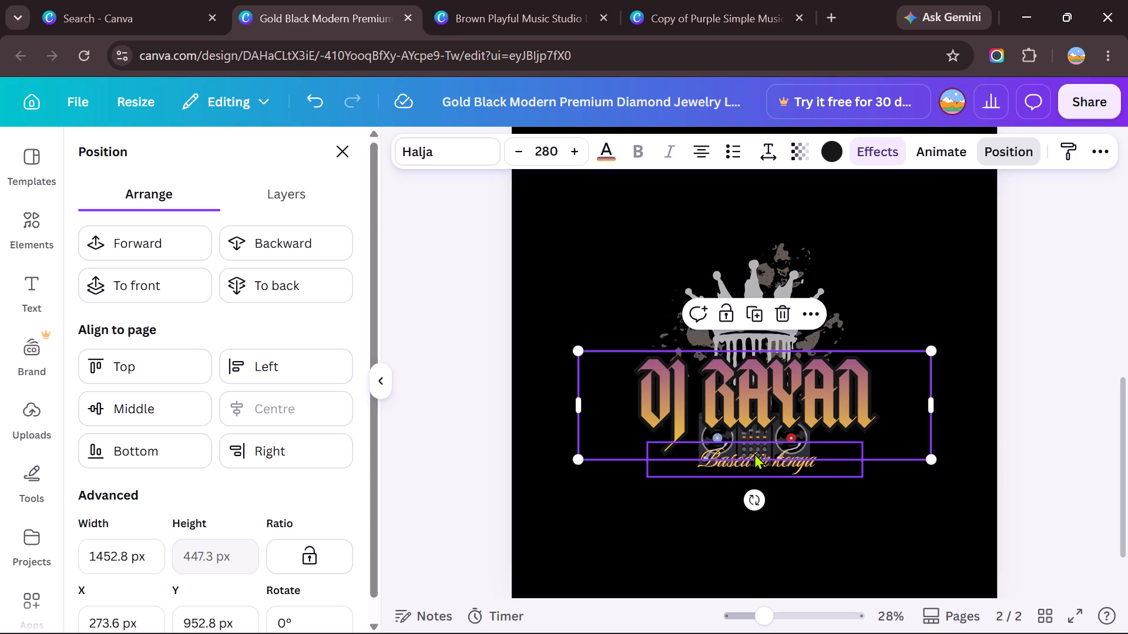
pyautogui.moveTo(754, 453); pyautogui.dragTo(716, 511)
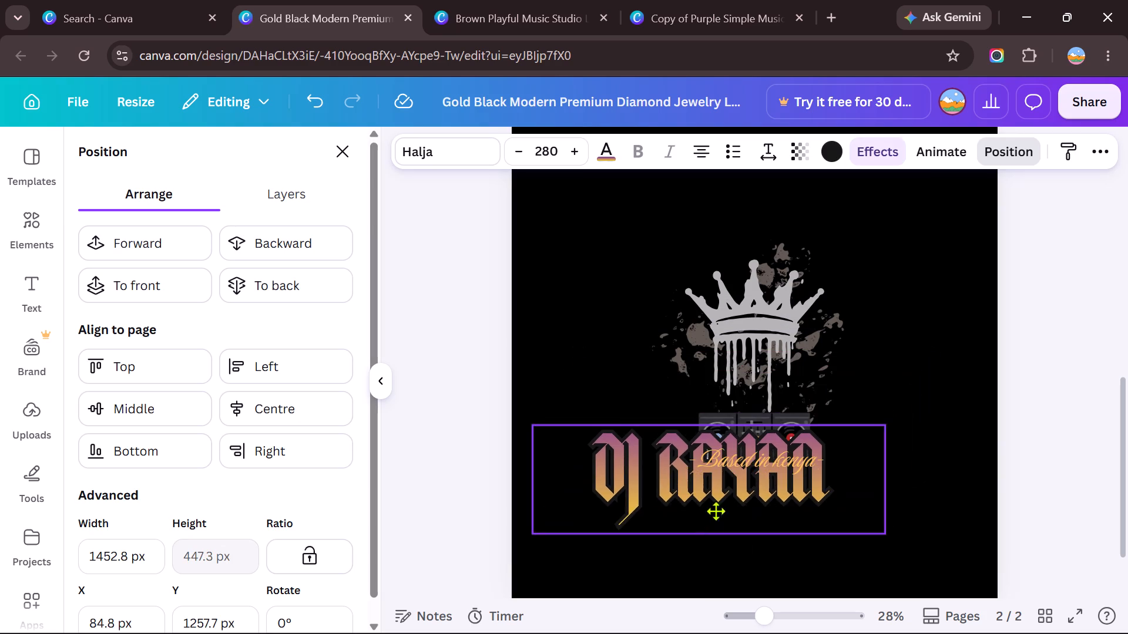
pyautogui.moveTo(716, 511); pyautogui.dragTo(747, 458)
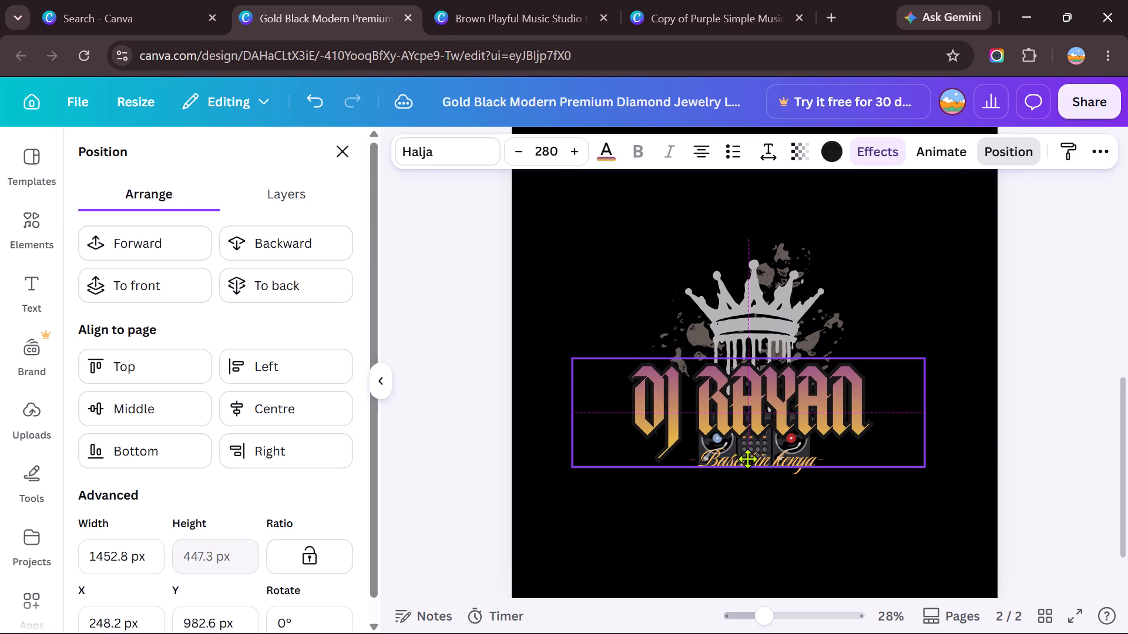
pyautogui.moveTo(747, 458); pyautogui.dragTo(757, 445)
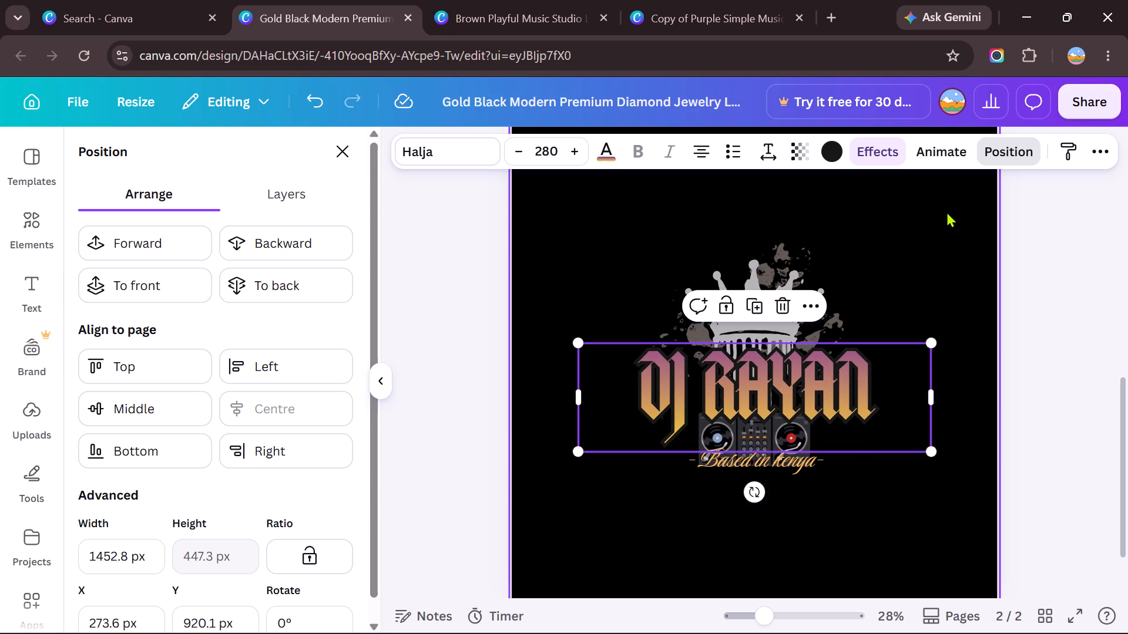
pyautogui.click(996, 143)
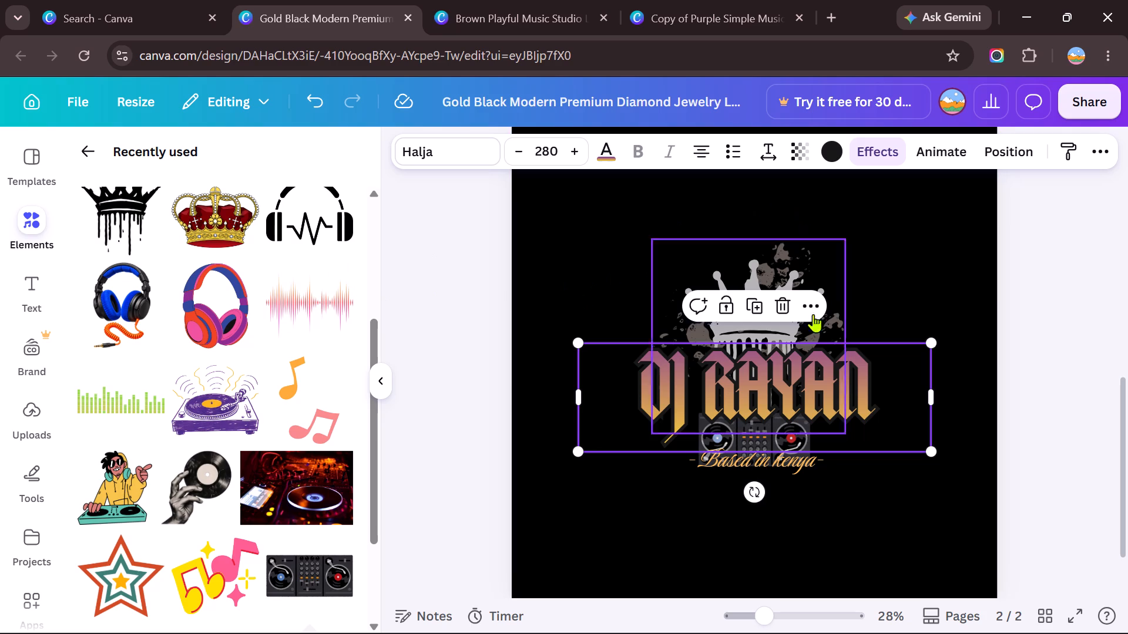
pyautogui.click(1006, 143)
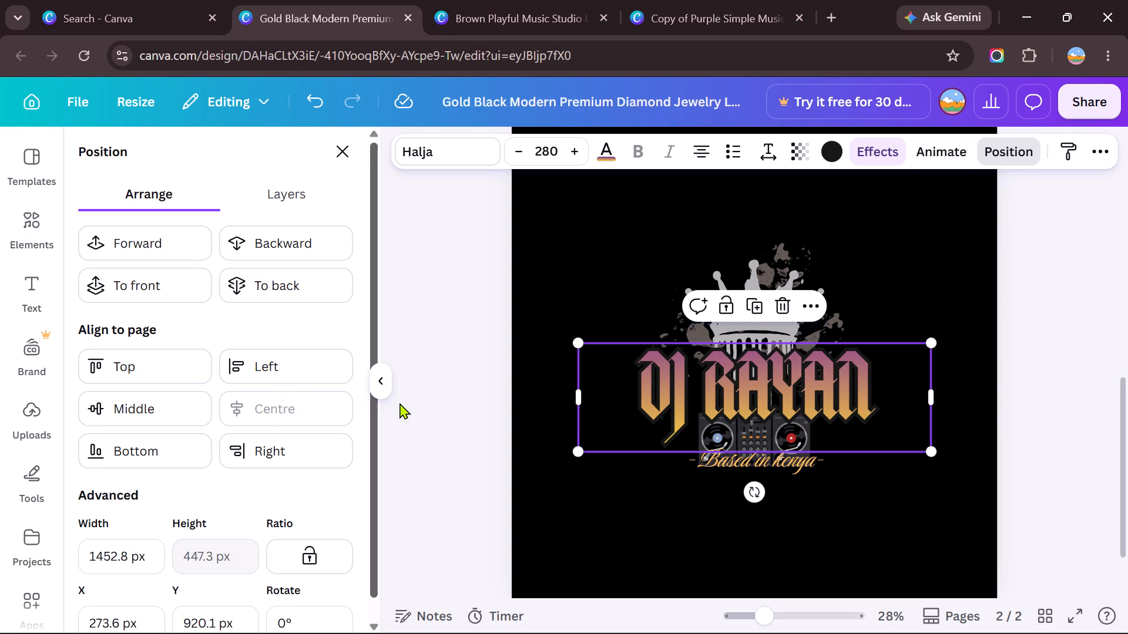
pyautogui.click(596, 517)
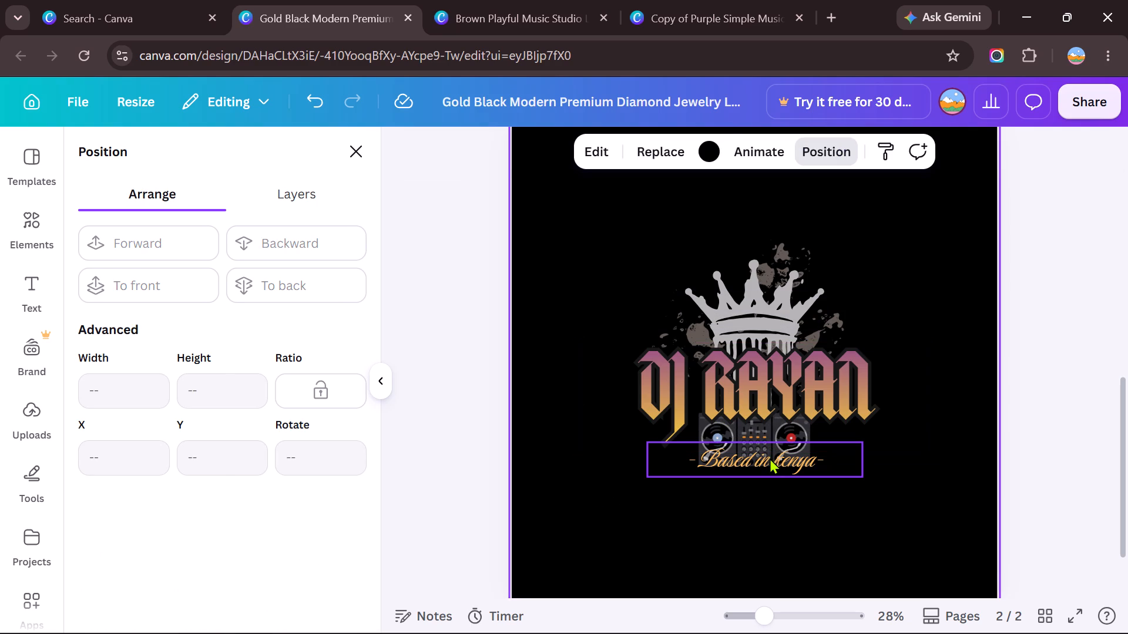
# Reposition the "Based in kenya" tagline, centred on the page at about Y 1318 px, over the mixer's lower edge.
pyautogui.moveTo(770, 458); pyautogui.dragTo(743, 513)
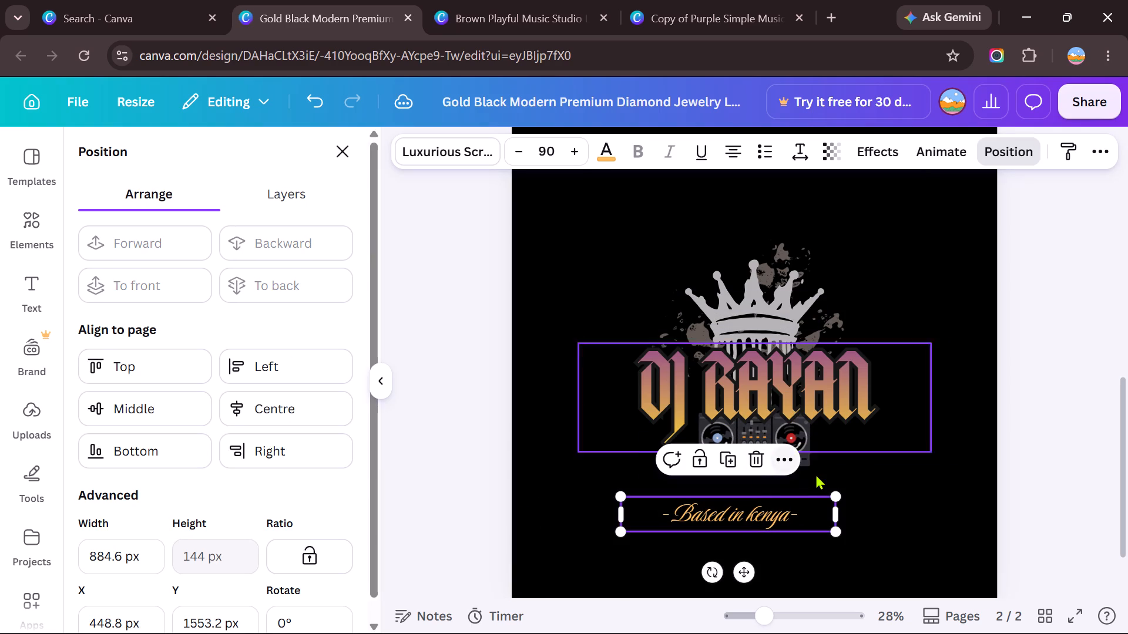
pyautogui.click(821, 468)
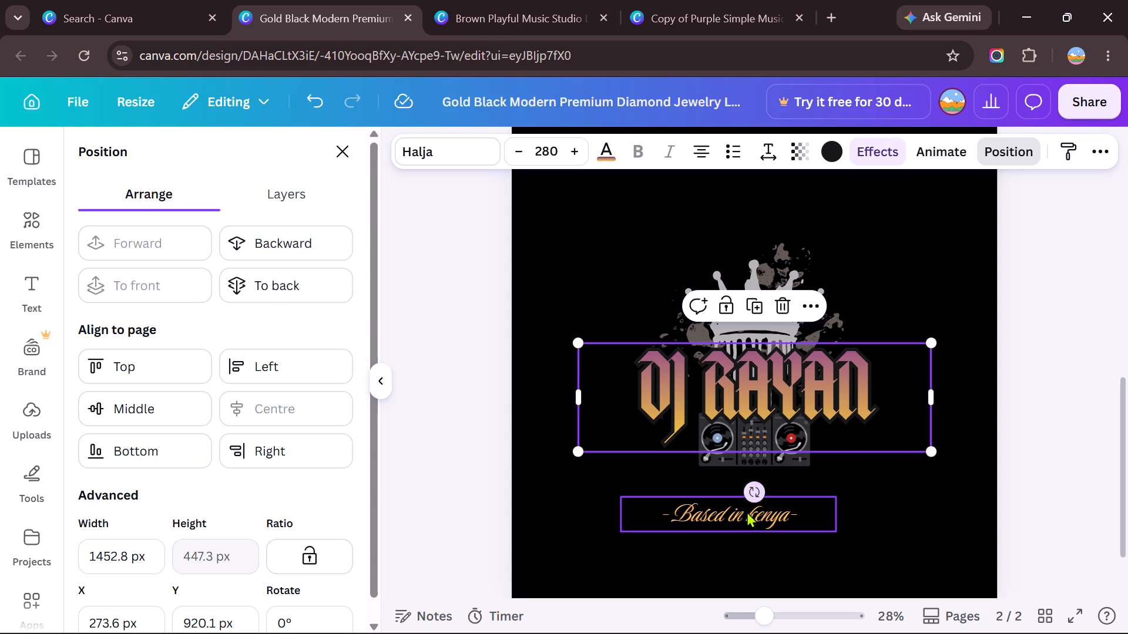
pyautogui.click(901, 571)
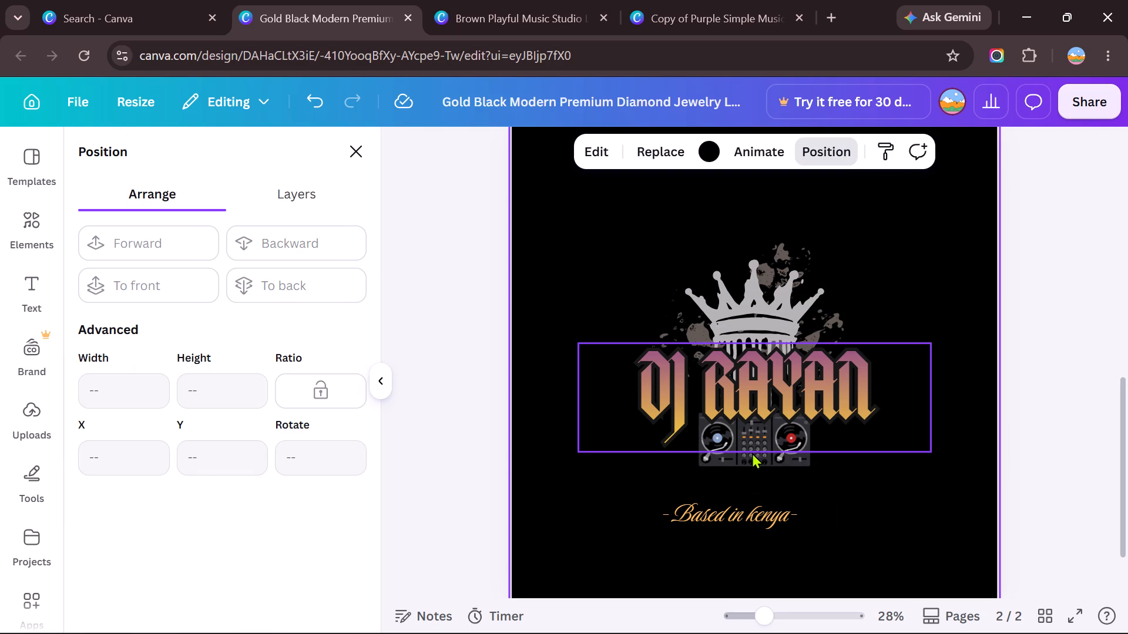
pyautogui.moveTo(743, 523); pyautogui.dragTo(768, 466)
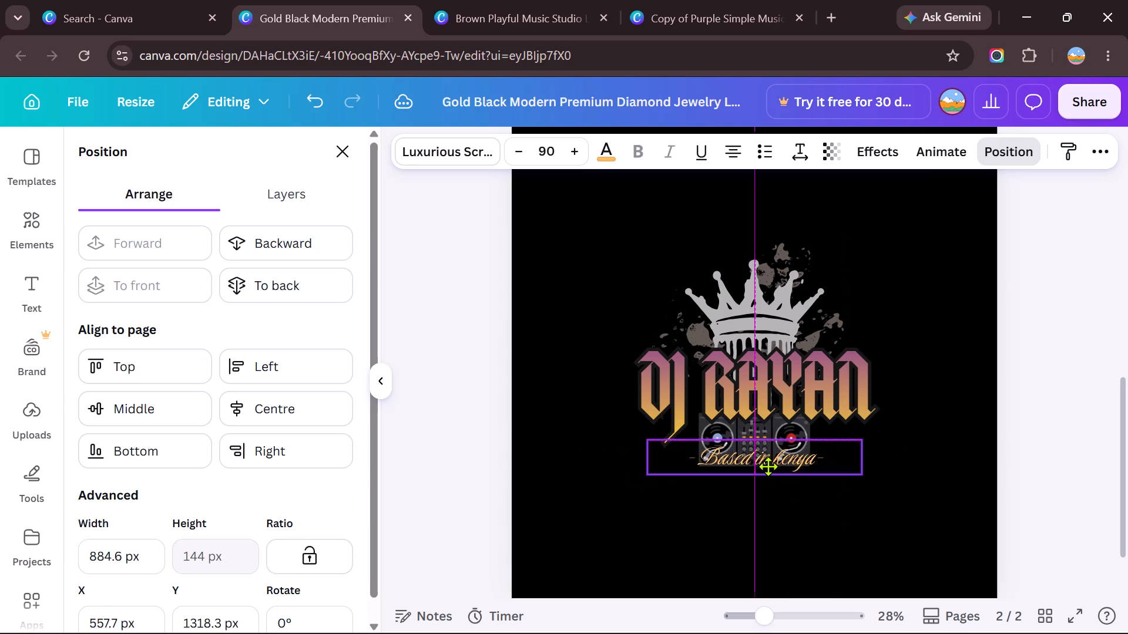
pyautogui.moveTo(768, 466); pyautogui.dragTo(768, 466)
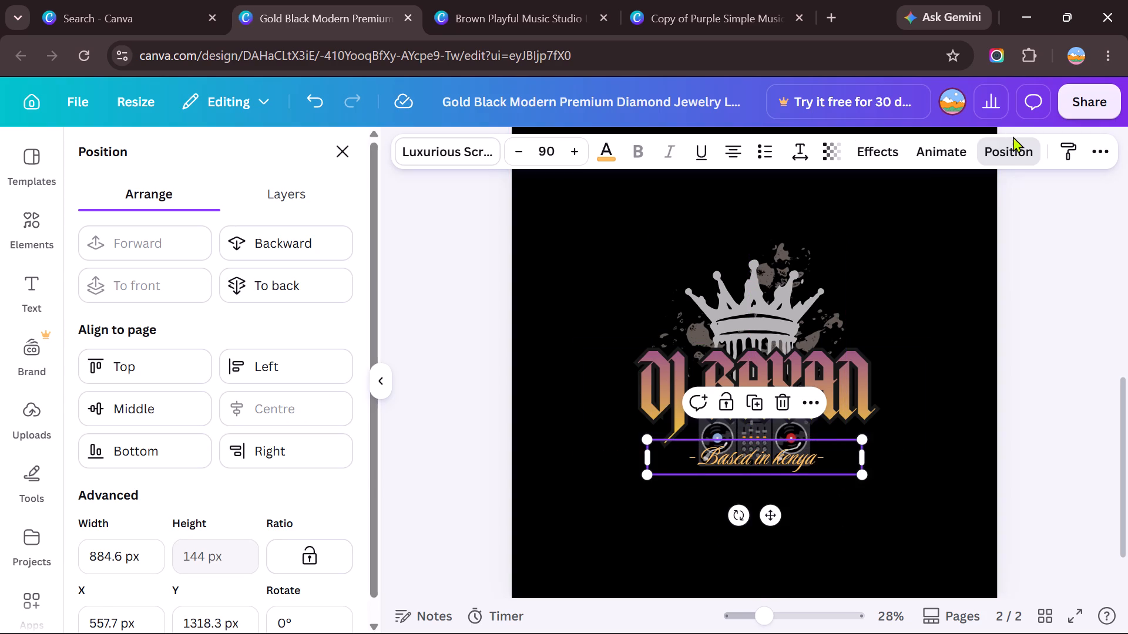
pyautogui.click(1001, 151)
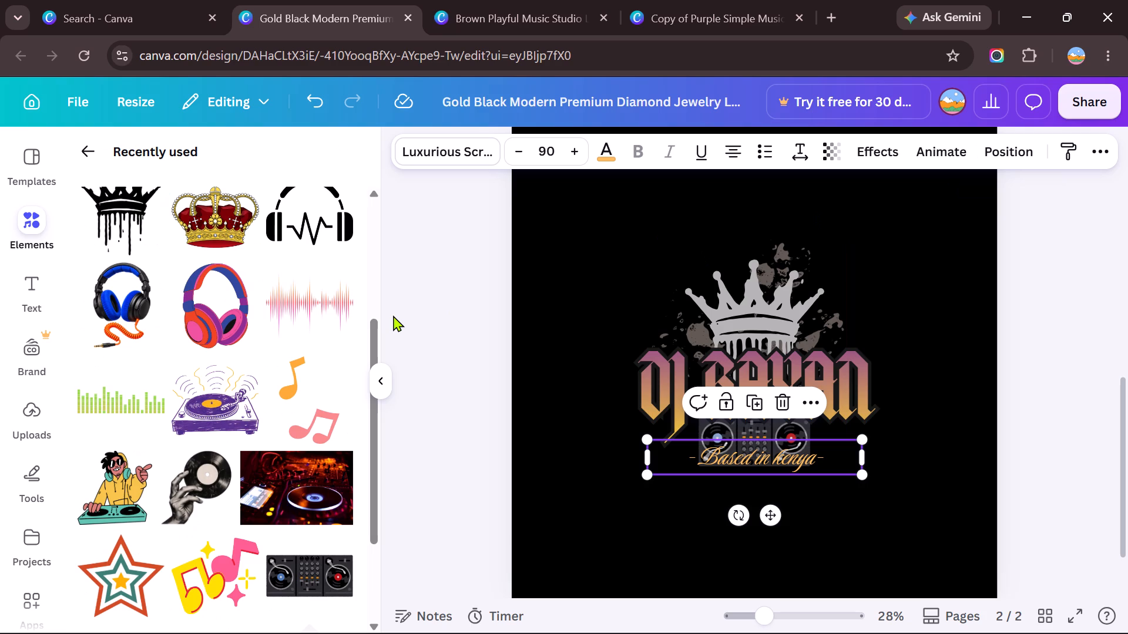
pyautogui.click(1009, 138)
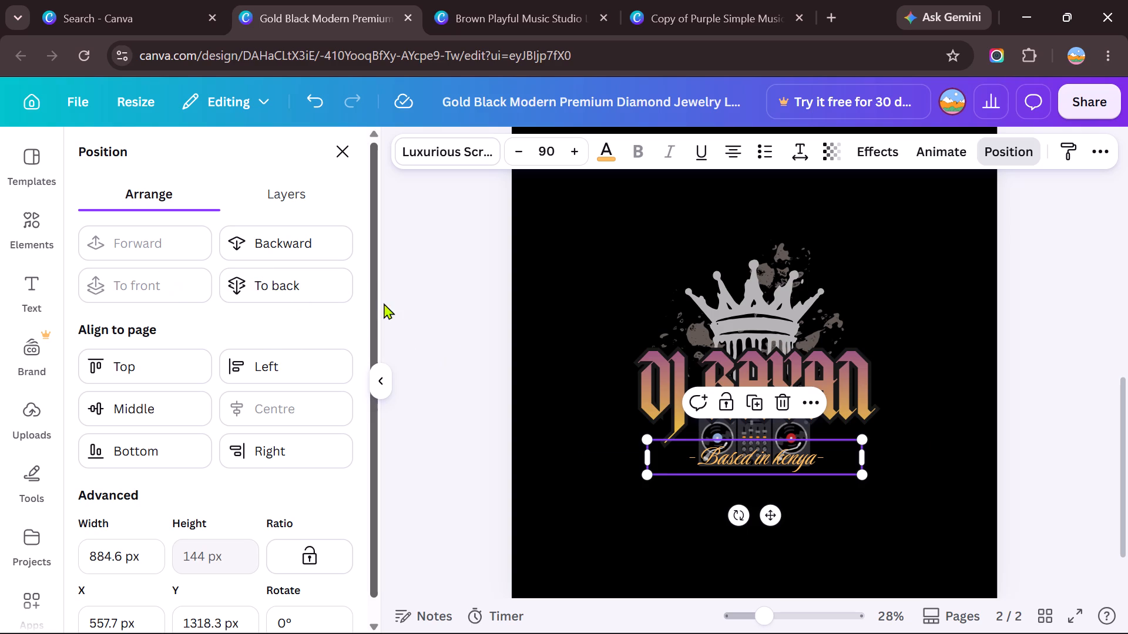
pyautogui.click(601, 244)
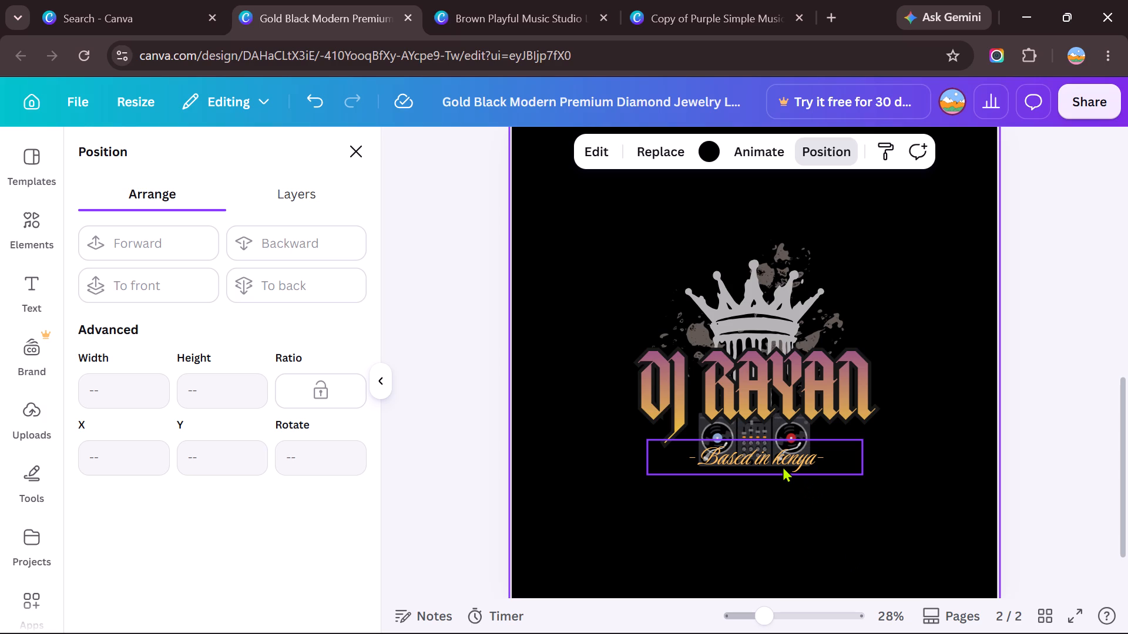
# Move the DJ RAYAN lettering down off the DJ mixer graphic and delete the mixer.
pyautogui.click(773, 428)
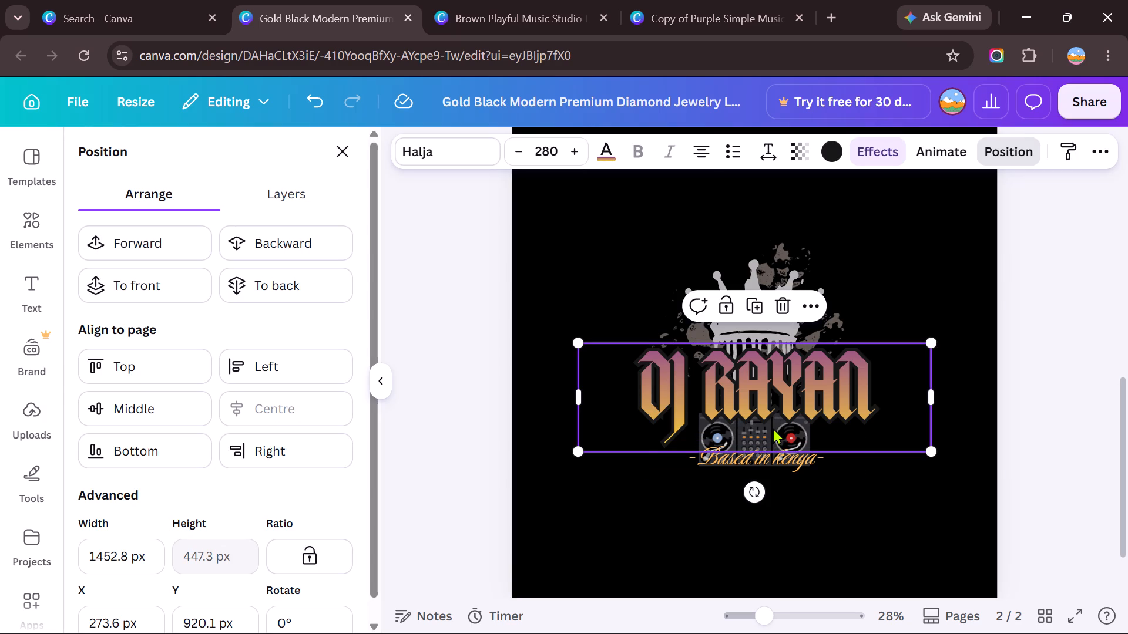
pyautogui.moveTo(773, 448); pyautogui.dragTo(827, 520)
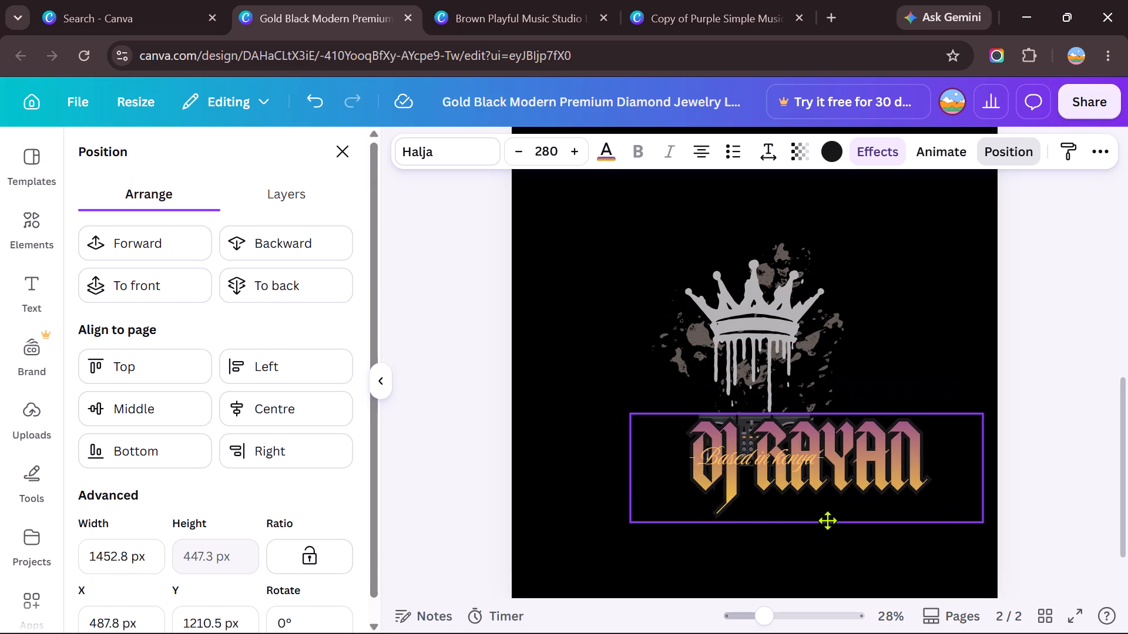
pyautogui.moveTo(827, 520); pyautogui.dragTo(775, 593)
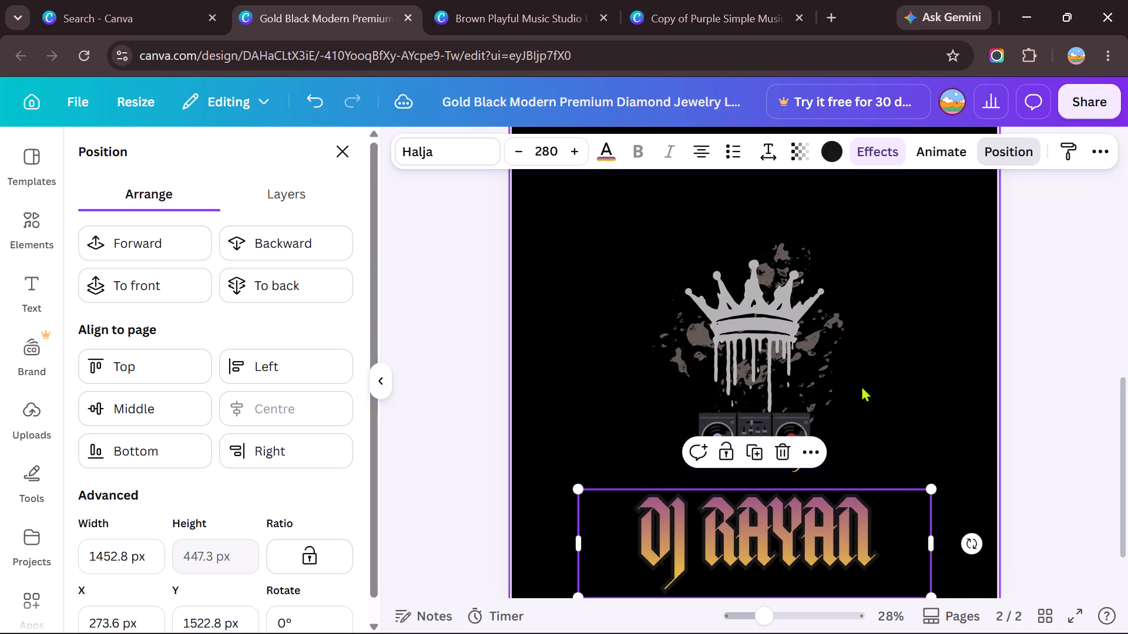
pyautogui.click(793, 427)
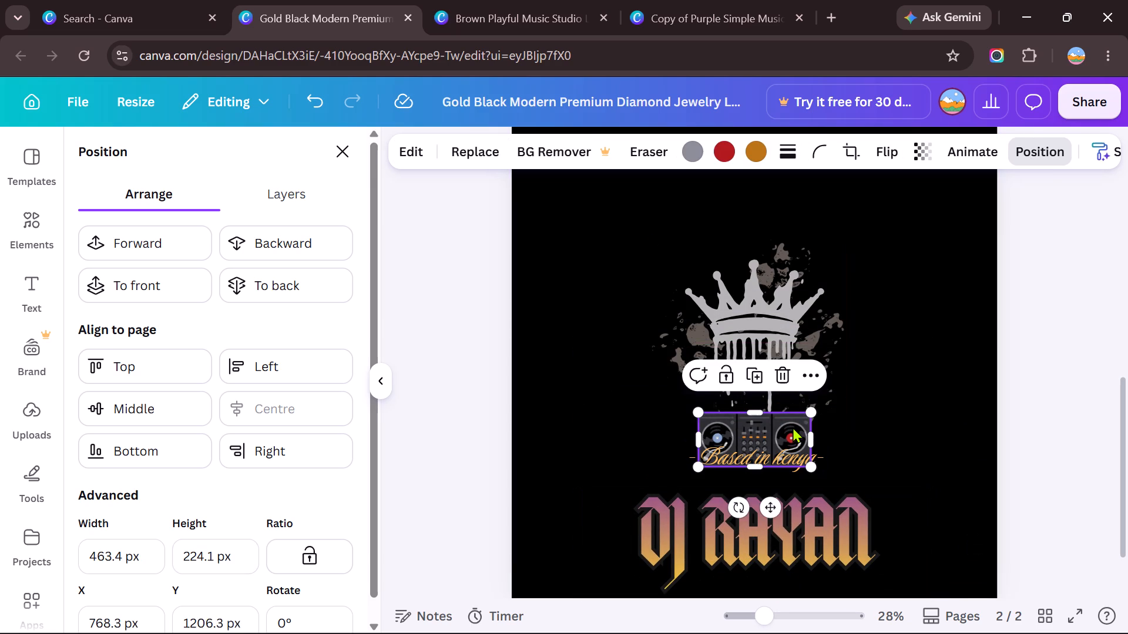
pyautogui.click(784, 379)
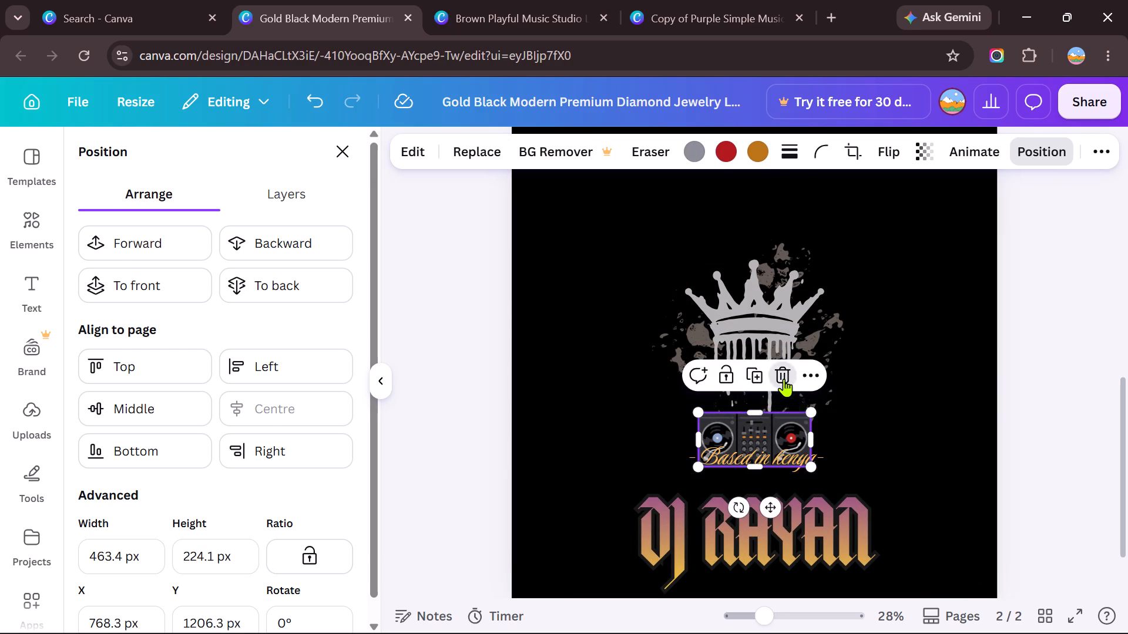
# Move the DJ RAYAN lettering back up, centred at about Y 917 px, between the crown and the "Based in kenya" tagline.
pyautogui.moveTo(775, 505); pyautogui.dragTo(775, 478)
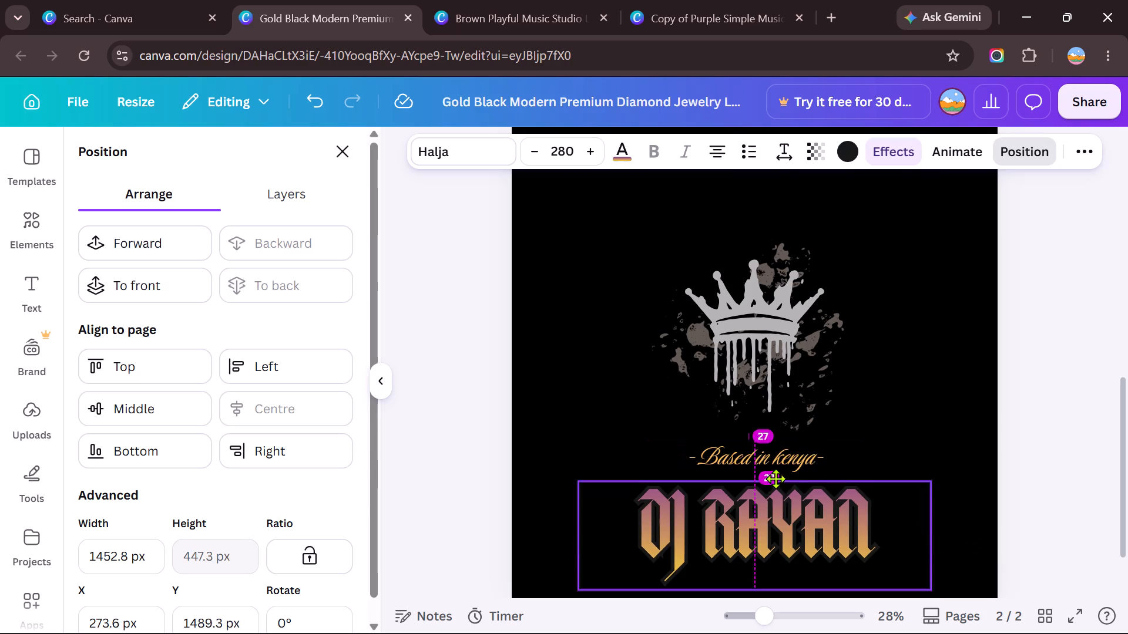
pyautogui.moveTo(775, 478); pyautogui.dragTo(767, 376)
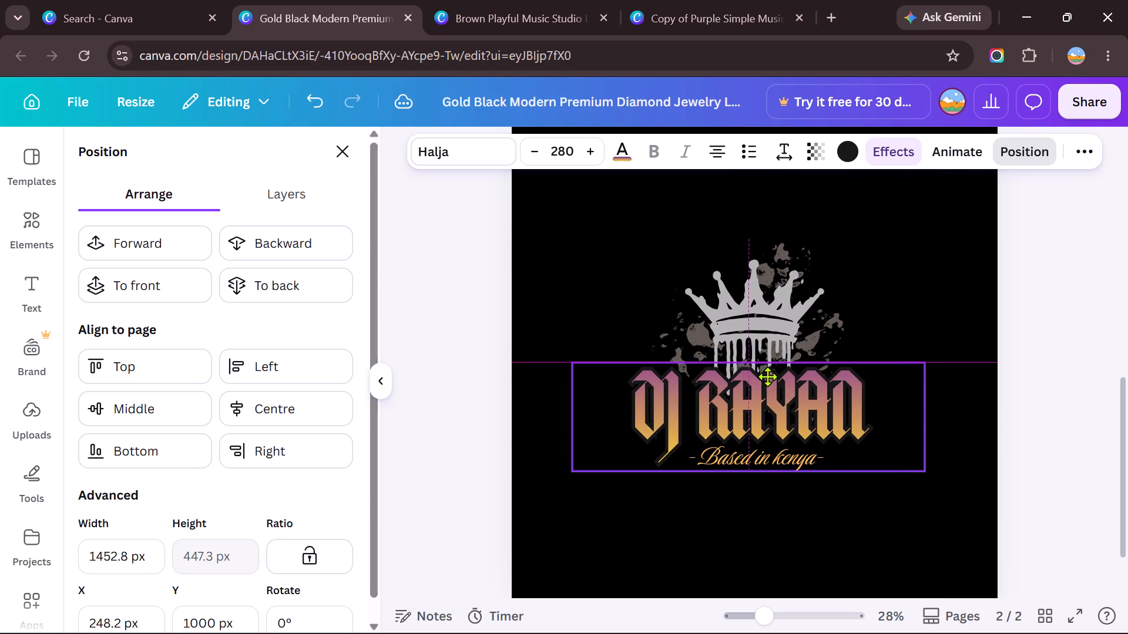
pyautogui.moveTo(767, 376); pyautogui.dragTo(768, 377)
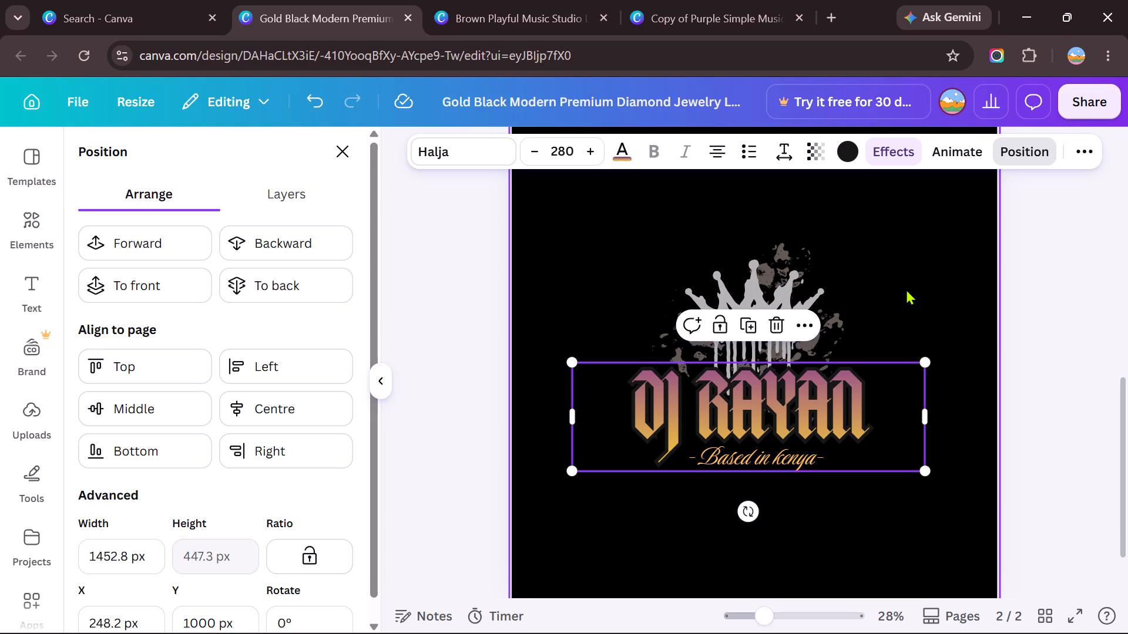
pyautogui.click(906, 289)
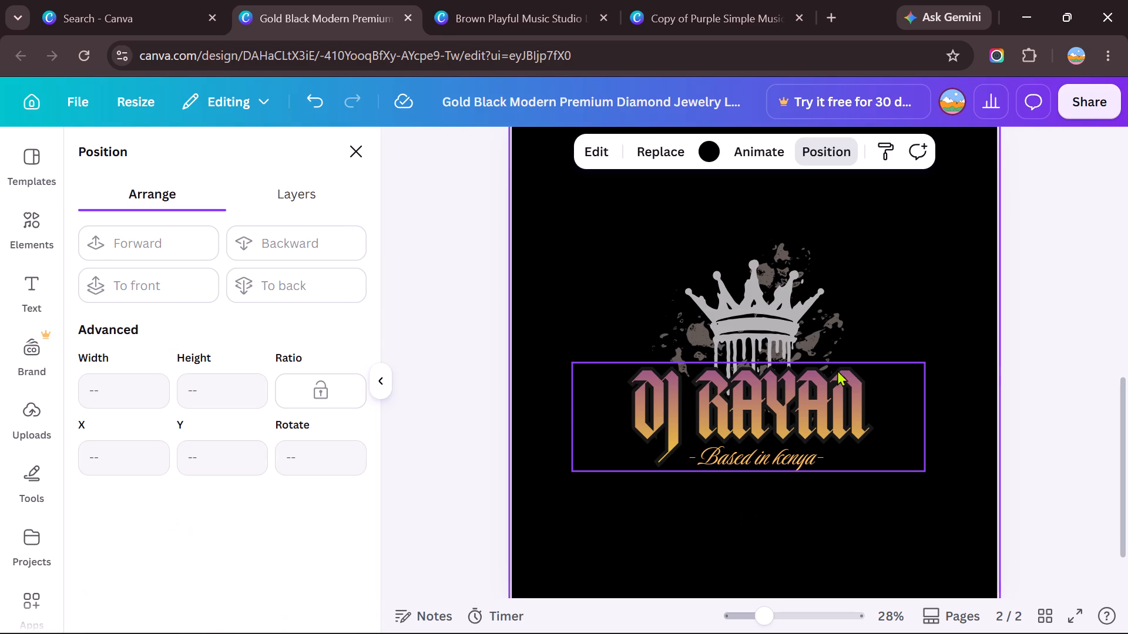
pyautogui.moveTo(815, 387); pyautogui.dragTo(814, 387)
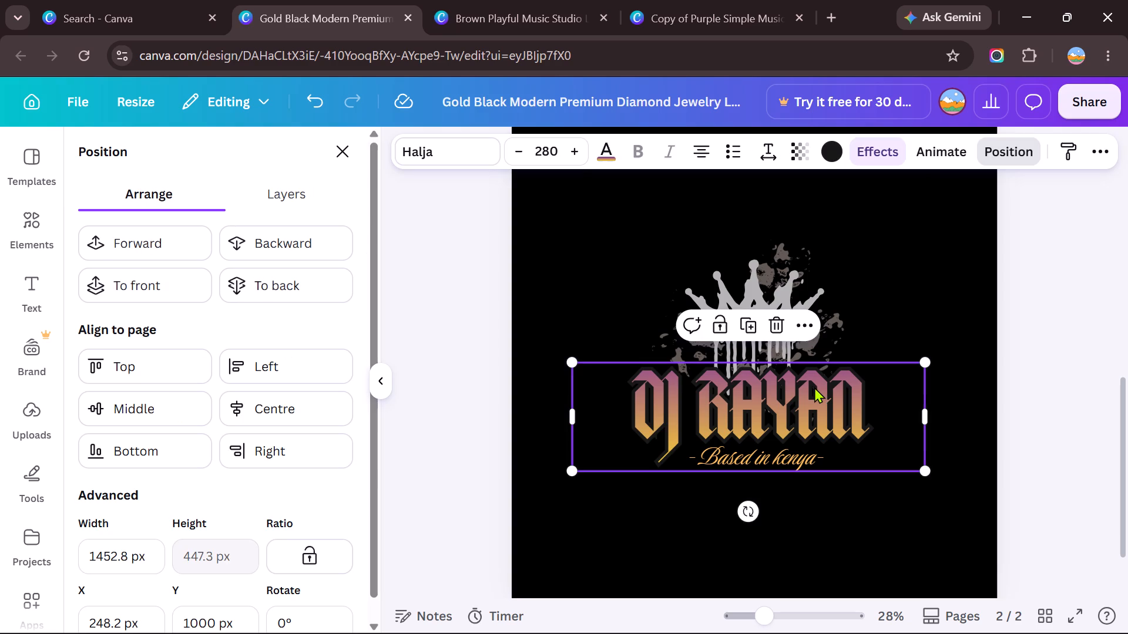
pyautogui.moveTo(814, 387); pyautogui.dragTo(818, 376)
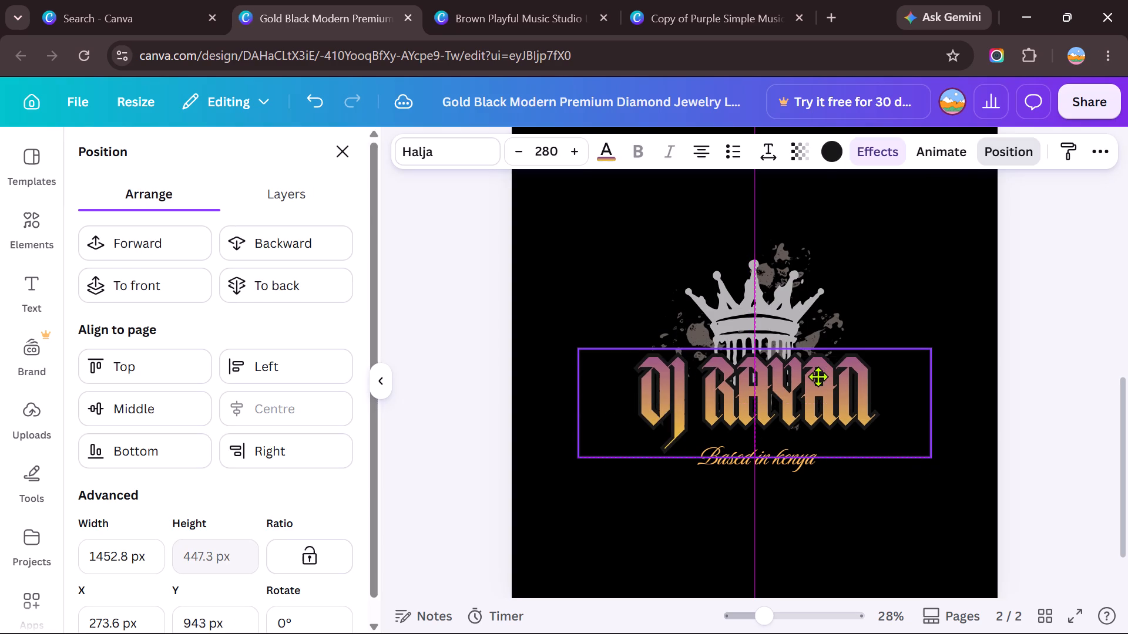
pyautogui.moveTo(818, 376); pyautogui.dragTo(819, 366)
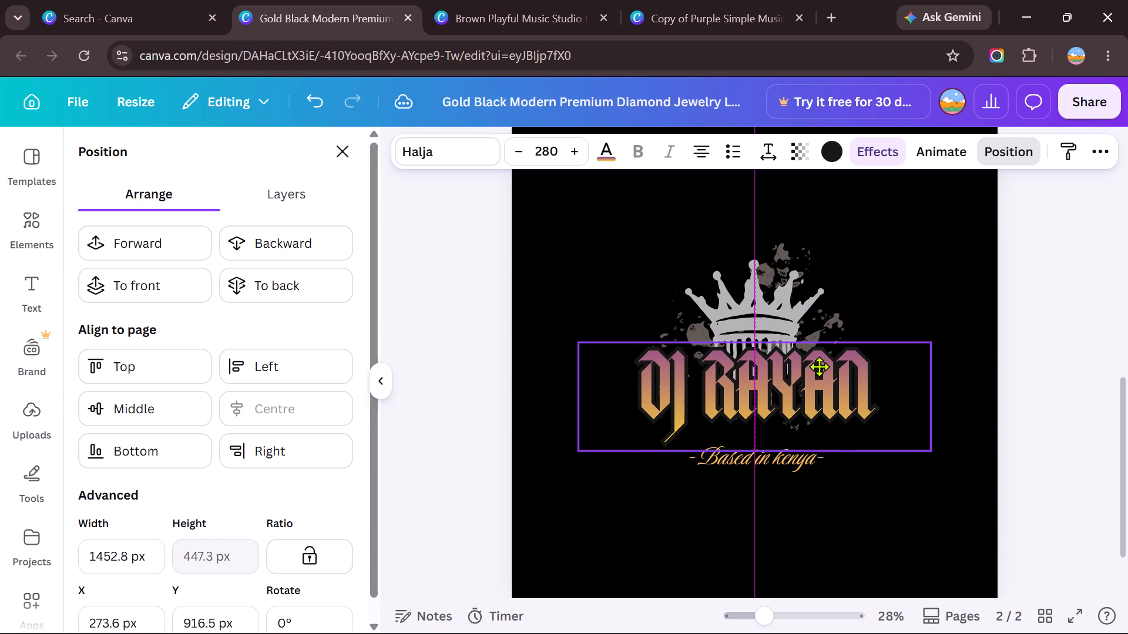
# Move the "Based in kenya" tagline up close beneath the DJ RAYAN lettering, centred on the page at about Y 1219 px.
pyautogui.moveTo(819, 366); pyautogui.dragTo(818, 366)
pyautogui.click(901, 265)
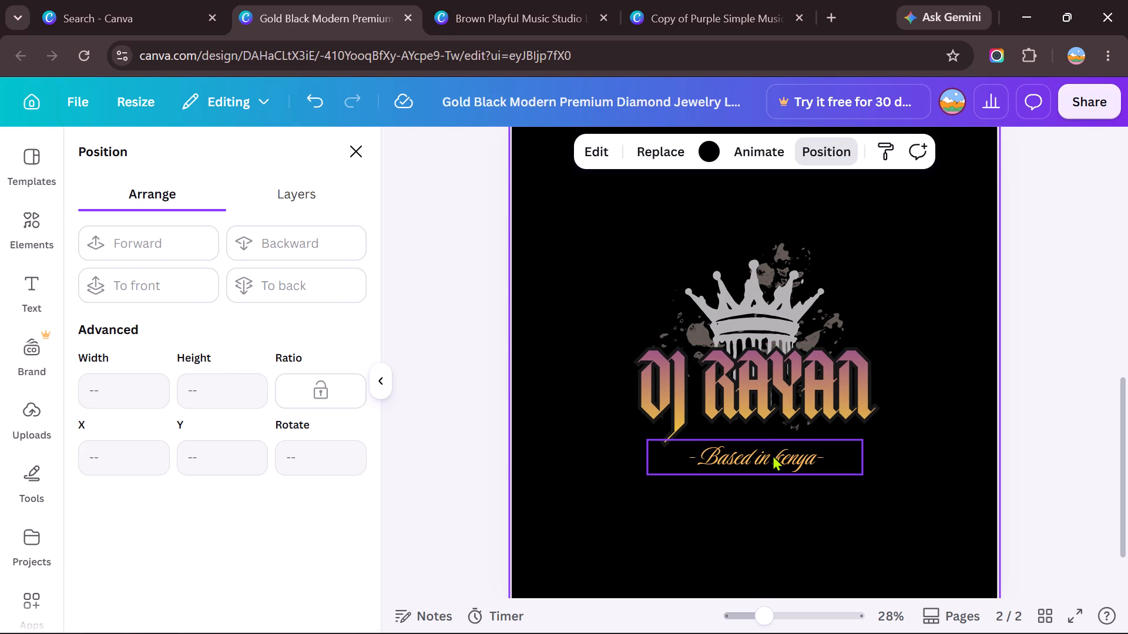
pyautogui.moveTo(773, 455); pyautogui.dragTo(773, 434)
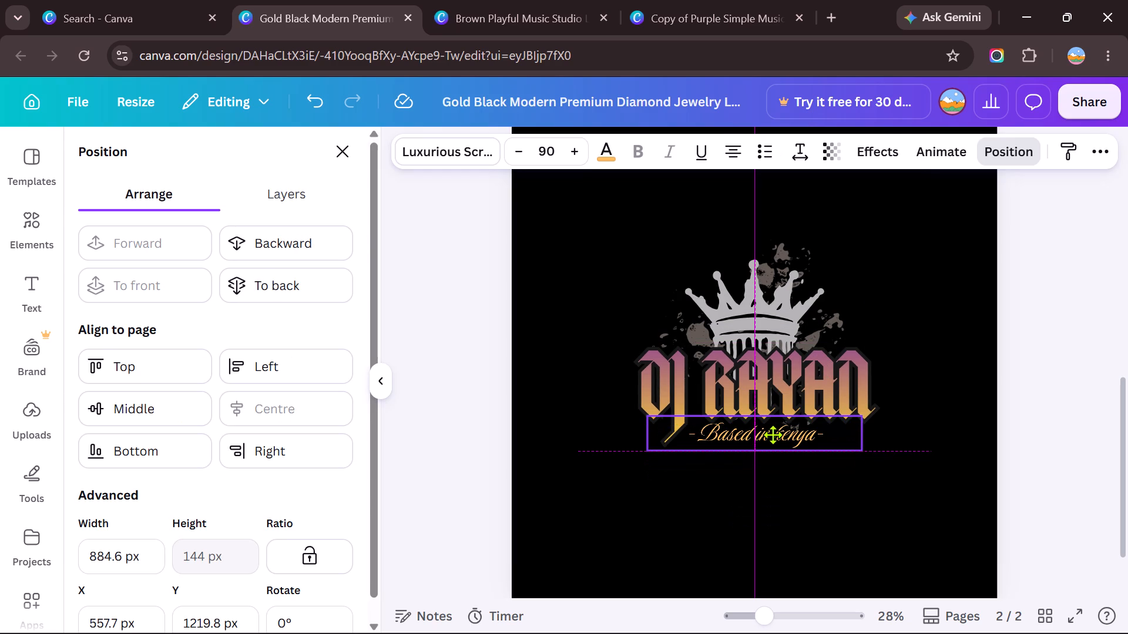
pyautogui.moveTo(773, 434); pyautogui.dragTo(774, 439)
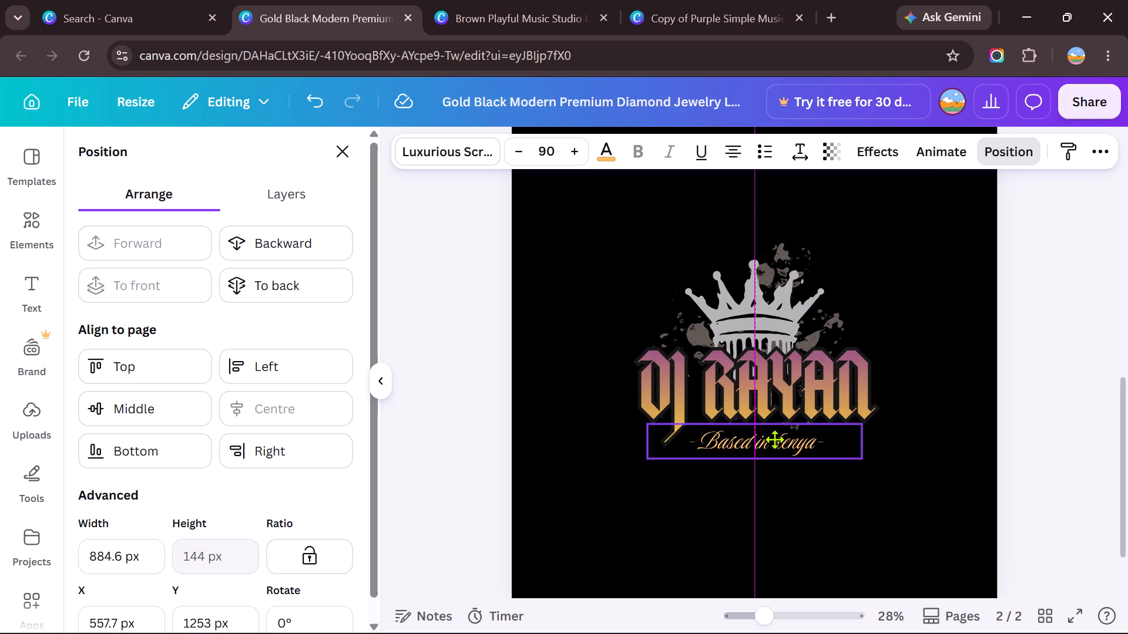
pyautogui.moveTo(774, 439); pyautogui.dragTo(770, 430)
pyautogui.click(910, 259)
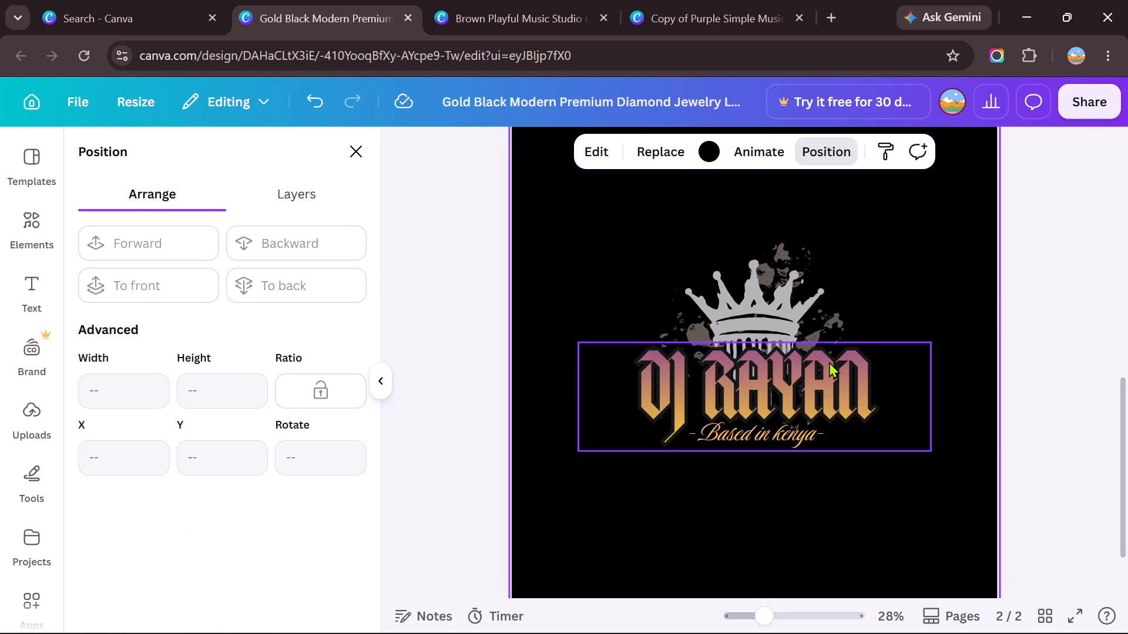
# Recolour the "Based in kenya" tagline with the 180° linear gradient from #7b2d9f to #fdd82e.
pyautogui.click(810, 431)
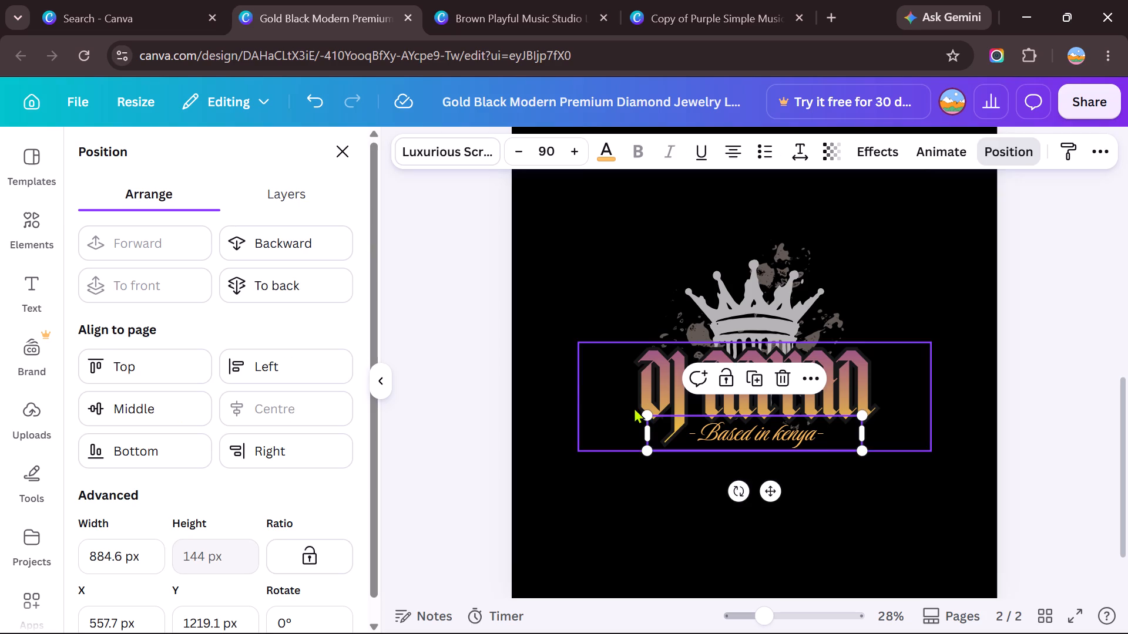
pyautogui.click(604, 150)
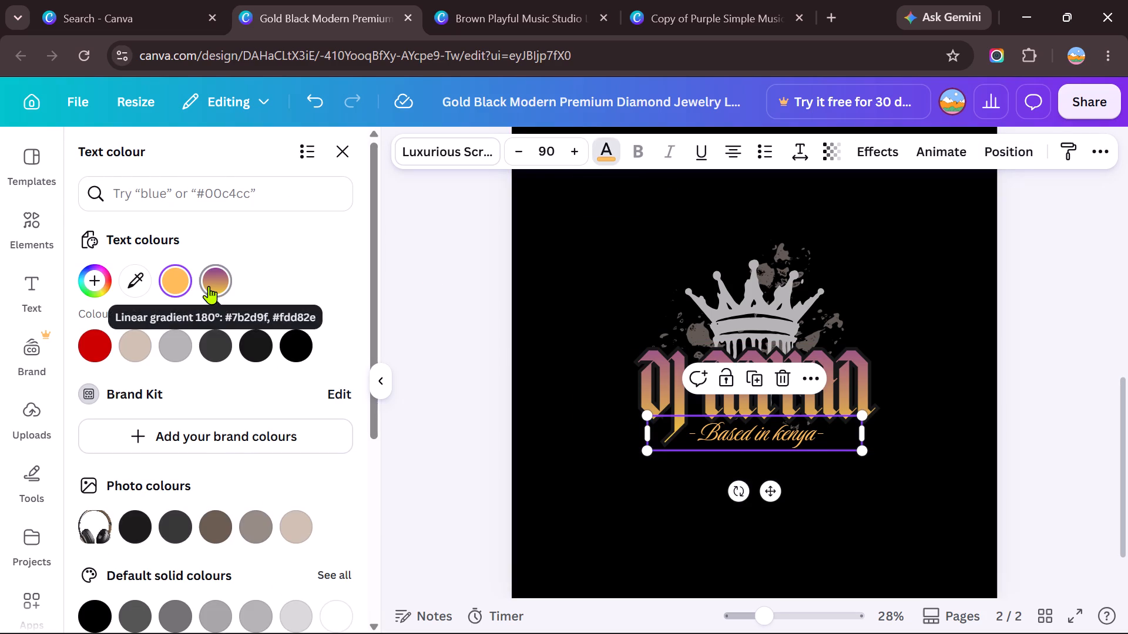
pyautogui.click(209, 286)
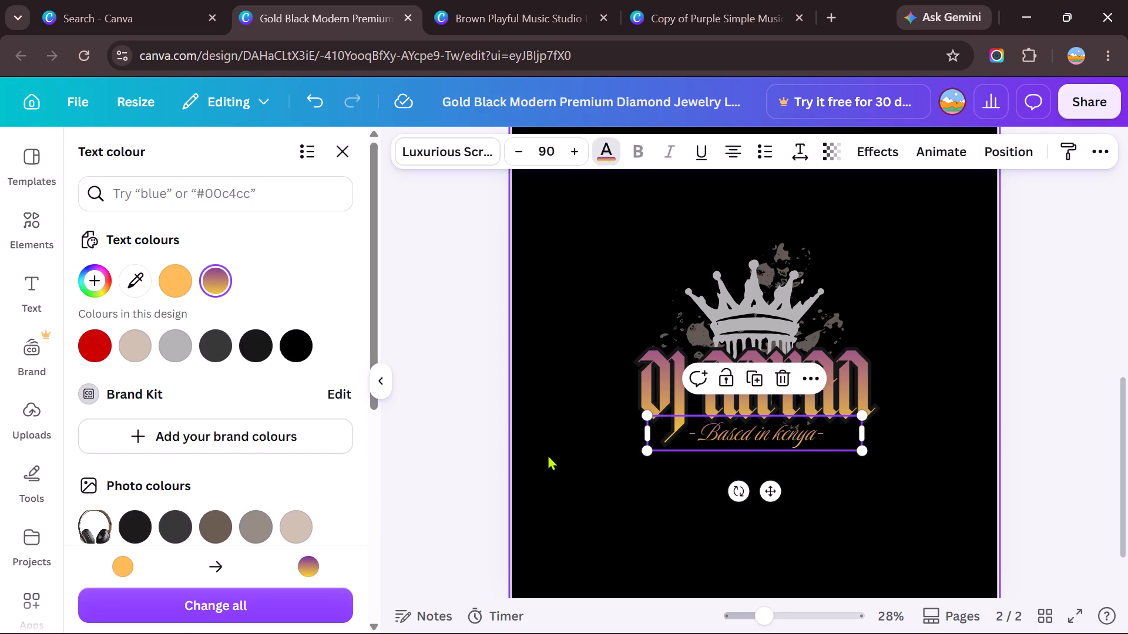
pyautogui.click(706, 565)
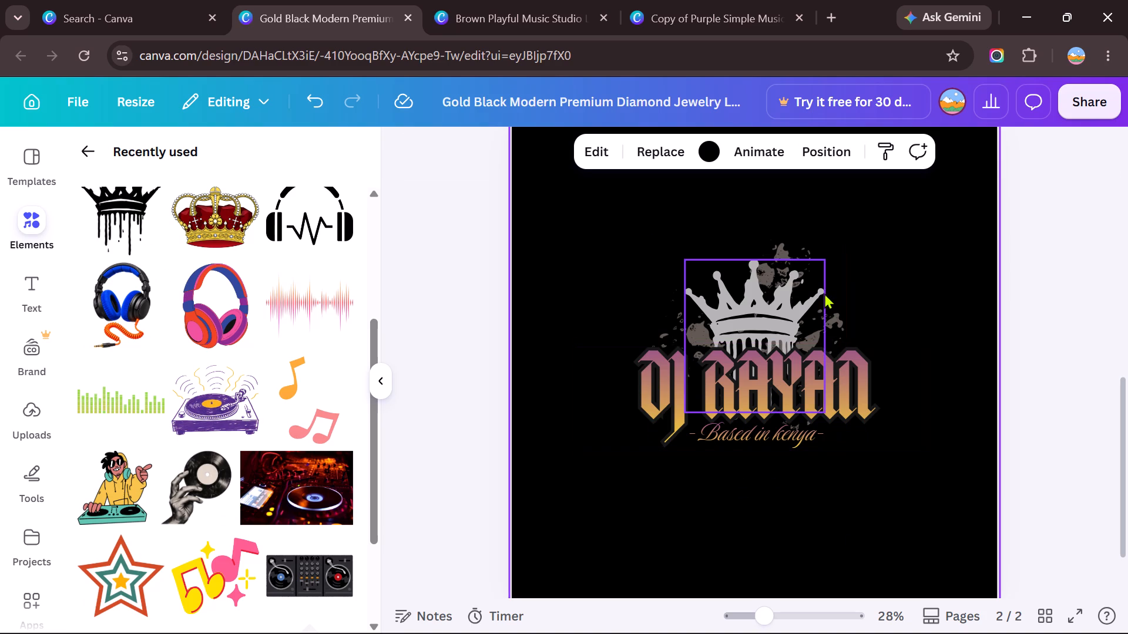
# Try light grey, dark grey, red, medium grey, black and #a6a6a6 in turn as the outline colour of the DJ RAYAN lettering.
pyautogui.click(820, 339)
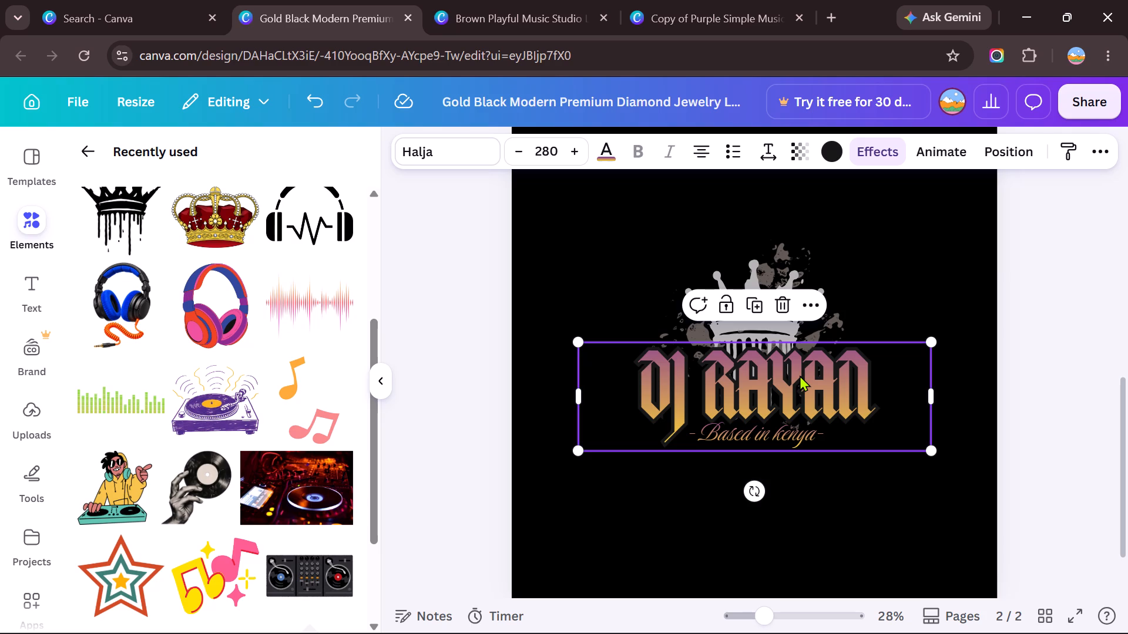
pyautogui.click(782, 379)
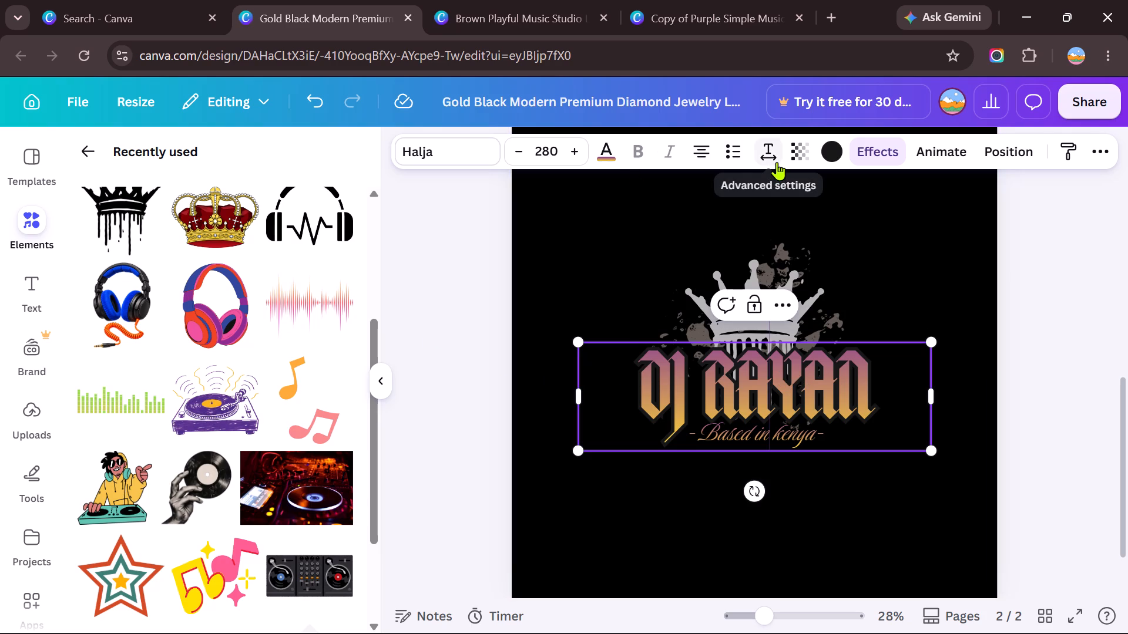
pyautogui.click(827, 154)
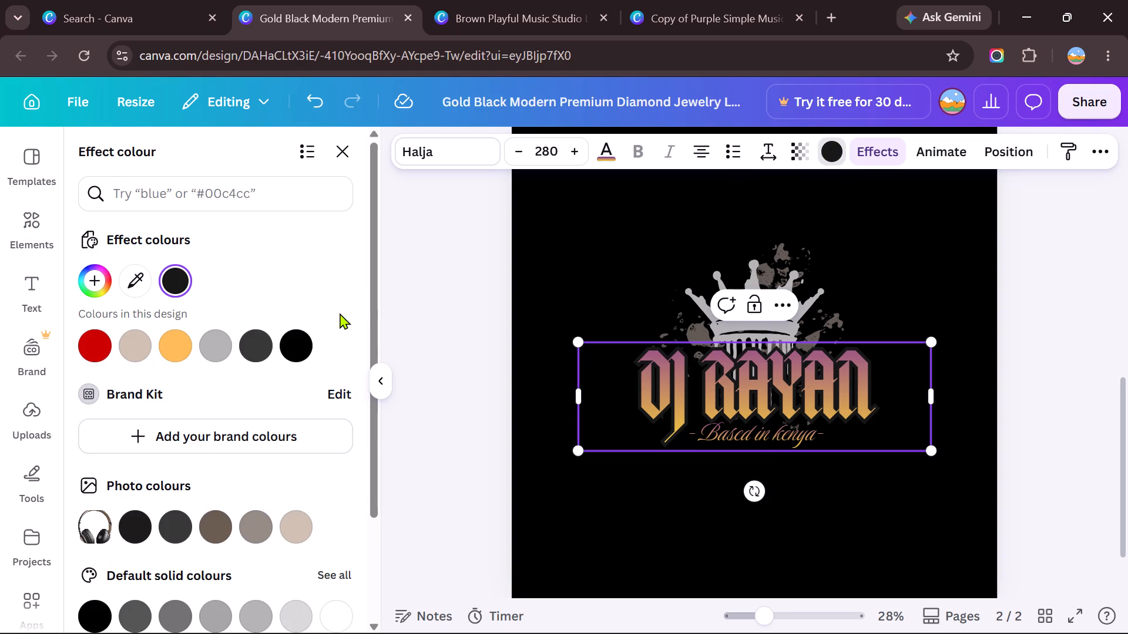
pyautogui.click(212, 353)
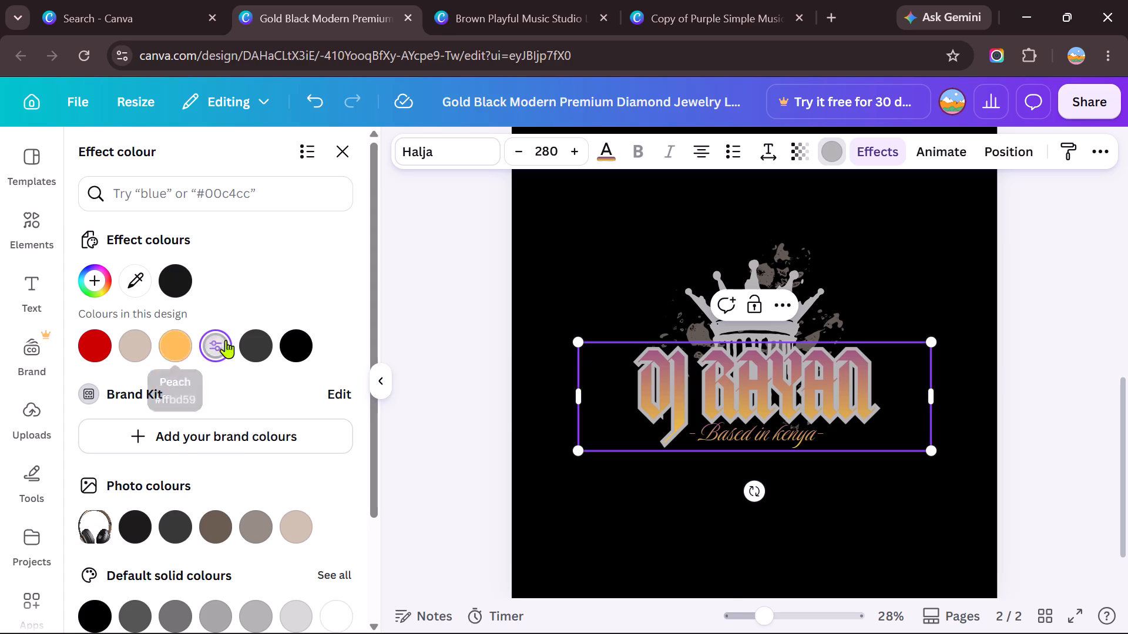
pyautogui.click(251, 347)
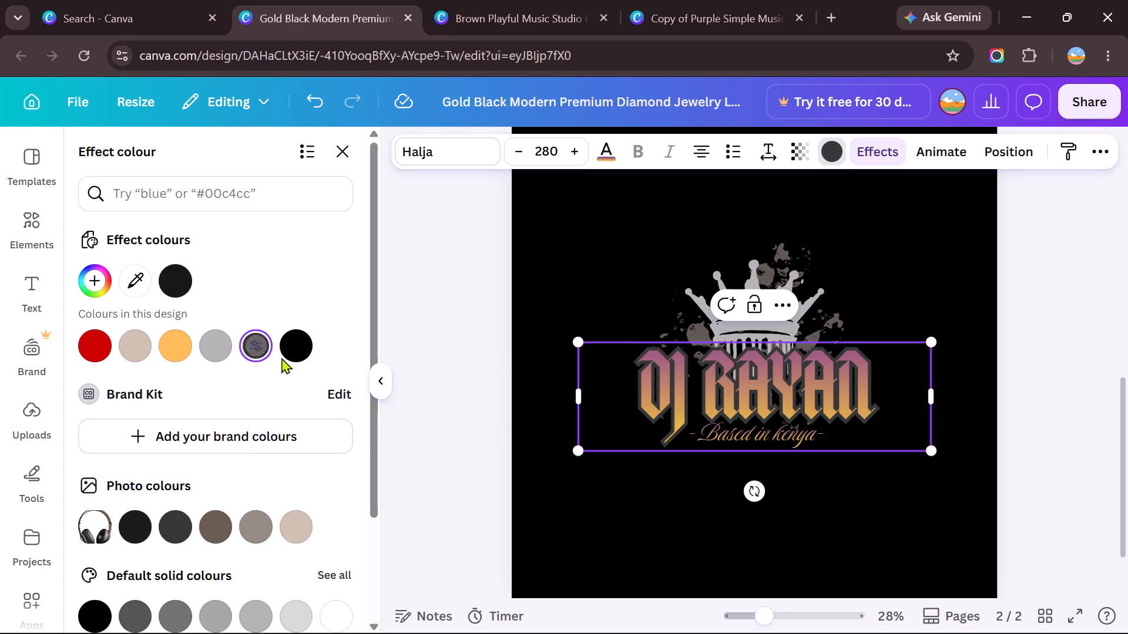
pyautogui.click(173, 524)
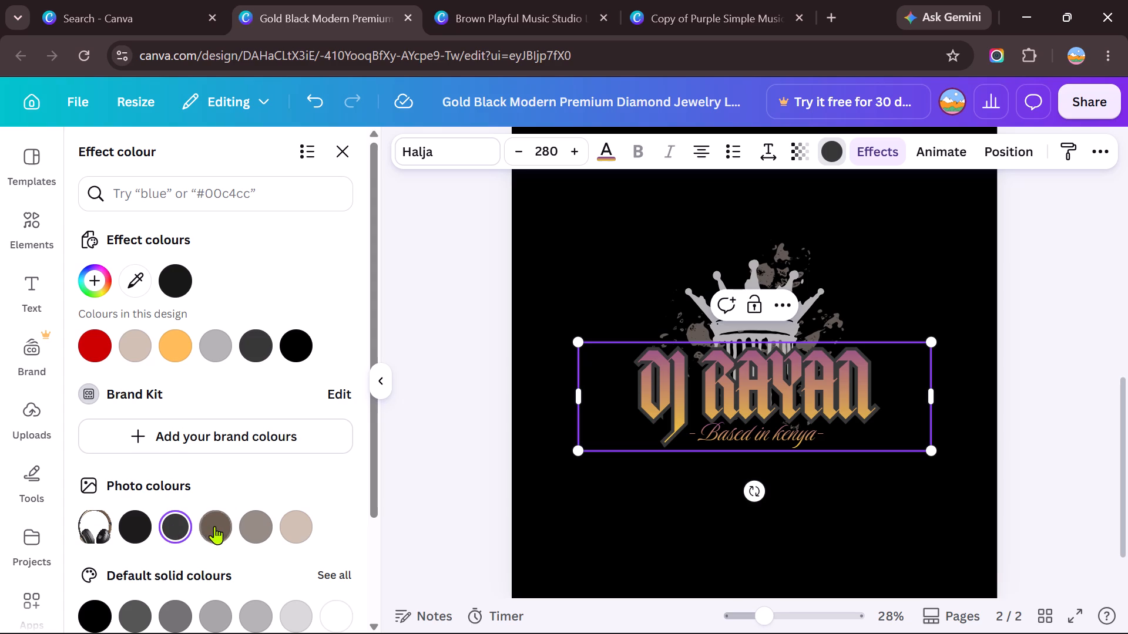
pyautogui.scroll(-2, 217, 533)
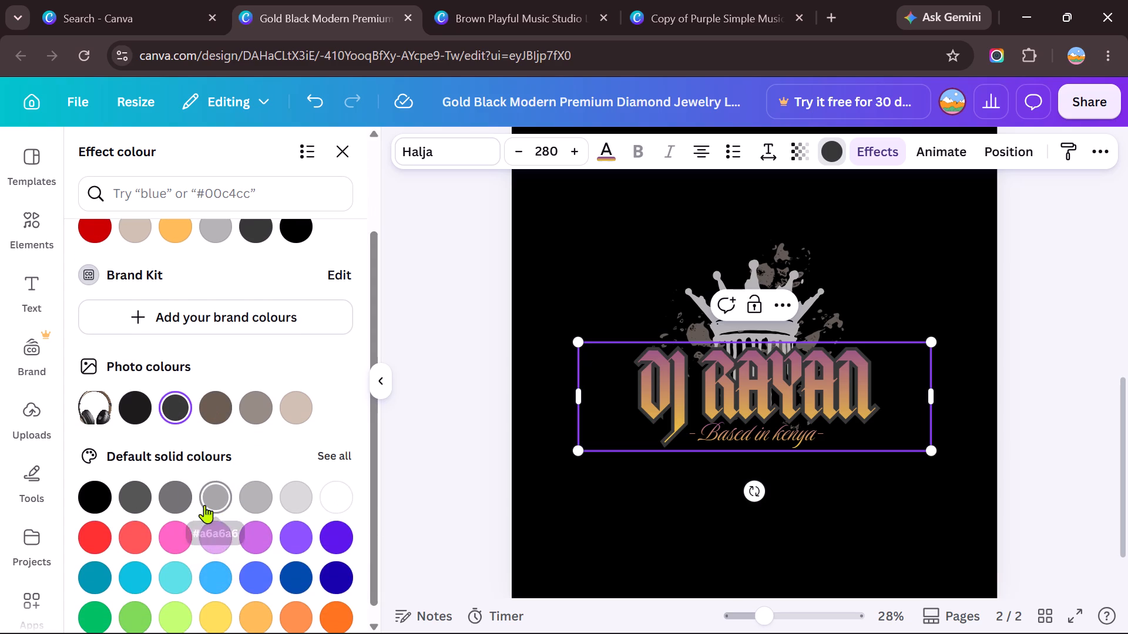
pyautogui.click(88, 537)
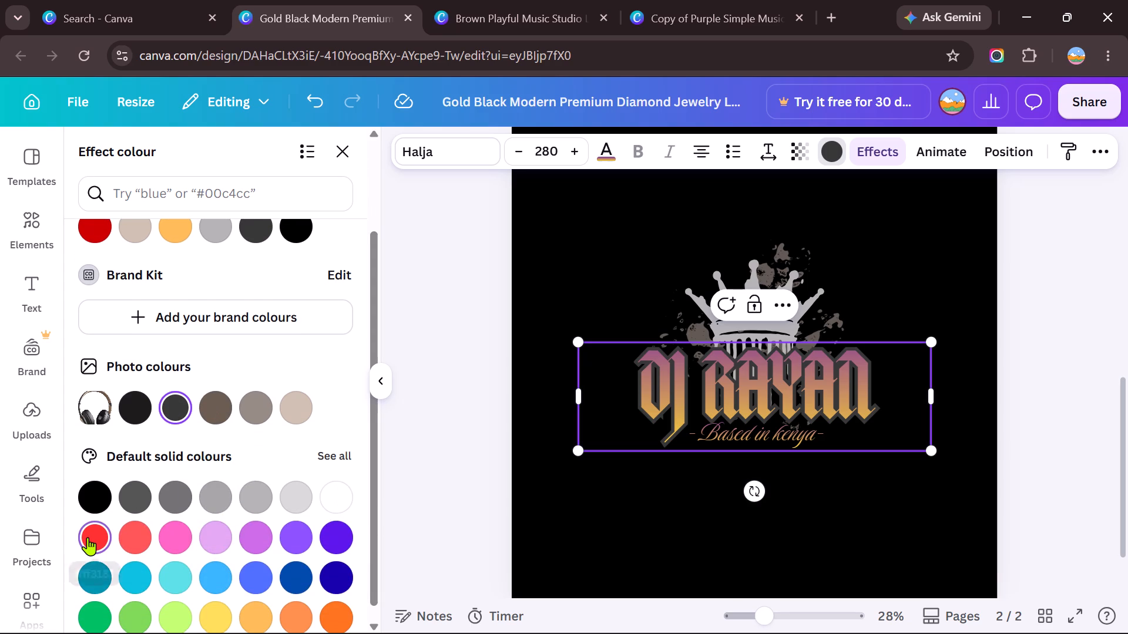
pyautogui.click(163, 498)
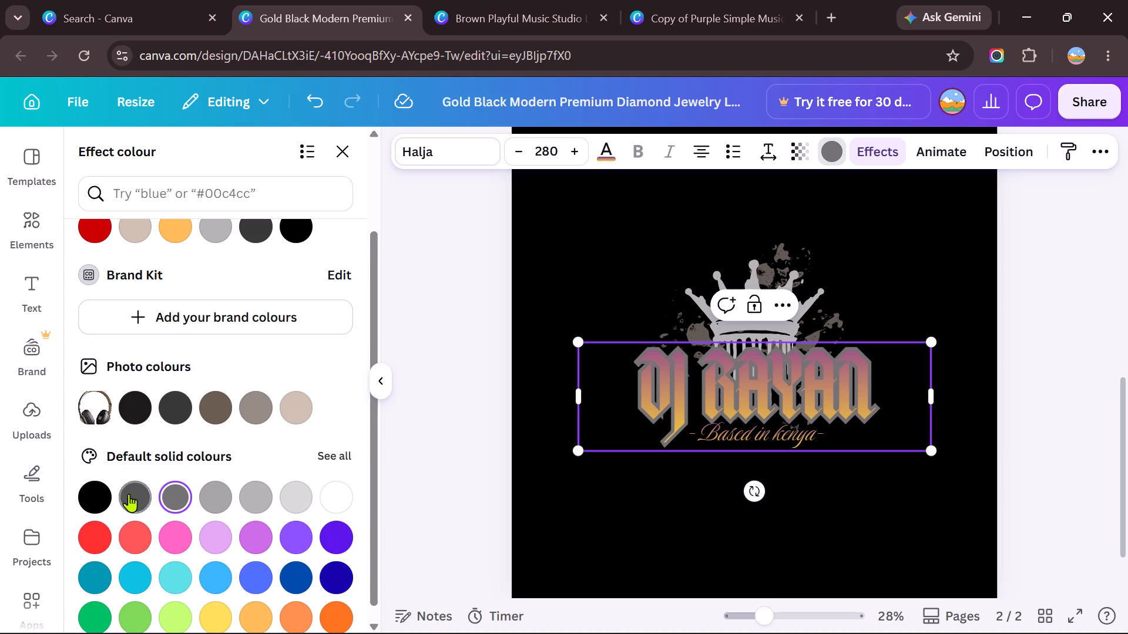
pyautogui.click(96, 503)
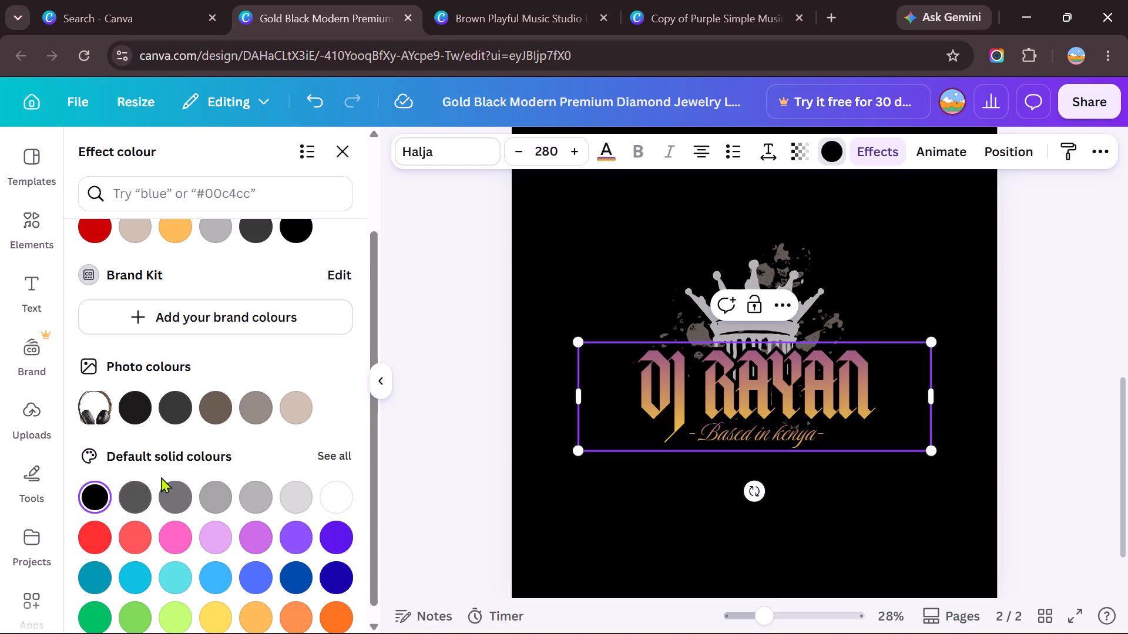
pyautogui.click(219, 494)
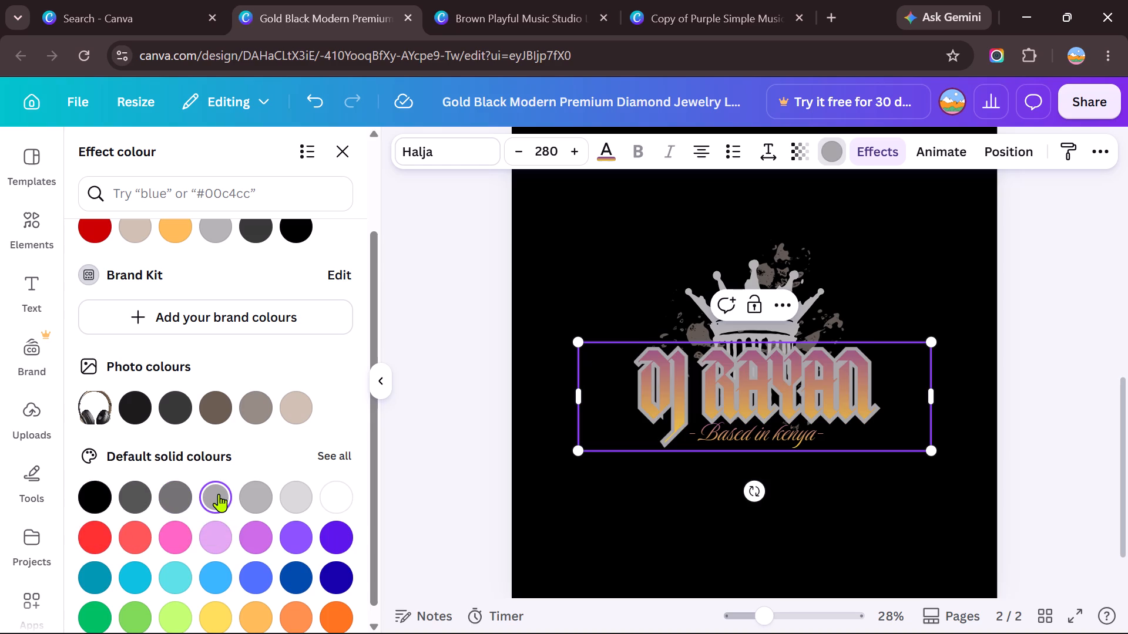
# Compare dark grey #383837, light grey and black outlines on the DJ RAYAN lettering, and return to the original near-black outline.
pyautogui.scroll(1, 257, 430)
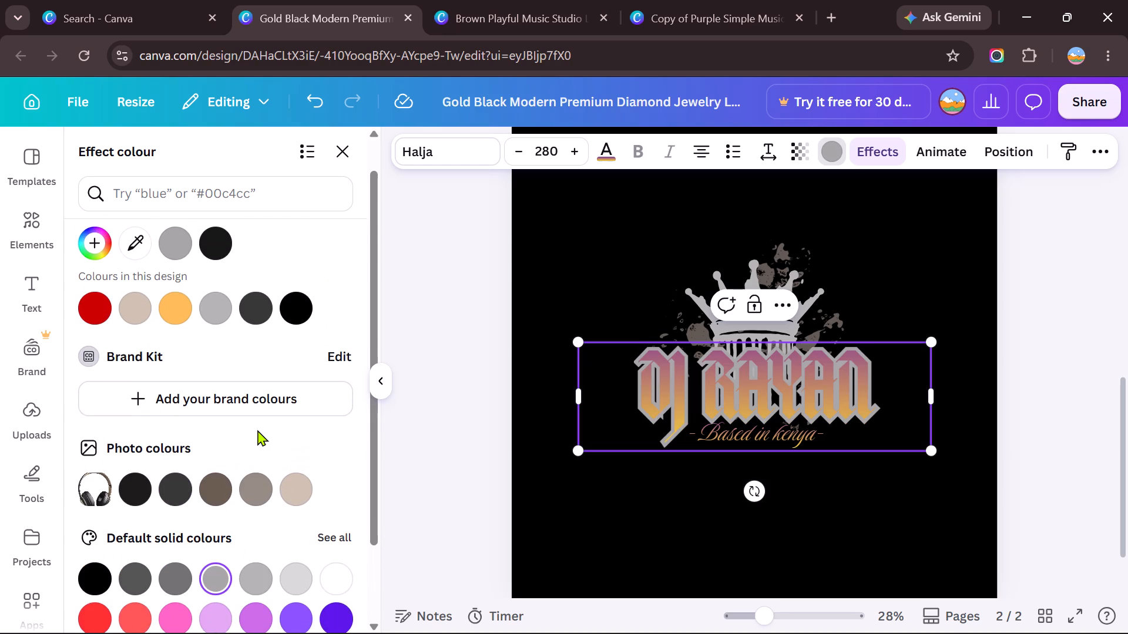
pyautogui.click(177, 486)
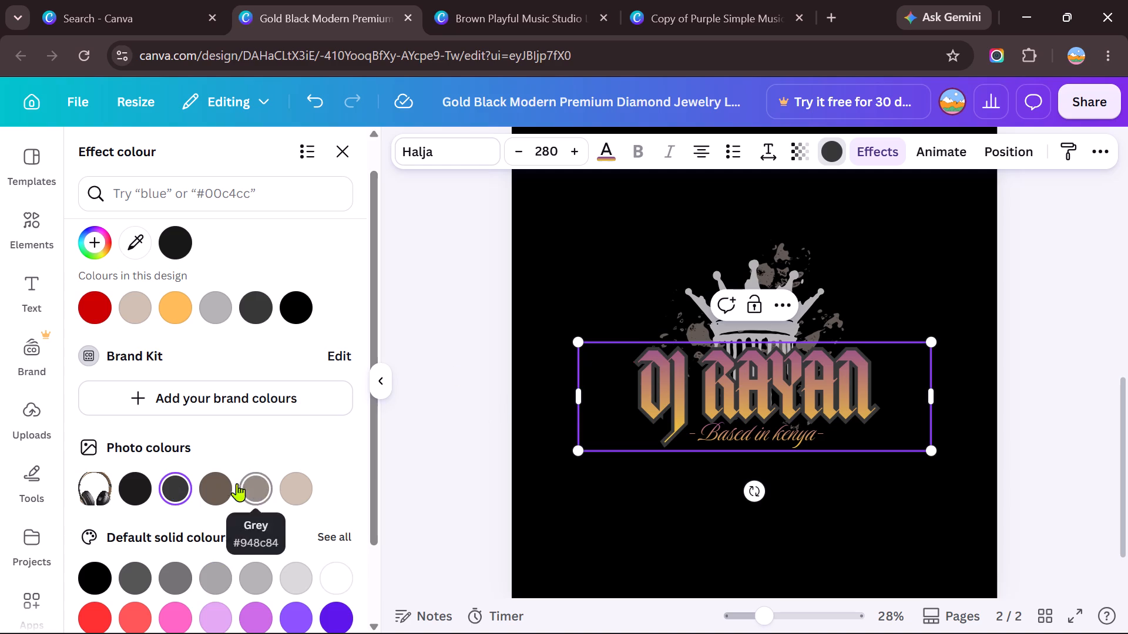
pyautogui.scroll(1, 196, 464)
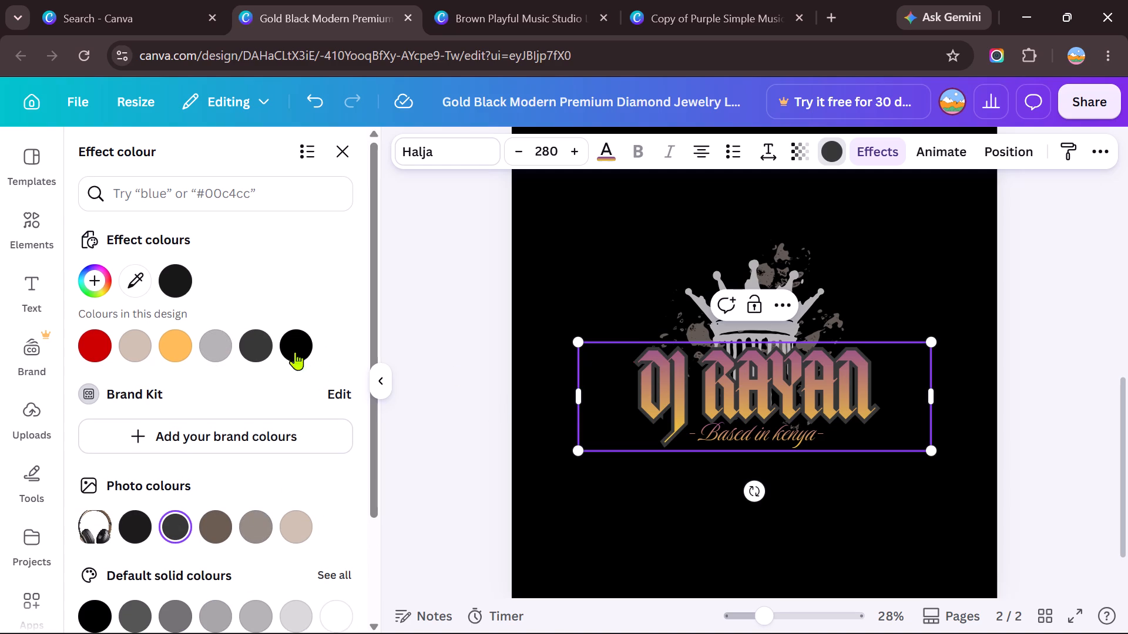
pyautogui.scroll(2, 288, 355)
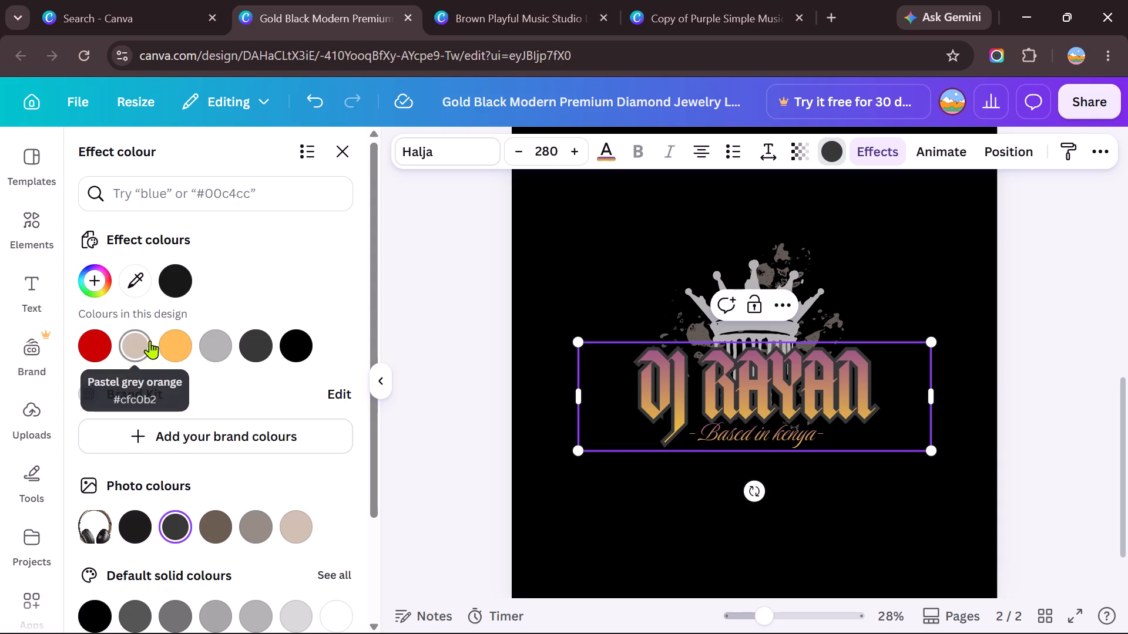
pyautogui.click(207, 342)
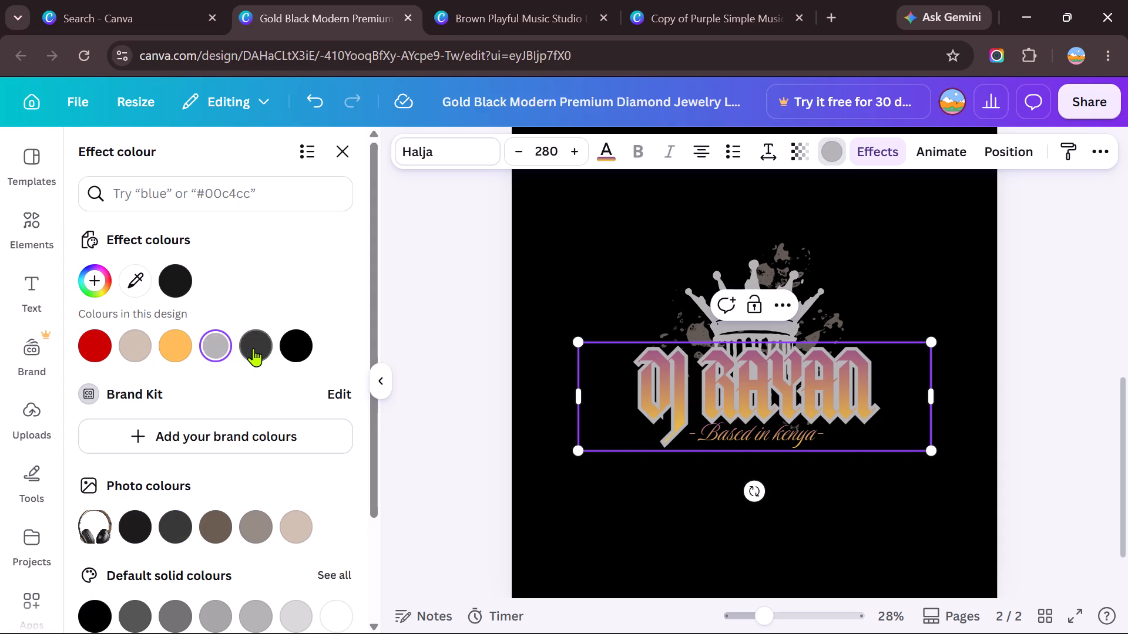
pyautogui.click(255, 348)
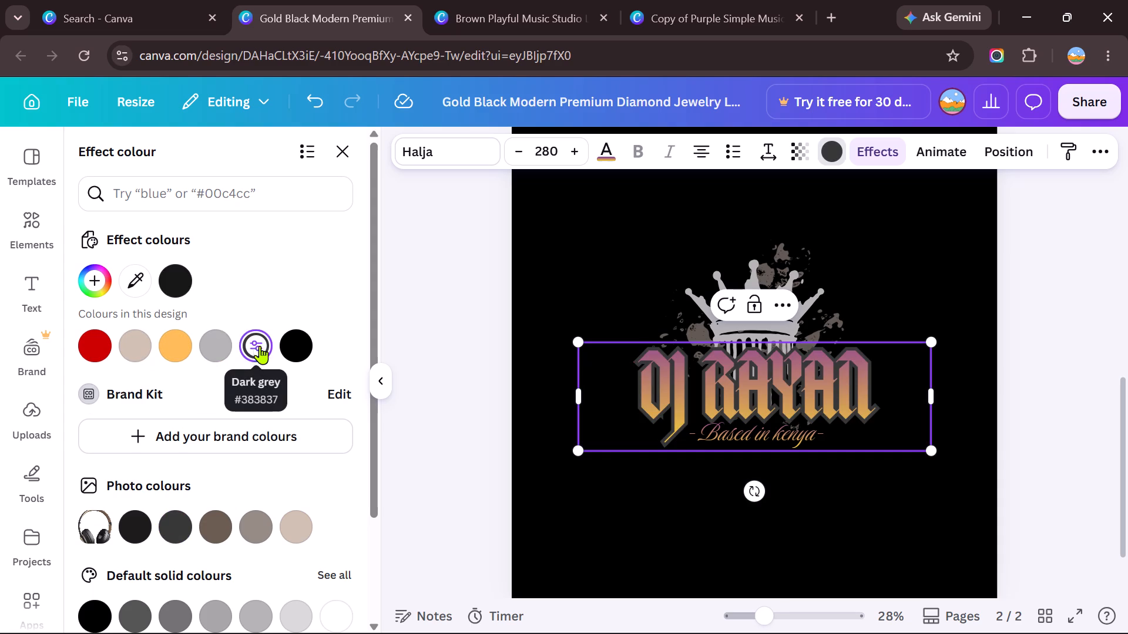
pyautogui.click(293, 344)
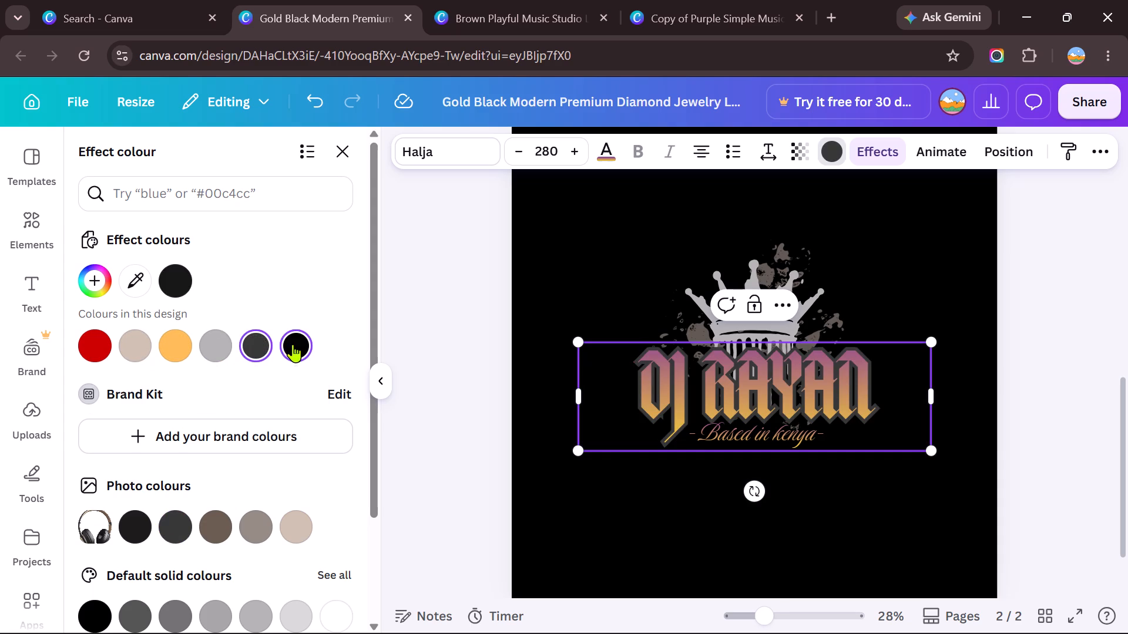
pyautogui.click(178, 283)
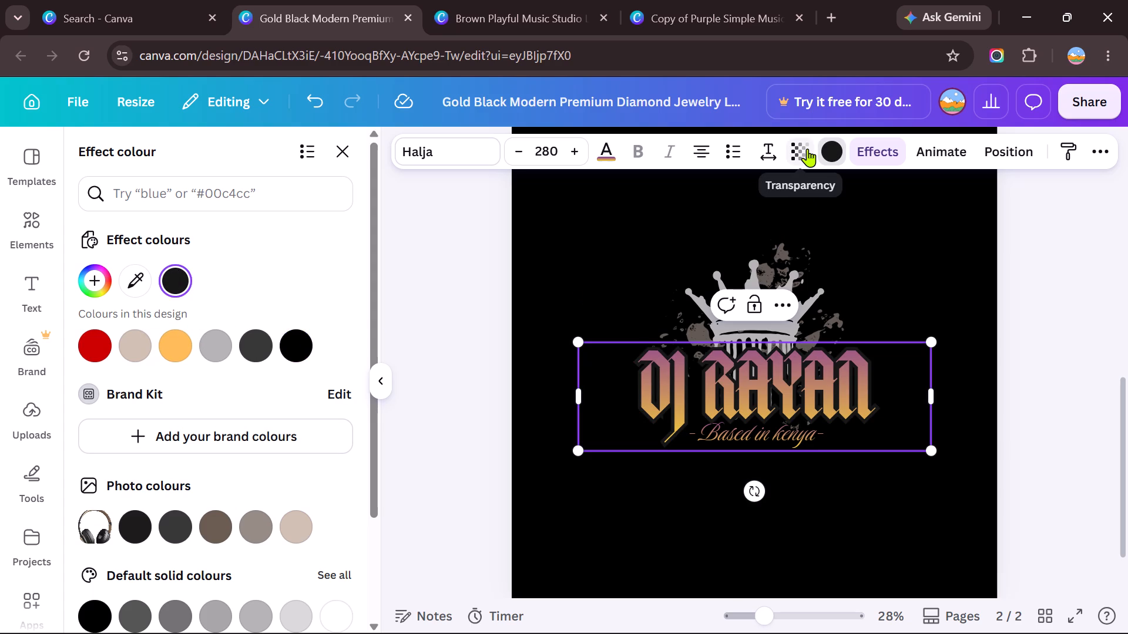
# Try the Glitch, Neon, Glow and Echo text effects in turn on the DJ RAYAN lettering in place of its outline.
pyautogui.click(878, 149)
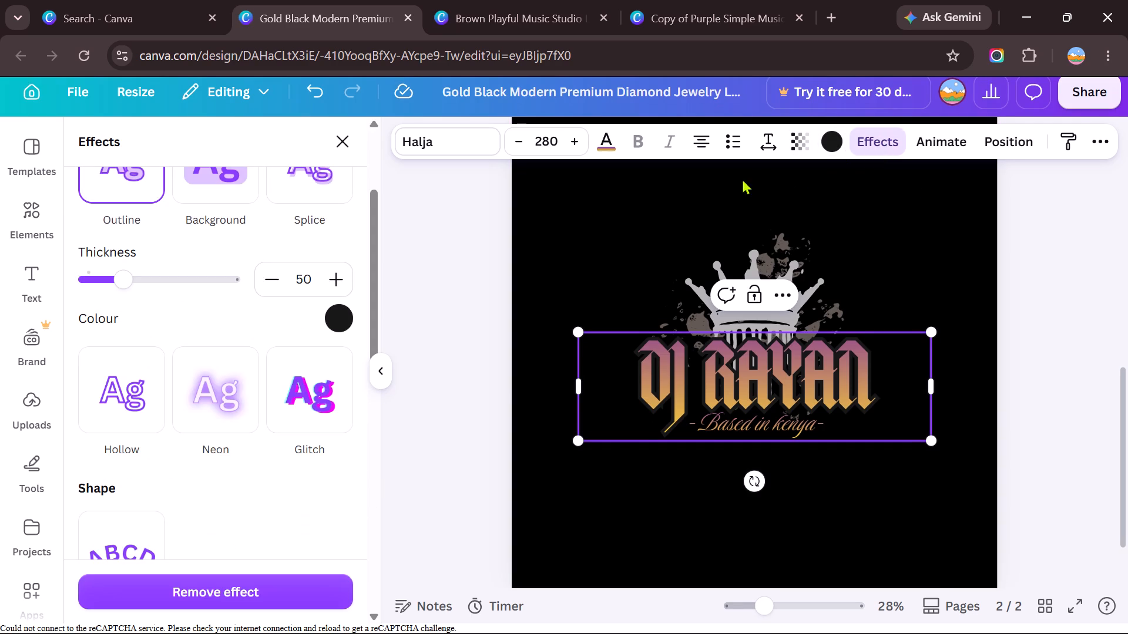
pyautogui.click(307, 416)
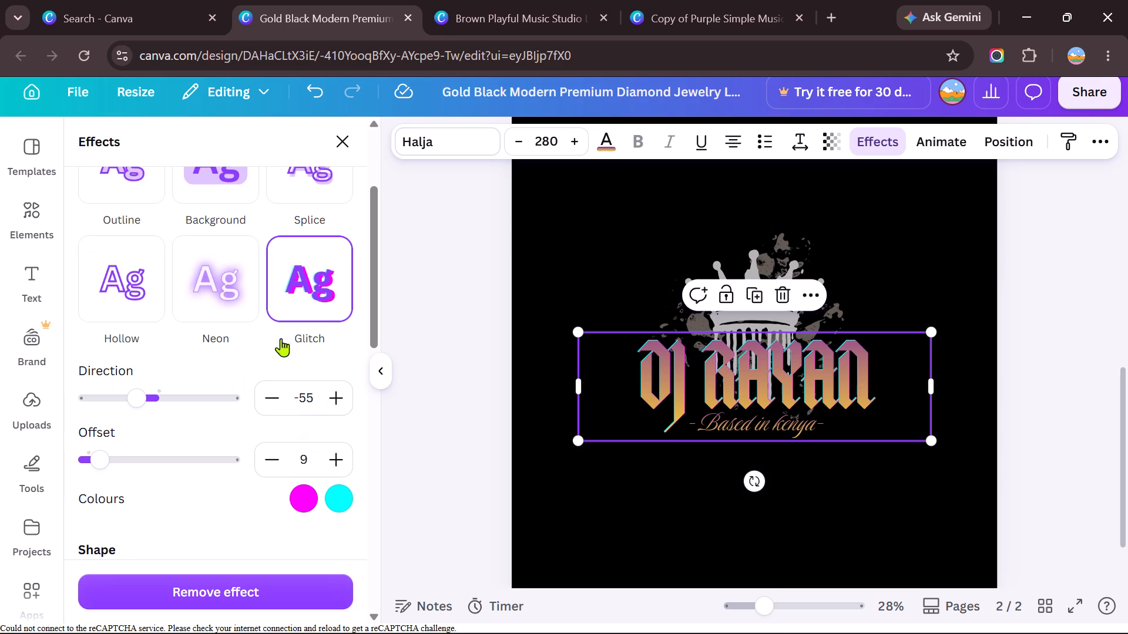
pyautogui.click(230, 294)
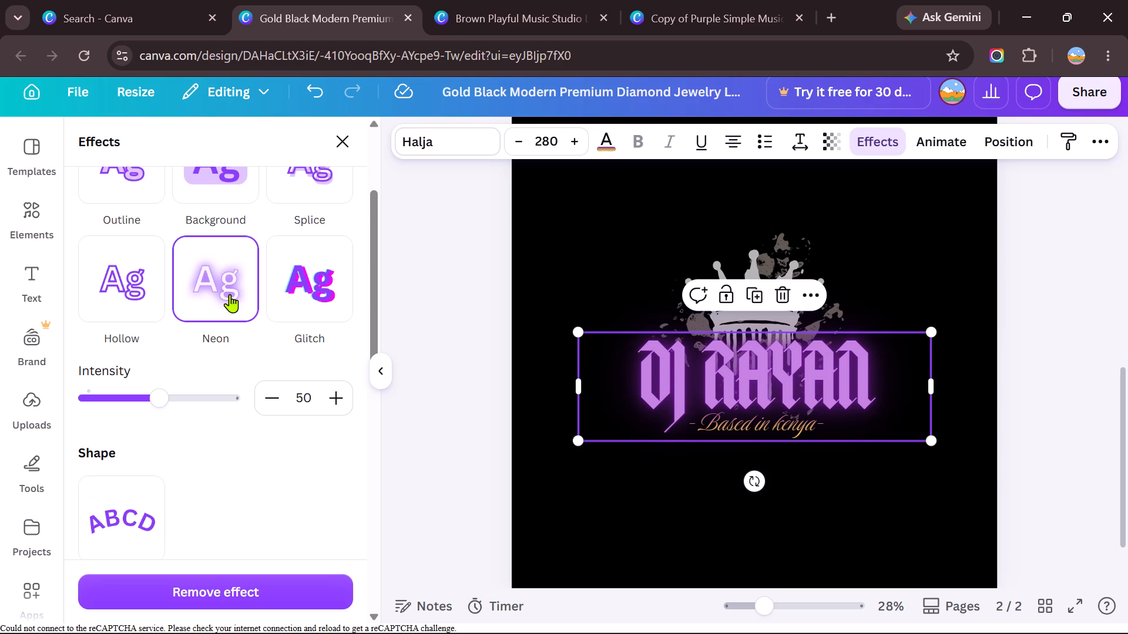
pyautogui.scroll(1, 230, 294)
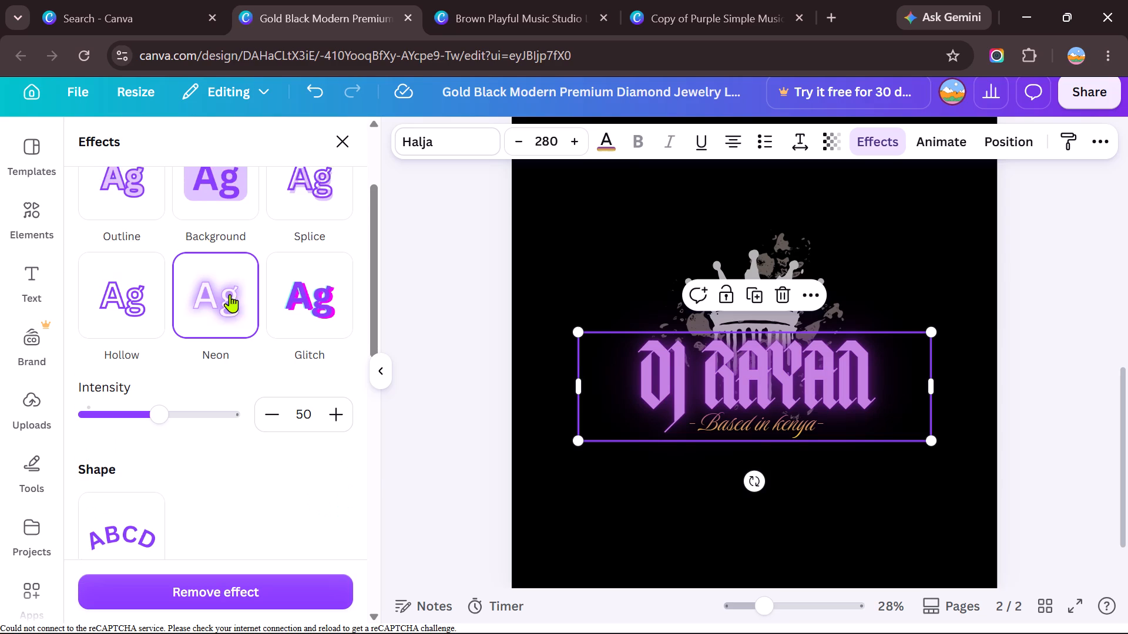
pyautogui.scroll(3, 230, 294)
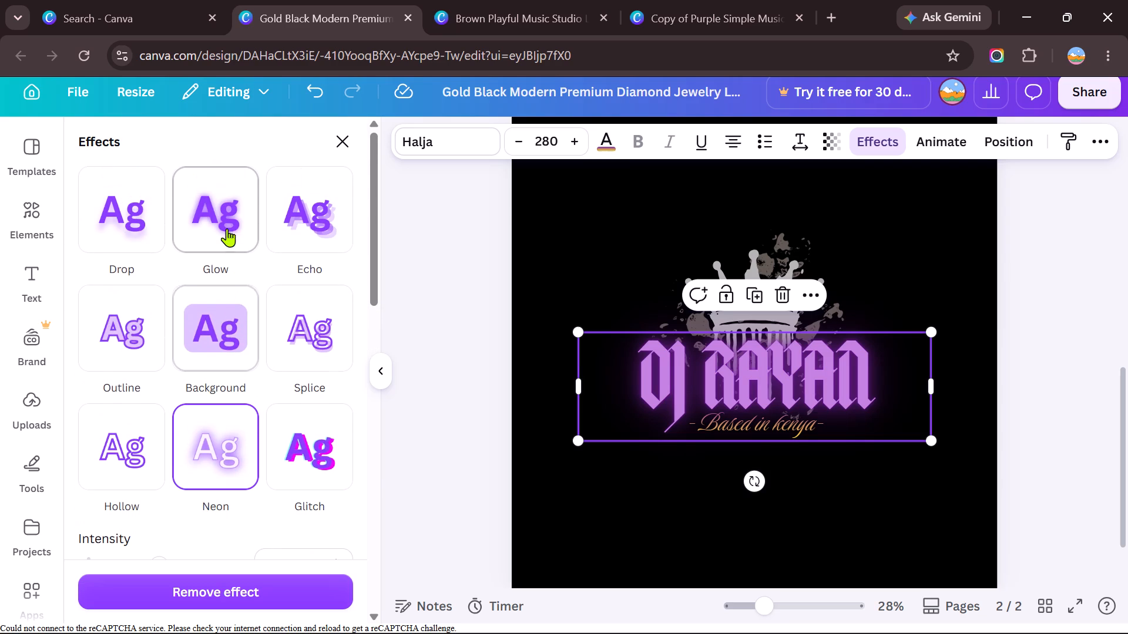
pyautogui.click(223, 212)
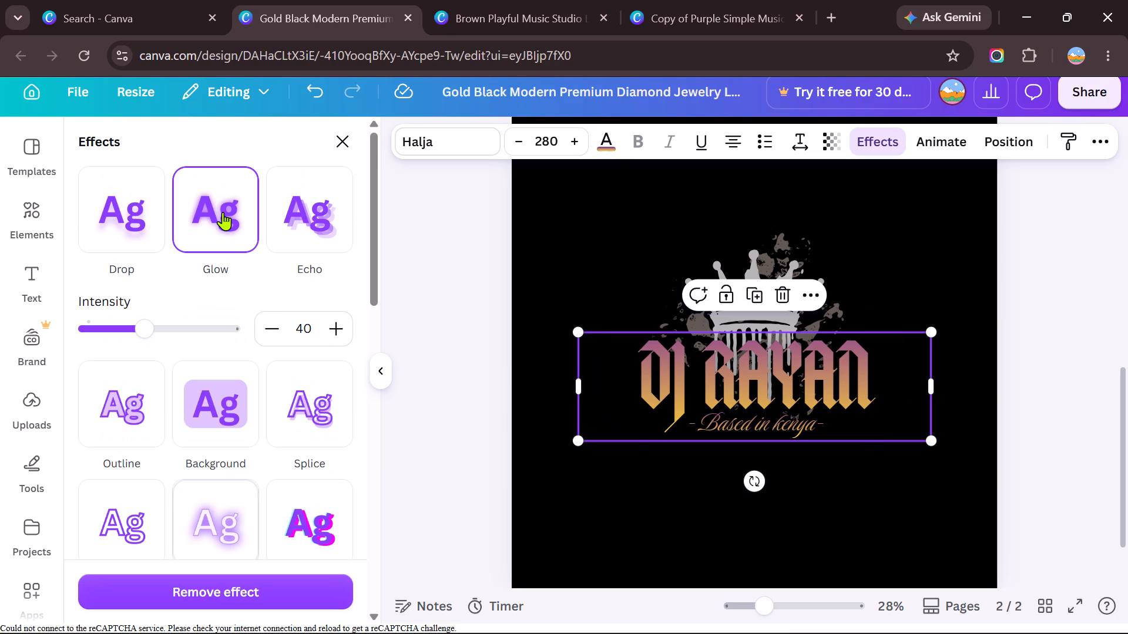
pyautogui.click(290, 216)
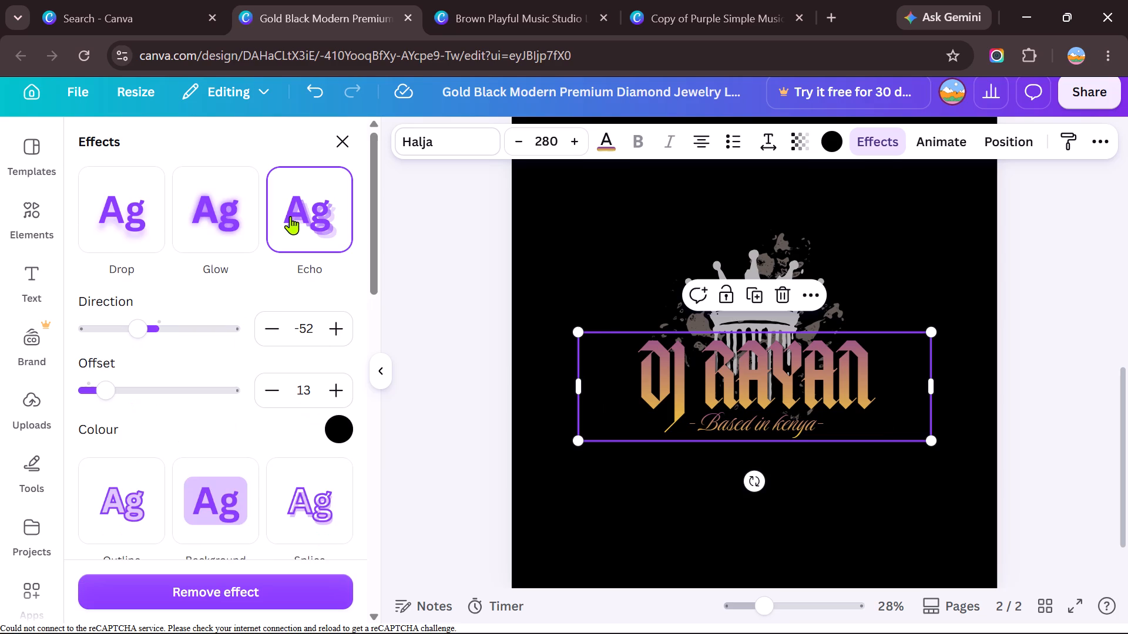
# Apply the Drop shadow effect to the DJ RAYAN lettering with direction -45, offset 20, blur 10 and transparency 30.
pyautogui.click(132, 199)
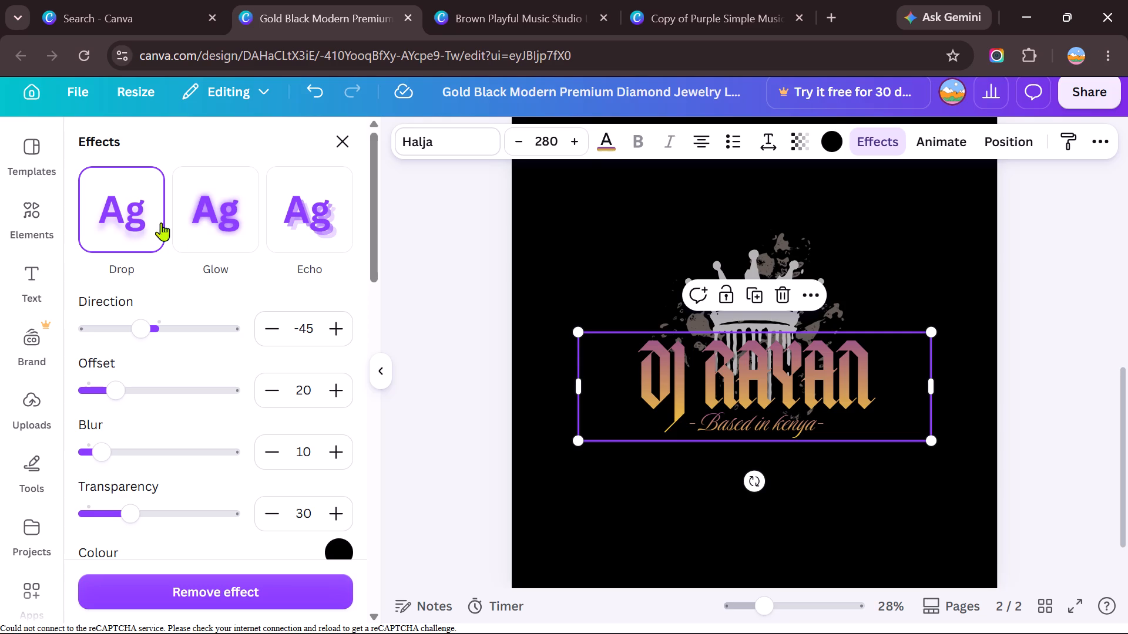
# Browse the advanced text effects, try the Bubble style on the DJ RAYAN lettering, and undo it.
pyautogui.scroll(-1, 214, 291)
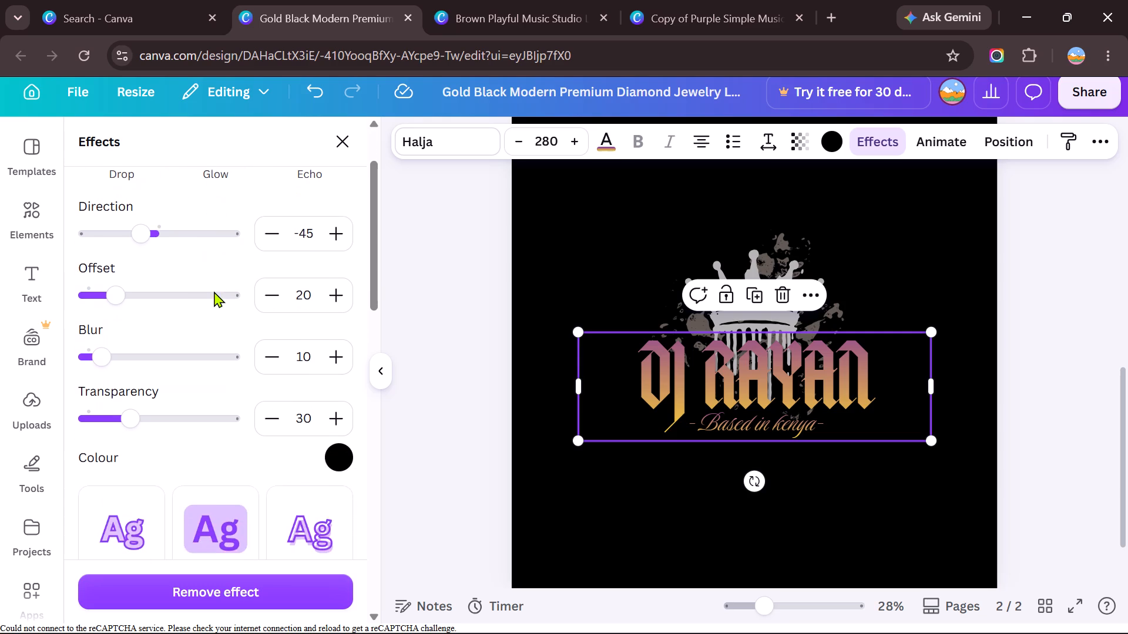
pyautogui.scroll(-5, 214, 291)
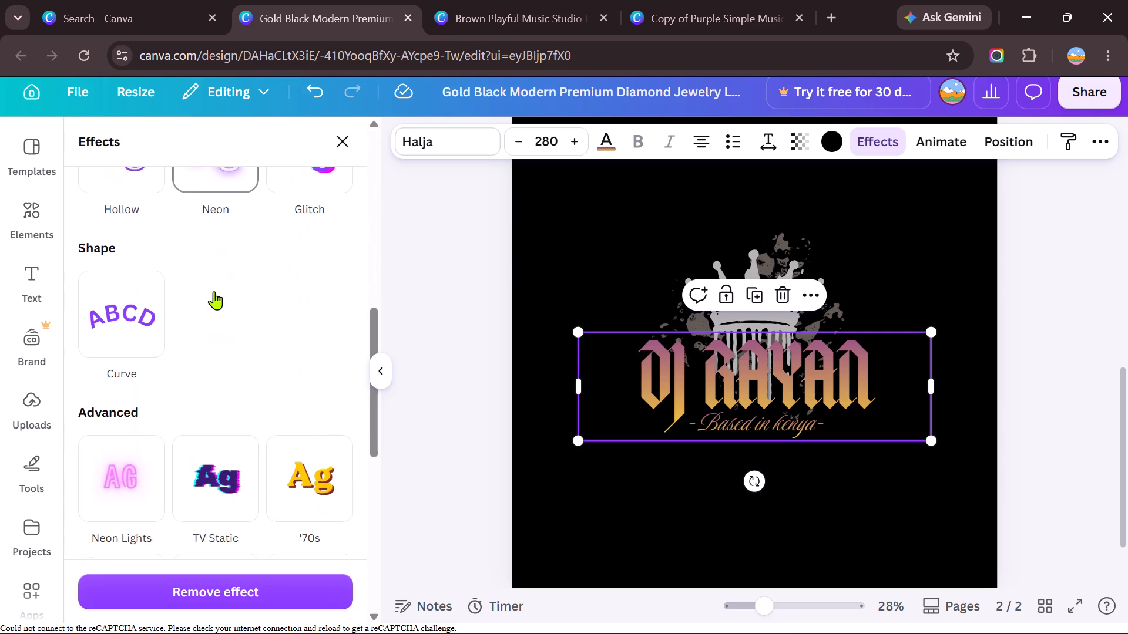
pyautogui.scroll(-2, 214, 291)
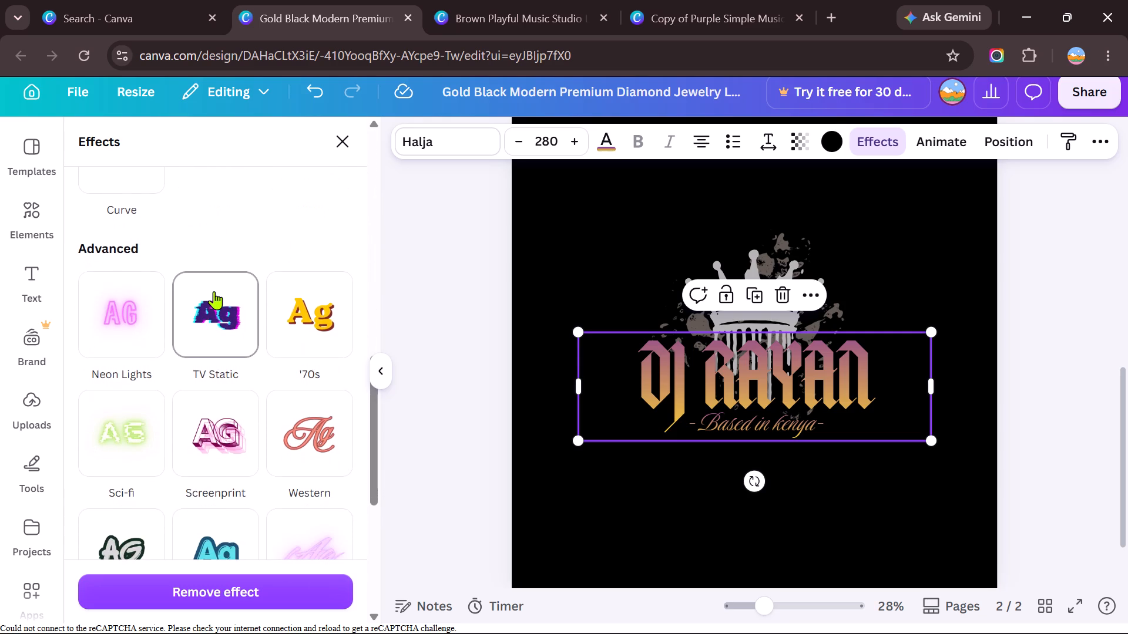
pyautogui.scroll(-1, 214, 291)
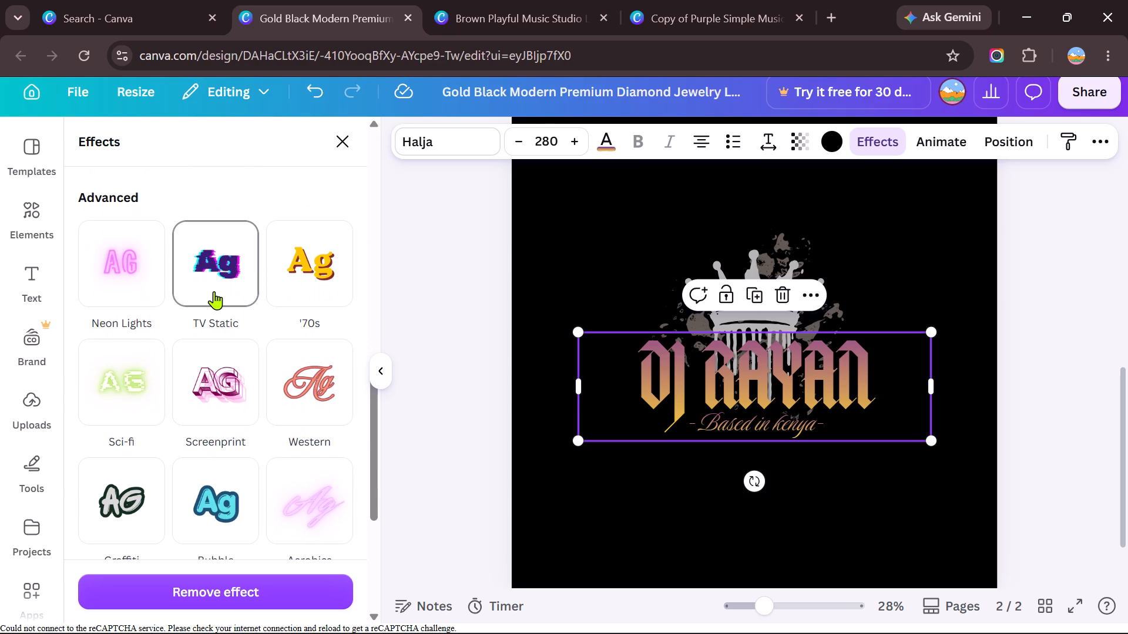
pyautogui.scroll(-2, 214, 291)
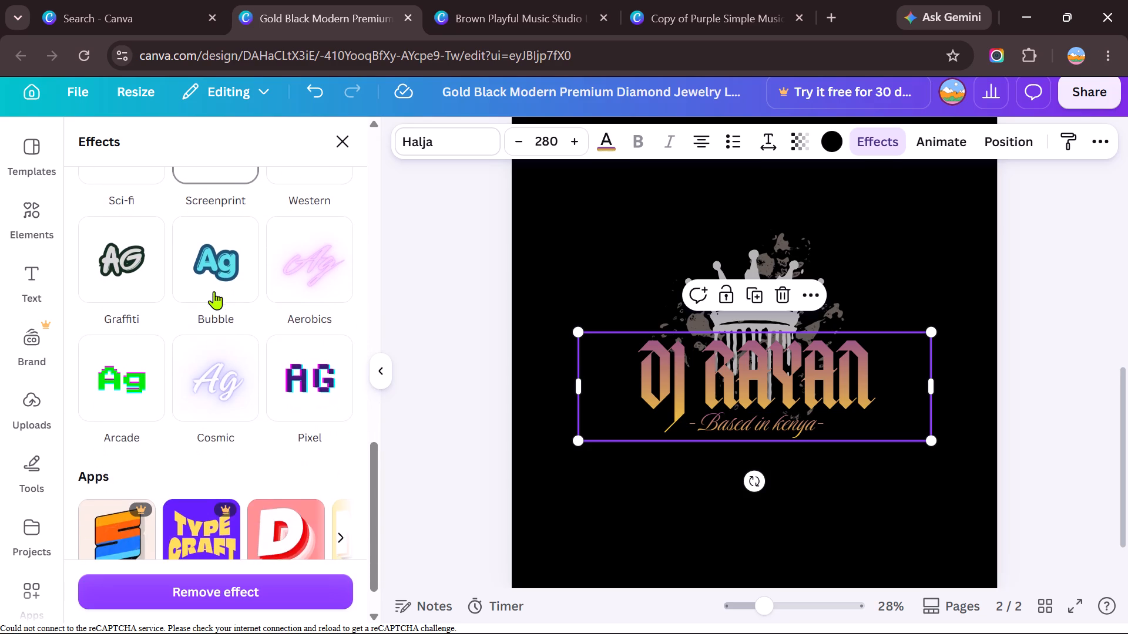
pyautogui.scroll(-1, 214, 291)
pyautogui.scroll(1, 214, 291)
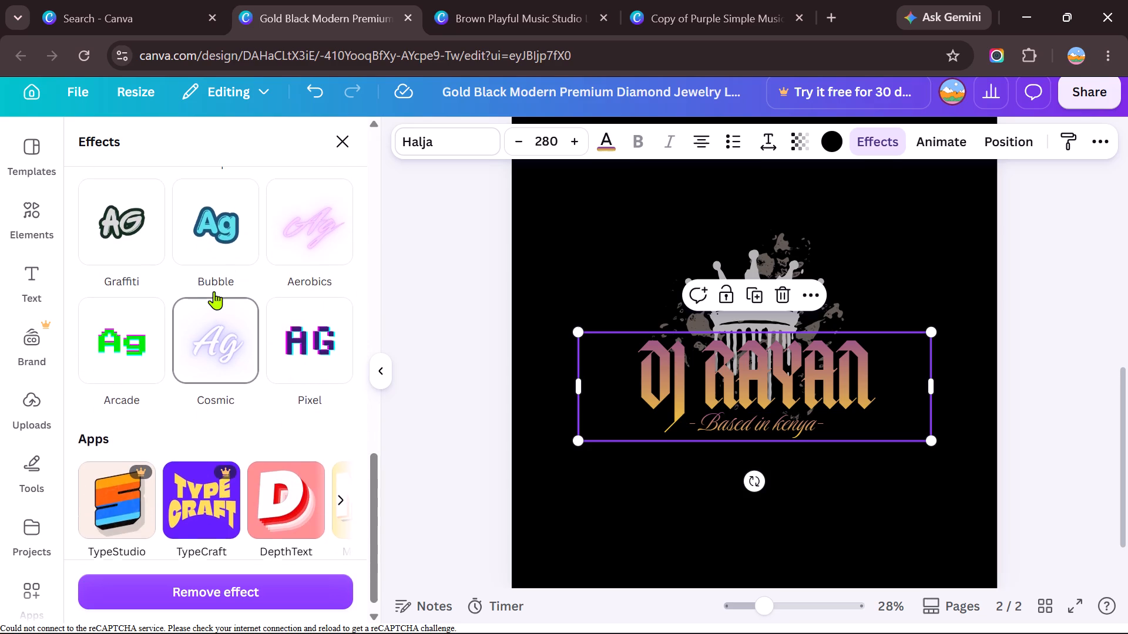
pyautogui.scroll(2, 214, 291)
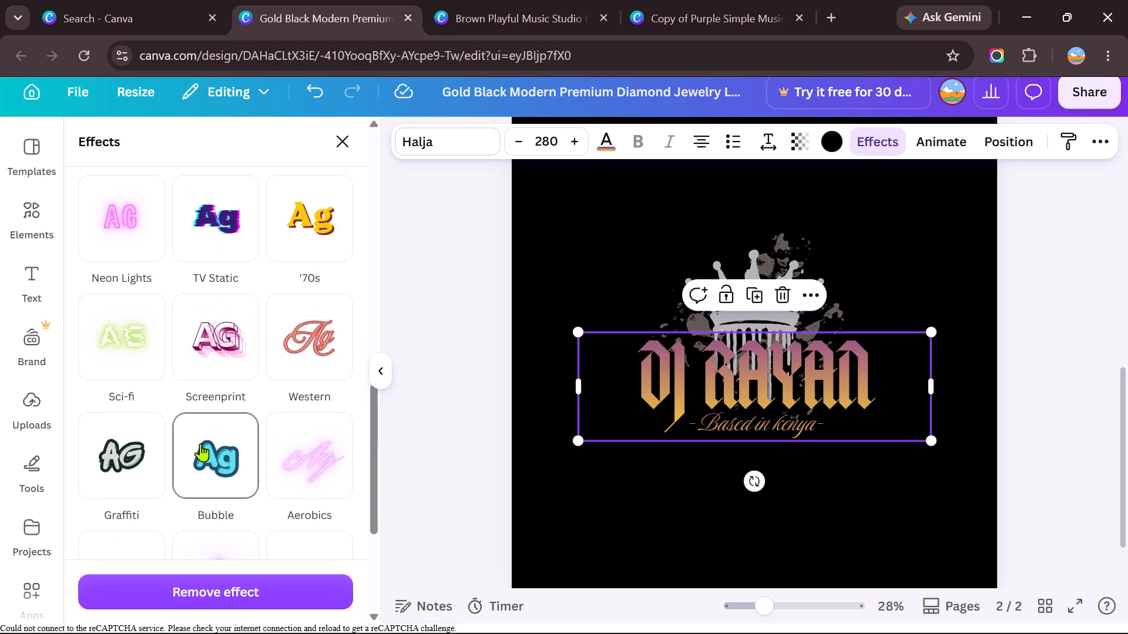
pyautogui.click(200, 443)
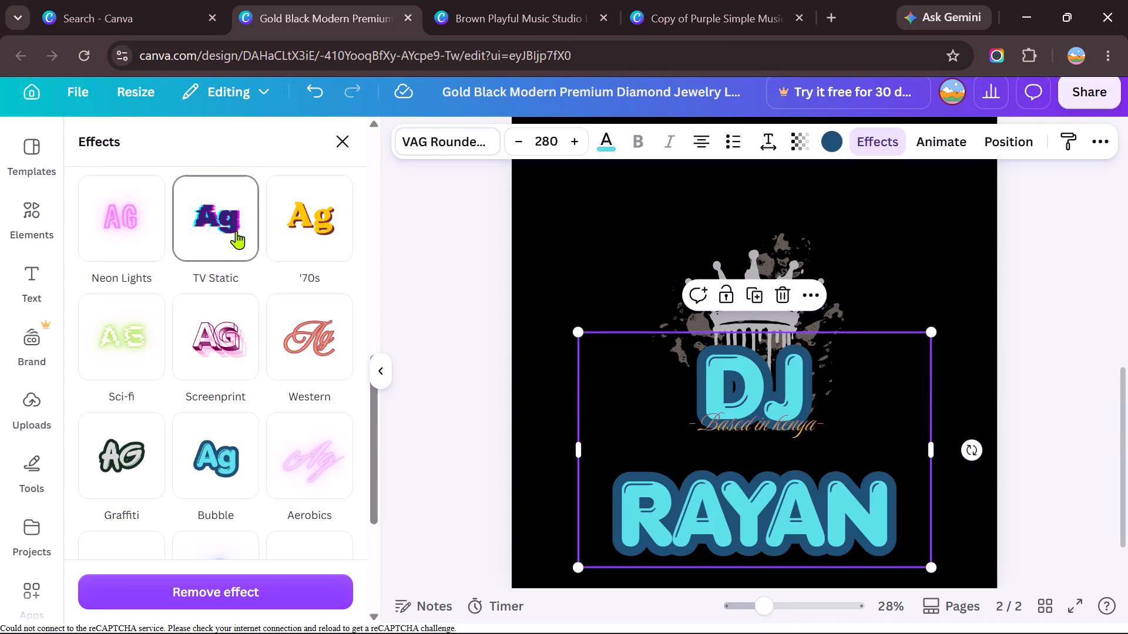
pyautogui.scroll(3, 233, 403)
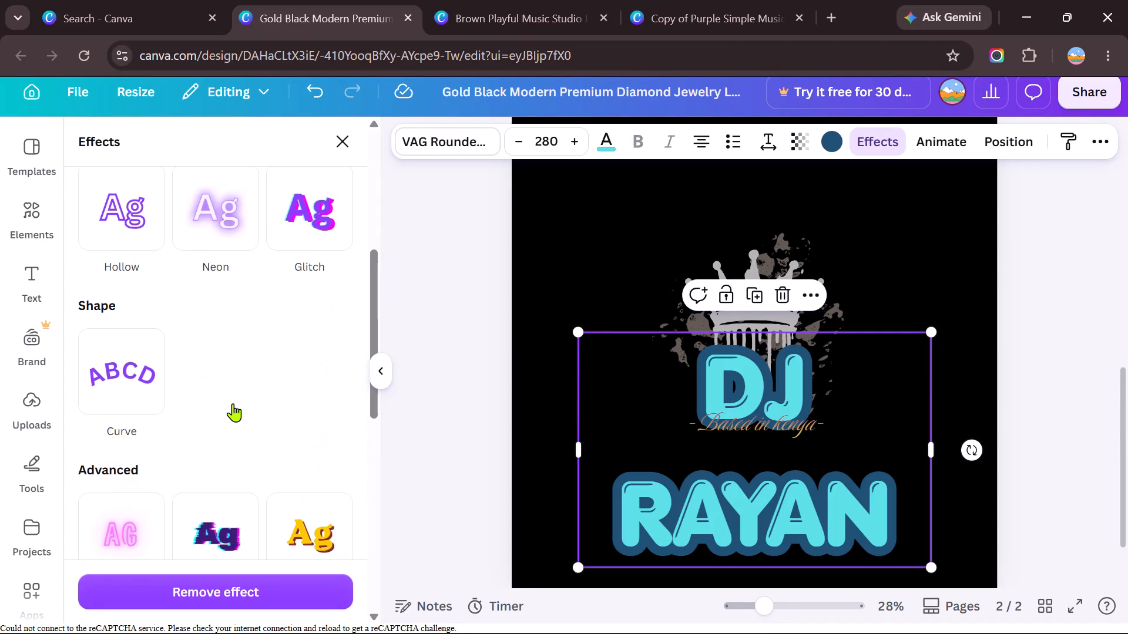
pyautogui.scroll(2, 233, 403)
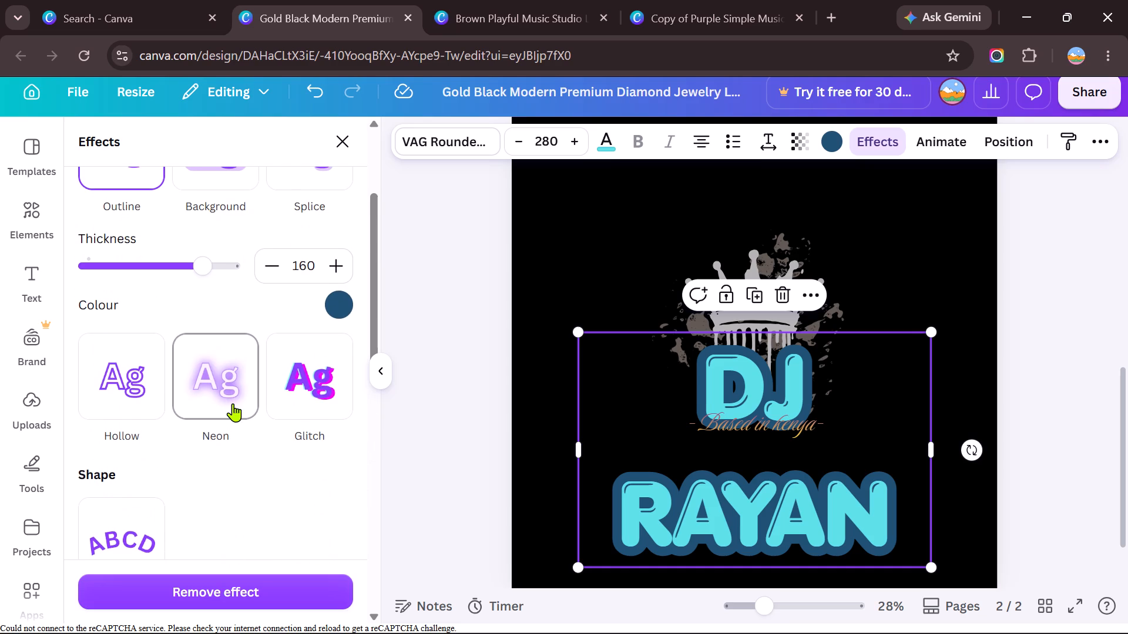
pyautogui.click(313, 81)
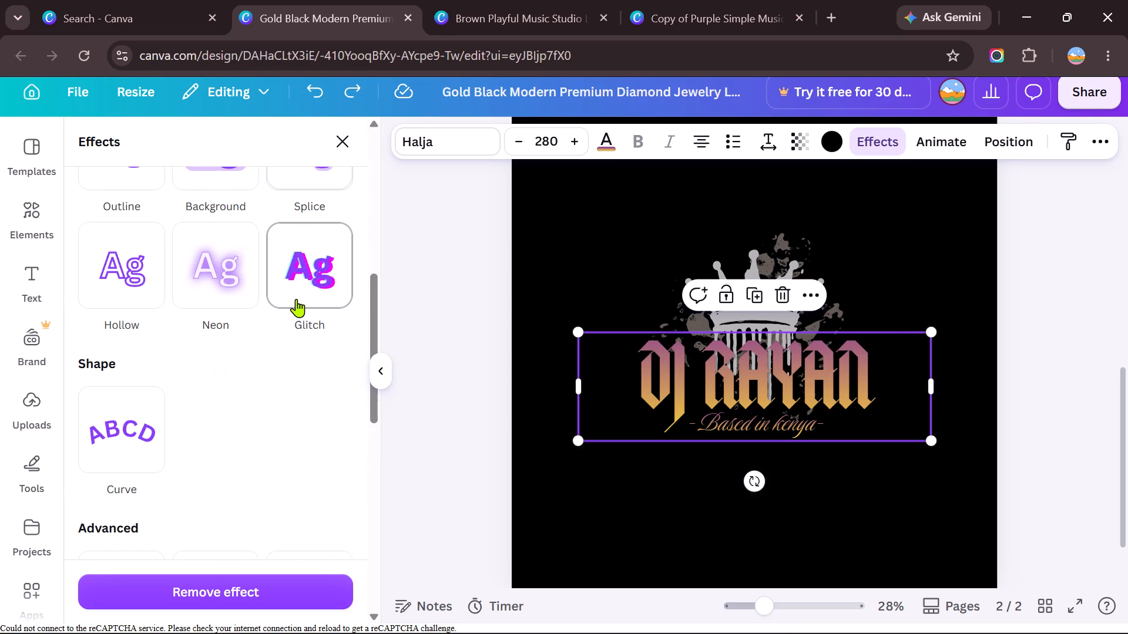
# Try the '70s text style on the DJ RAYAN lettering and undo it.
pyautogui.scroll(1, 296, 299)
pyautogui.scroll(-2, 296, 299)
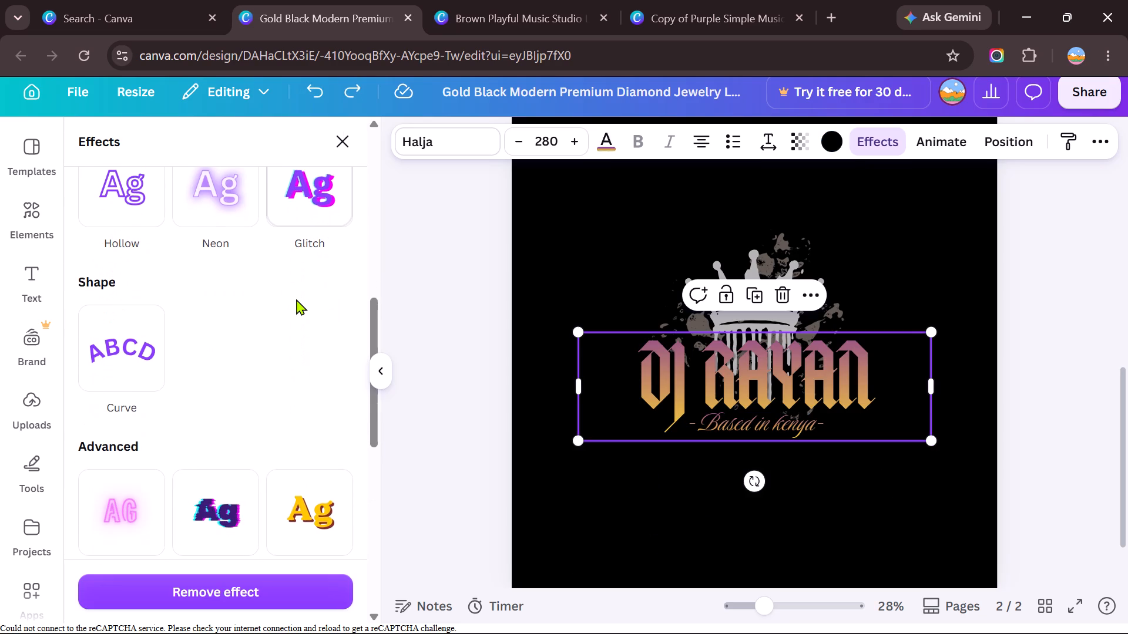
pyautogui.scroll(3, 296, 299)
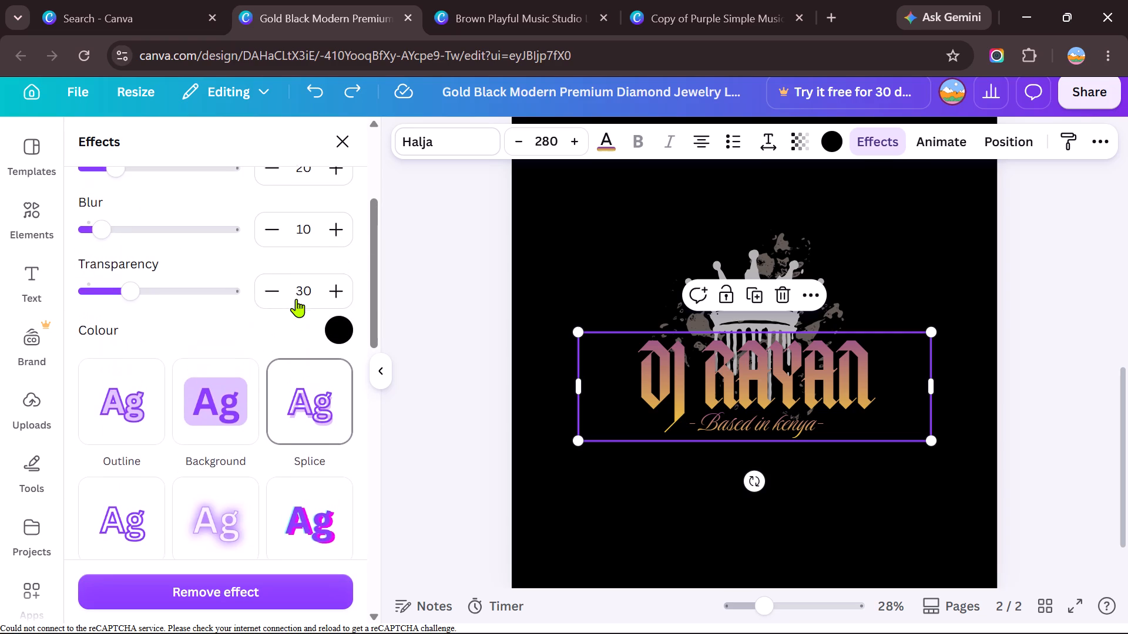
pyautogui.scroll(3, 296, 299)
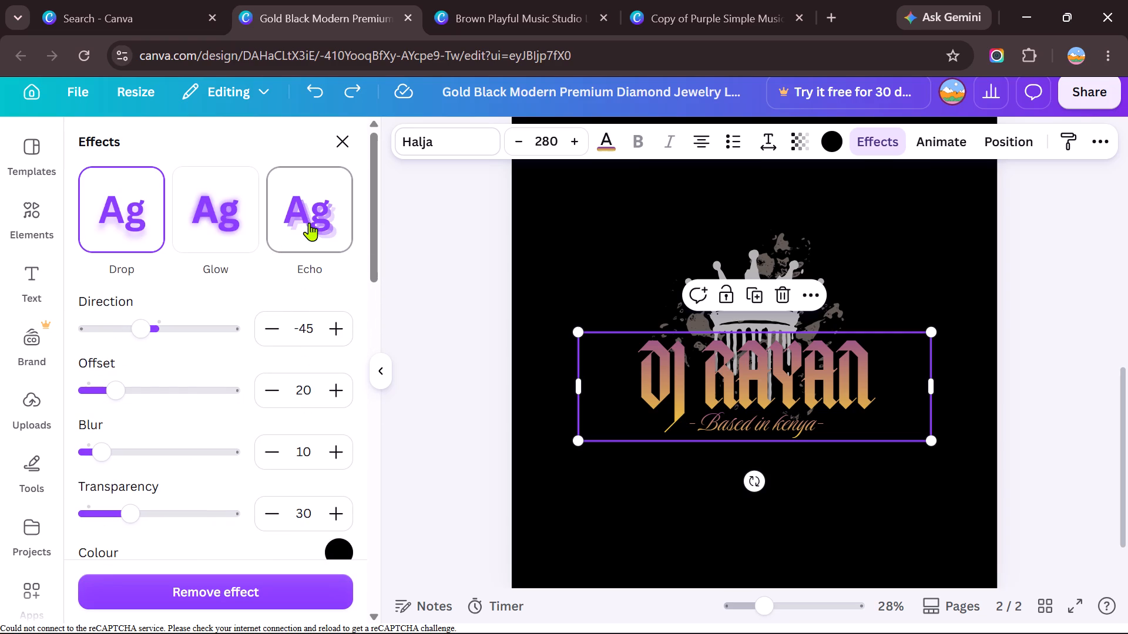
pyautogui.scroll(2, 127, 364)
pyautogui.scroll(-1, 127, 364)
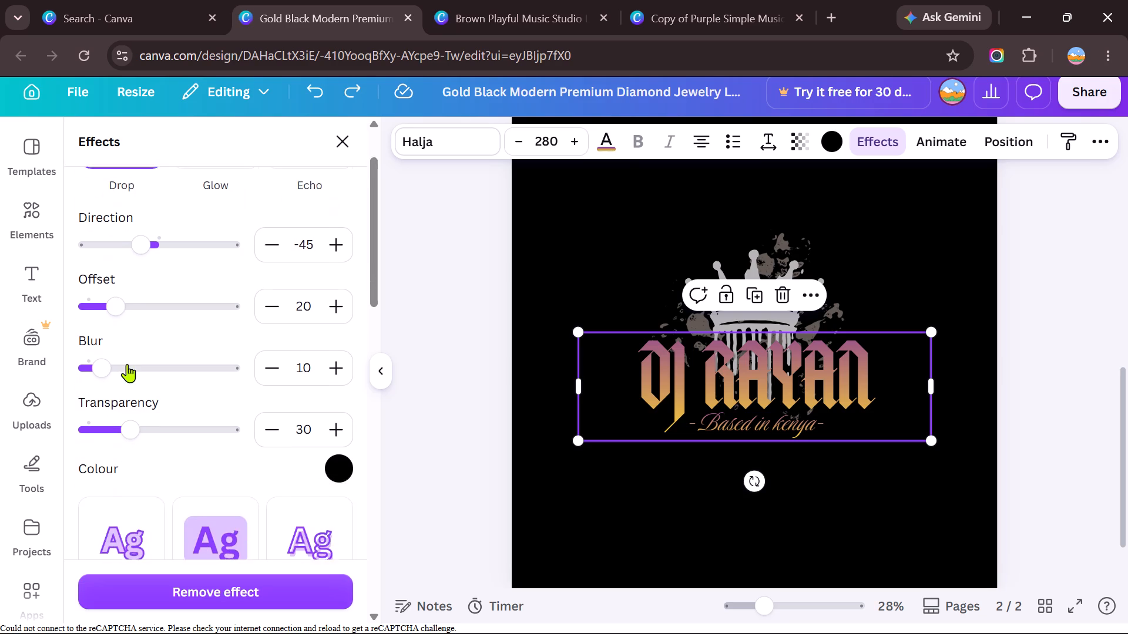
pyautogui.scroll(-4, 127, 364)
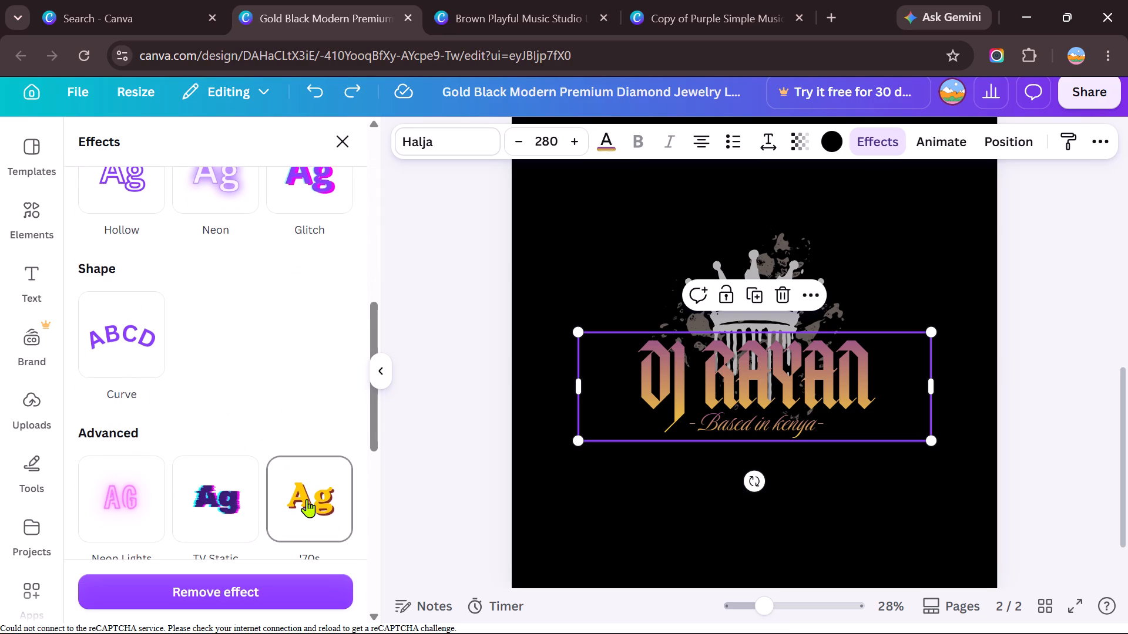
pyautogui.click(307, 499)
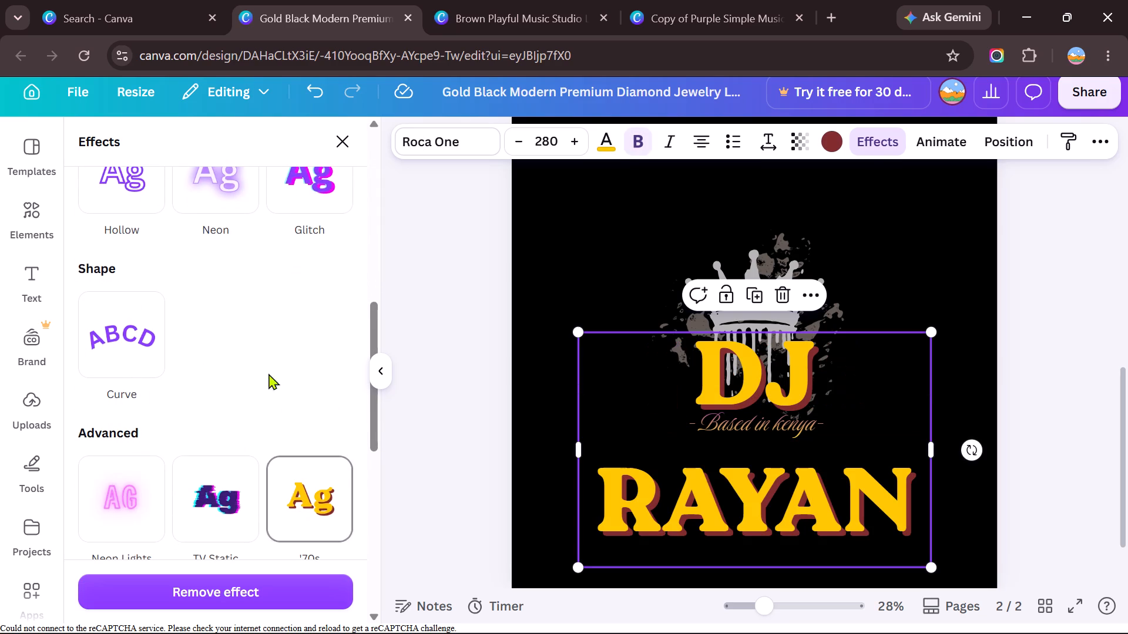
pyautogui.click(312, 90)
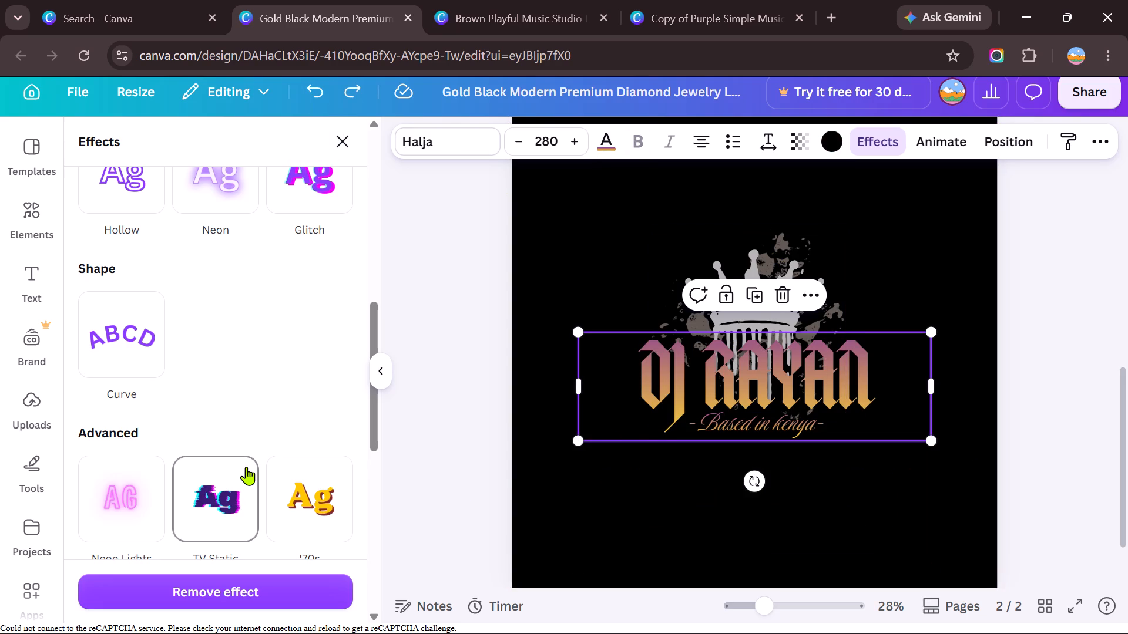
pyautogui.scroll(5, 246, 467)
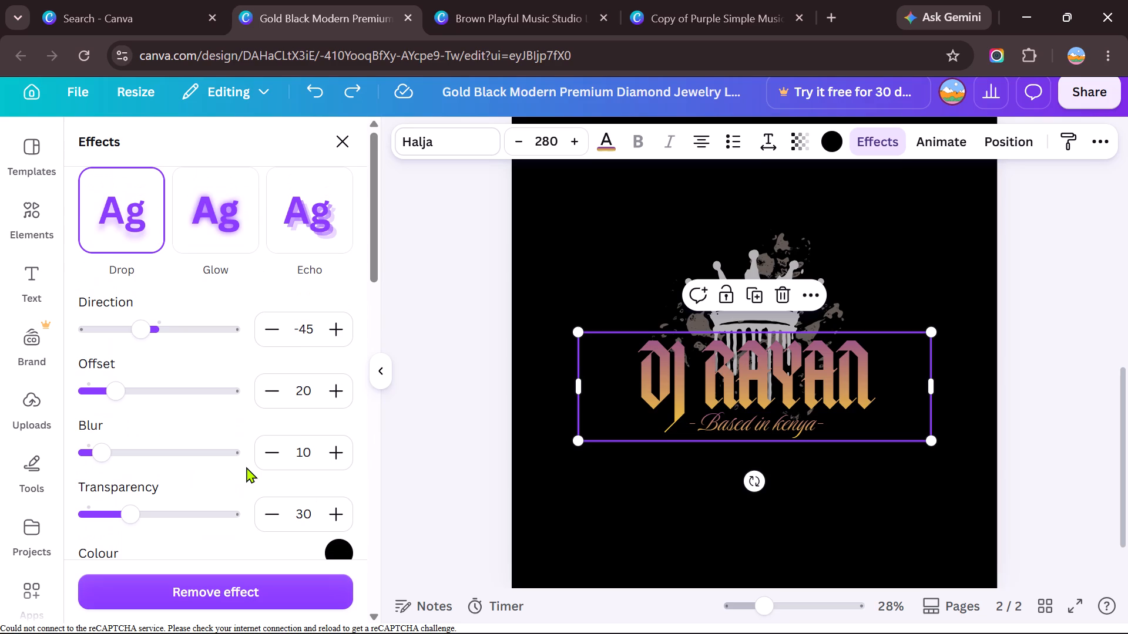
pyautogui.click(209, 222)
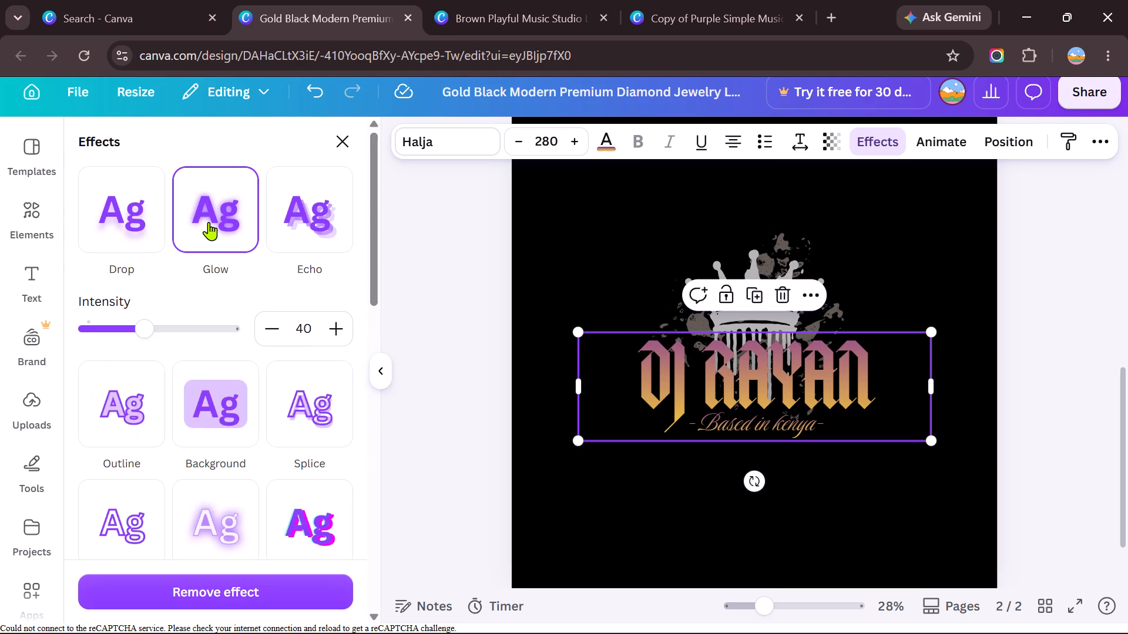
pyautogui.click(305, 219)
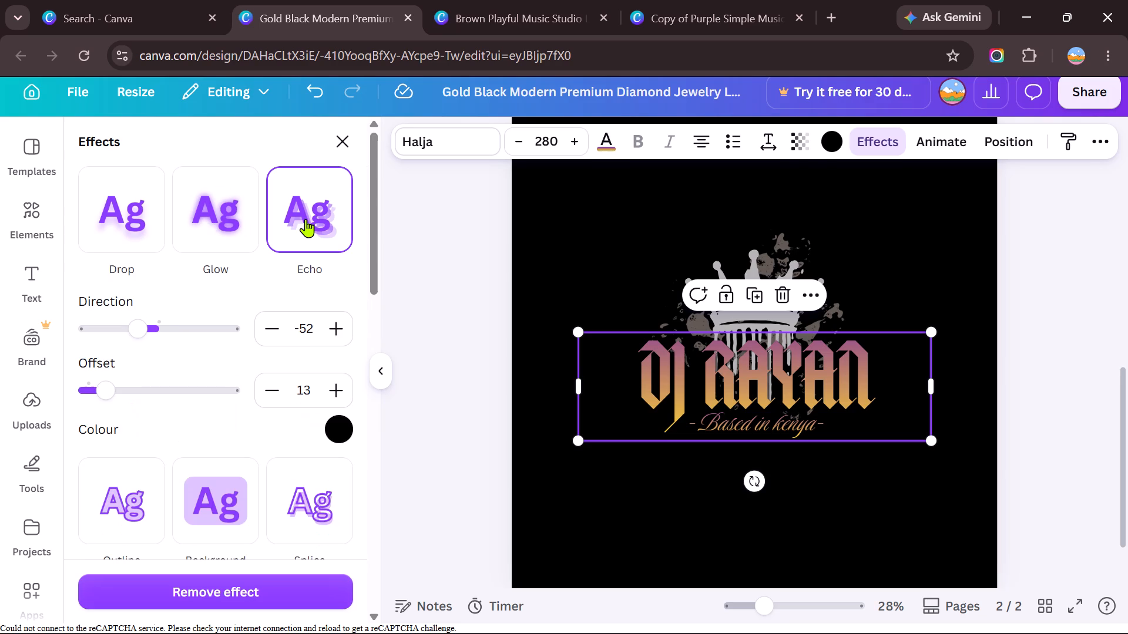
# Apply the Outline effect at thickness 50 to the DJ RAYAN lettering, trying light grey #b4b4b4 before choosing dark grey #383837.
pyautogui.scroll(2, 262, 231)
pyautogui.scroll(-2, 254, 512)
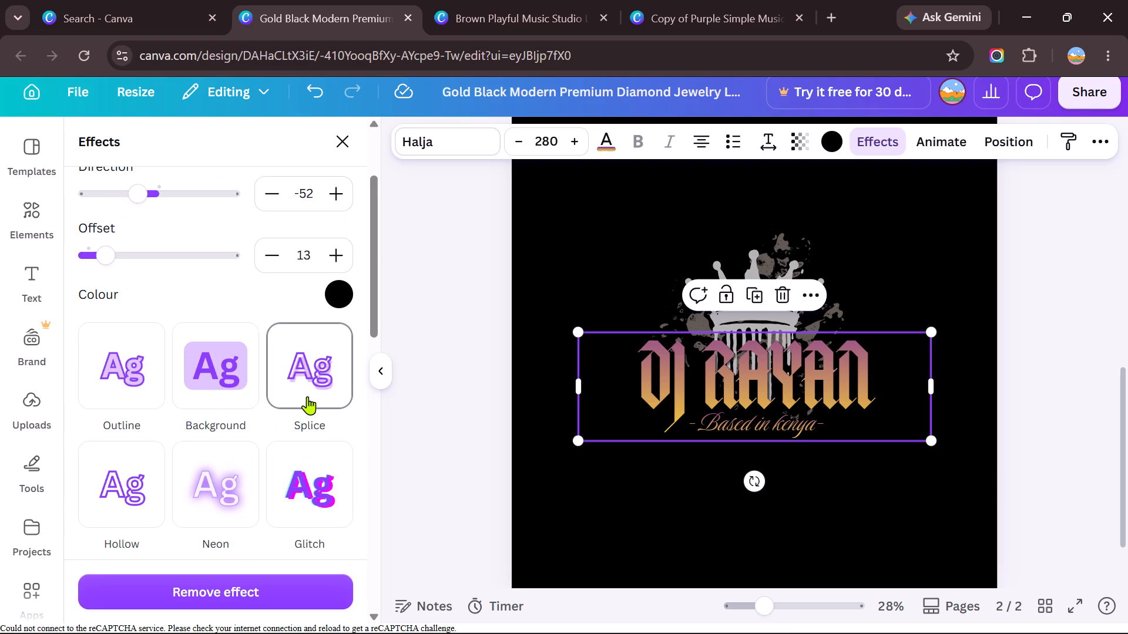
pyautogui.click(142, 381)
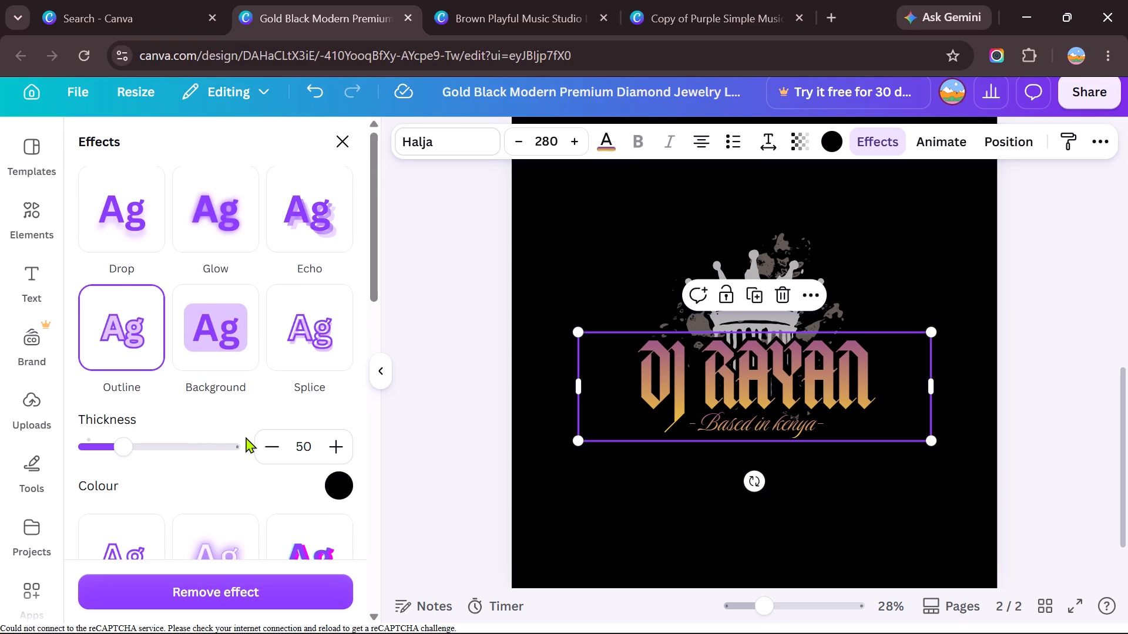
pyautogui.click(331, 483)
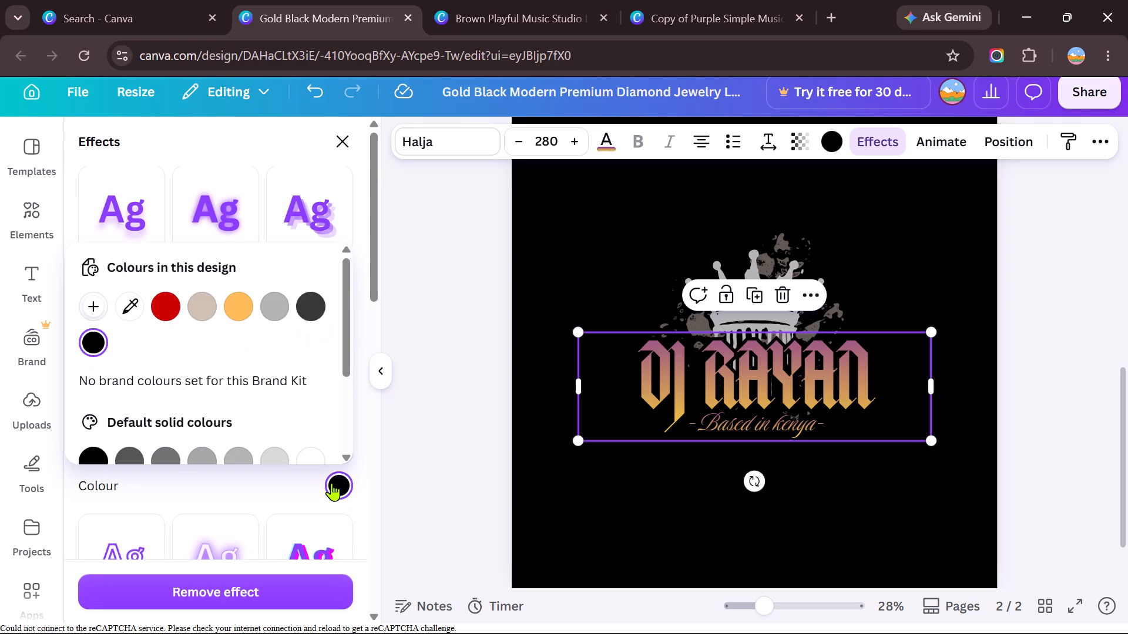
pyautogui.scroll(-2, 255, 487)
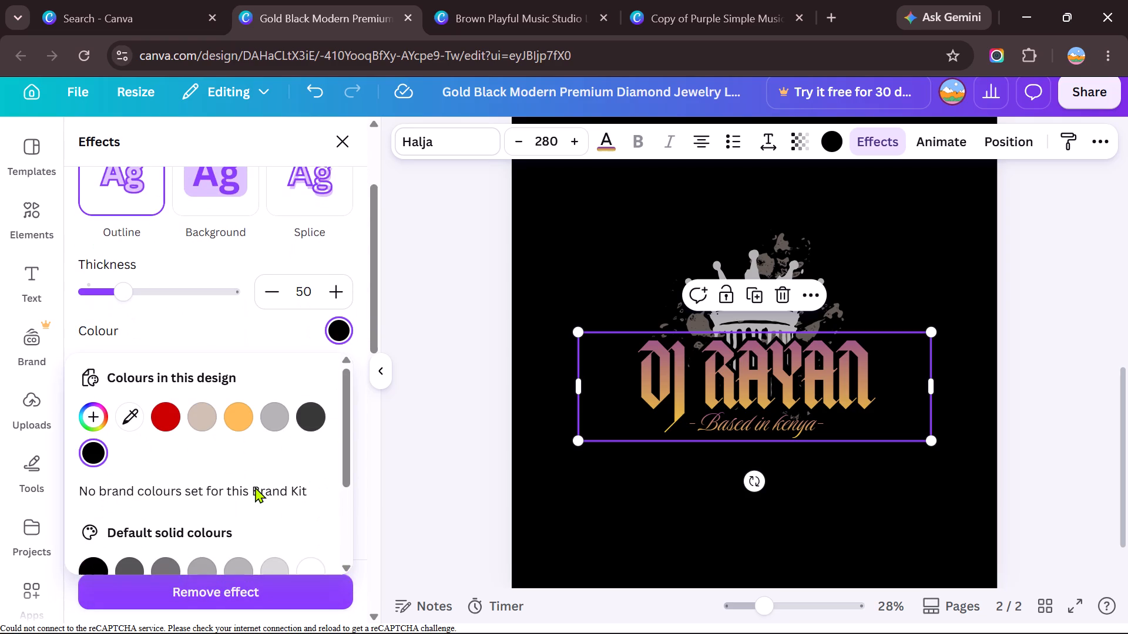
pyautogui.click(276, 419)
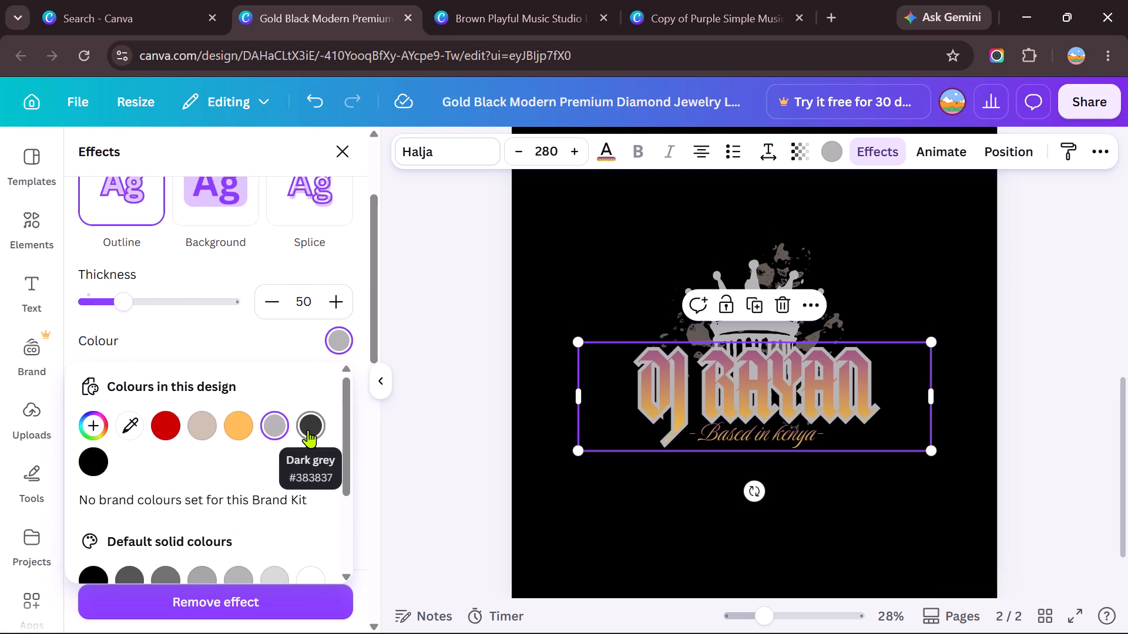
pyautogui.click(308, 430)
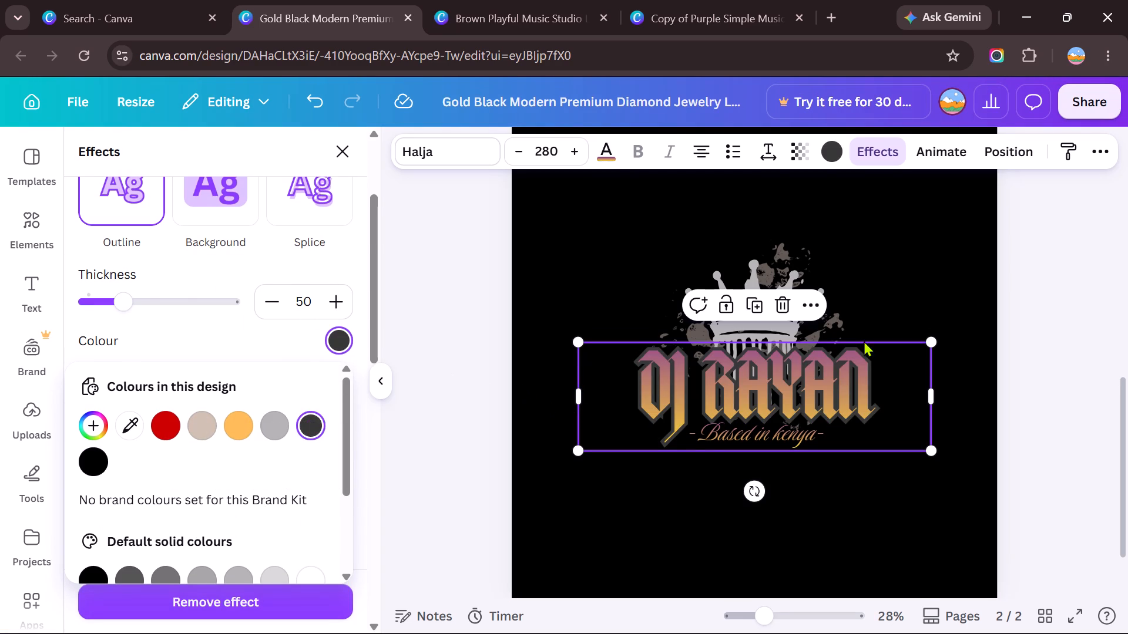
pyautogui.click(914, 540)
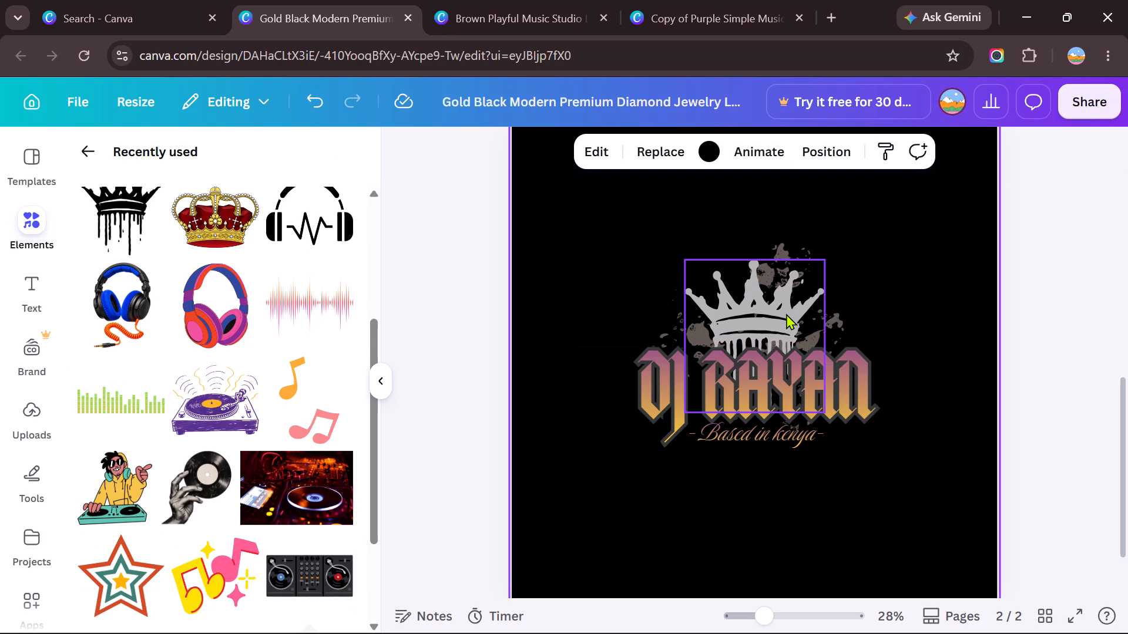
# Move the grey crown slightly up so more of it and its drips sit above the DJ RAYAN lettering.
pyautogui.moveTo(786, 313); pyautogui.dragTo(788, 298)
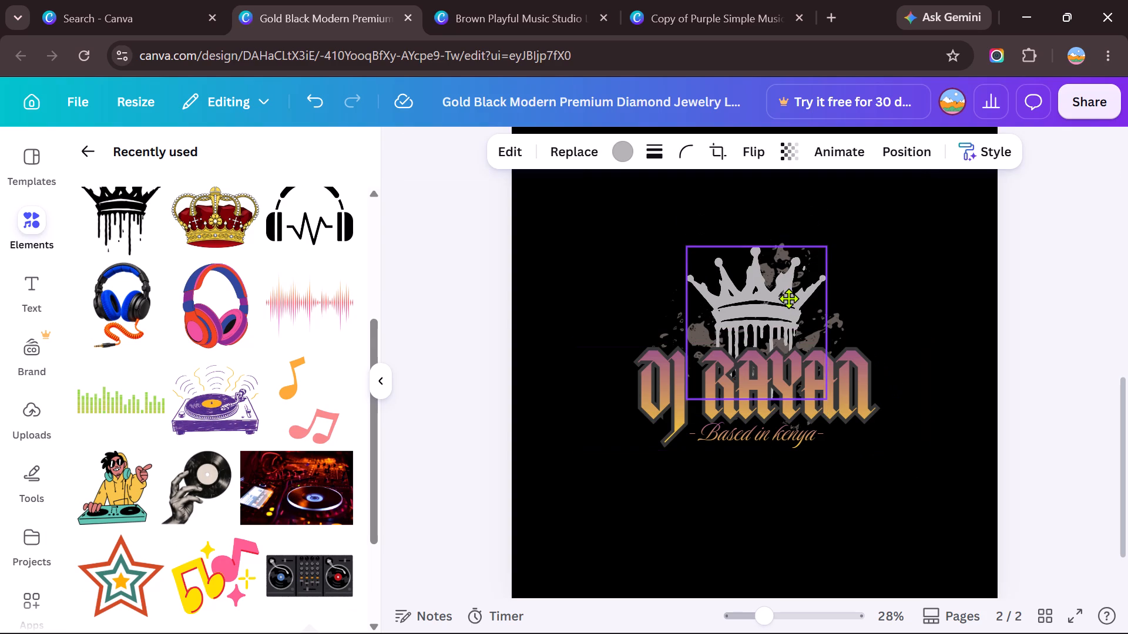
pyautogui.moveTo(788, 298); pyautogui.dragTo(793, 301)
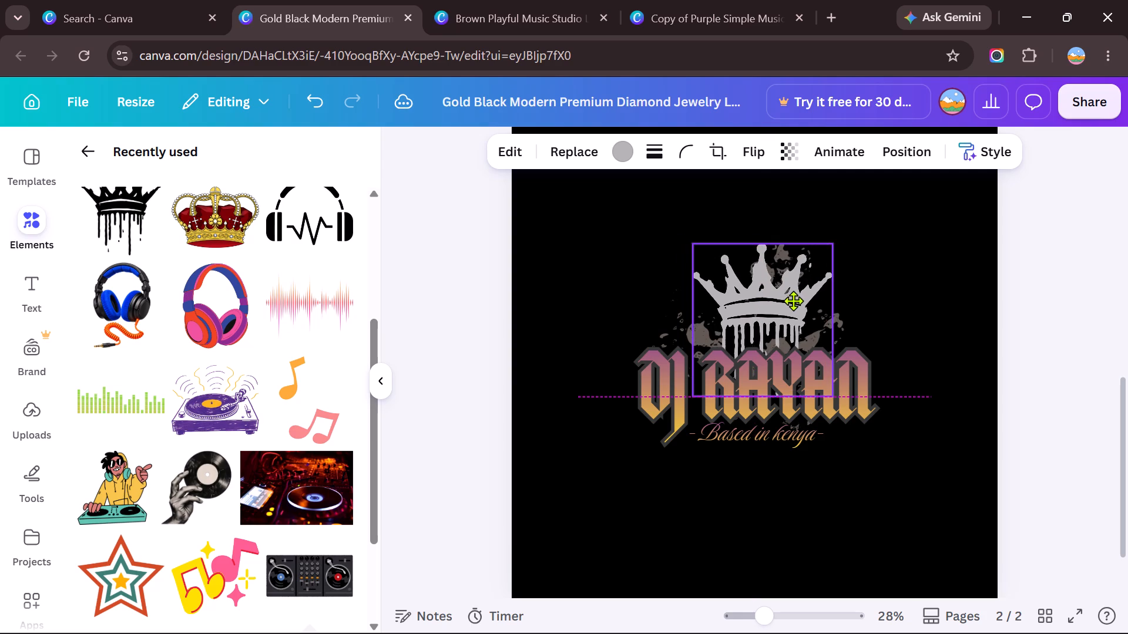
pyautogui.moveTo(793, 301); pyautogui.dragTo(793, 301)
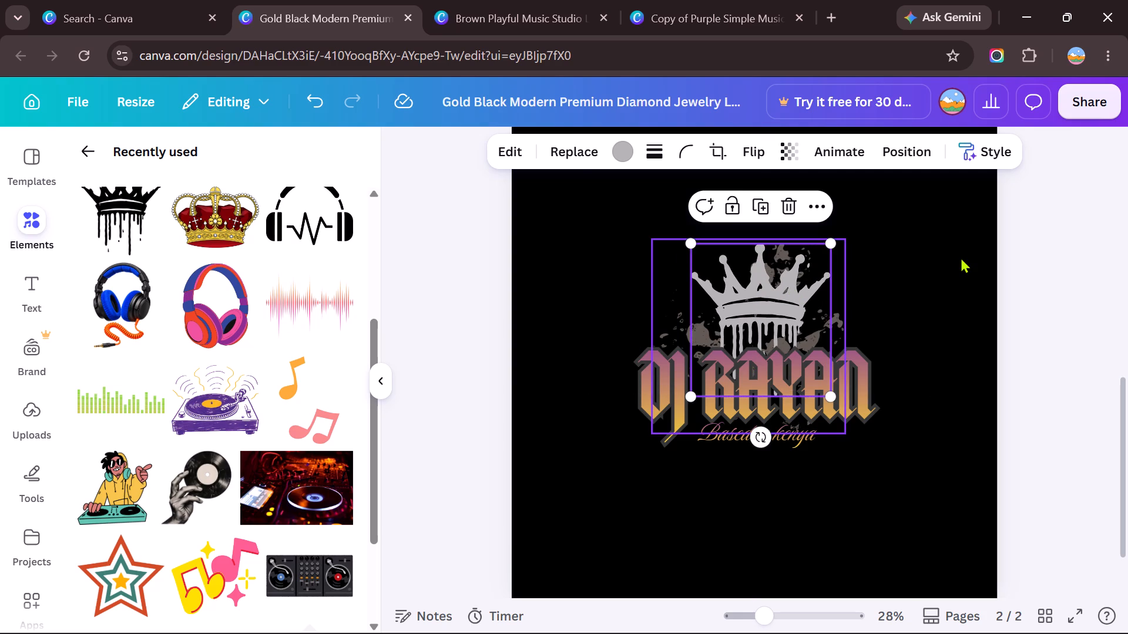
pyautogui.click(961, 257)
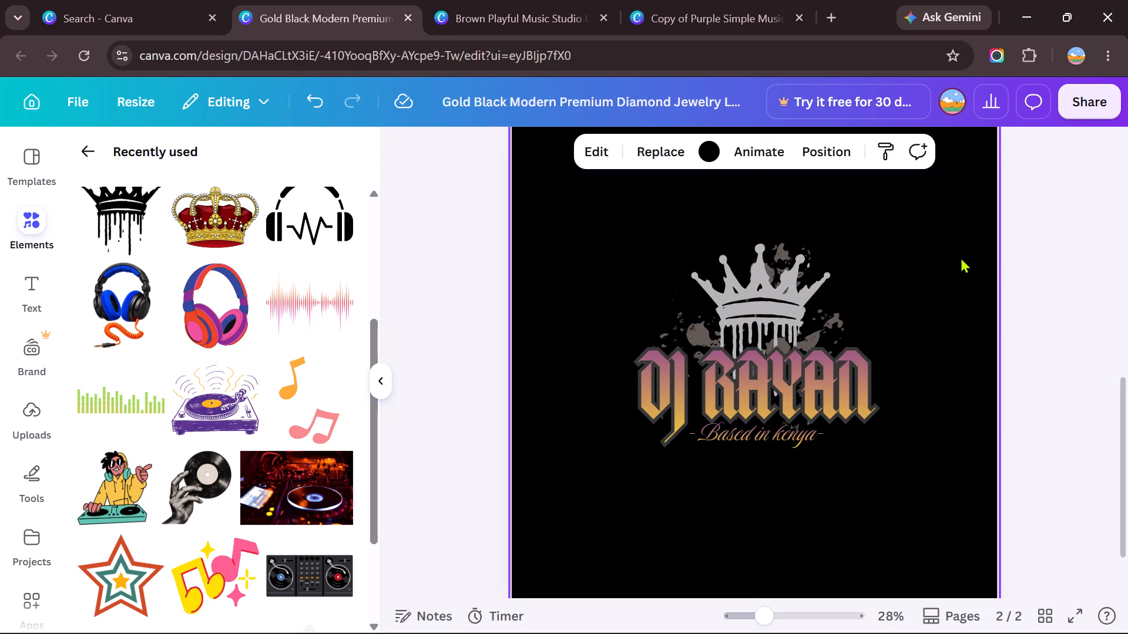
# Align the grey crown to the horizontal centre of the page on the black DJ RAYAN logo.
pyautogui.click(782, 311)
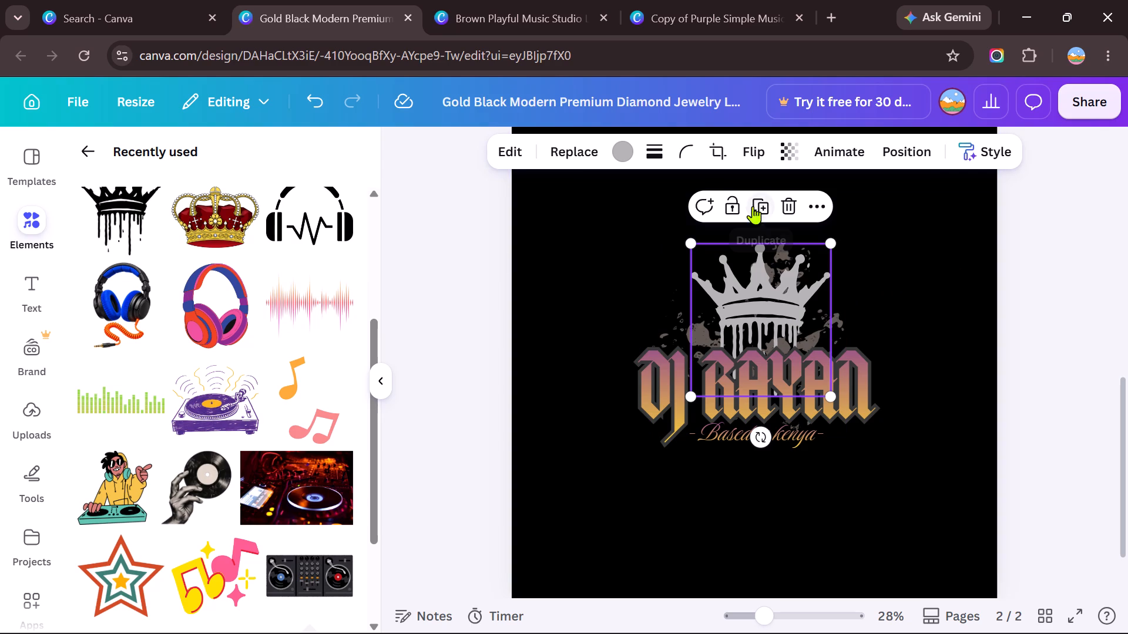
pyautogui.click(888, 146)
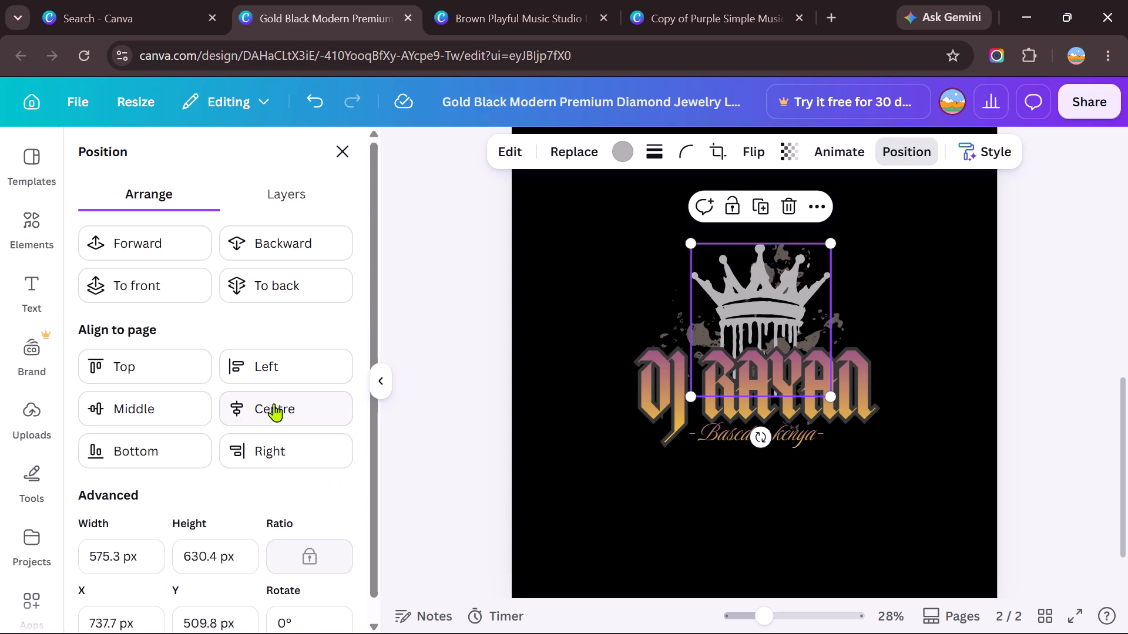
pyautogui.click(273, 404)
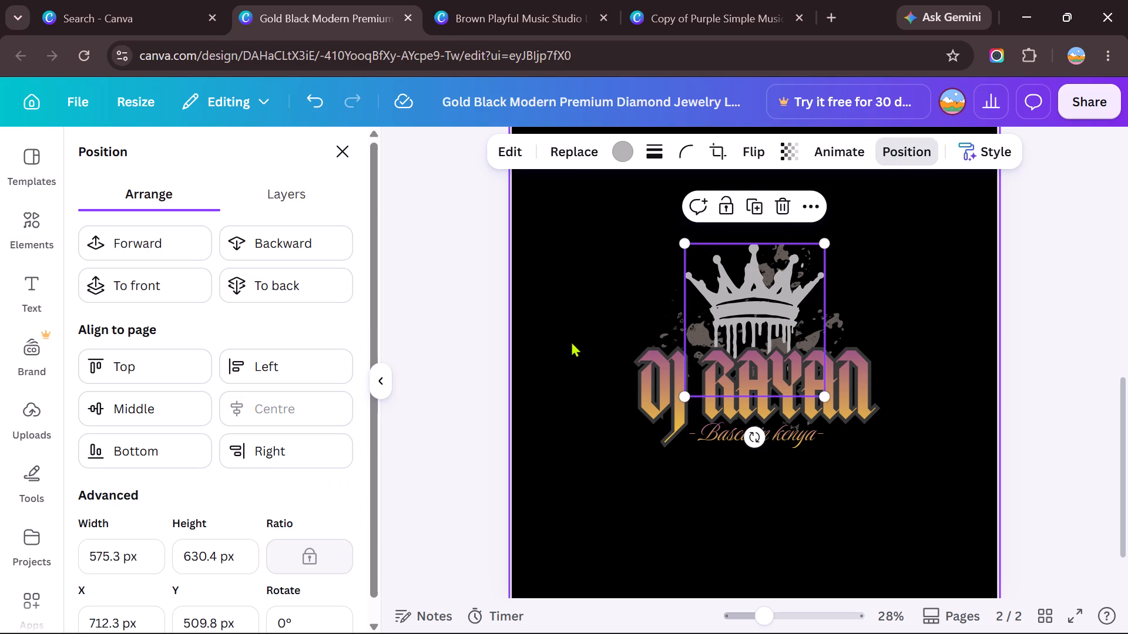
pyautogui.click(971, 285)
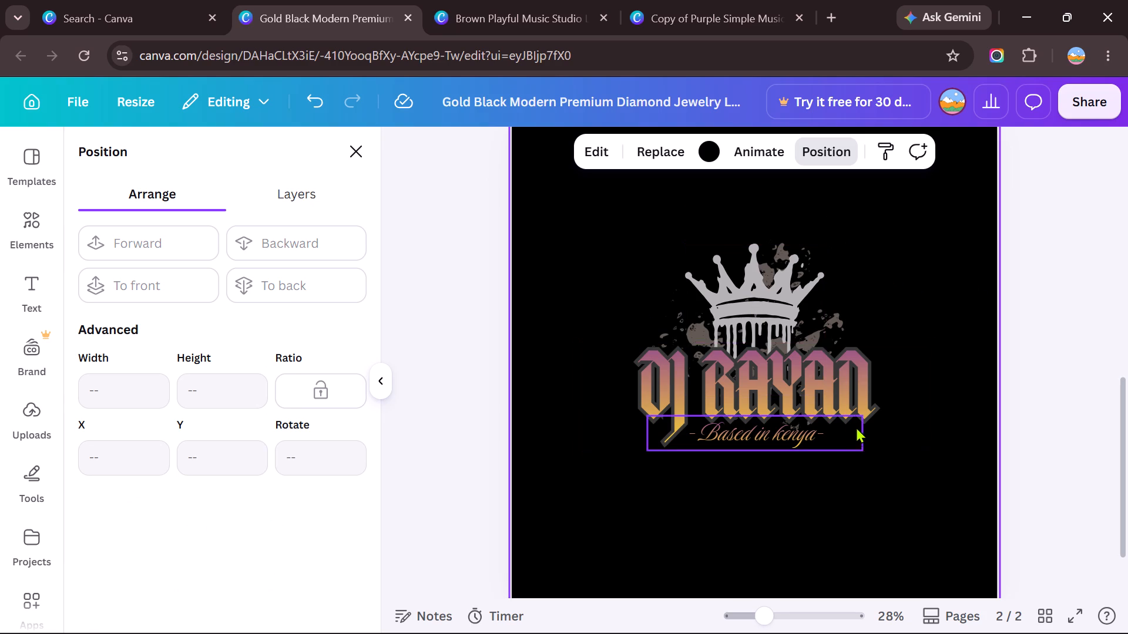
# Share the design by email as a public view link with the prefilled recipient, and return to editing.
pyautogui.click(1087, 97)
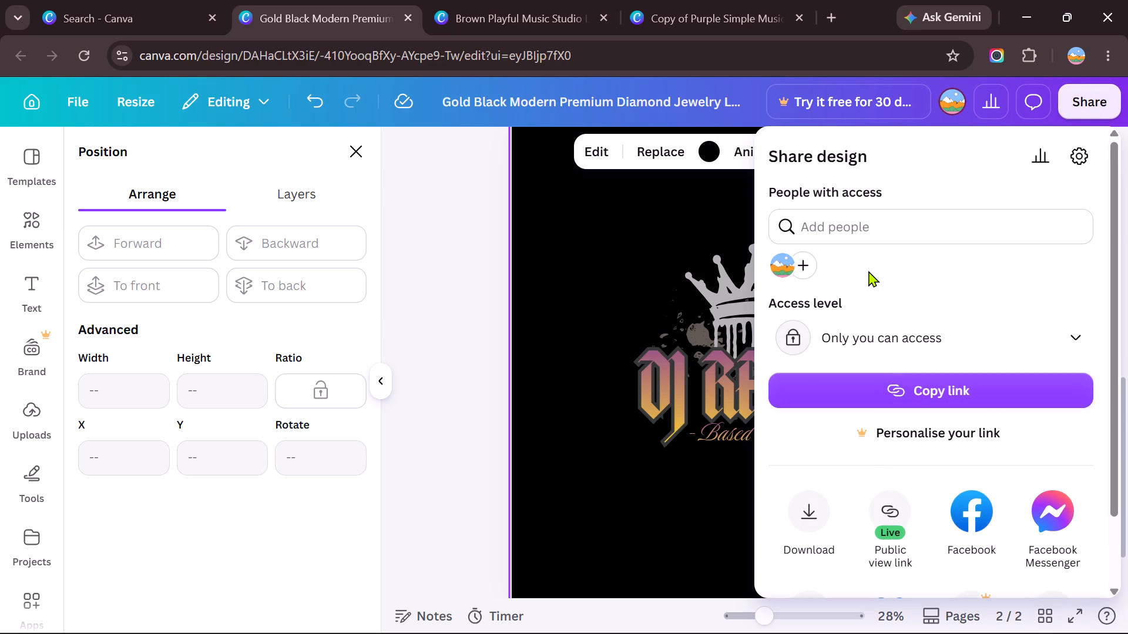
pyautogui.moveTo(892, 346); pyautogui.dragTo(929, 470)
pyautogui.scroll(-4, 931, 525)
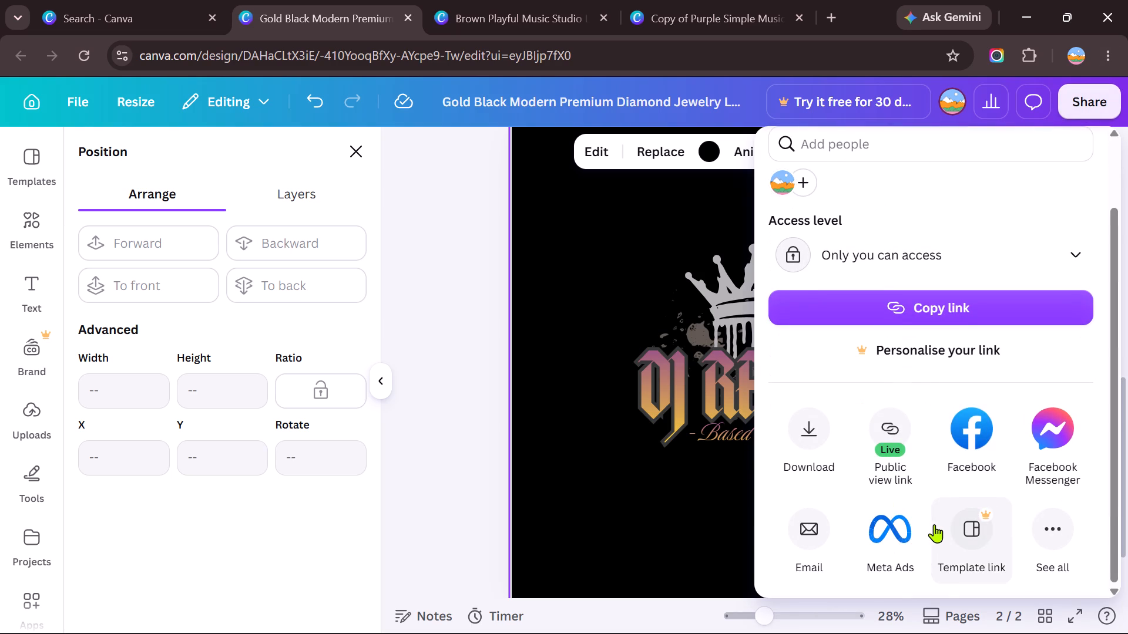
pyautogui.click(1042, 531)
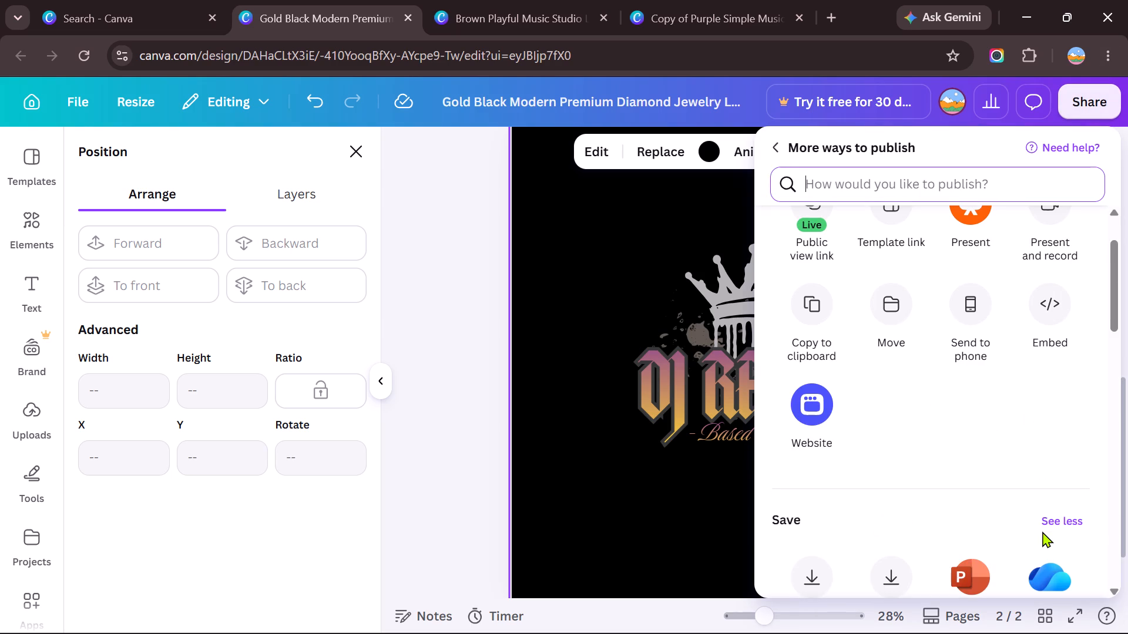
pyautogui.click(937, 448)
pyautogui.scroll(-3, 937, 448)
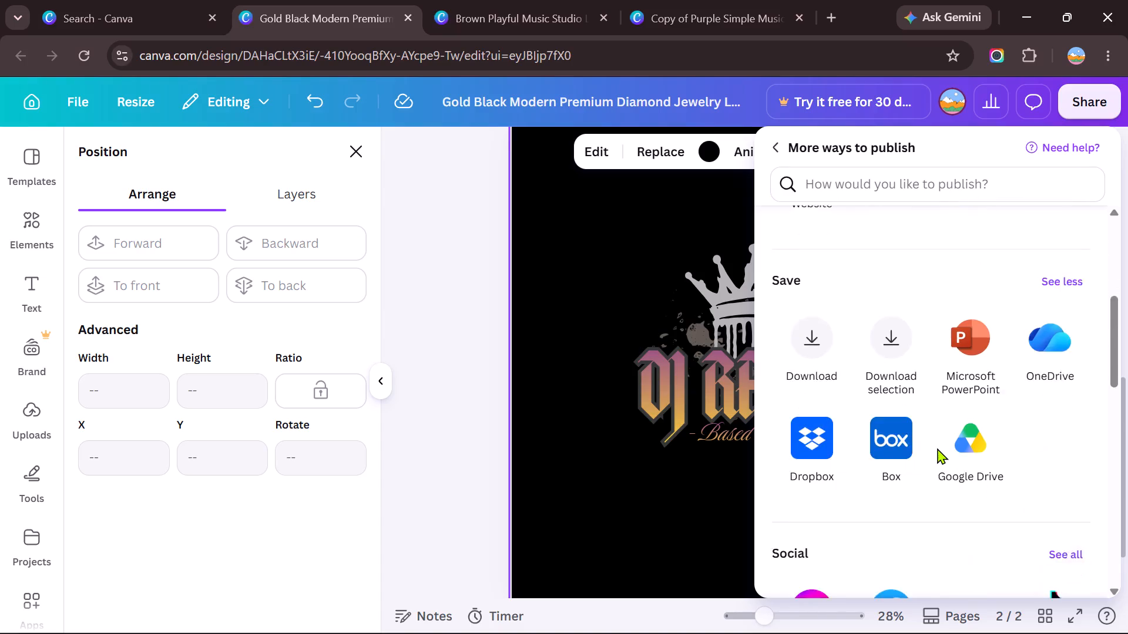
pyautogui.scroll(-4, 937, 448)
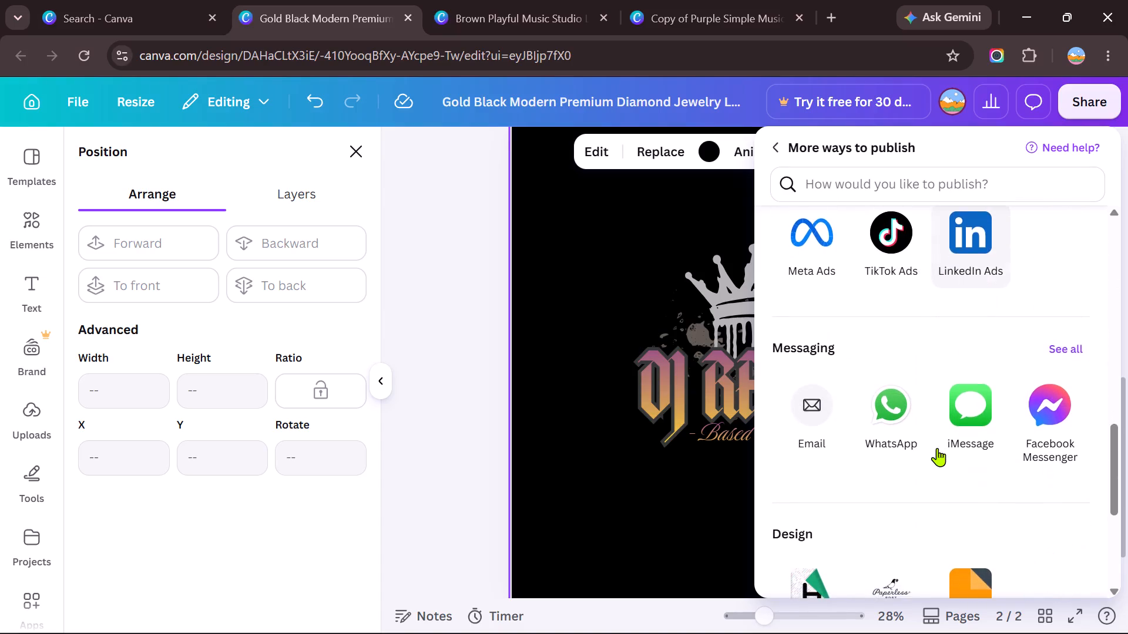
pyautogui.scroll(-1, 937, 448)
pyautogui.click(807, 335)
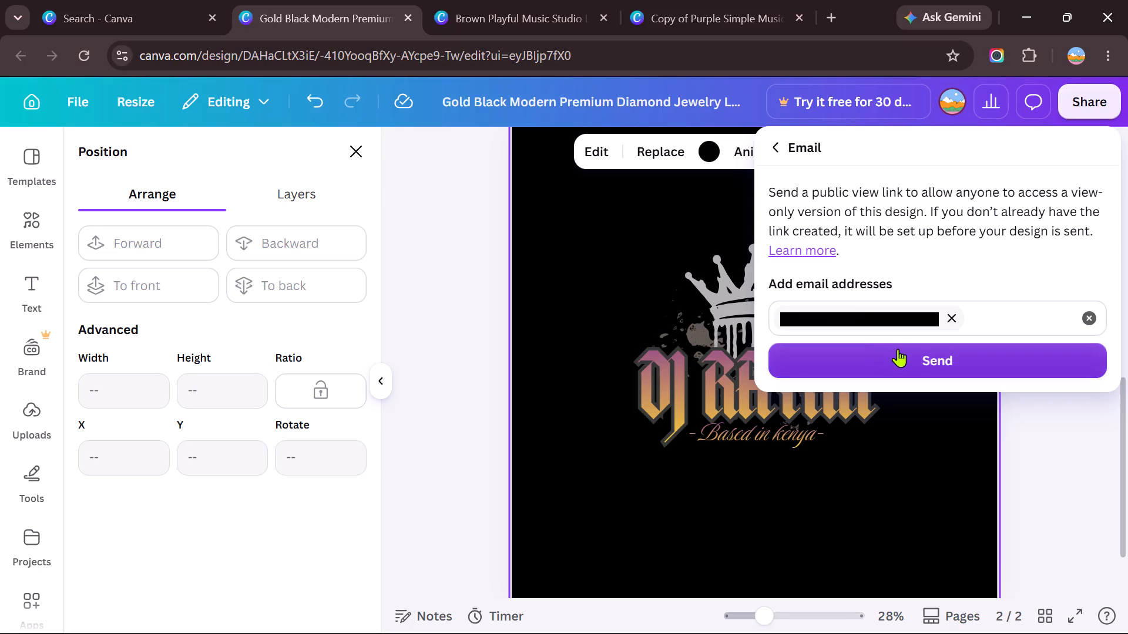
pyautogui.click(898, 349)
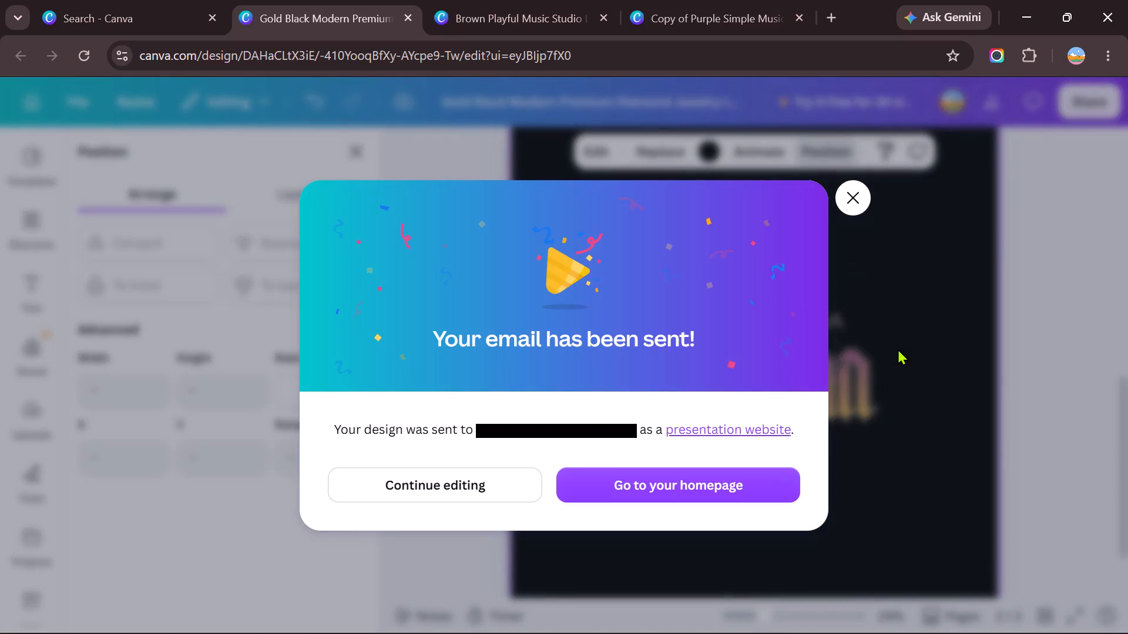
pyautogui.moveTo(721, 383); pyautogui.dragTo(794, 264)
pyautogui.click(498, 485)
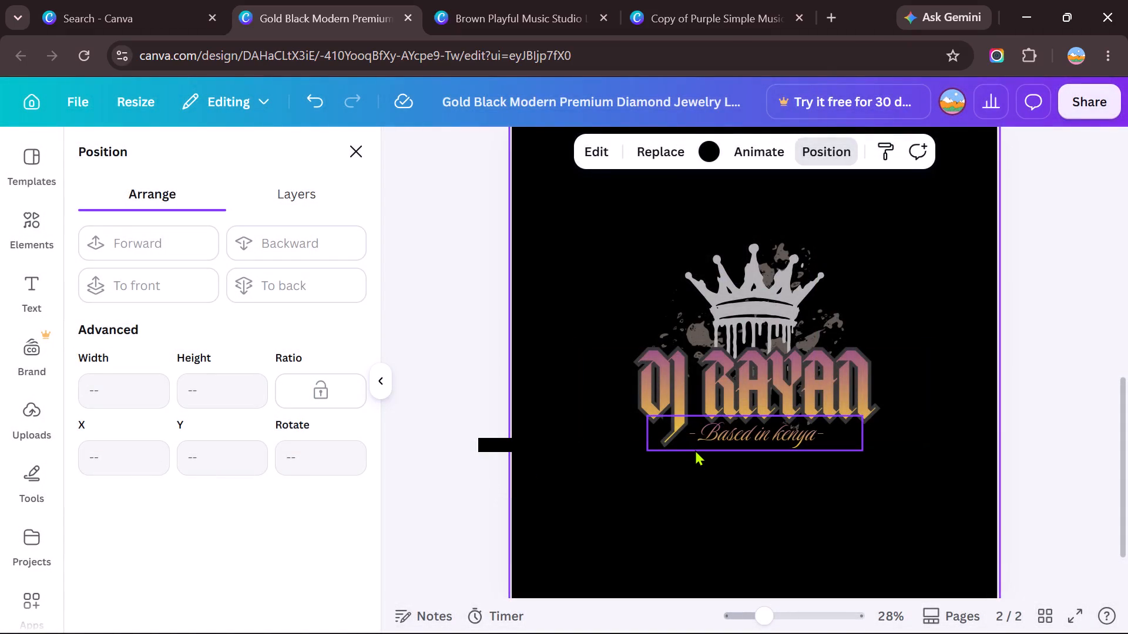
# Browse the logo templates and replace page 1's winged-headphones design with the Liceria Studio graffiti template with the pink crown.
pyautogui.scroll(-3, 695, 450)
pyautogui.scroll(5, 695, 450)
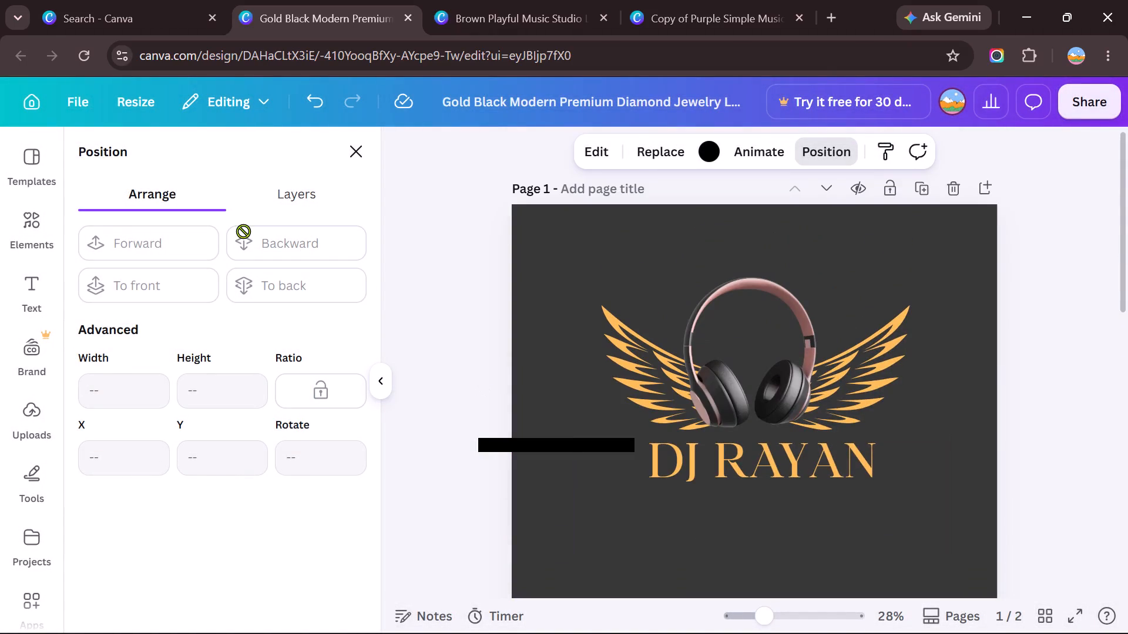
pyautogui.click(81, 99)
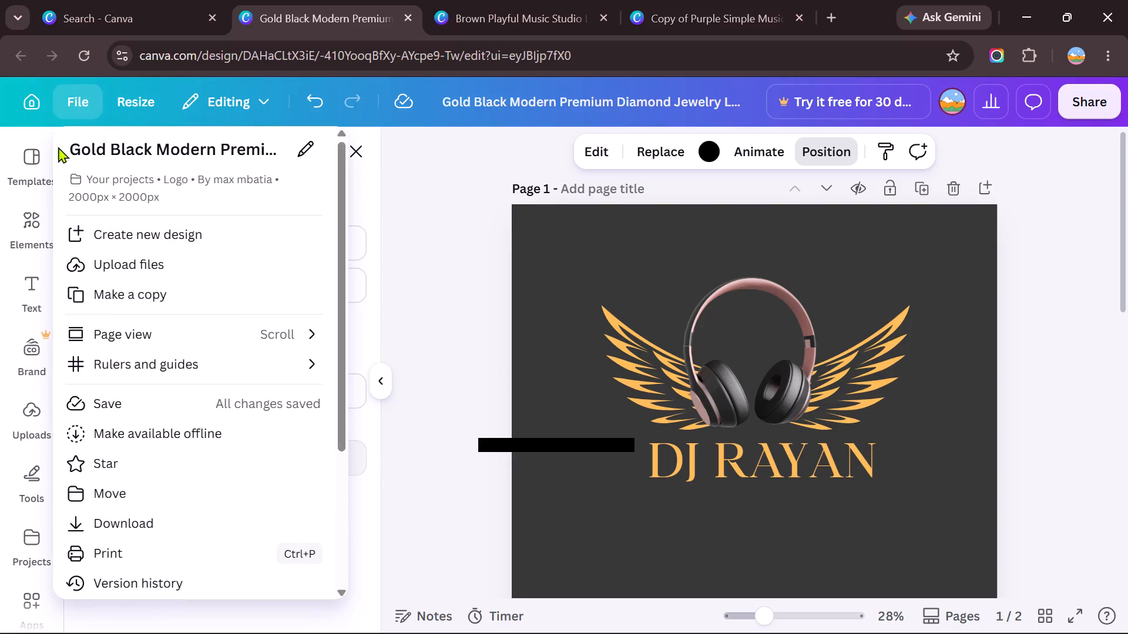
pyautogui.click(42, 169)
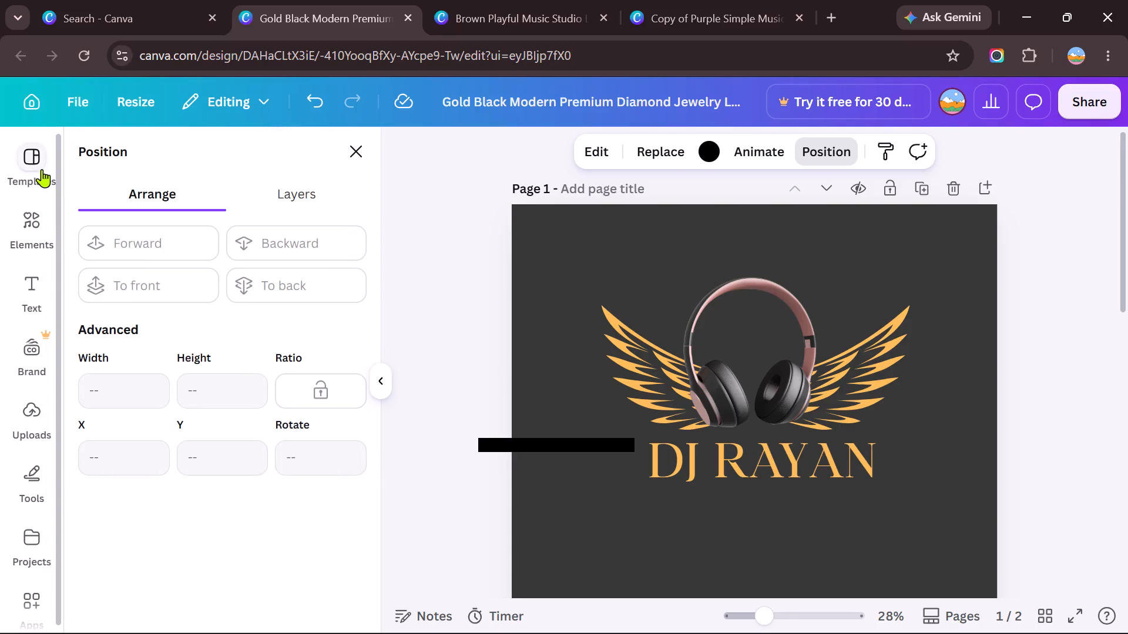
pyautogui.click(42, 169)
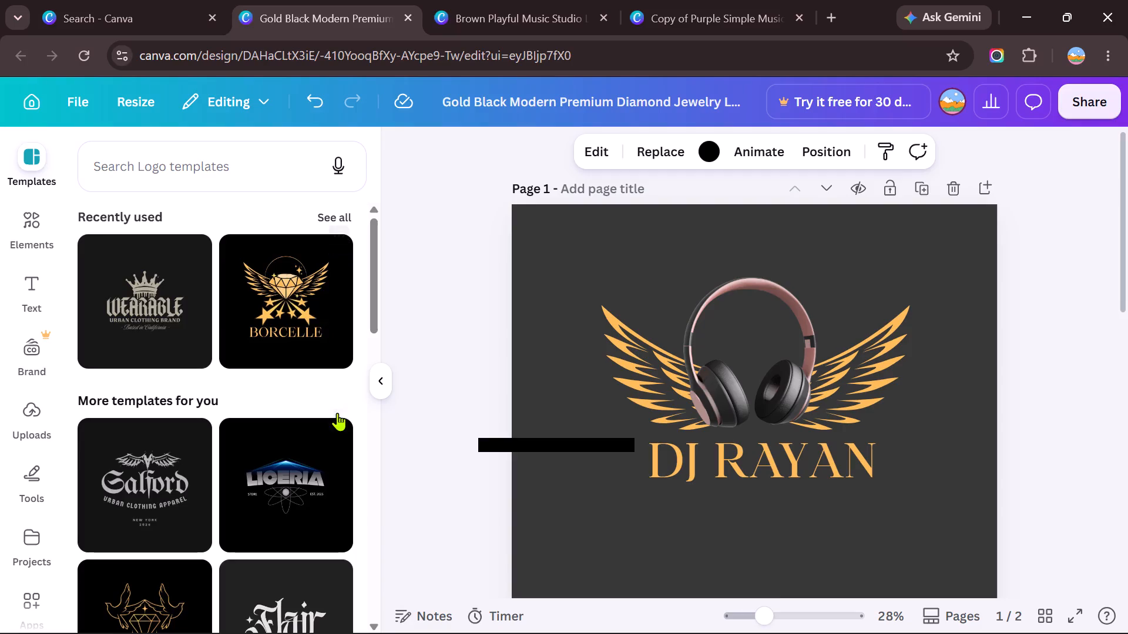
pyautogui.scroll(-2, 337, 413)
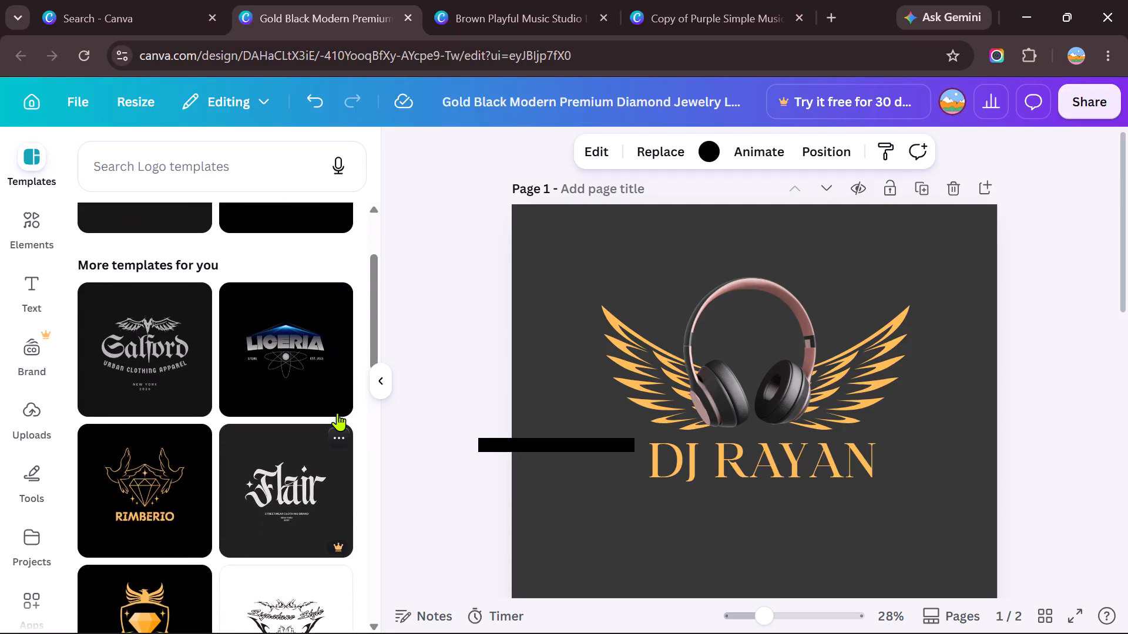
pyautogui.scroll(-3, 291, 505)
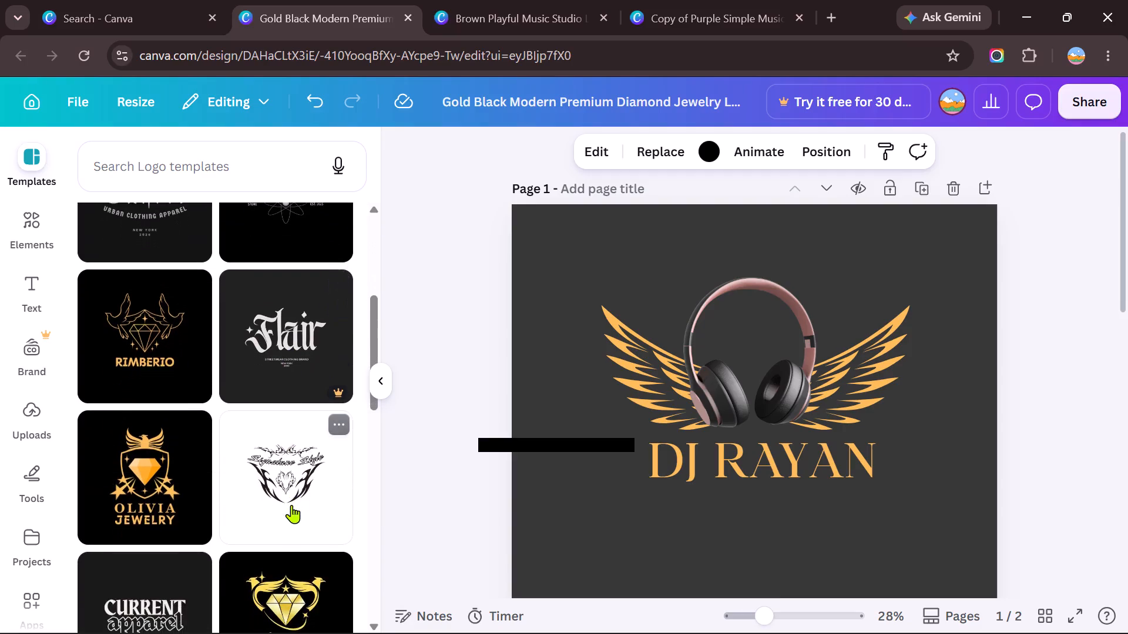
pyautogui.scroll(-4, 291, 505)
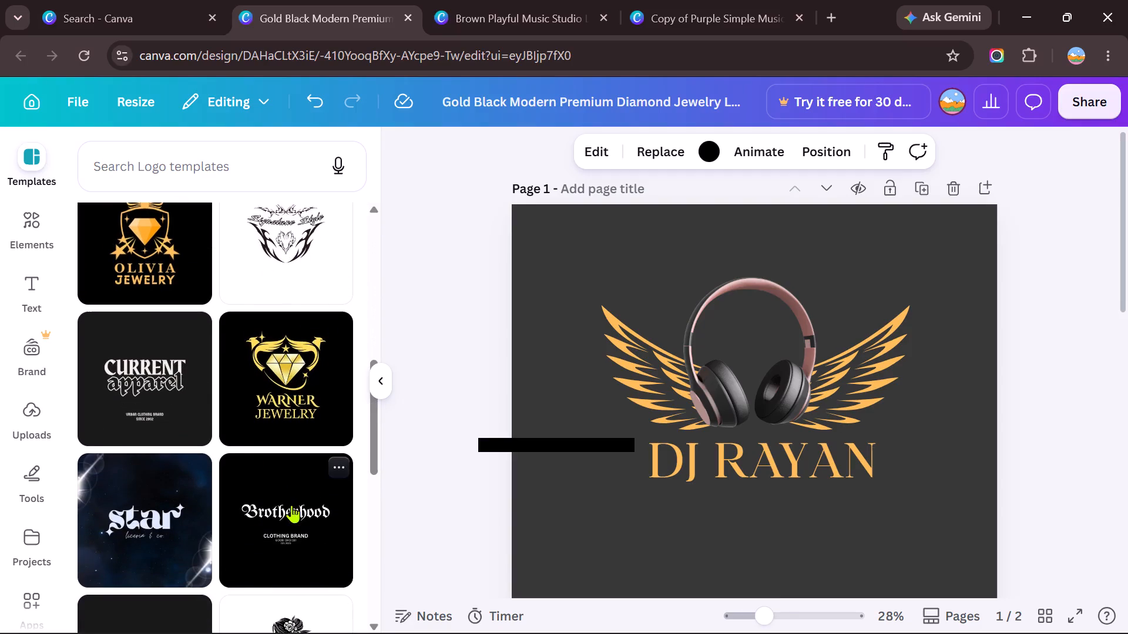
pyautogui.scroll(-8, 291, 505)
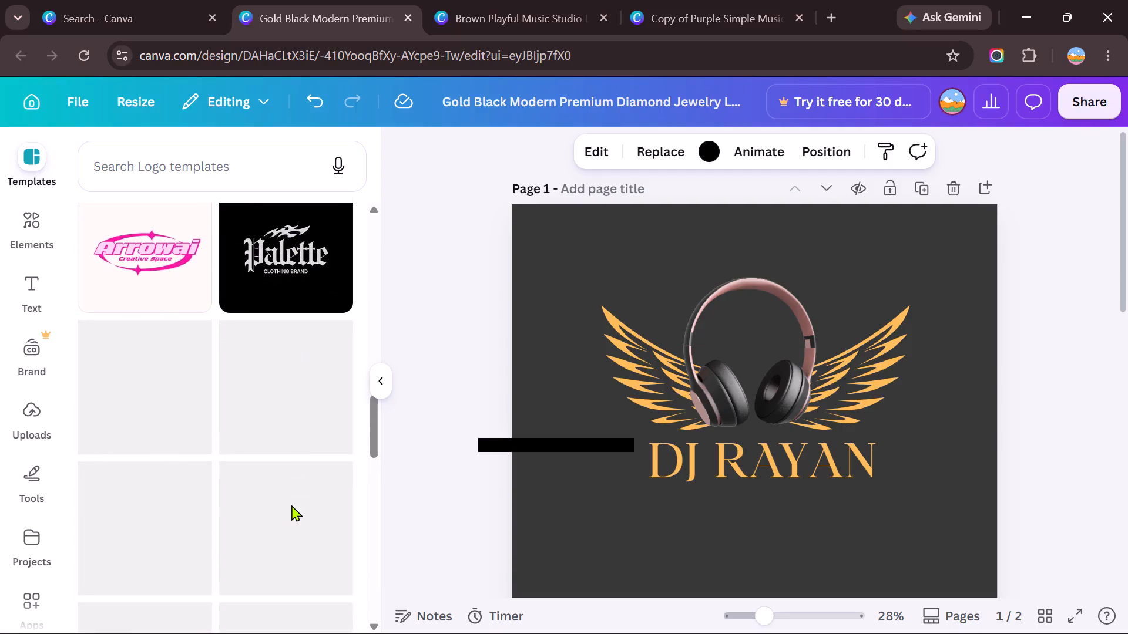
pyautogui.scroll(-1, 291, 505)
pyautogui.scroll(3, 291, 505)
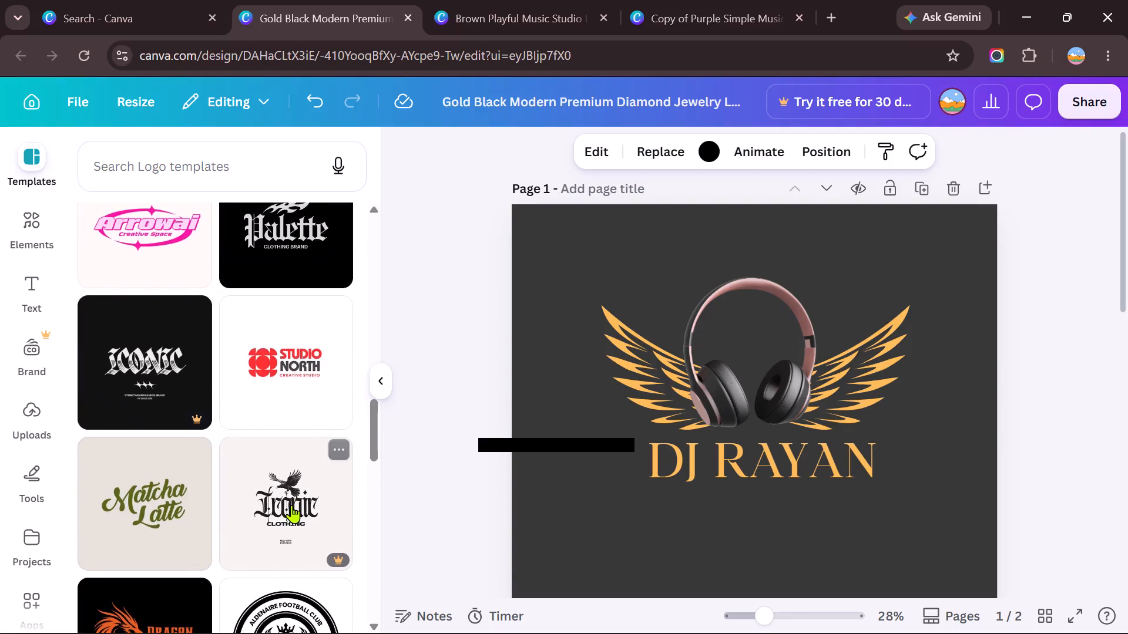
pyautogui.scroll(-4, 291, 505)
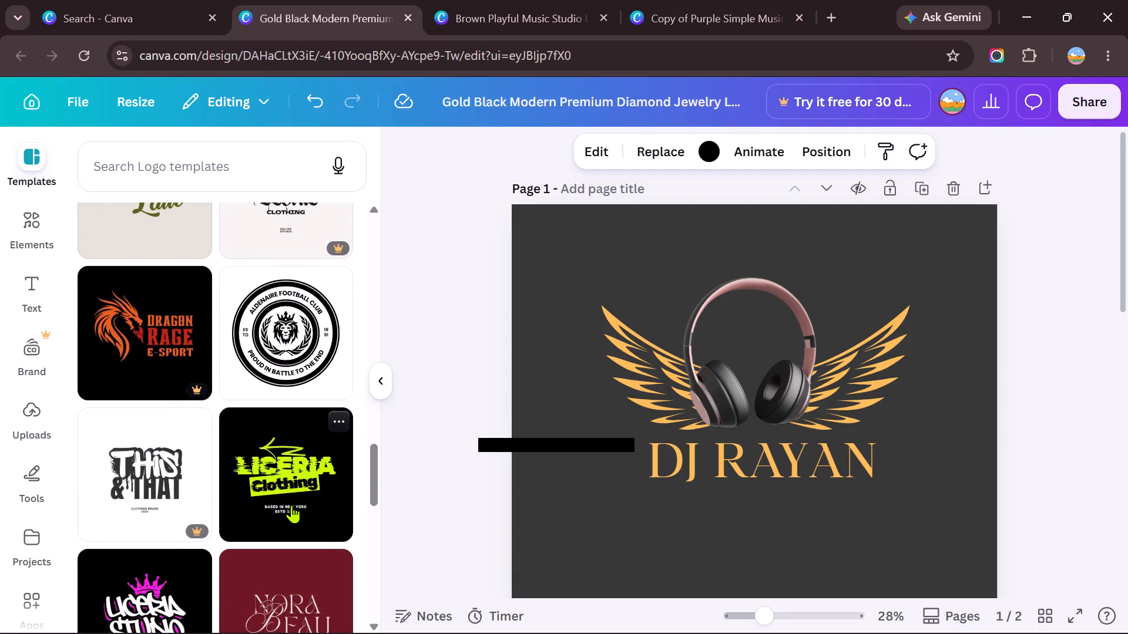
pyautogui.scroll(-2, 291, 505)
pyautogui.scroll(3, 291, 505)
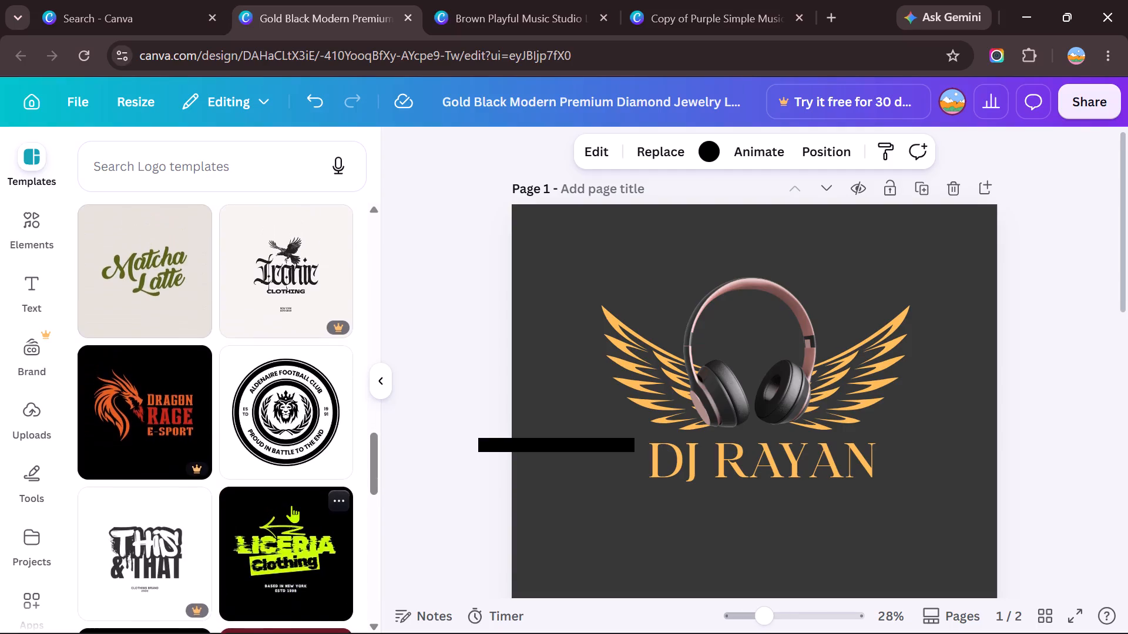
pyautogui.scroll(-1, 291, 505)
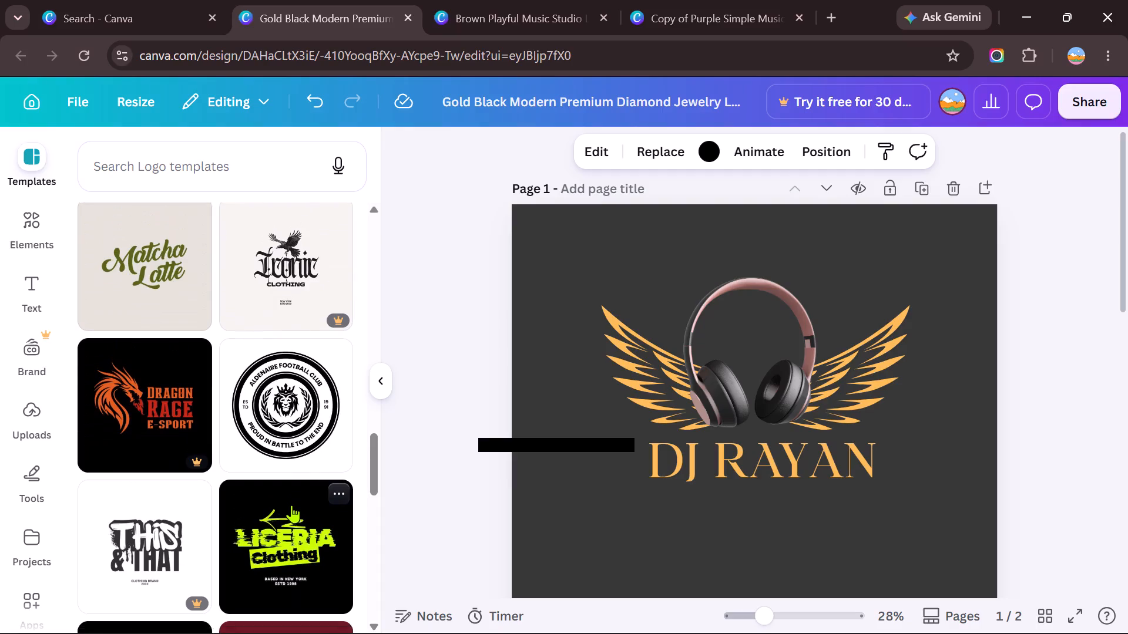
pyautogui.scroll(-2, 291, 505)
pyautogui.scroll(2, 291, 505)
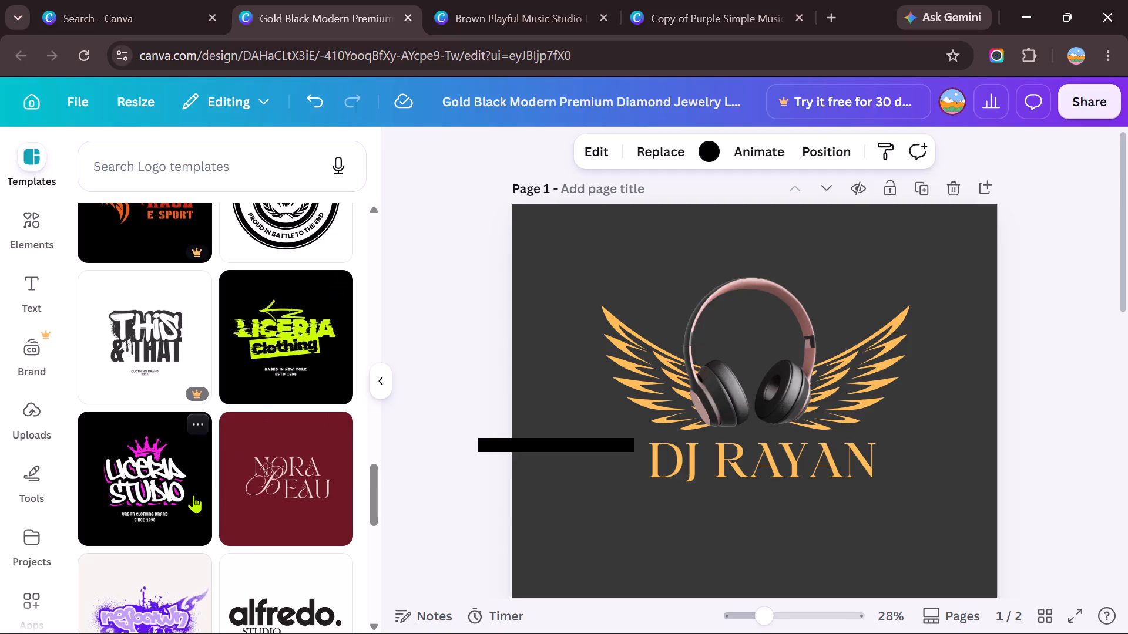
pyautogui.scroll(-2, 193, 495)
pyautogui.scroll(2, 193, 495)
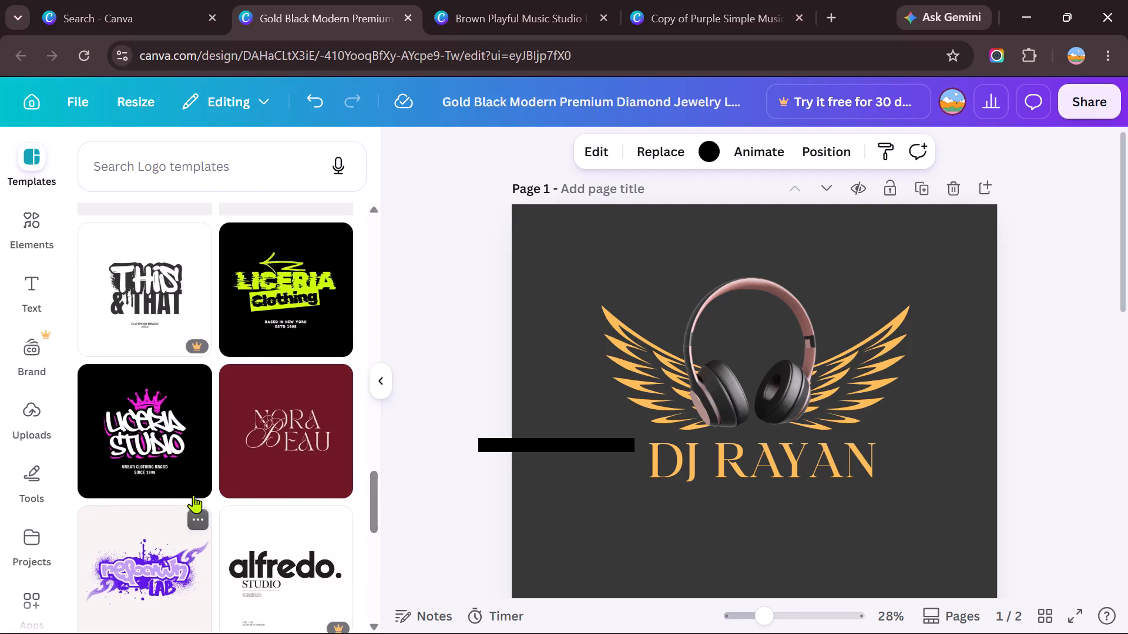
pyautogui.click(151, 446)
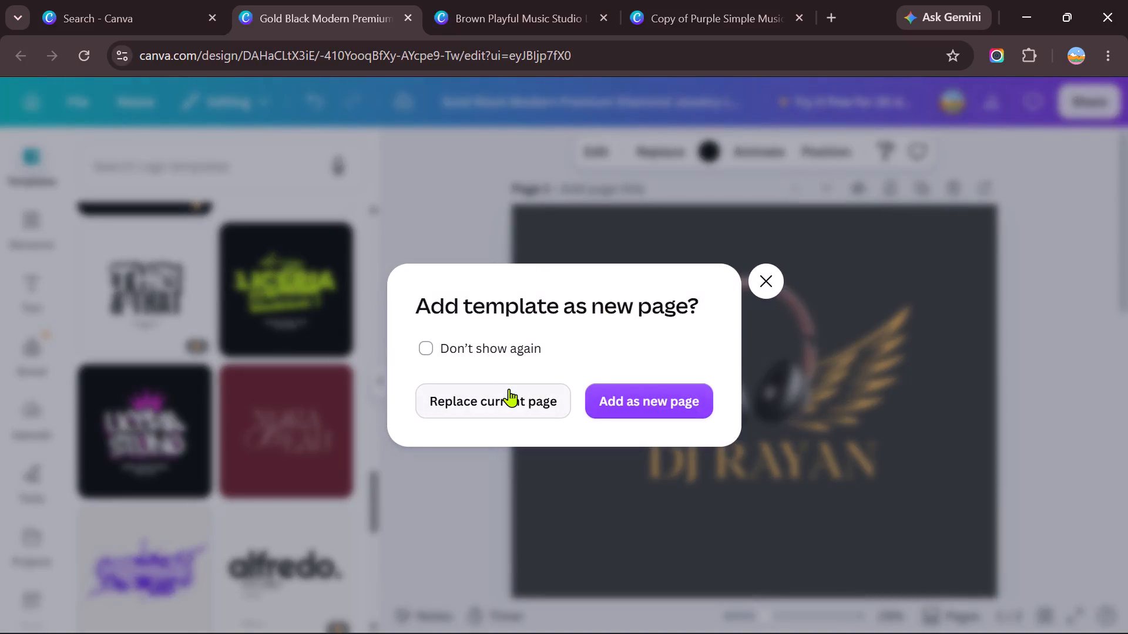
pyautogui.click(502, 394)
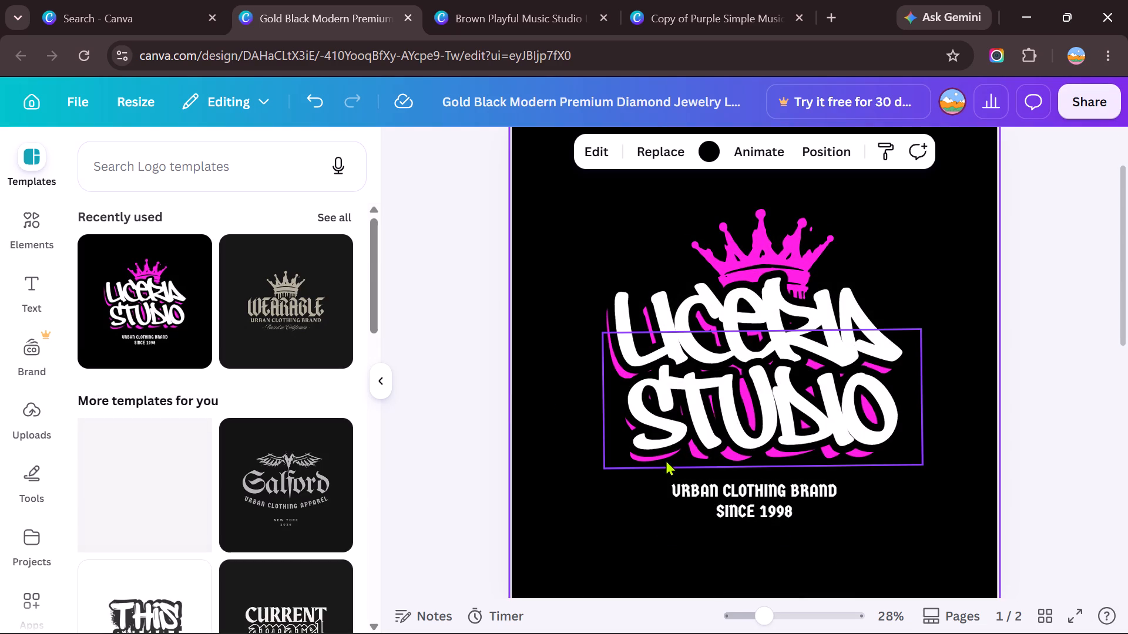
# Replace the white front LICERIA text with "deejay".
pyautogui.click(765, 303)
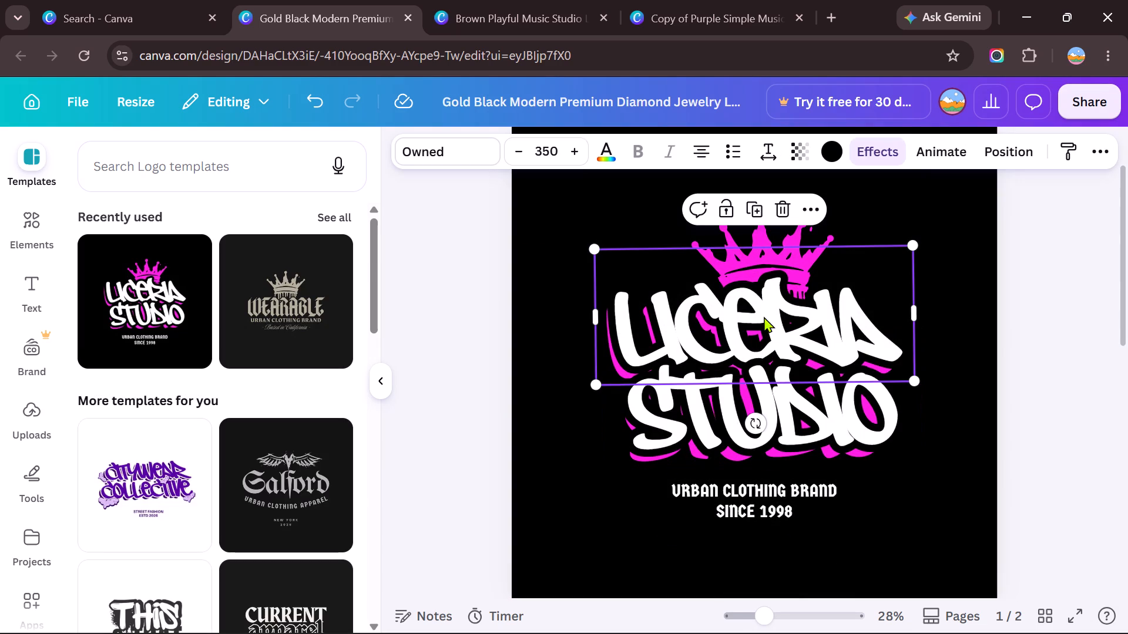
pyautogui.click(764, 316)
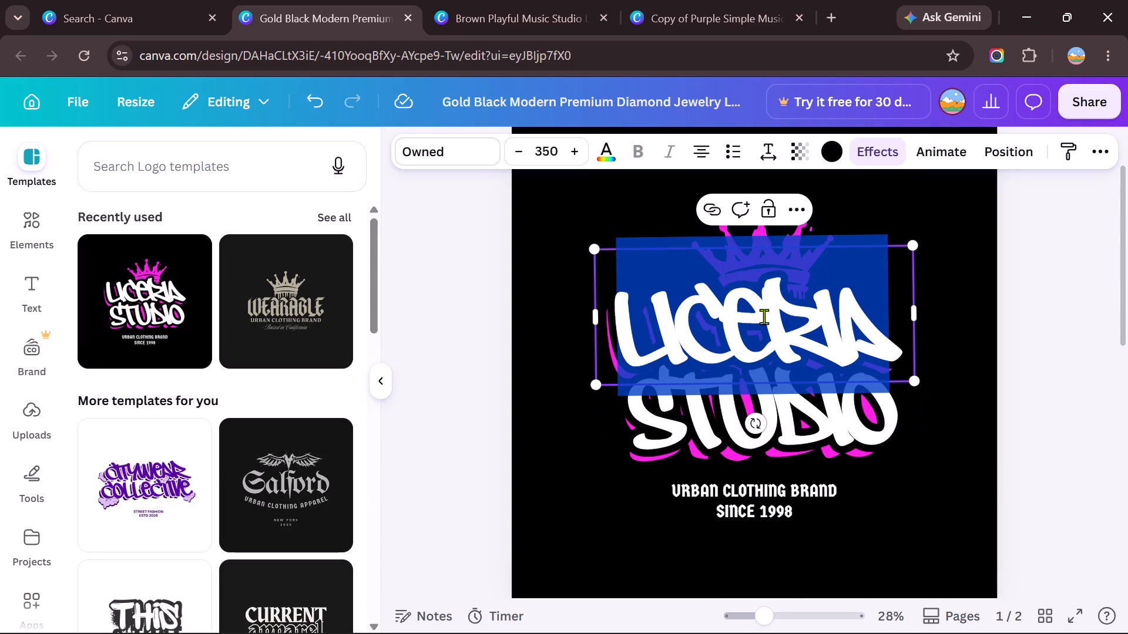
pyautogui.press('BackSpace')
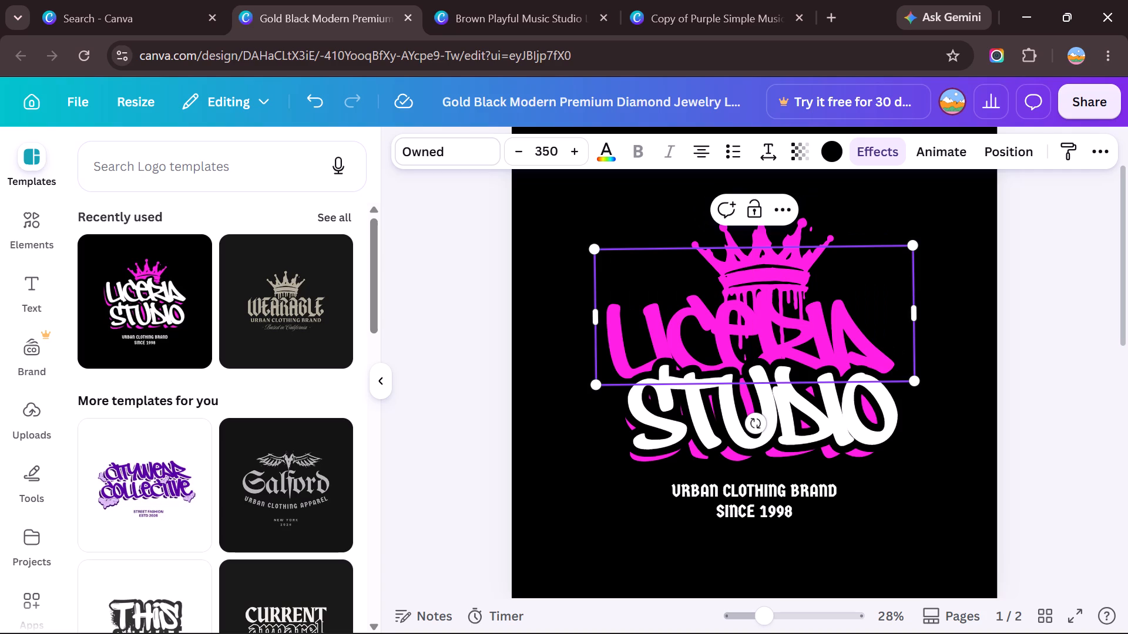
pyautogui.write('dee')
pyautogui.write('jay')
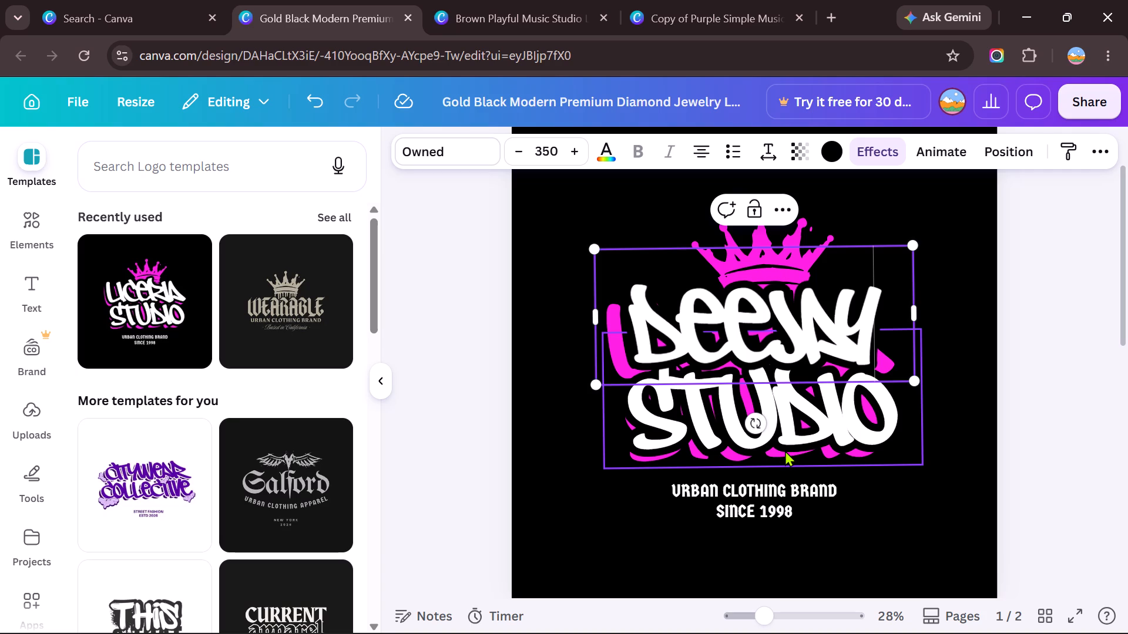
# Replace the white front STUDIO text with "rayan" beneath the DEEJAY lettering on page 1.
pyautogui.click(805, 419)
pyautogui.click(805, 419)
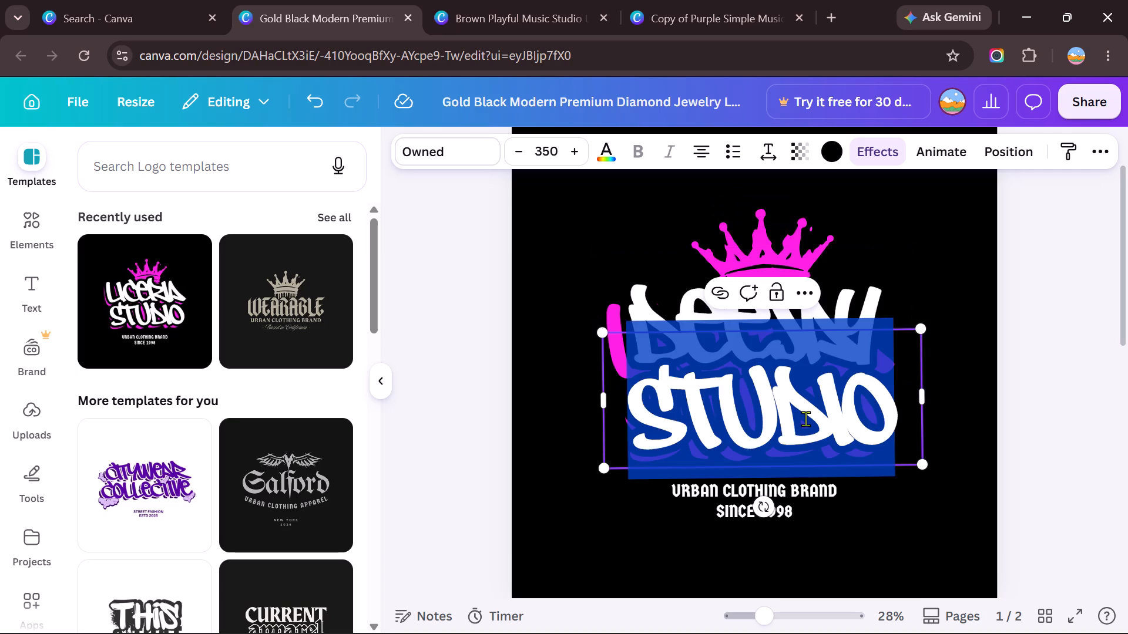
pyautogui.press('BackSpace')
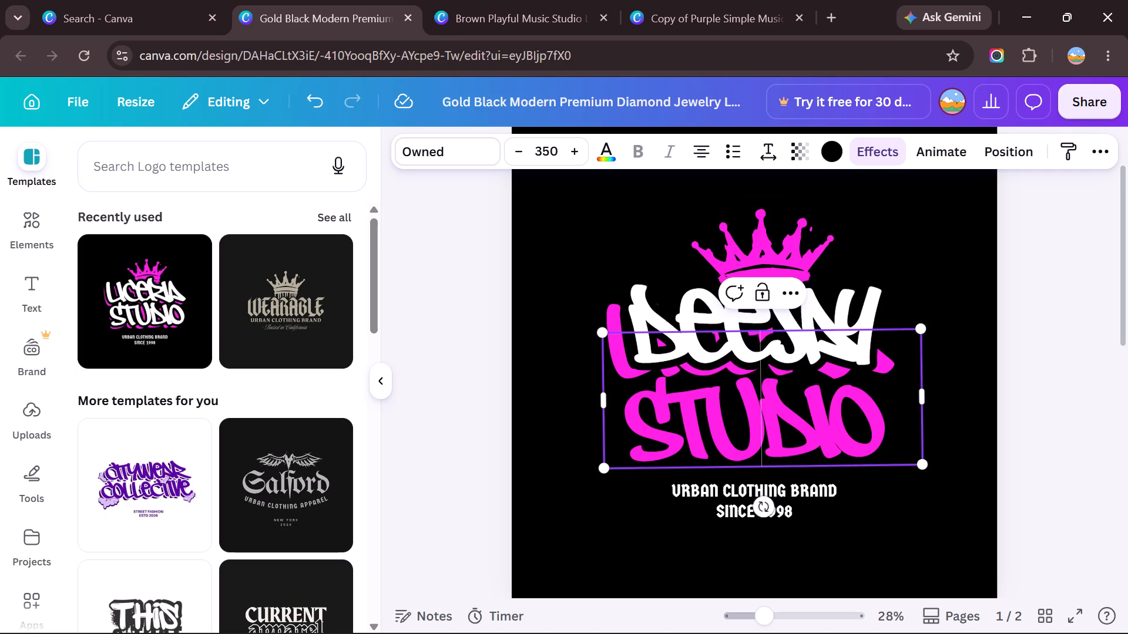
pyautogui.click(795, 439)
pyautogui.tripleClick(795, 439)
pyautogui.tripleClick(711, 439)
pyautogui.write('ra')
pyautogui.write('yan')
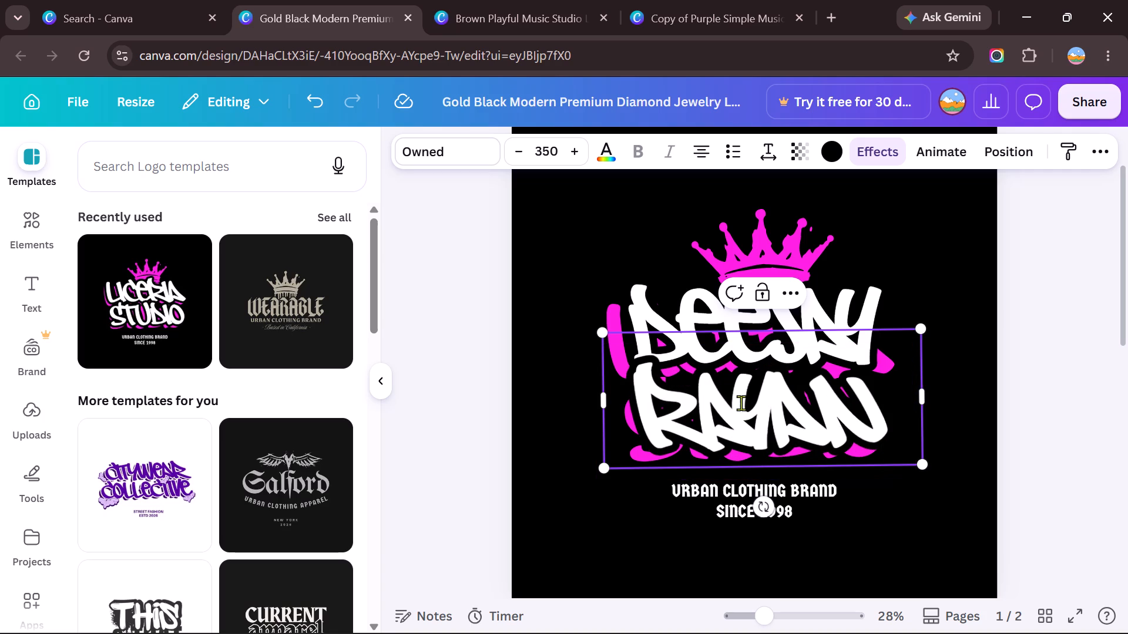
pyautogui.click(968, 255)
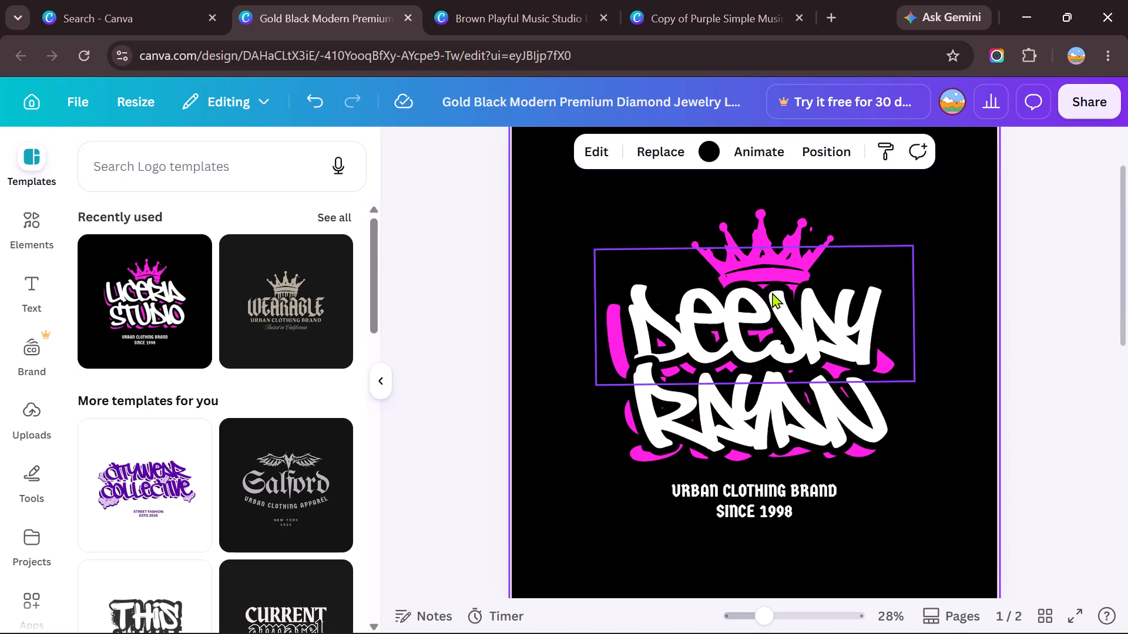
# Nudge the white DEEJAY lettering slightly left and down, closer to the RAYAN line.
pyautogui.moveTo(774, 277); pyautogui.dragTo(774, 294)
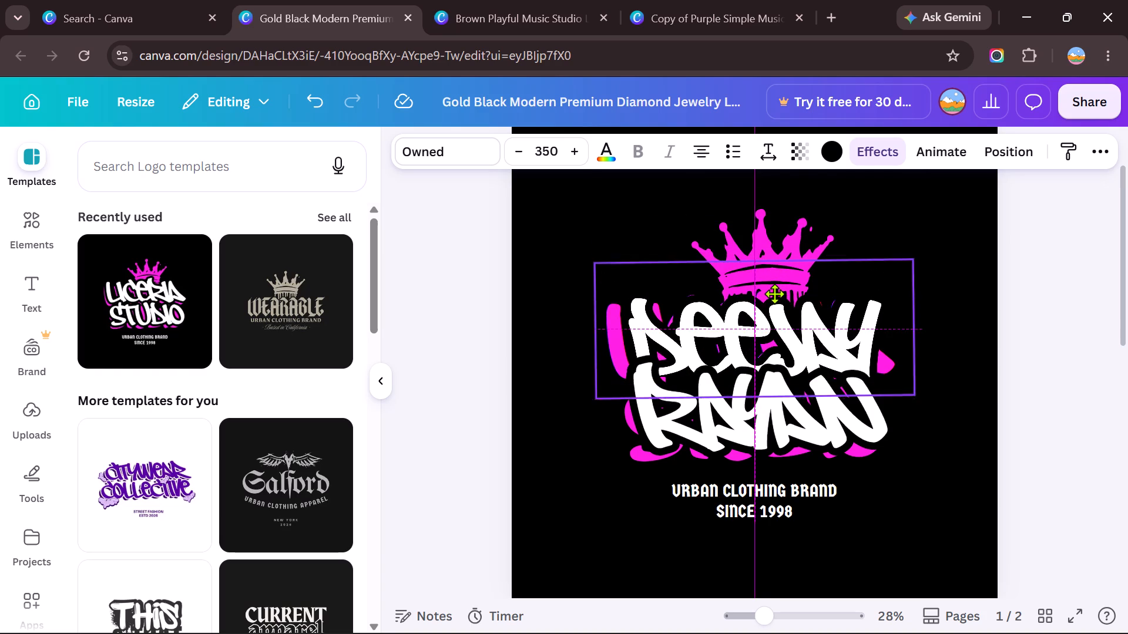
pyautogui.moveTo(774, 294); pyautogui.dragTo(761, 286)
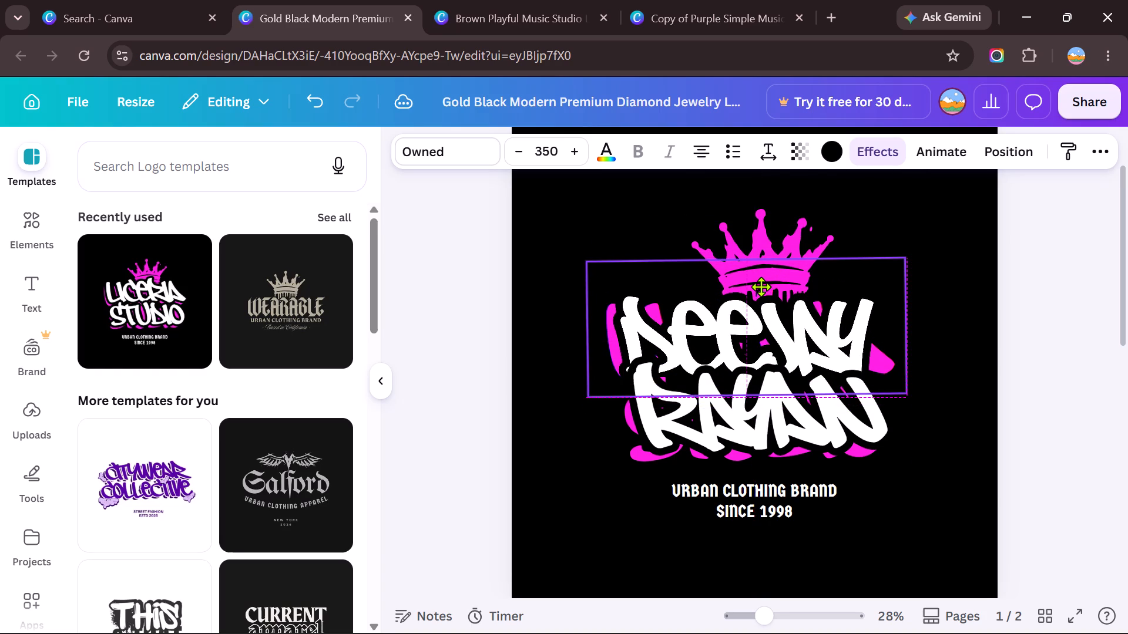
pyautogui.moveTo(761, 286); pyautogui.dragTo(763, 280)
pyautogui.click(970, 252)
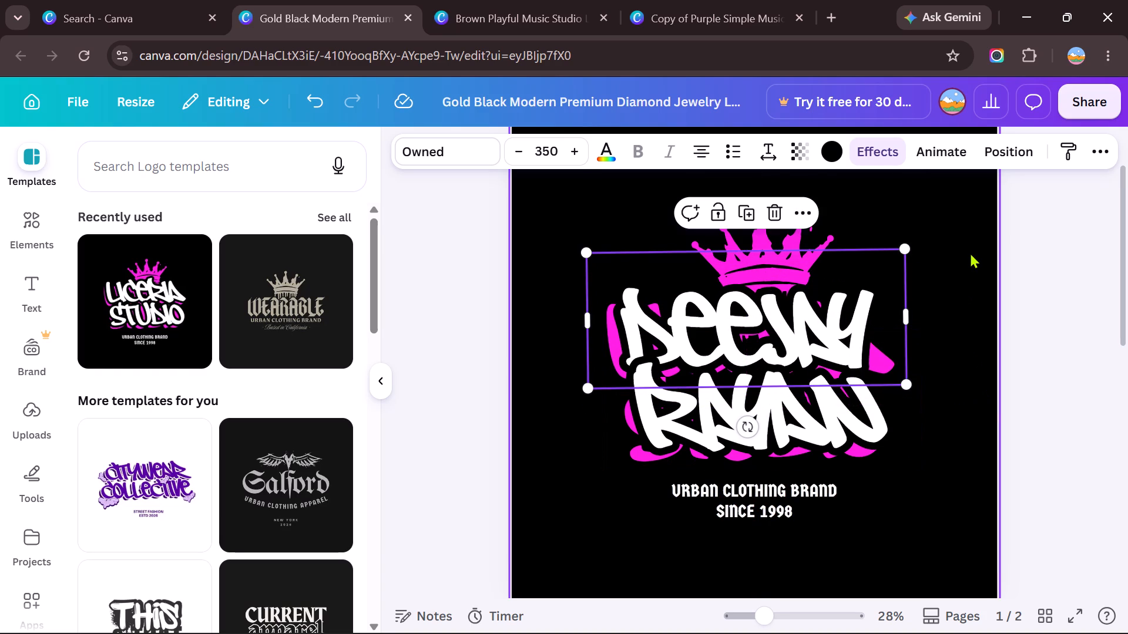
# Move the pink crown slightly up and left so it sits centred above the DEEJAY lettering.
pyautogui.moveTo(788, 234); pyautogui.dragTo(758, 227)
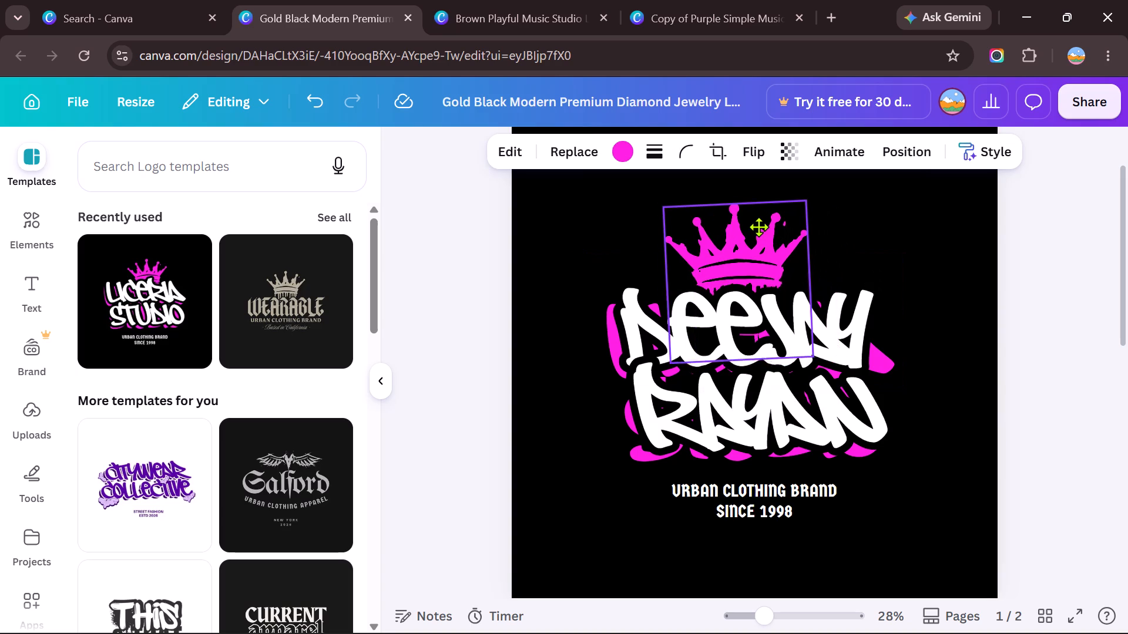
pyautogui.moveTo(758, 227); pyautogui.dragTo(801, 210)
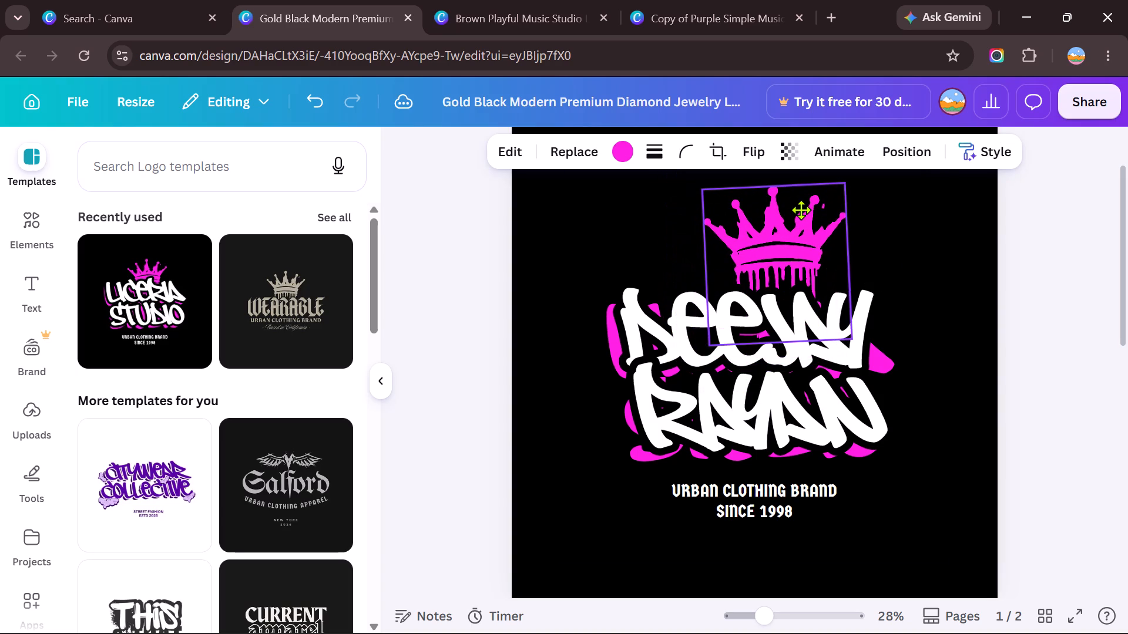
pyautogui.moveTo(801, 210); pyautogui.dragTo(776, 220)
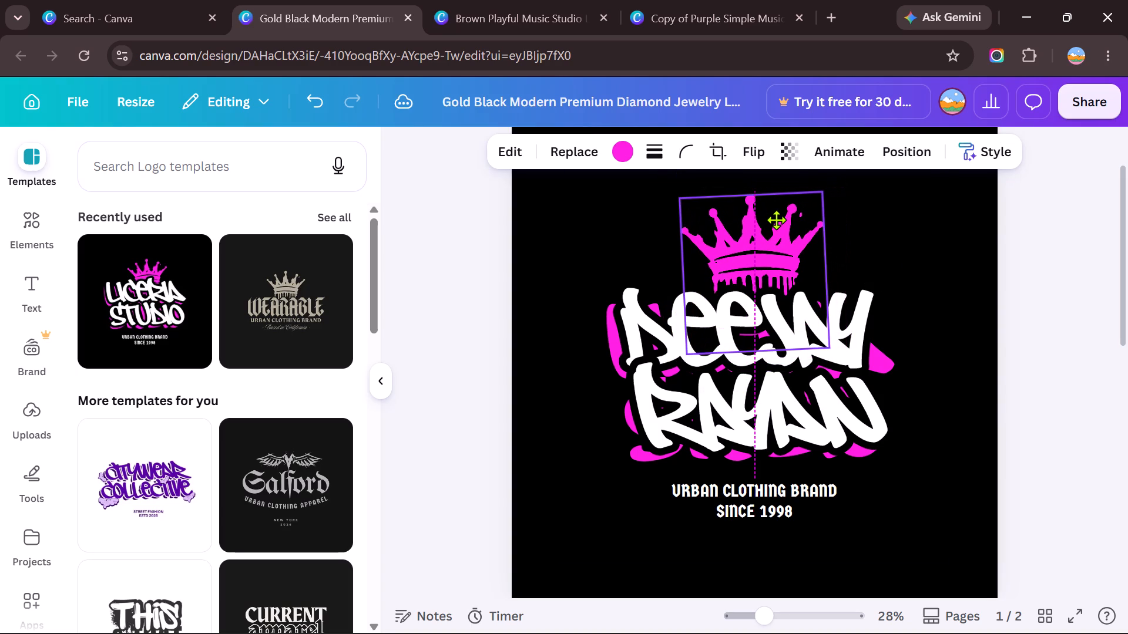
pyautogui.moveTo(776, 220); pyautogui.dragTo(776, 219)
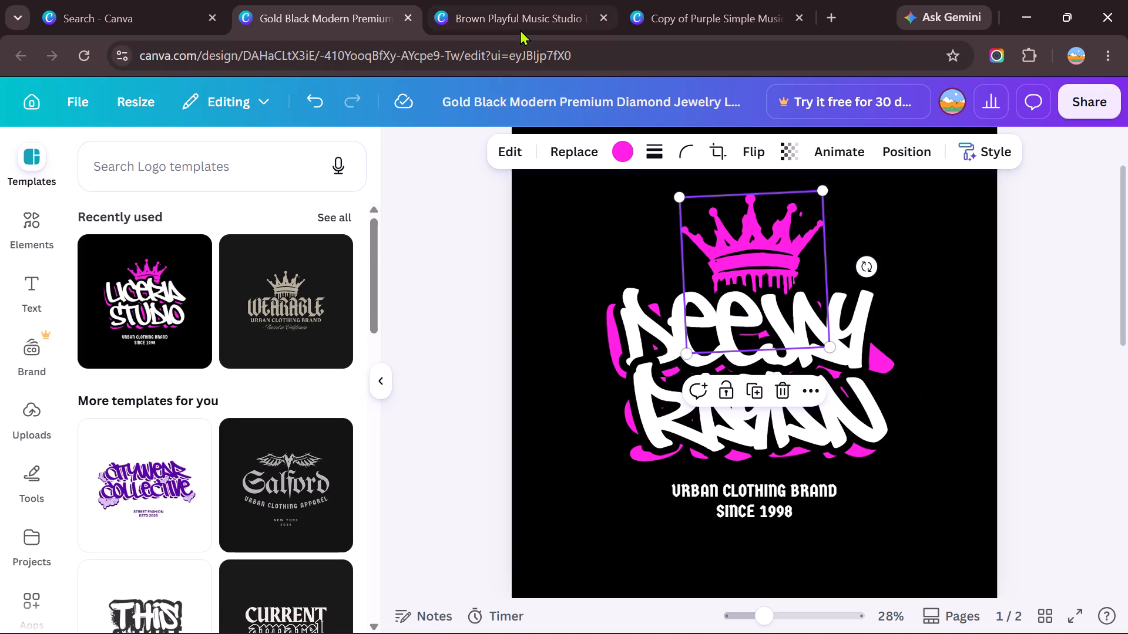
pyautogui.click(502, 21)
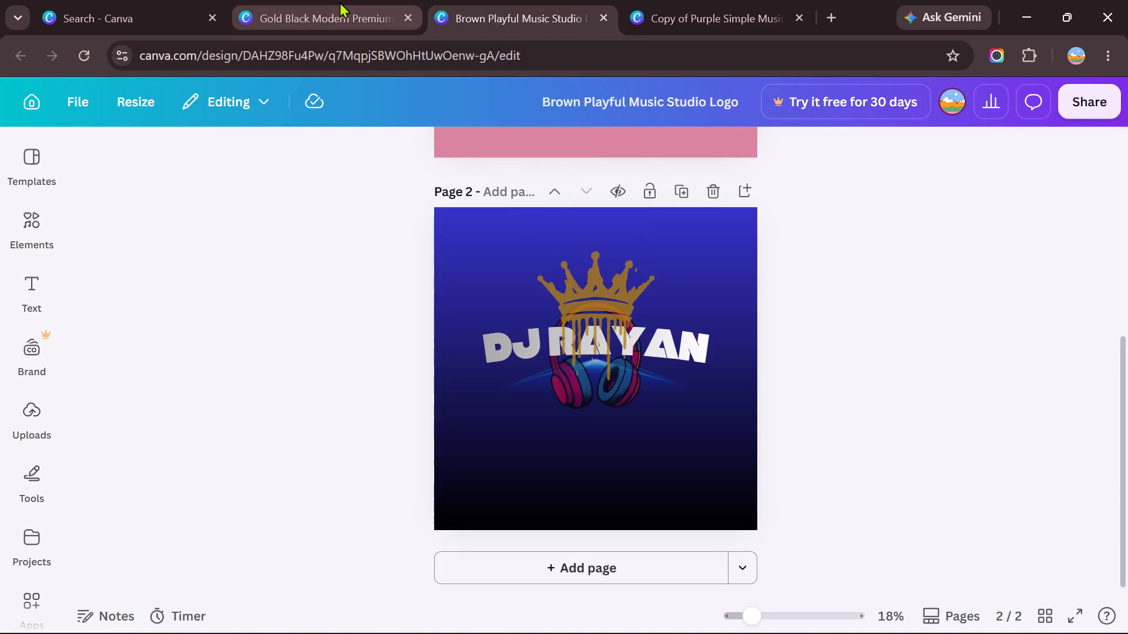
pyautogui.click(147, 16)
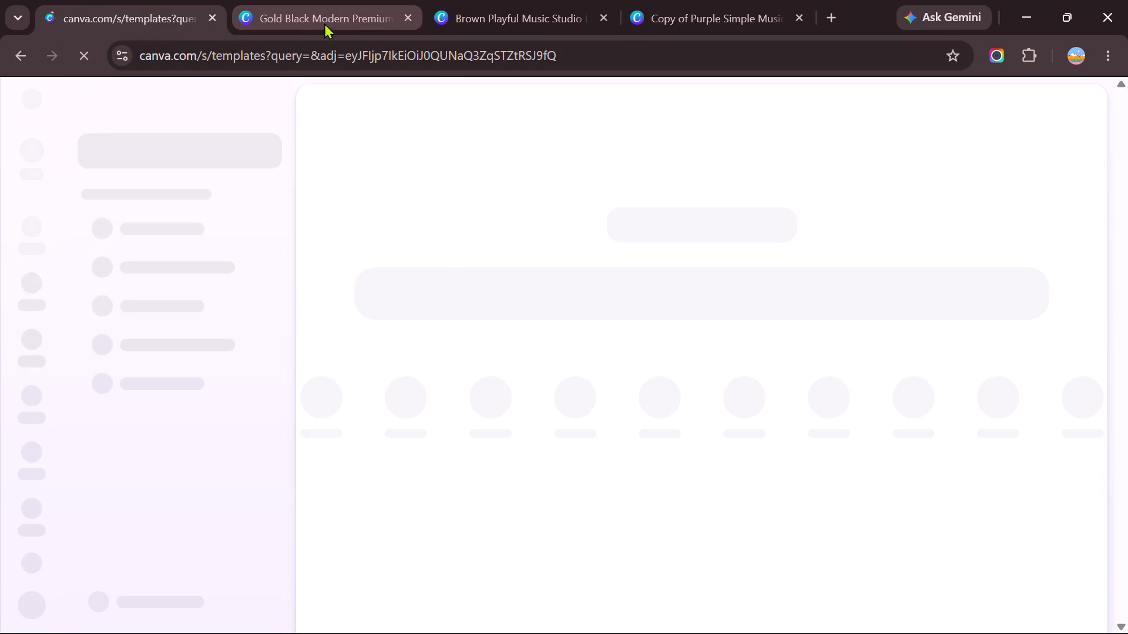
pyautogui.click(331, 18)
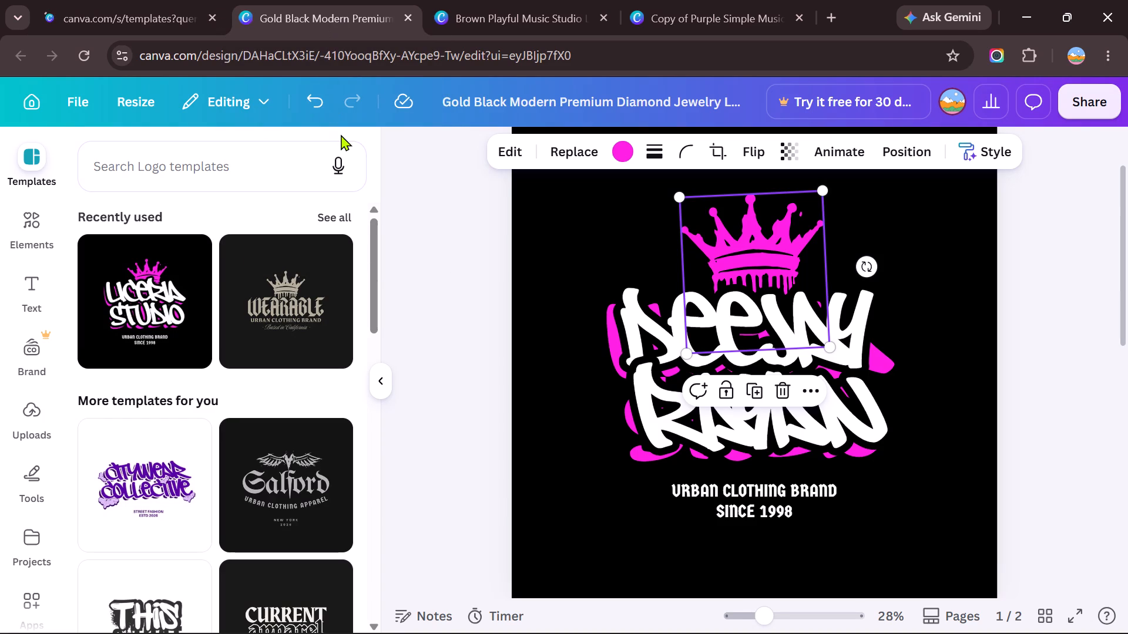
# Replace the "URBAN CLOTHING BRAND SINCE 1998" tagline below the lettering with "#254".
pyautogui.click(807, 487)
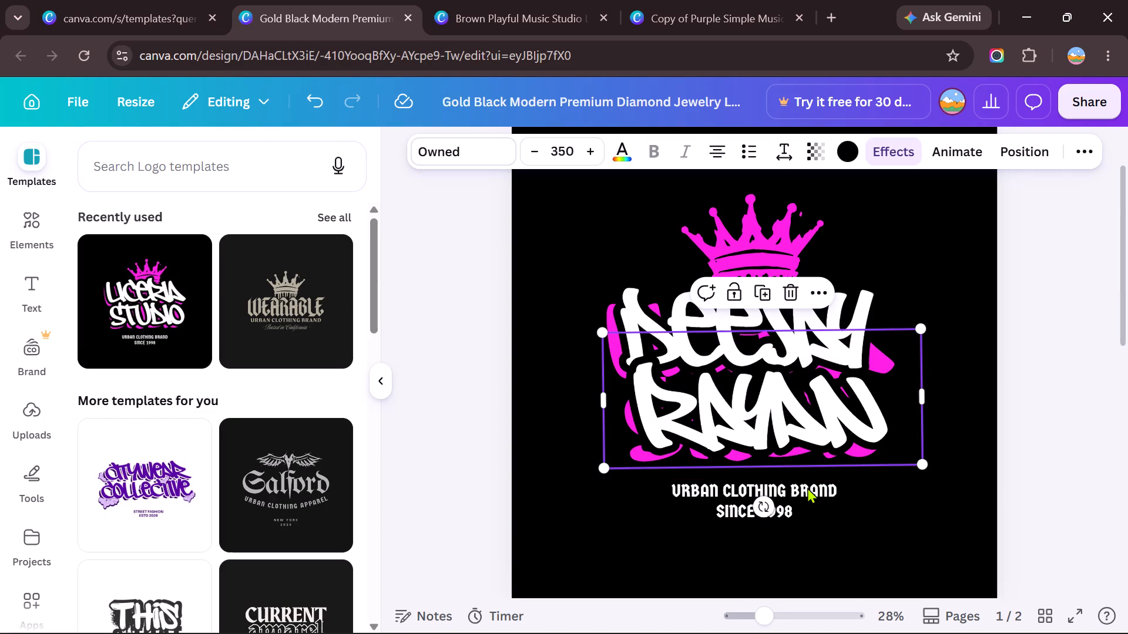
pyautogui.click(844, 565)
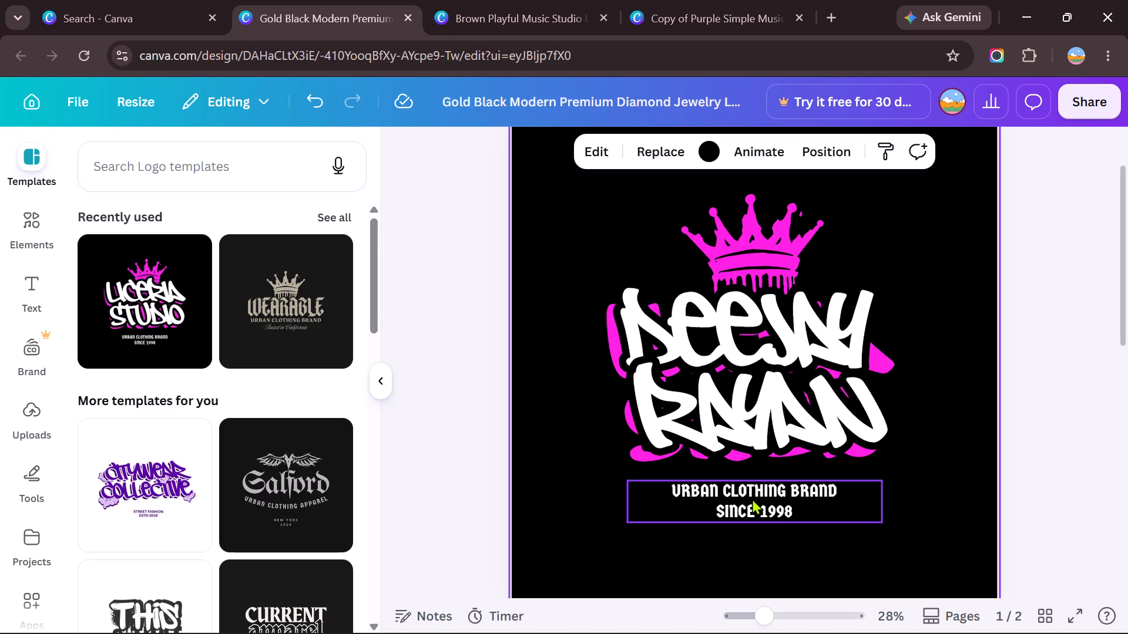
pyautogui.click(752, 498)
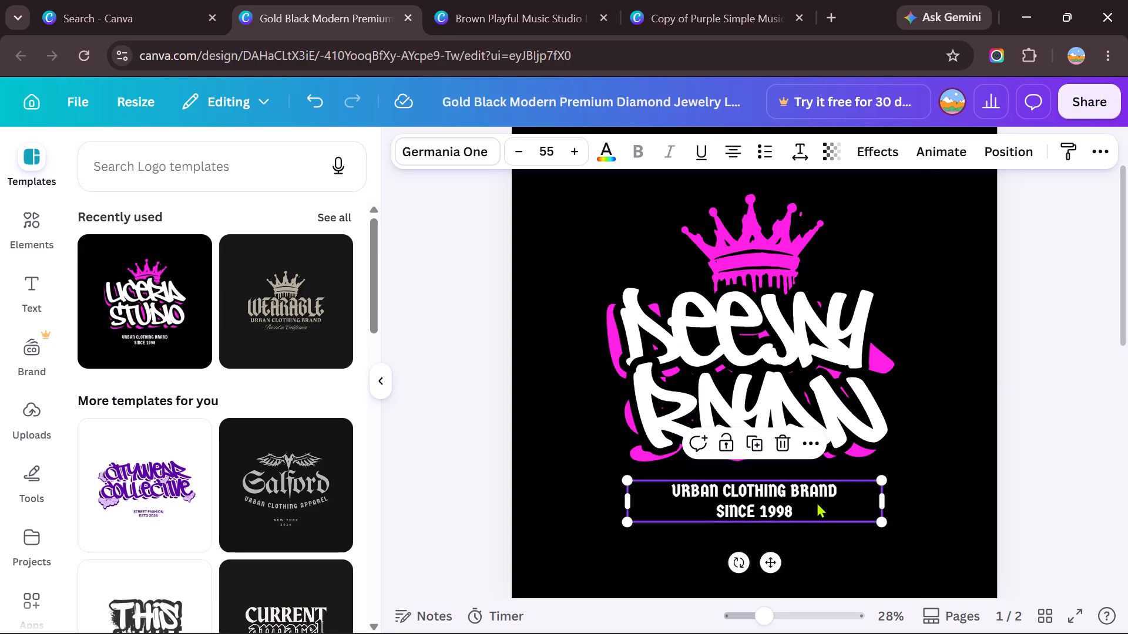
pyautogui.click(835, 498)
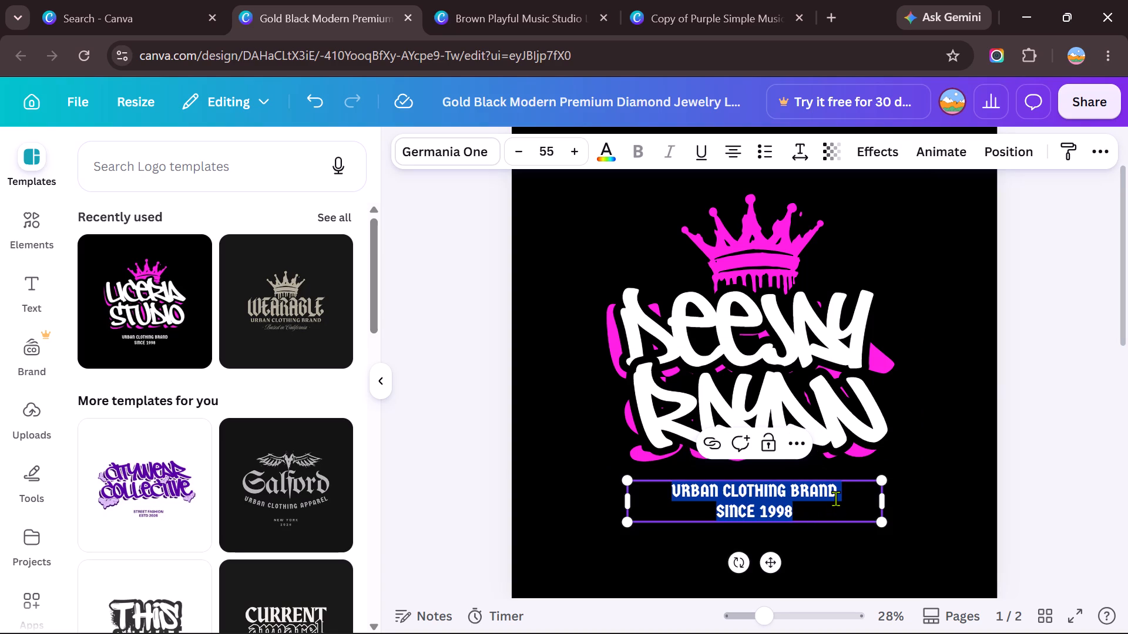
pyautogui.press('BackSpace')
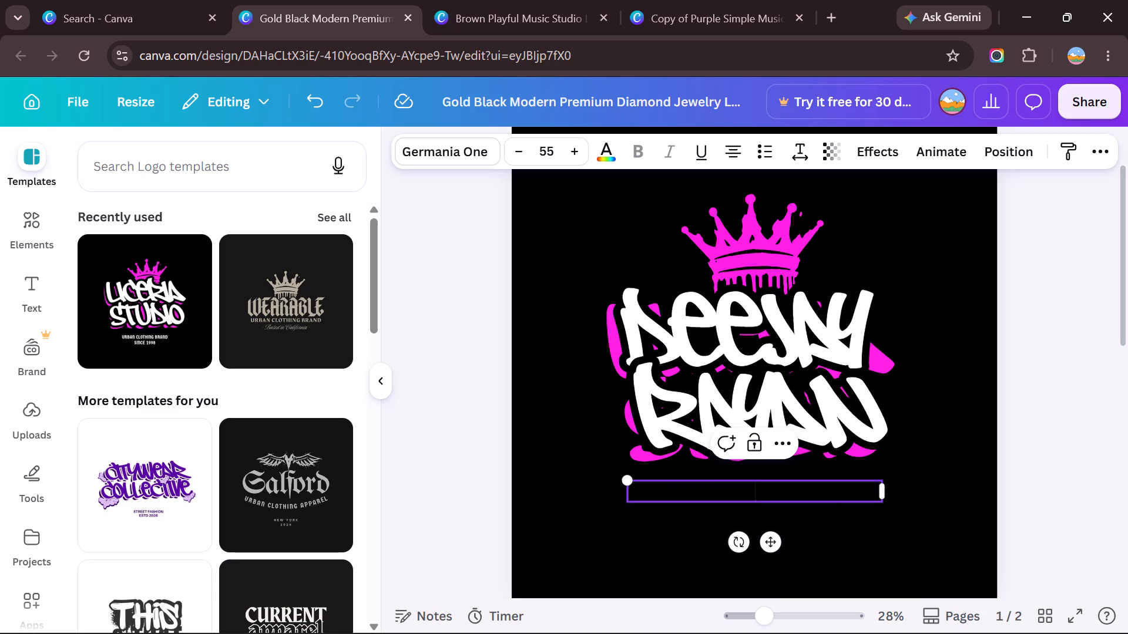
pyautogui.press('3')
pyautogui.press('BackSpace')
pyautogui.hotkey('shift', '#')
pyautogui.write('254')
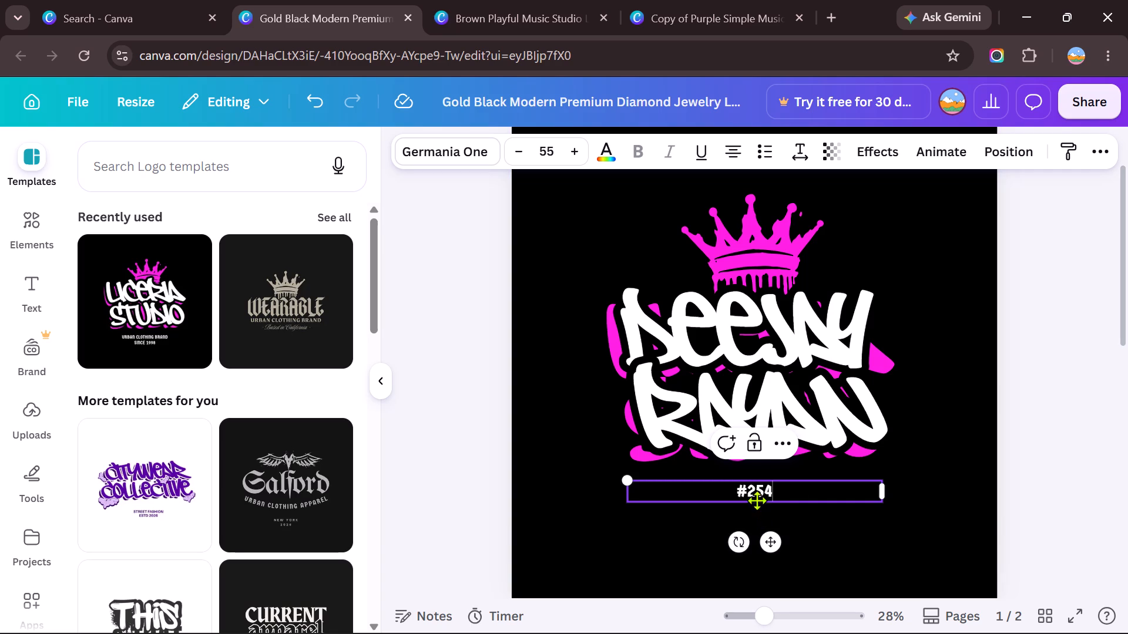
pyautogui.moveTo(757, 499); pyautogui.dragTo(773, 507)
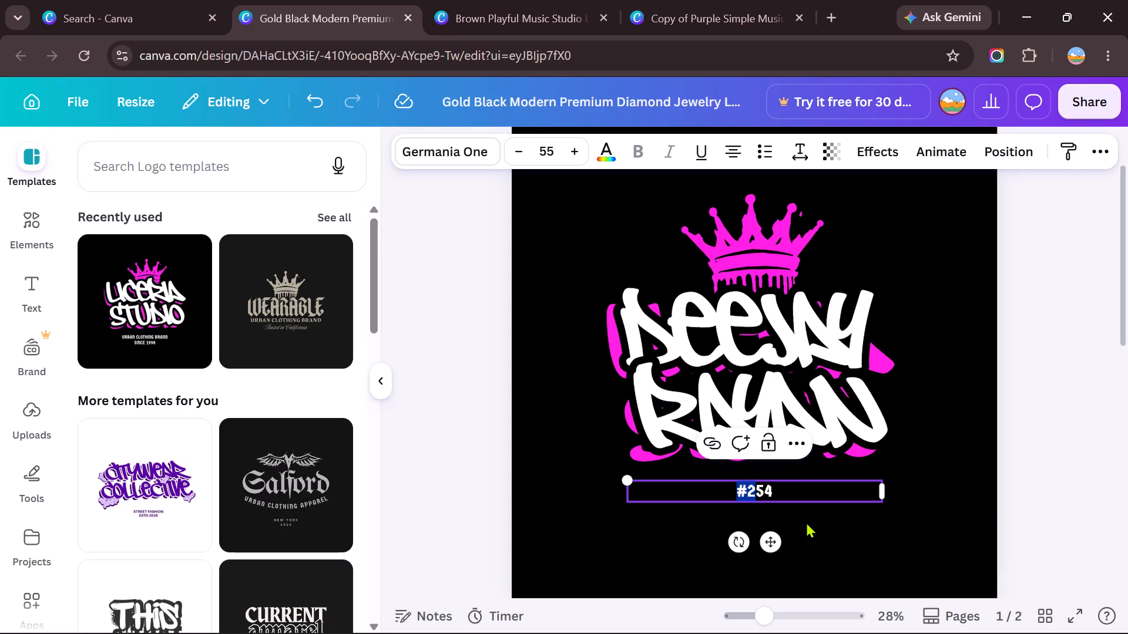
pyautogui.click(810, 522)
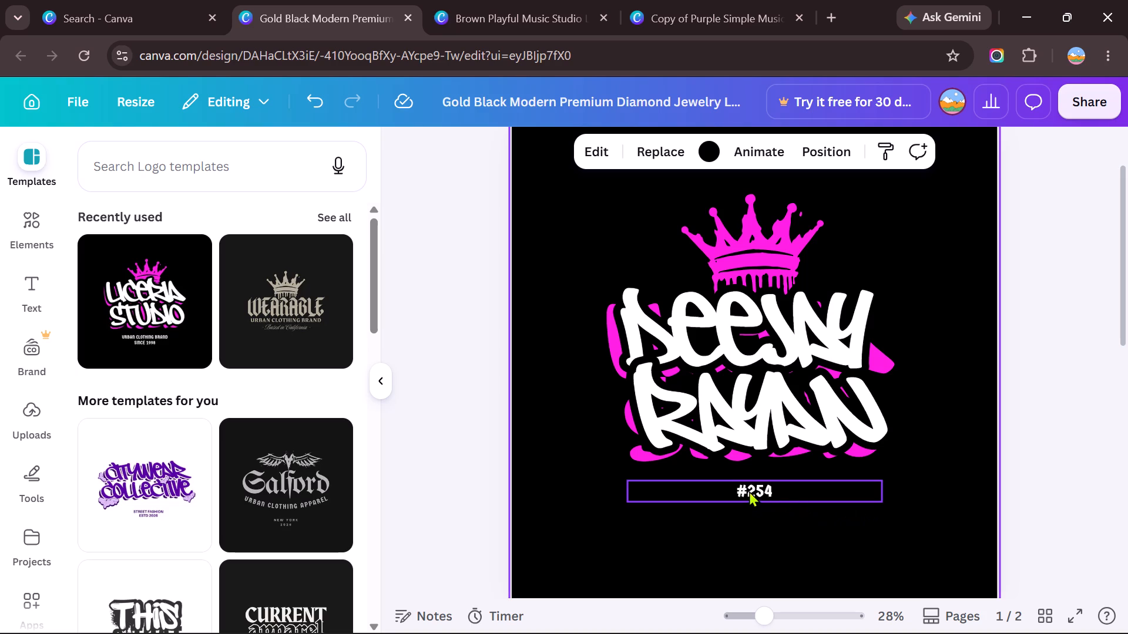
# Move the #254 tagline slightly up, closer to the RAYAN lettering.
pyautogui.moveTo(749, 491); pyautogui.dragTo(748, 478)
pyautogui.click(839, 530)
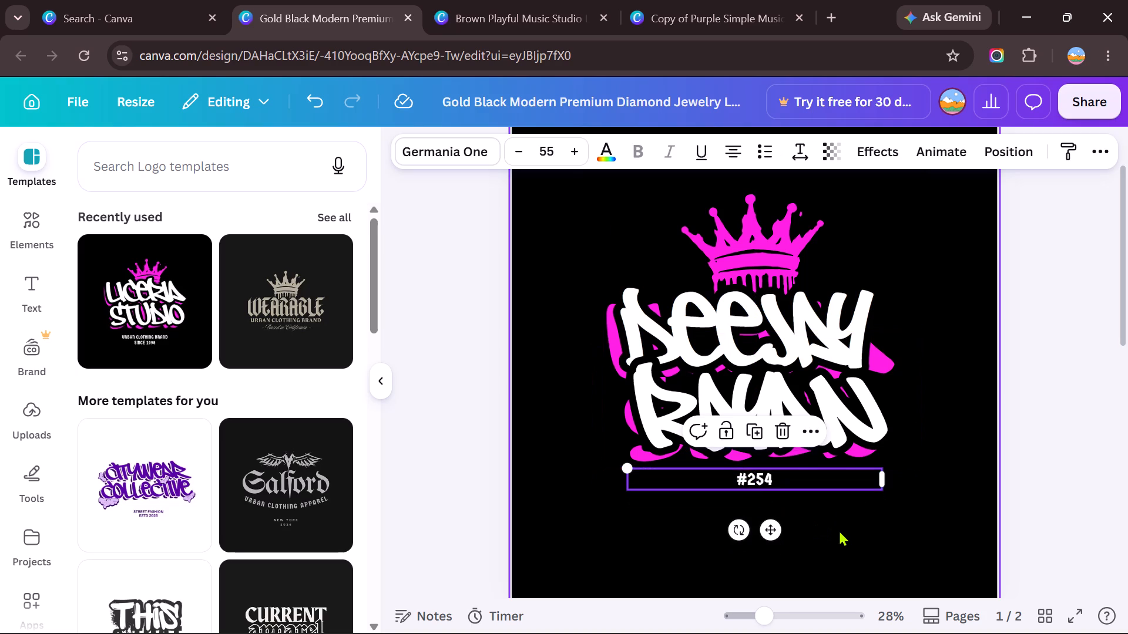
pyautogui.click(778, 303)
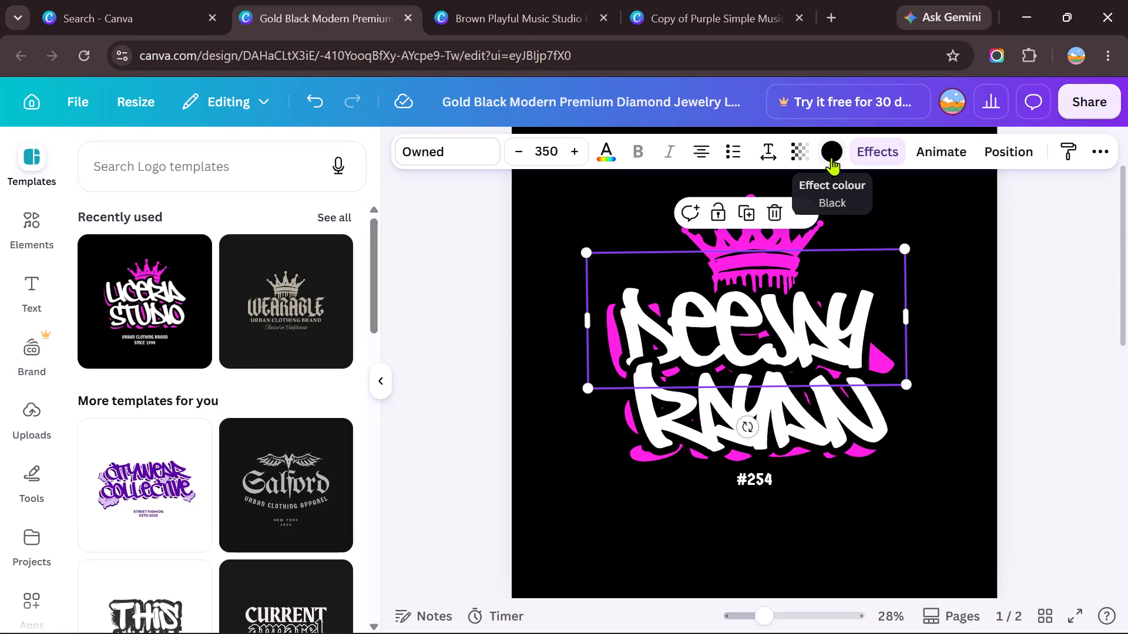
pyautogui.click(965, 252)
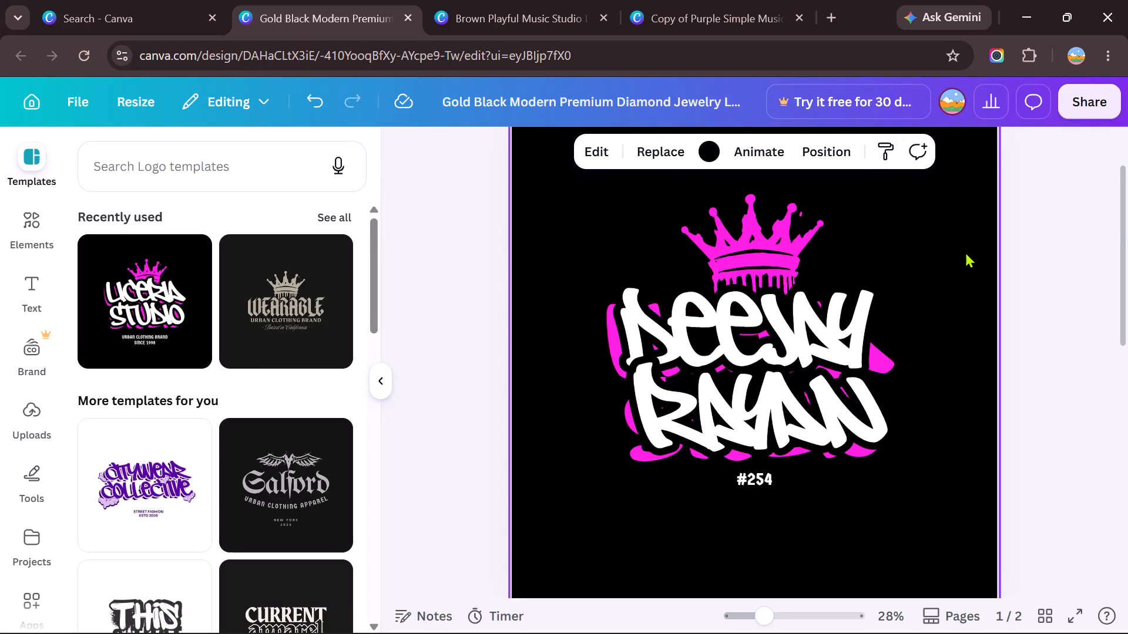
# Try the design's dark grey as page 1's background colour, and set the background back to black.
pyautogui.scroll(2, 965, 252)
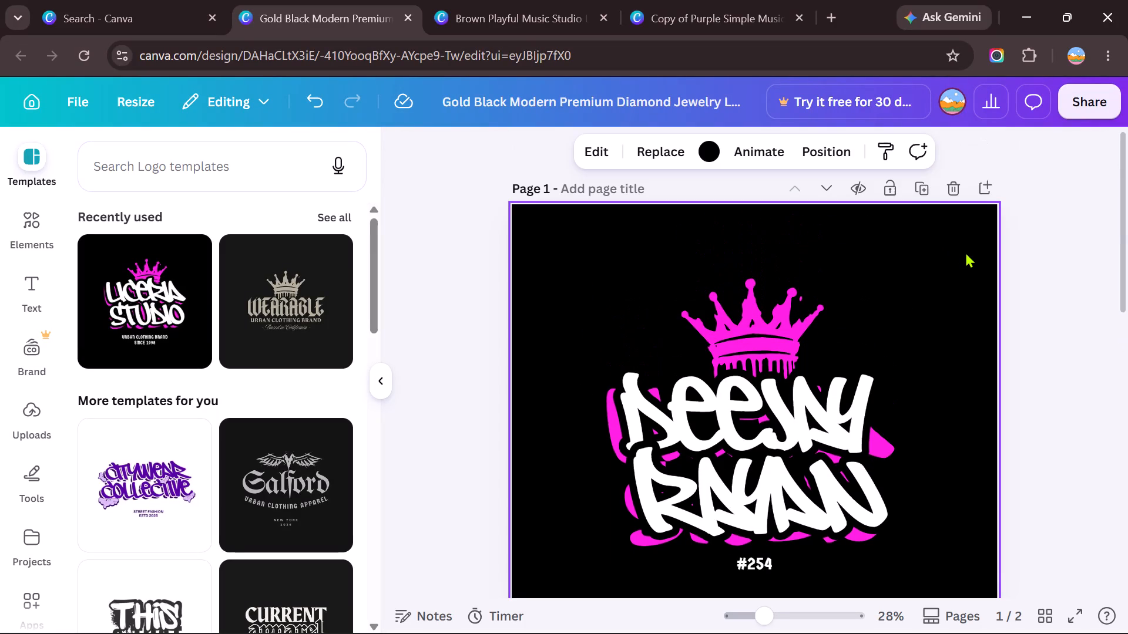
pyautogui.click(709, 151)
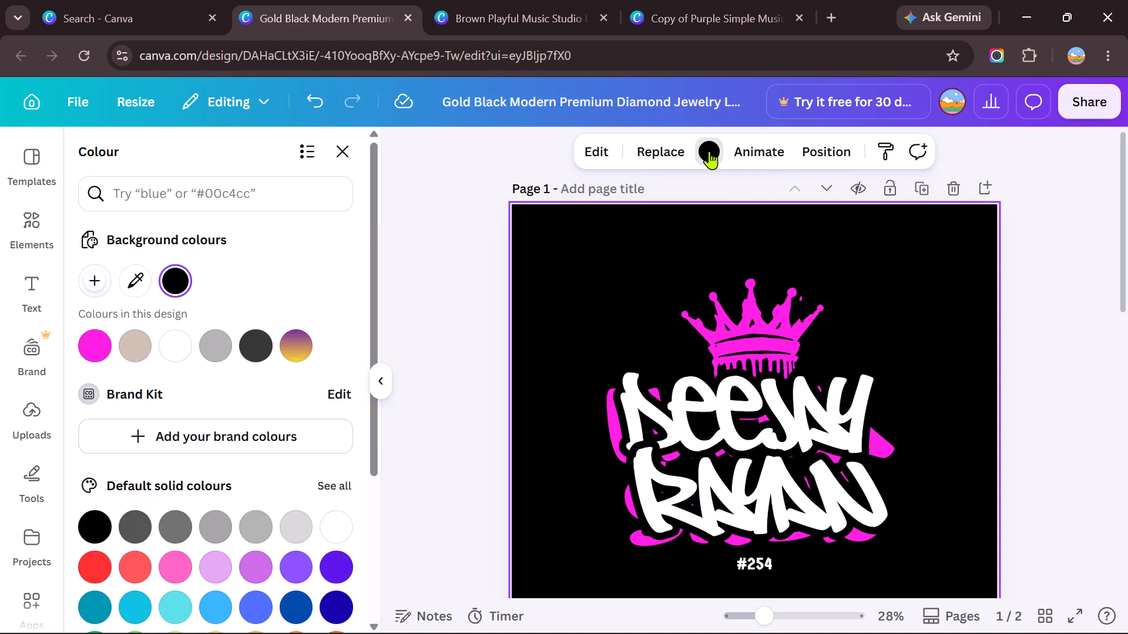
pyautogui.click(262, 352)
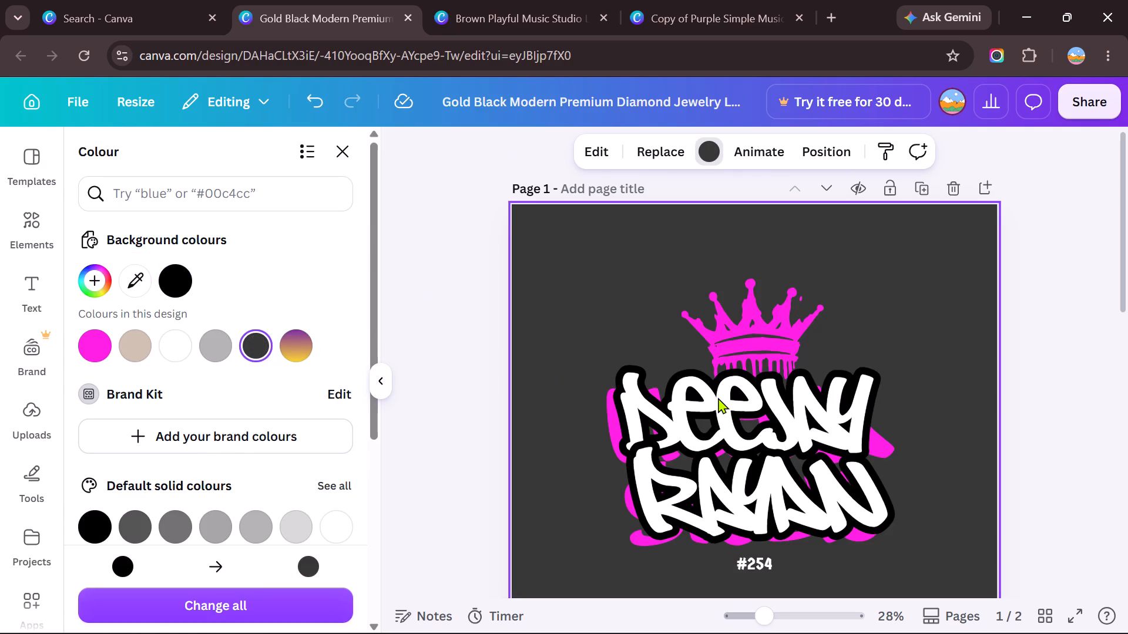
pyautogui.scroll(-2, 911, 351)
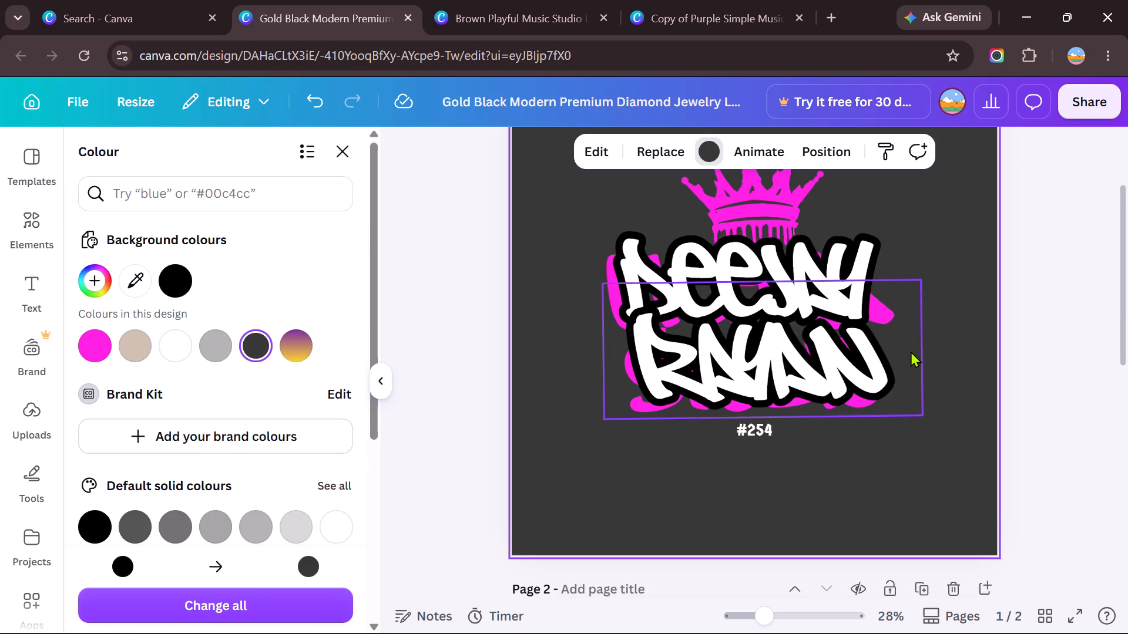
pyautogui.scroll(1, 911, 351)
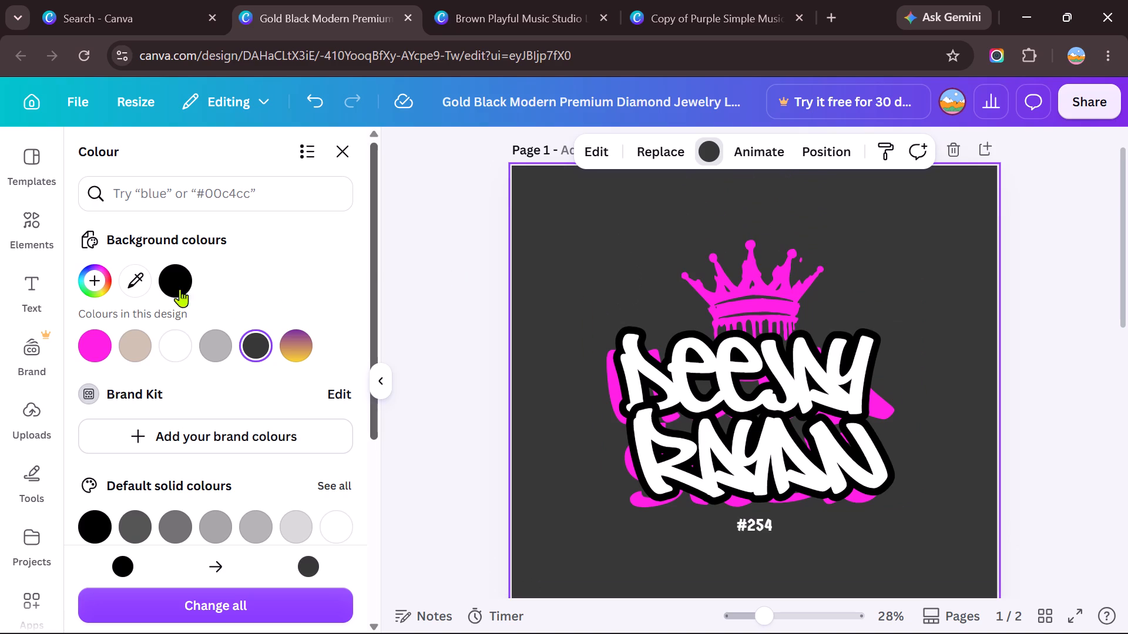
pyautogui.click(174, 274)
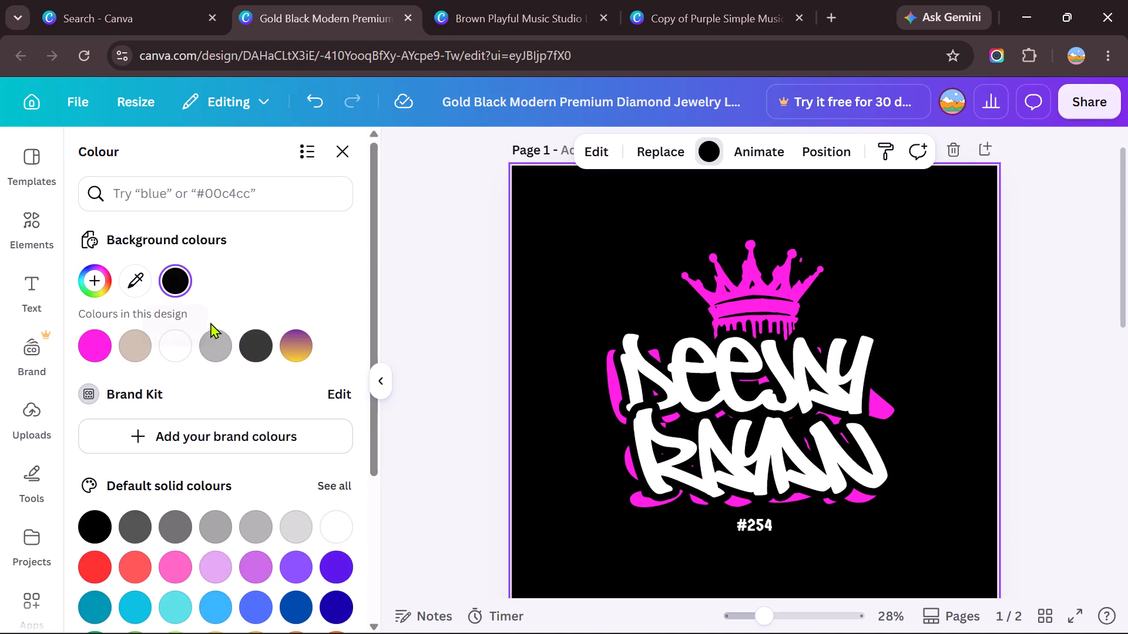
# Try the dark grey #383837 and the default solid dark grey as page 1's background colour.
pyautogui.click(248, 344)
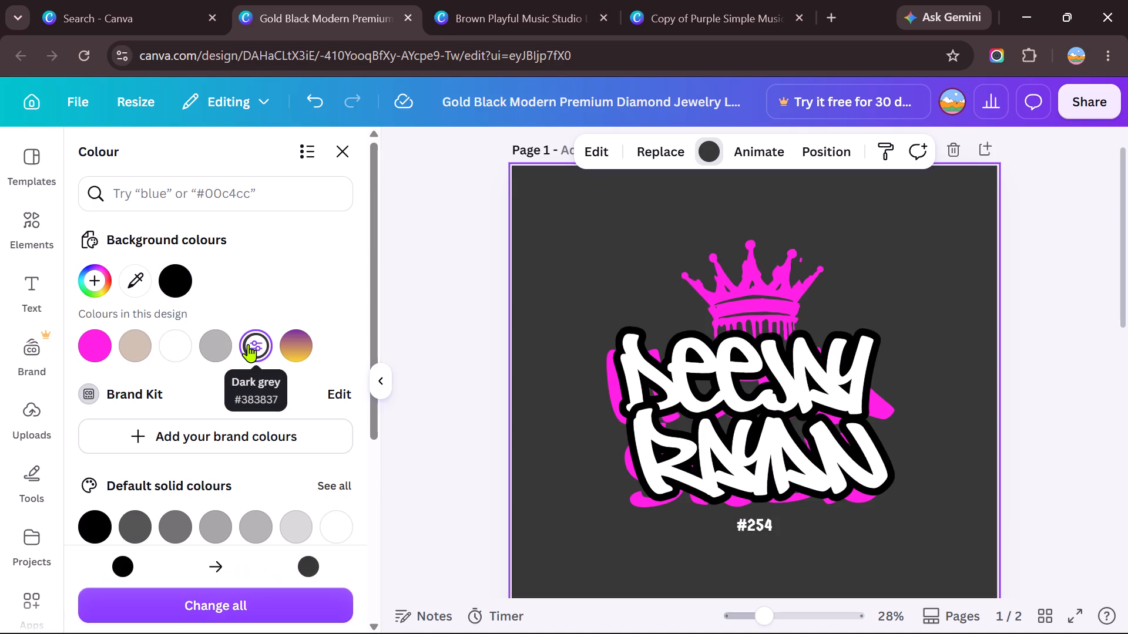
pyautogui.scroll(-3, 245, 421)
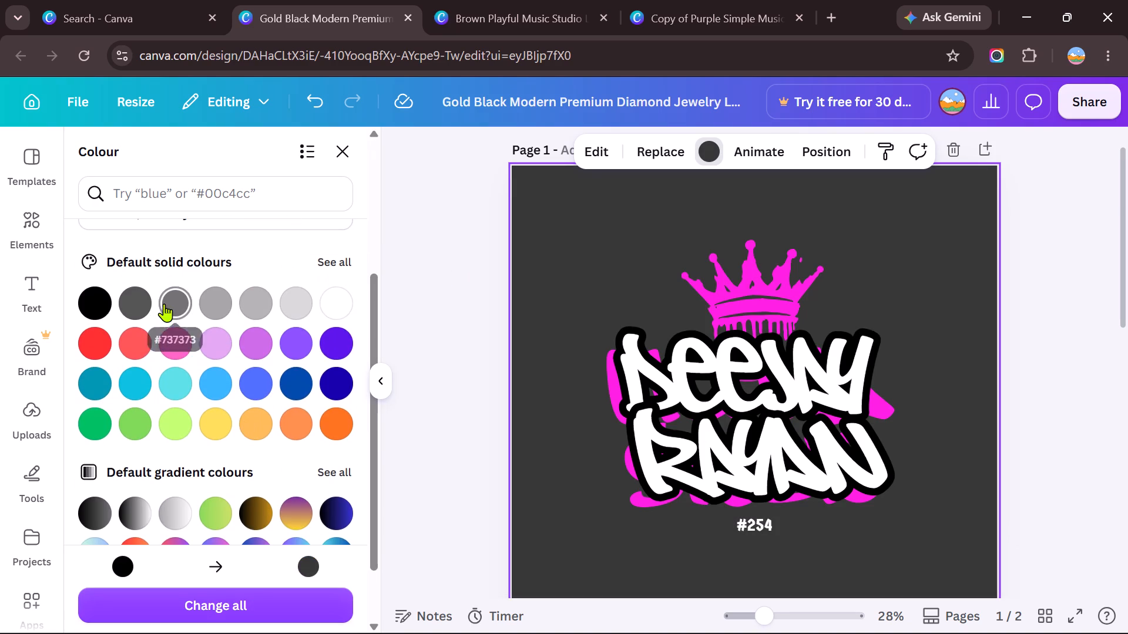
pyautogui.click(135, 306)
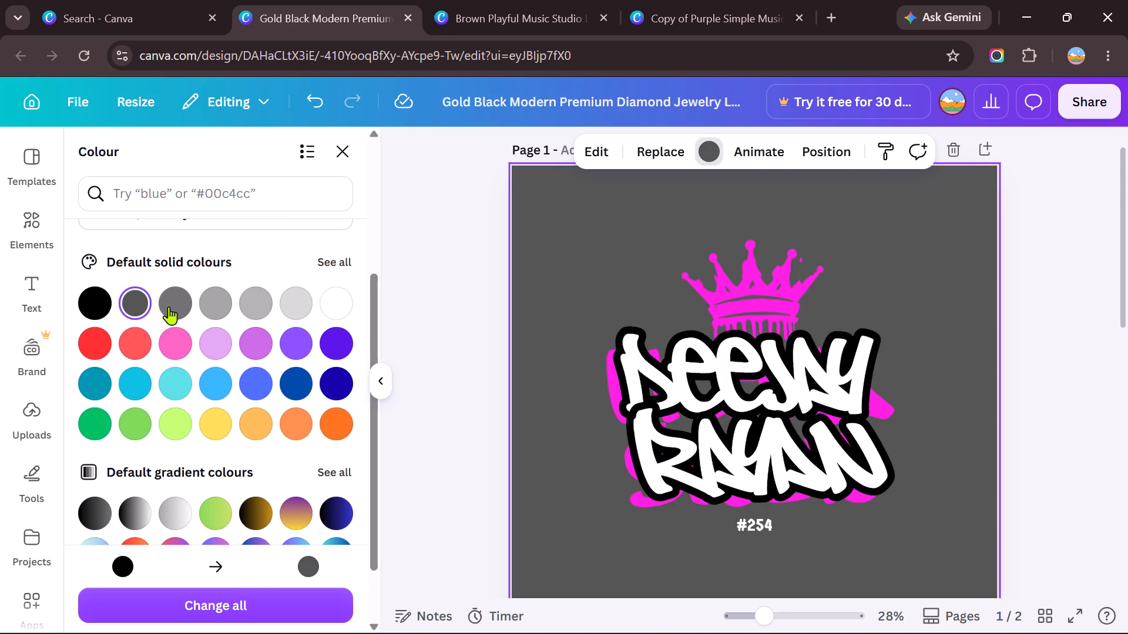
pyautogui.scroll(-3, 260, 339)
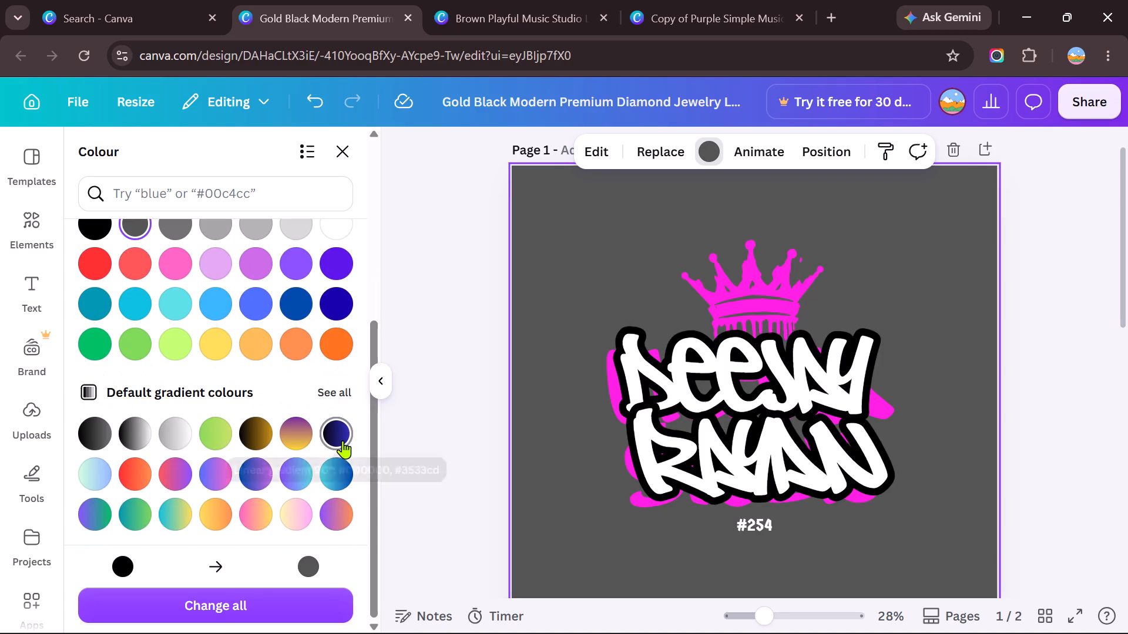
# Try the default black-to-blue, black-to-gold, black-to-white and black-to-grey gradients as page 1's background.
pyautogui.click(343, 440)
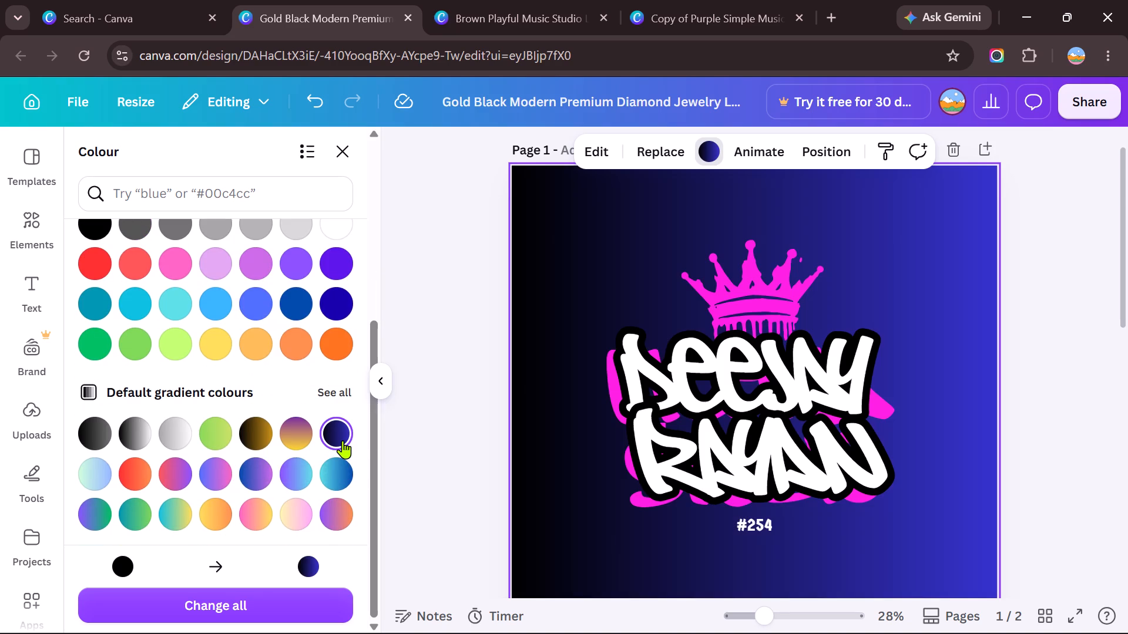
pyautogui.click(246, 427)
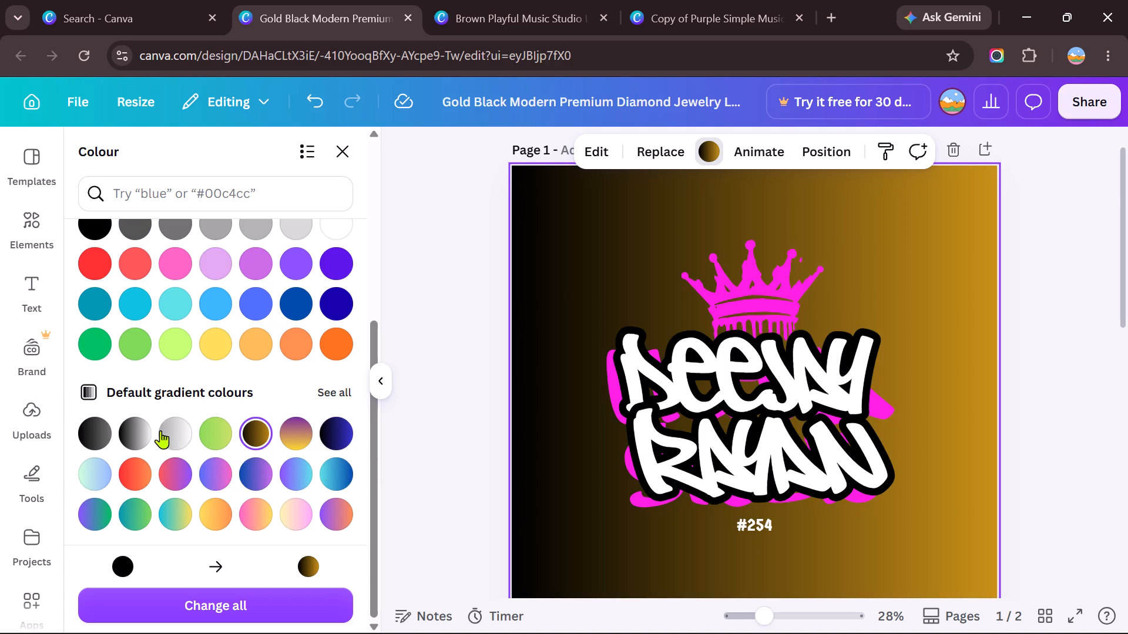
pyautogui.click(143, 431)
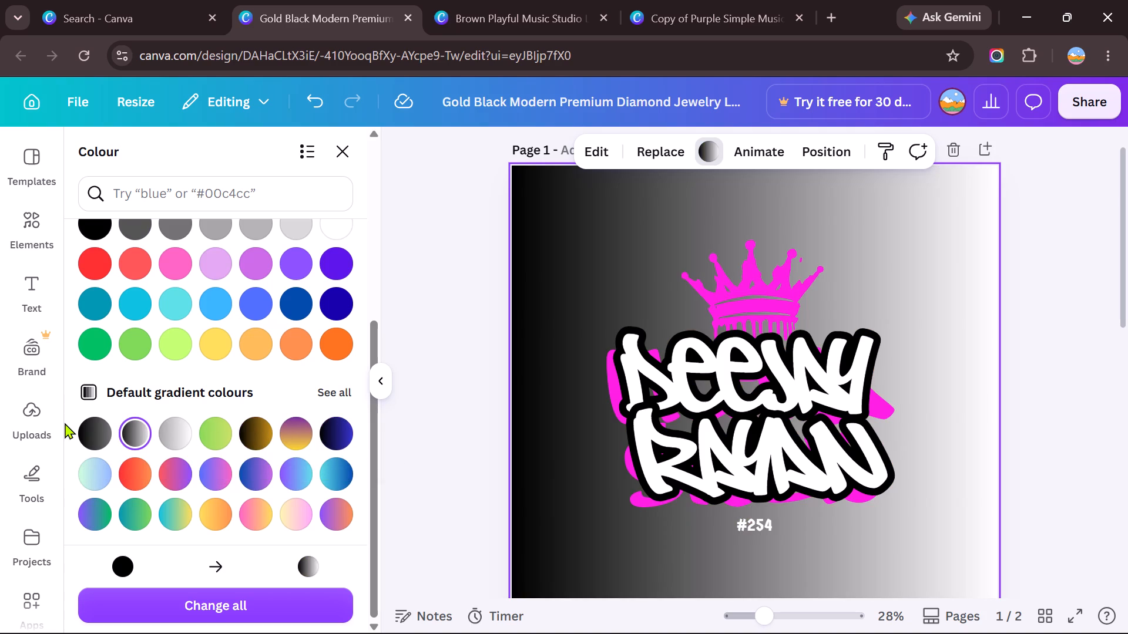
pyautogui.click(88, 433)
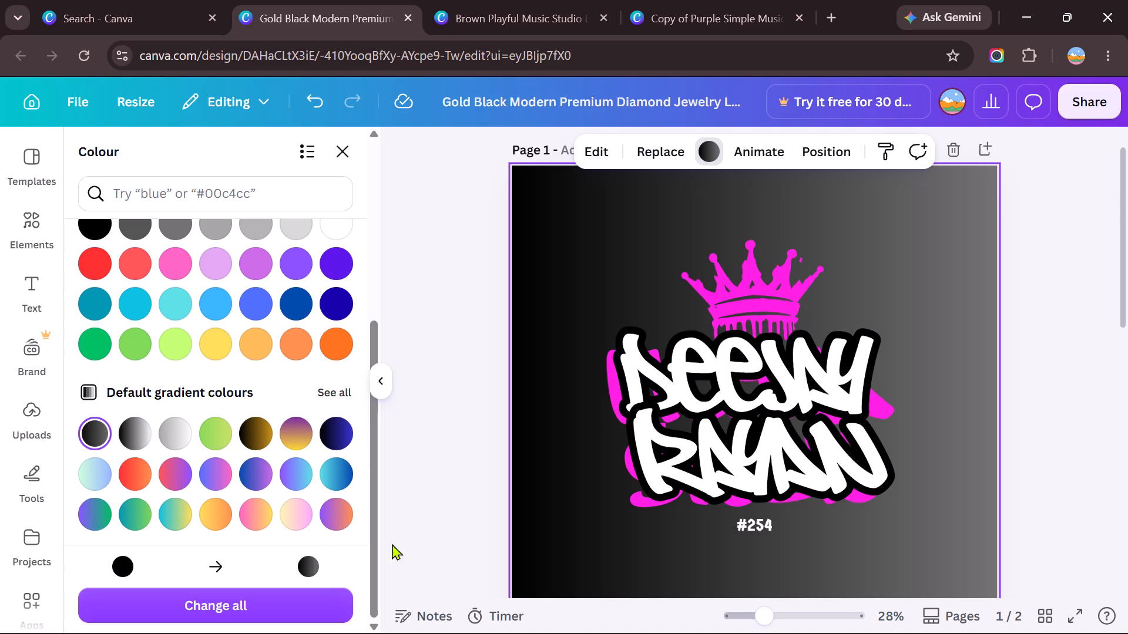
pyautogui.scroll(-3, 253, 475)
# Compare the black-to-blue and black-to-gold gradients on page 1, and set the background to the black-to-blue gradient.
pyautogui.click(336, 441)
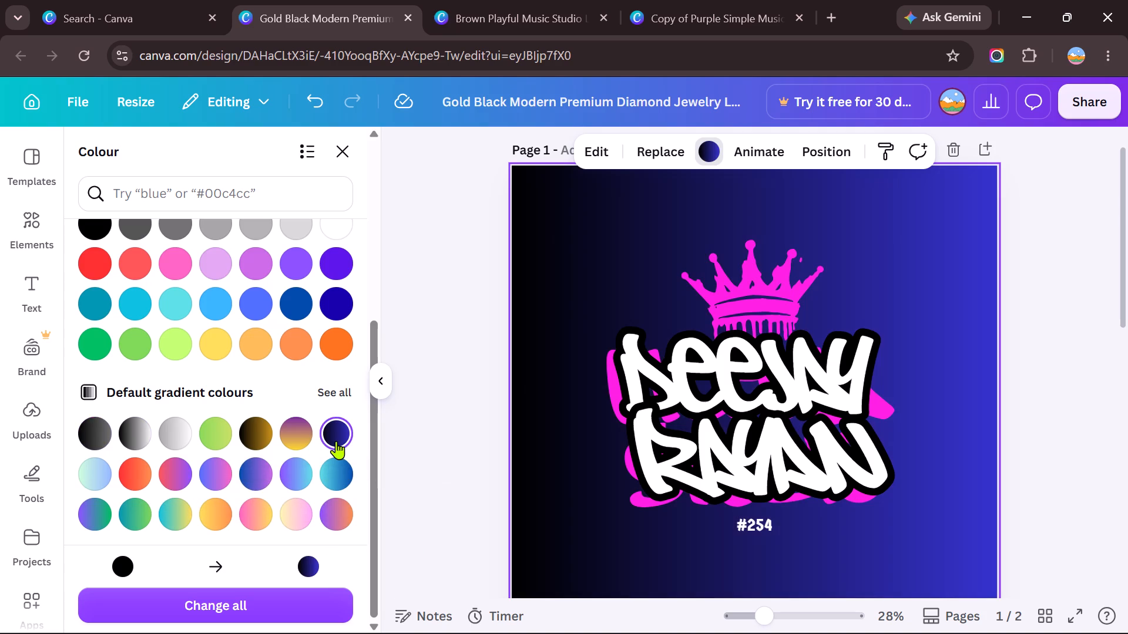
pyautogui.click(246, 422)
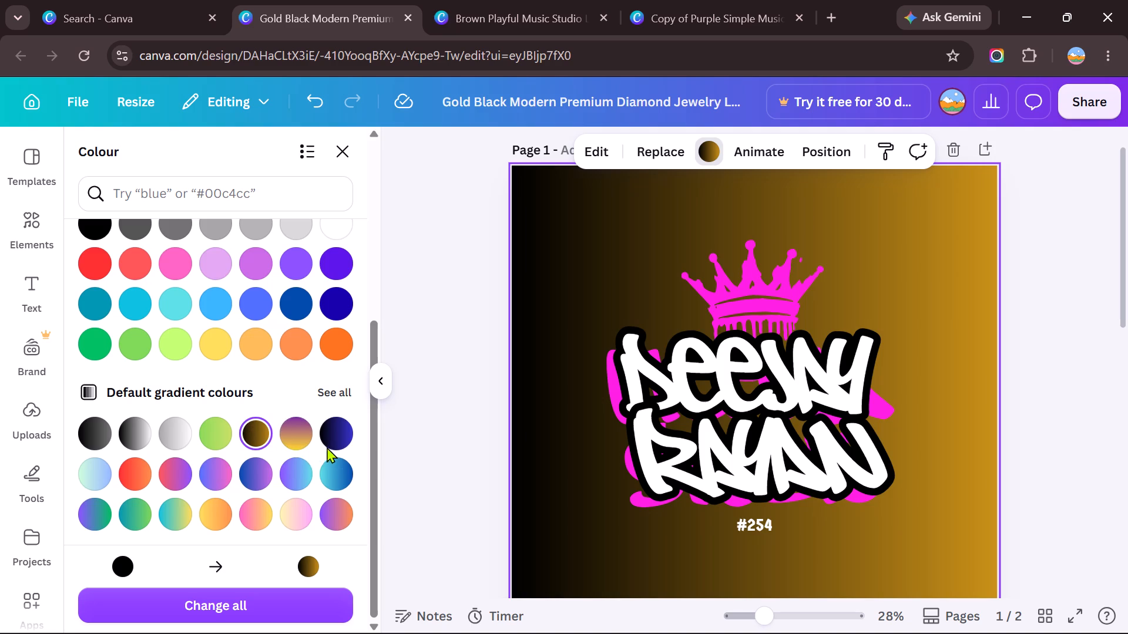
pyautogui.click(335, 444)
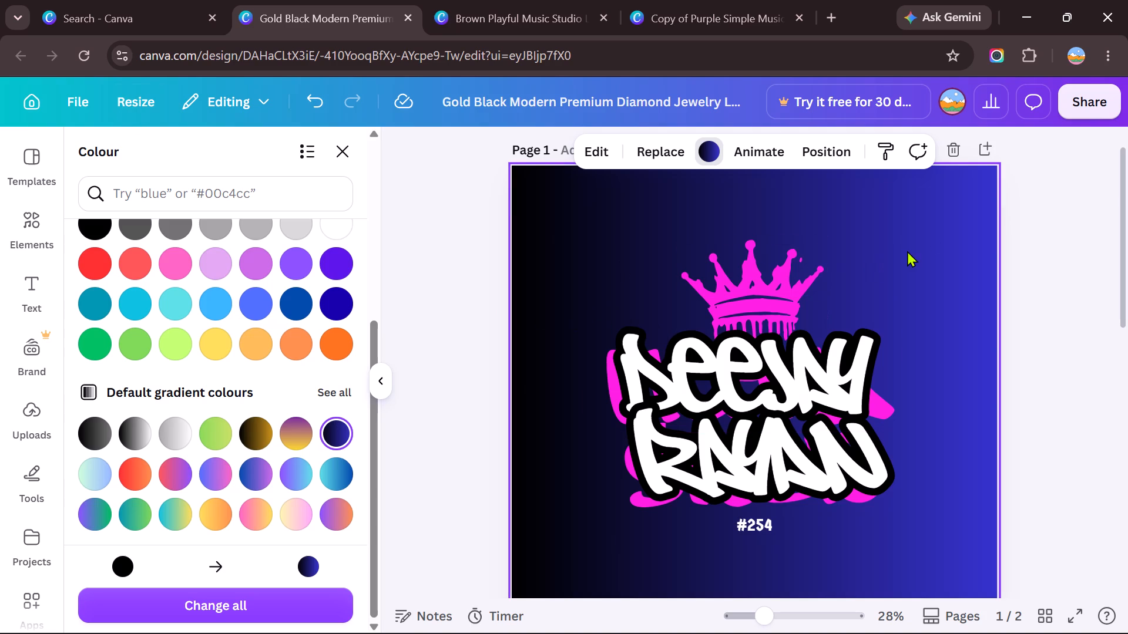
# Send the design's public view link by email to the filled-in recipient address, and return to editing.
pyautogui.doubleClick(1079, 104)
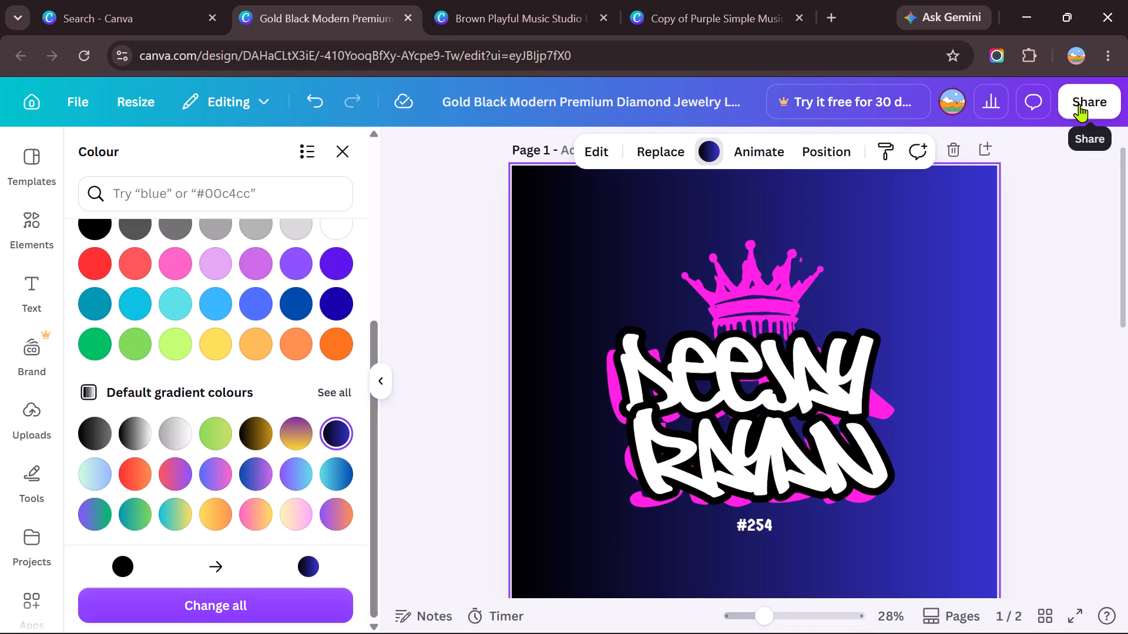
pyautogui.click(1078, 102)
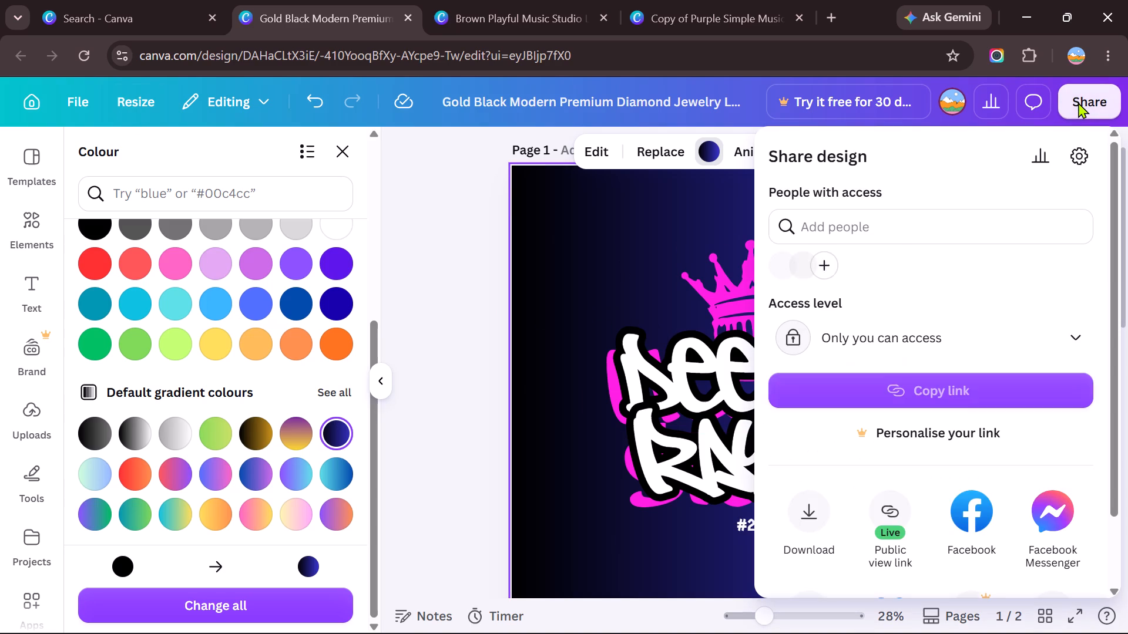
pyautogui.scroll(-3, 813, 433)
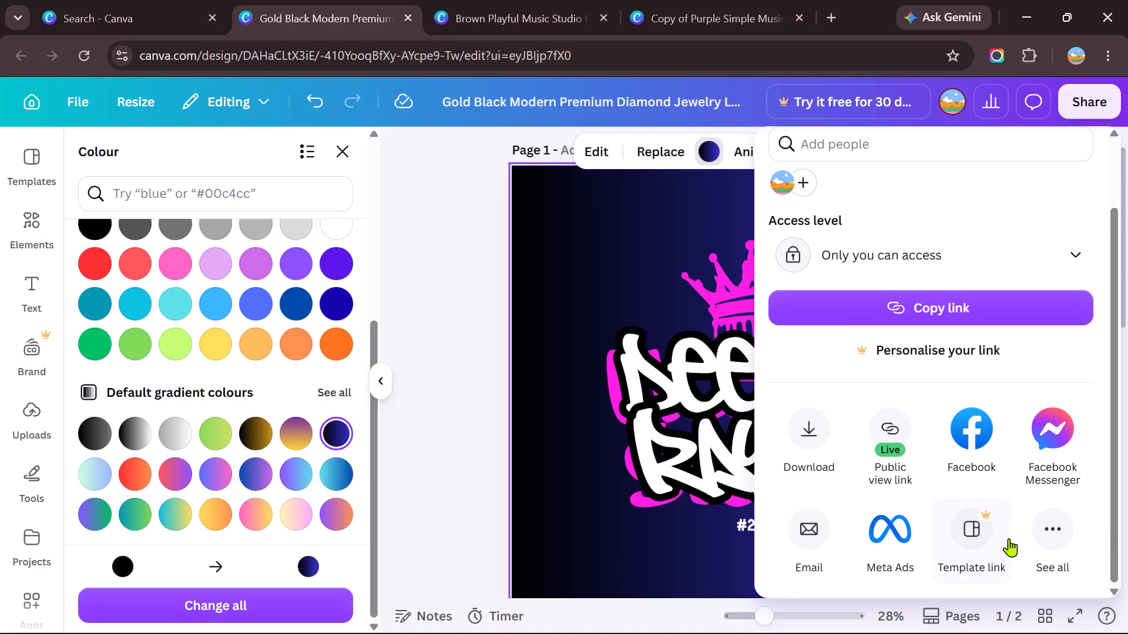
pyautogui.click(1045, 526)
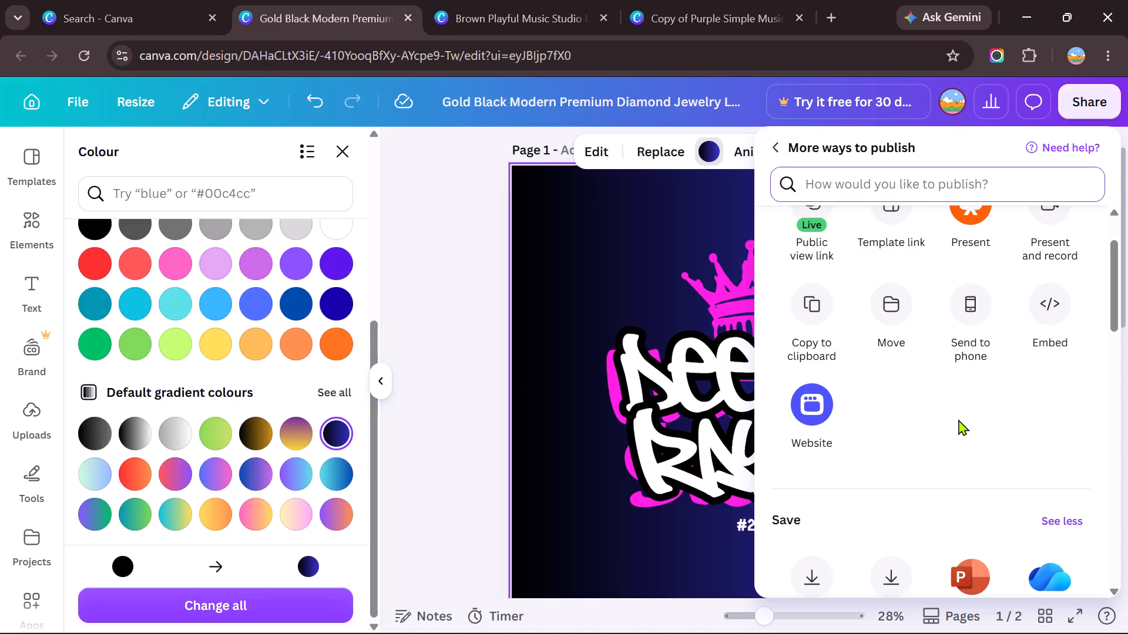
pyautogui.scroll(-6, 958, 419)
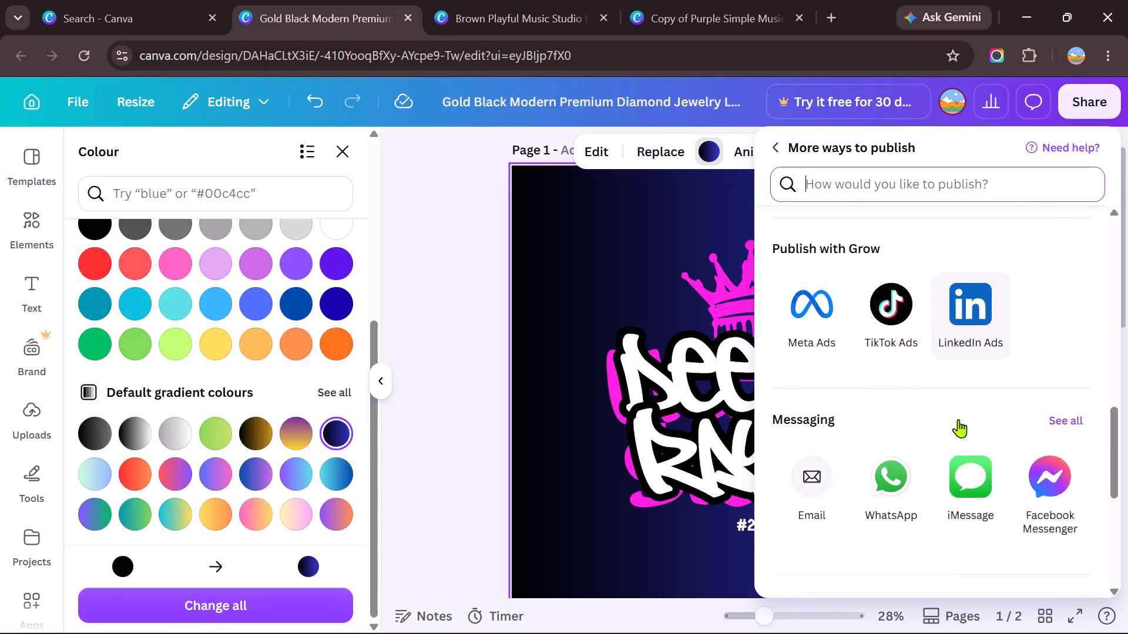
pyautogui.scroll(-1, 958, 419)
pyautogui.click(809, 456)
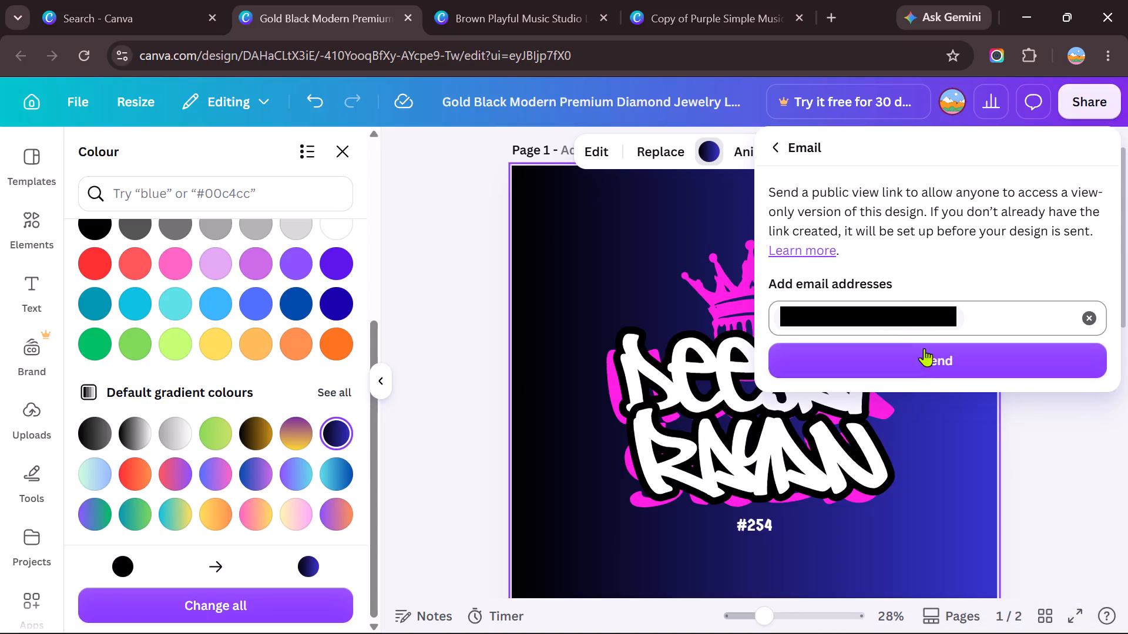
pyautogui.click(926, 363)
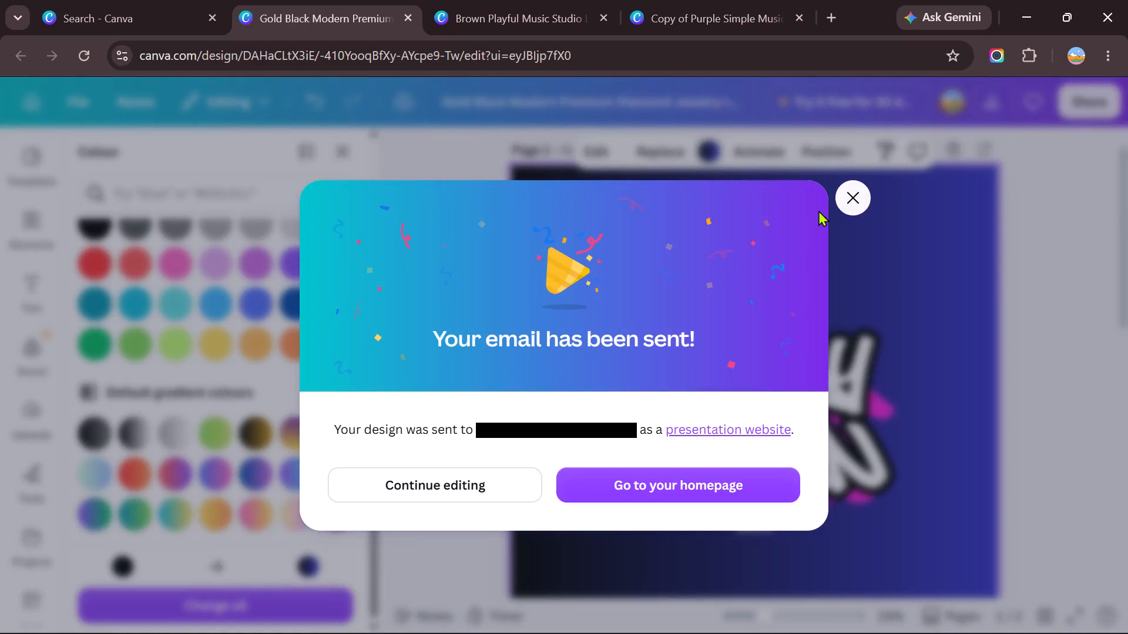
pyautogui.click(468, 489)
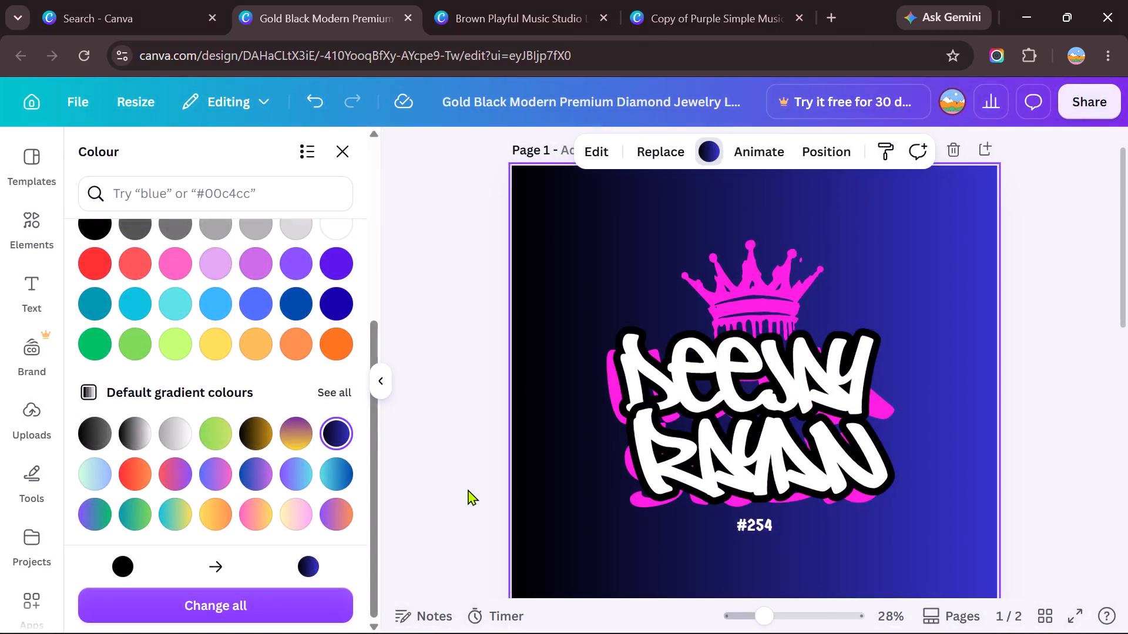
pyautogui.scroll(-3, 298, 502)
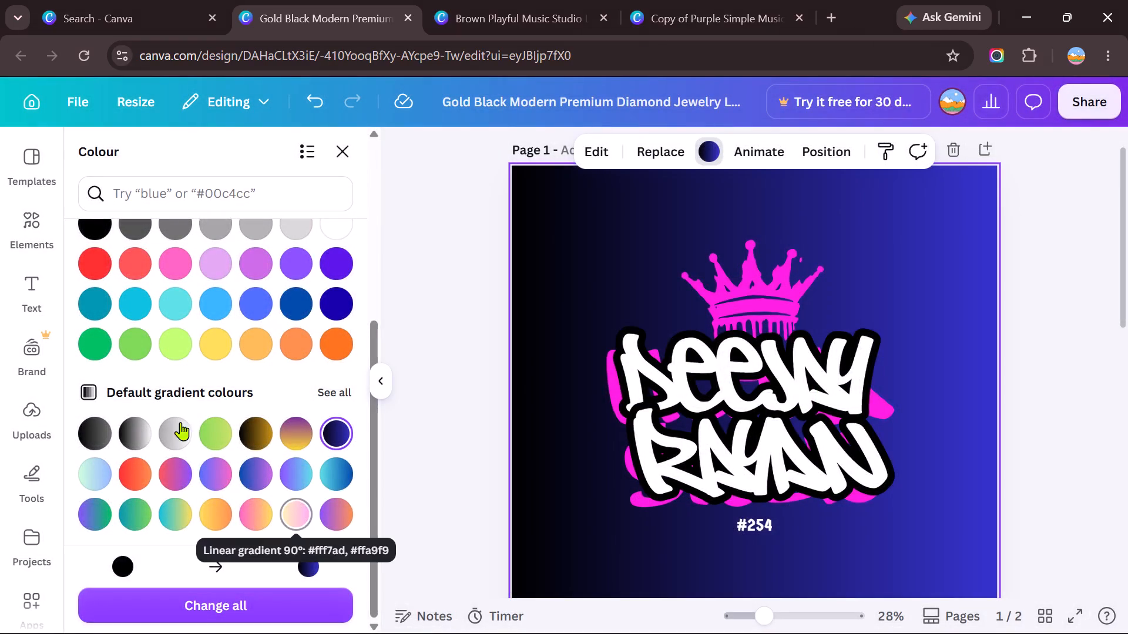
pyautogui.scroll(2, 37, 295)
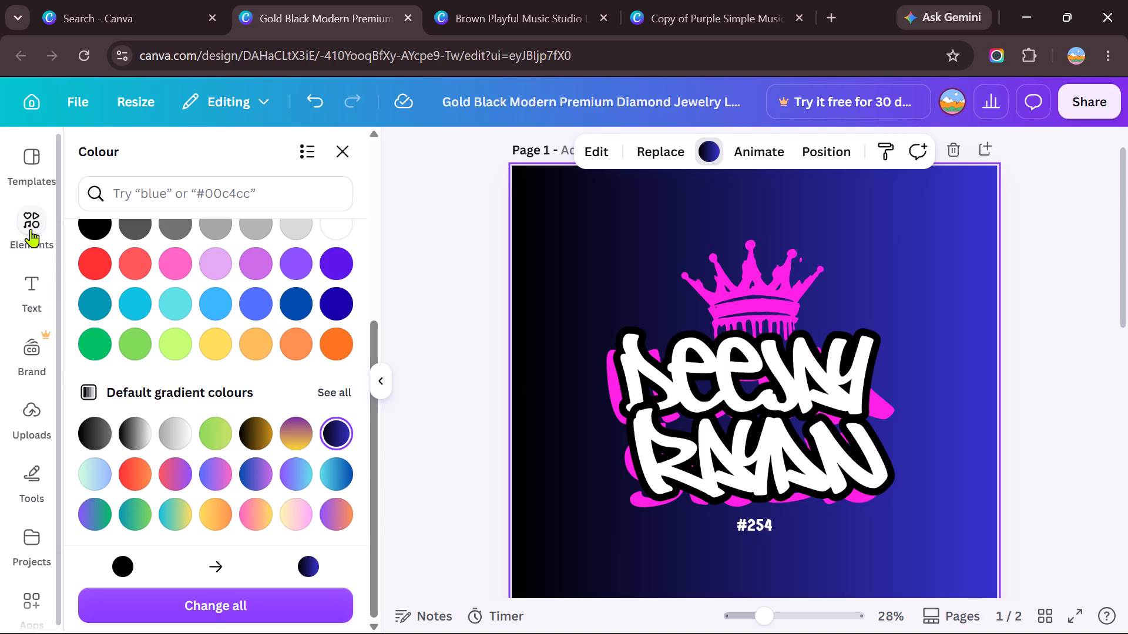
# Browse the suggested logo templates for another design that could suit the DJ Rayan logo.
pyautogui.click(32, 160)
pyautogui.scroll(-3, 205, 315)
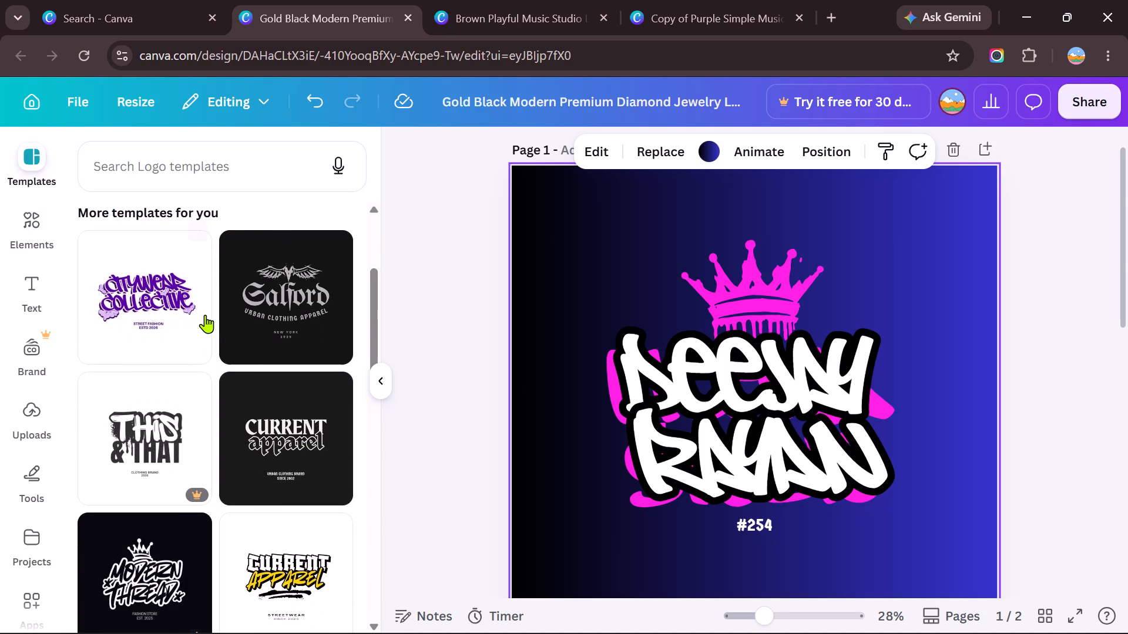
pyautogui.scroll(-2, 205, 315)
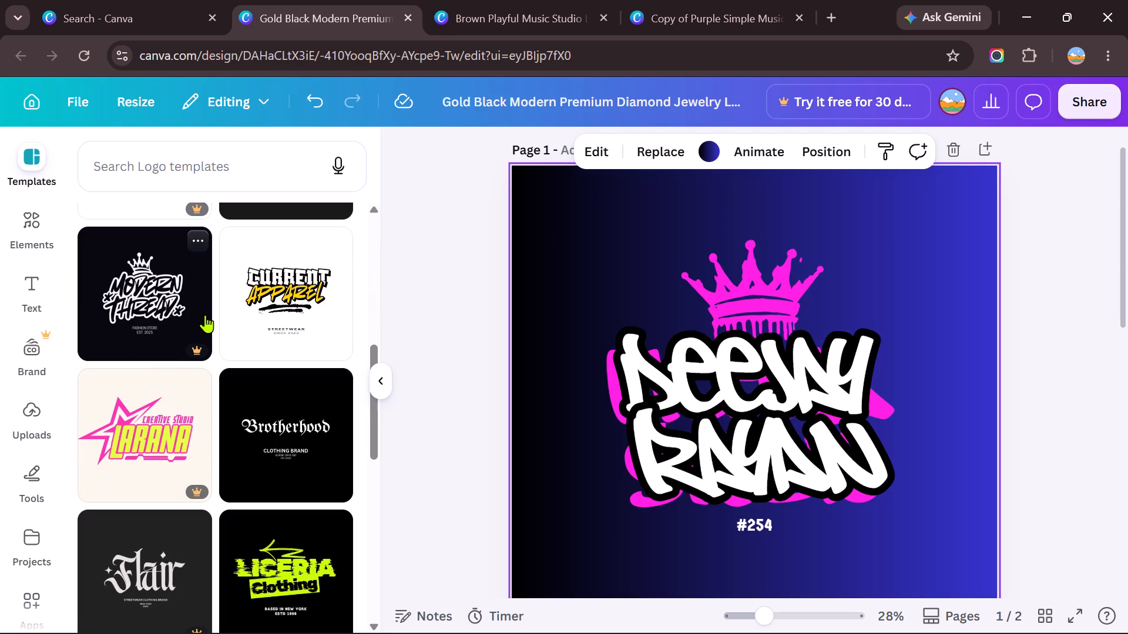
pyautogui.scroll(-1, 205, 315)
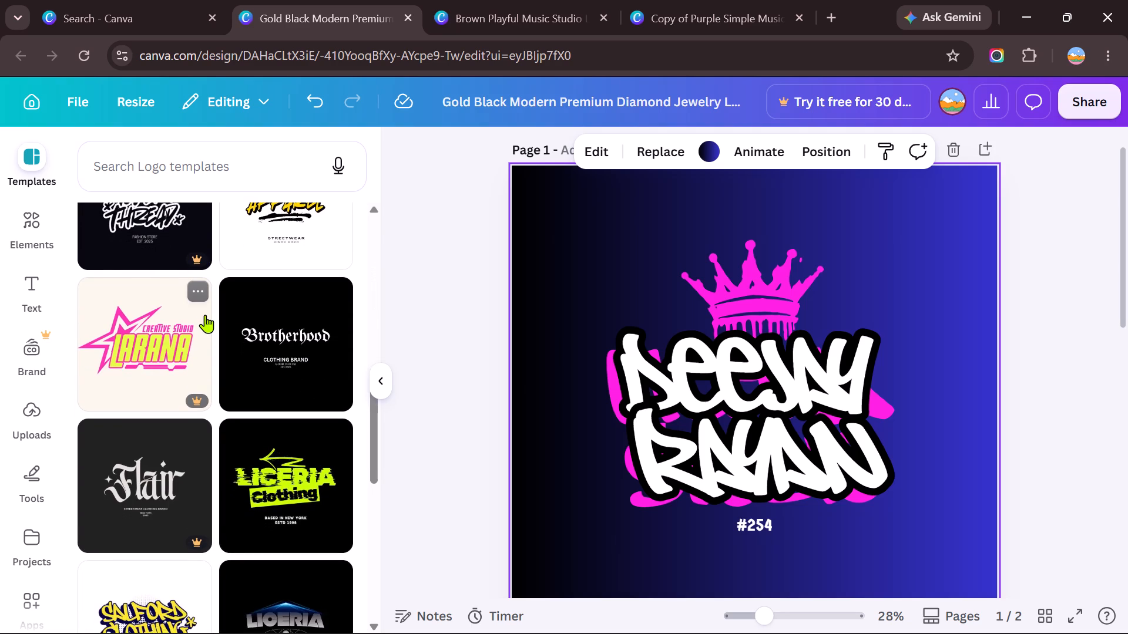
pyautogui.scroll(-2, 205, 315)
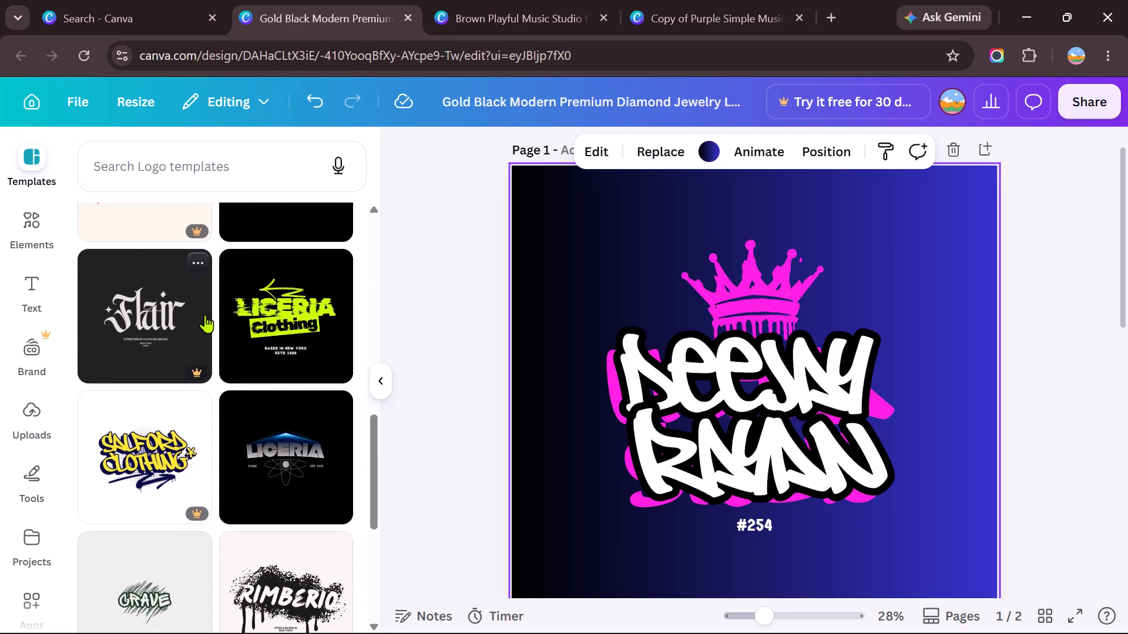
pyautogui.scroll(-3, 205, 315)
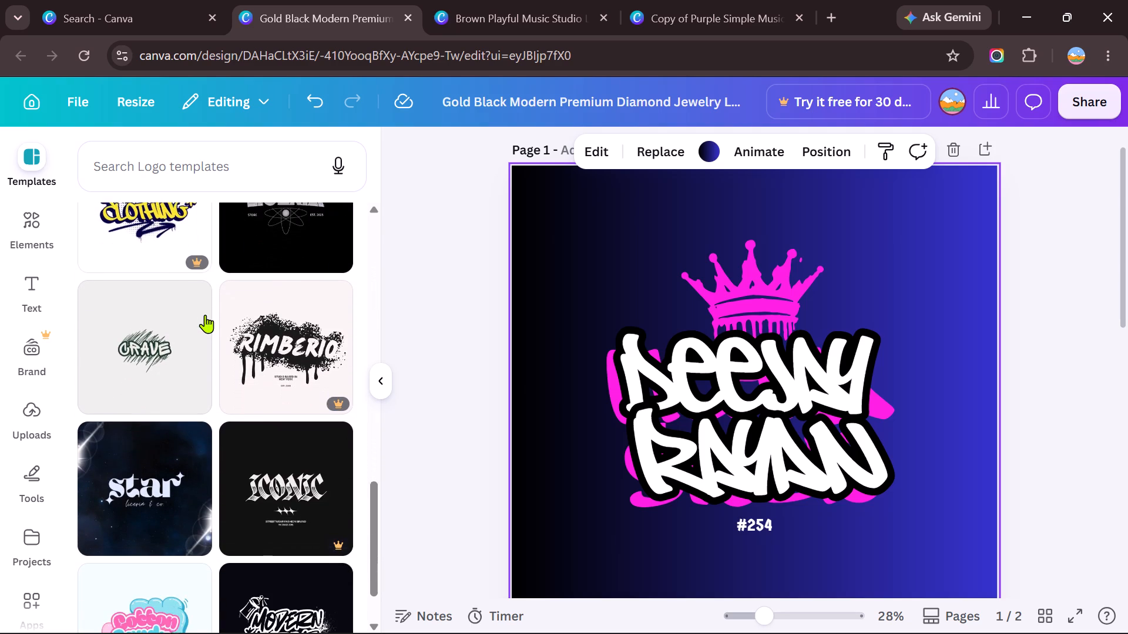
pyautogui.scroll(-4, 205, 315)
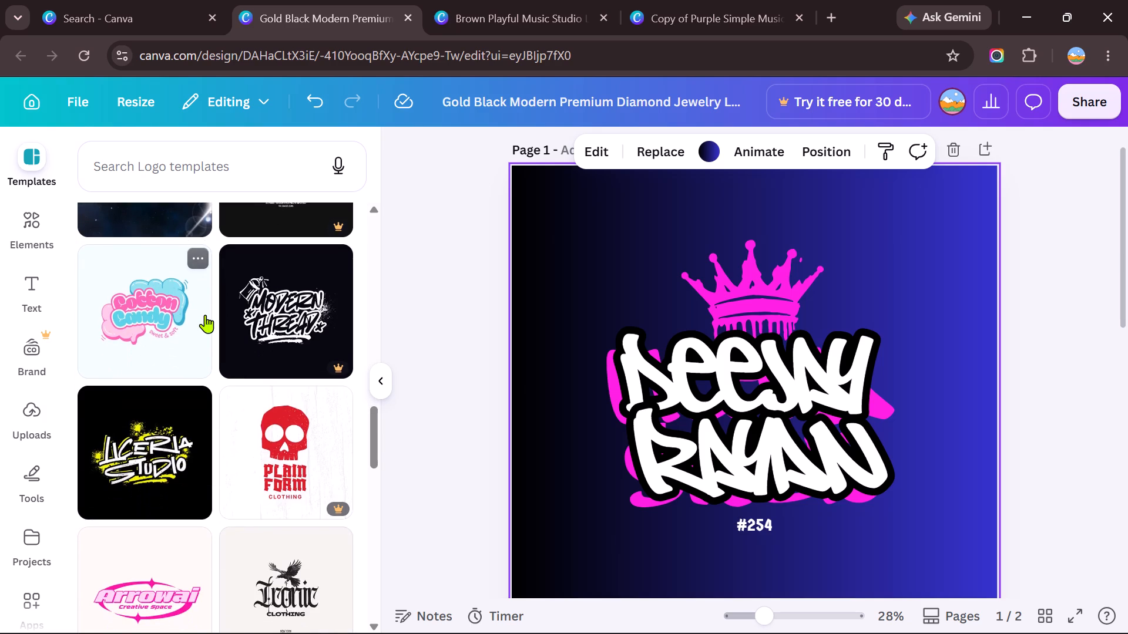
pyautogui.scroll(-3, 205, 315)
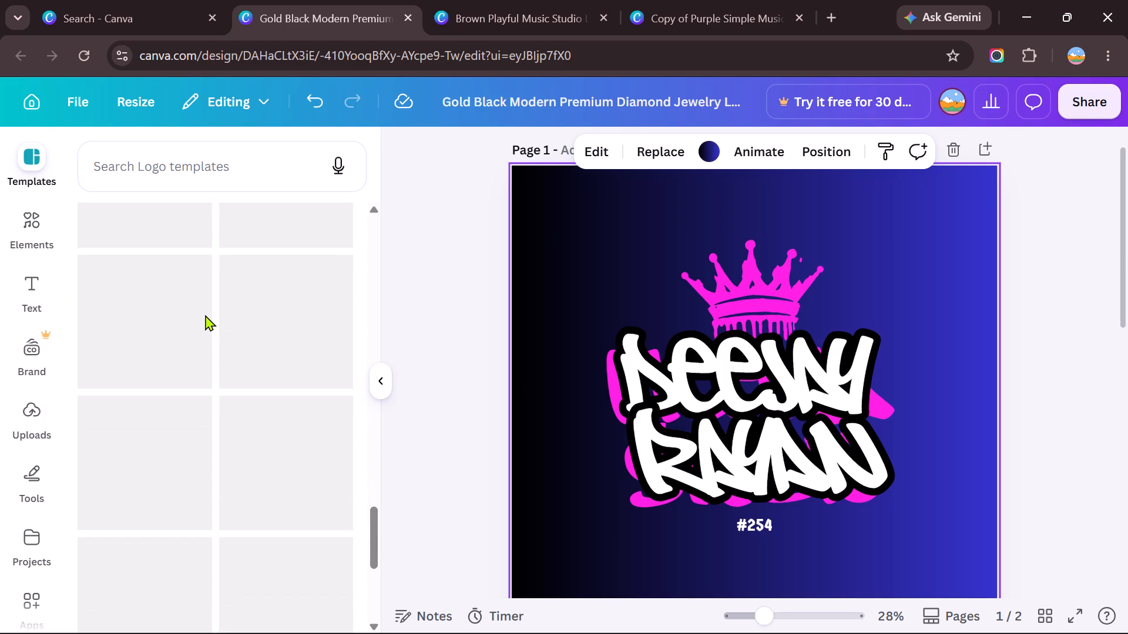
pyautogui.scroll(-1, 205, 315)
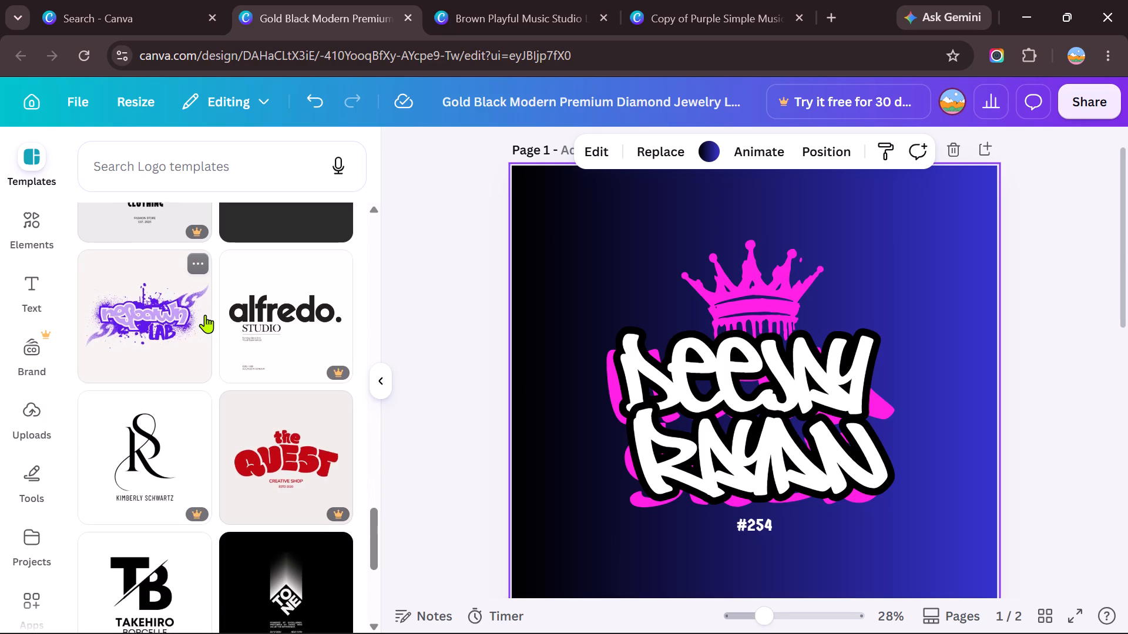
pyautogui.scroll(-2, 205, 315)
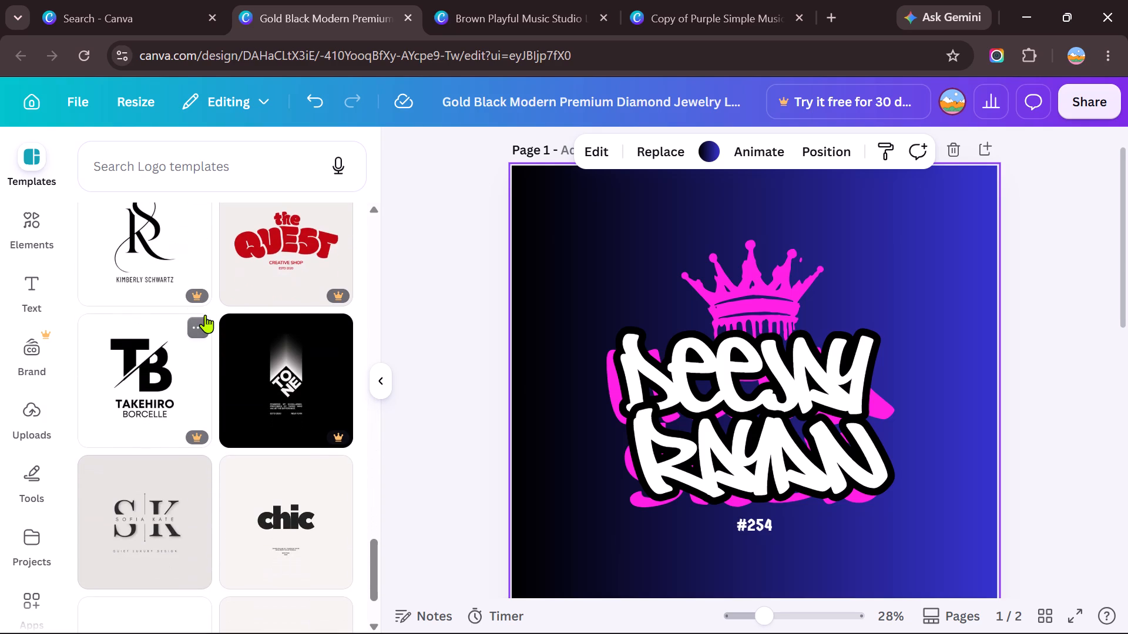
pyautogui.scroll(-2, 205, 315)
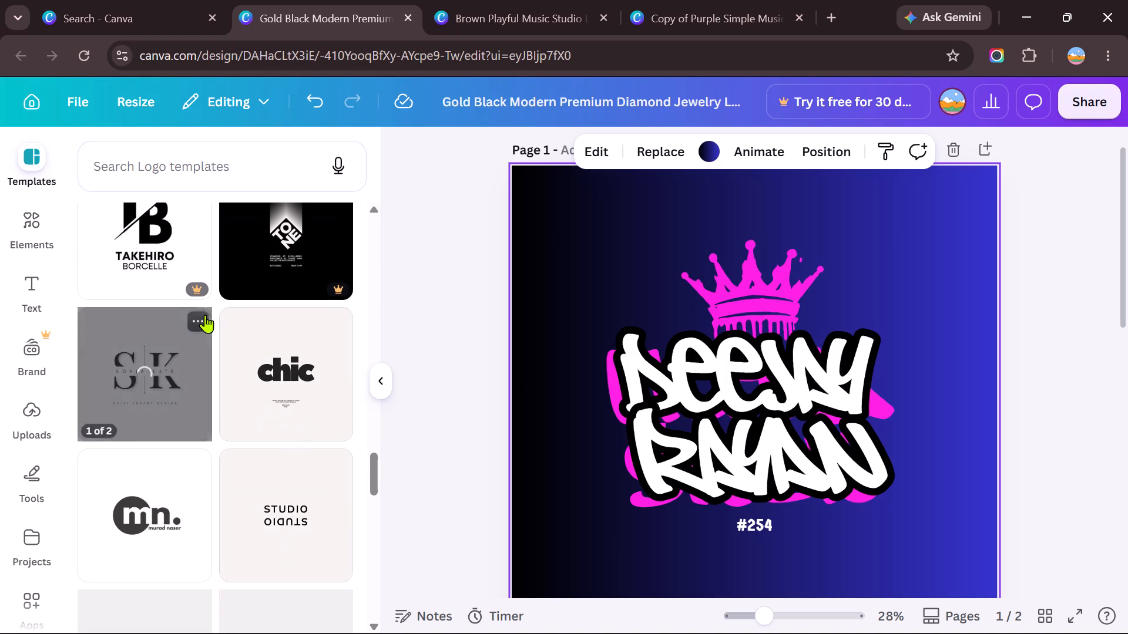
pyautogui.scroll(-4, 205, 315)
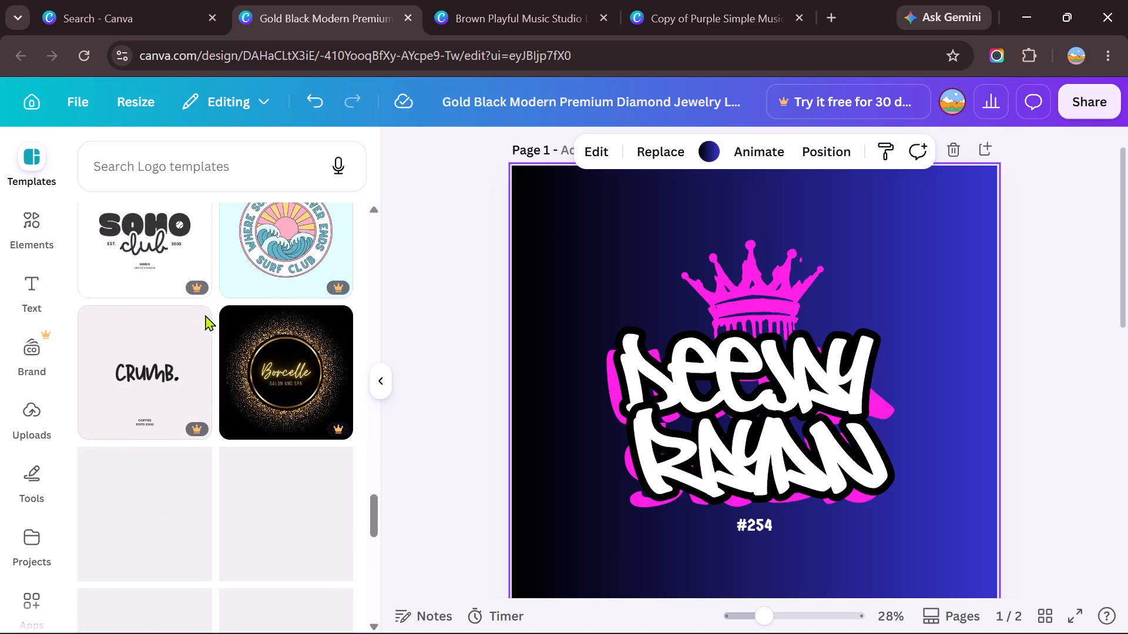
pyautogui.scroll(-3, 205, 315)
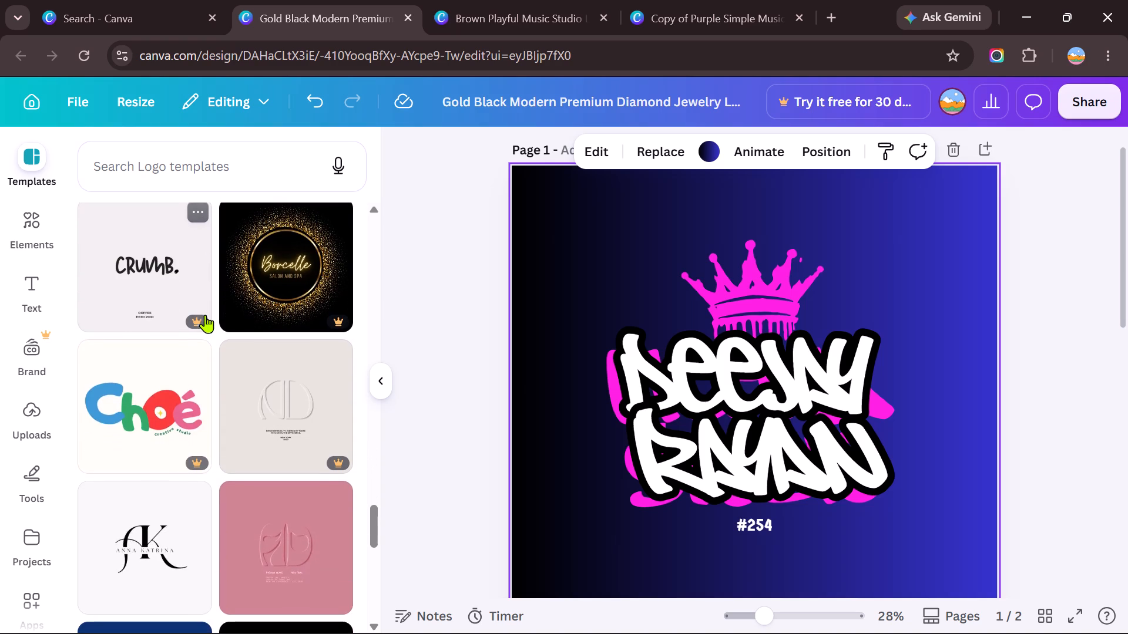
pyautogui.scroll(-2, 205, 315)
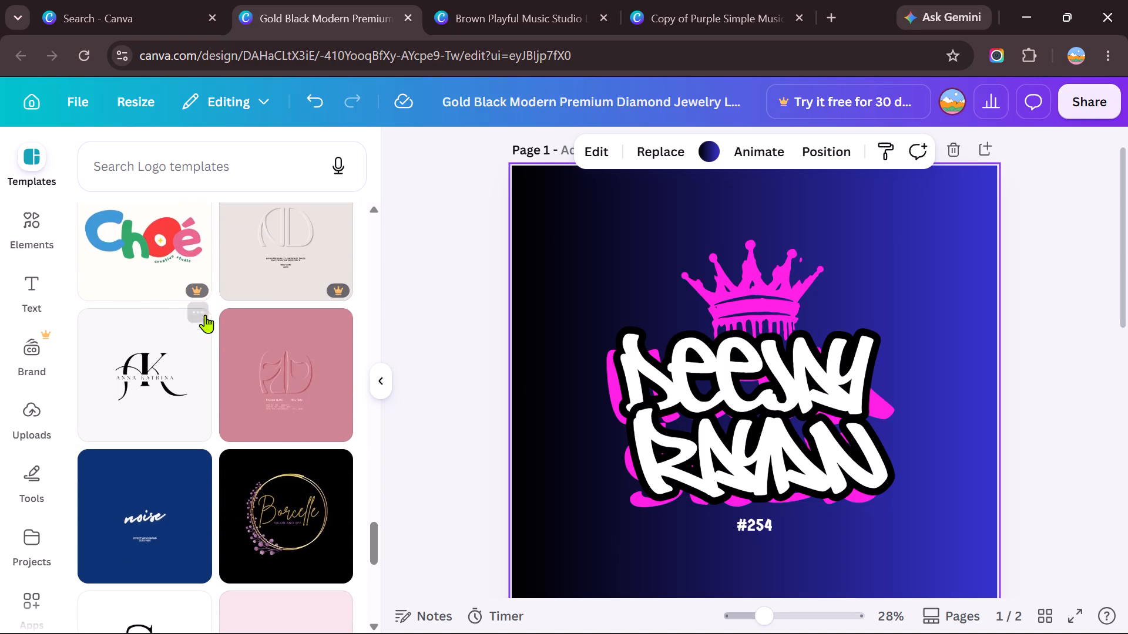
pyautogui.scroll(-3, 205, 315)
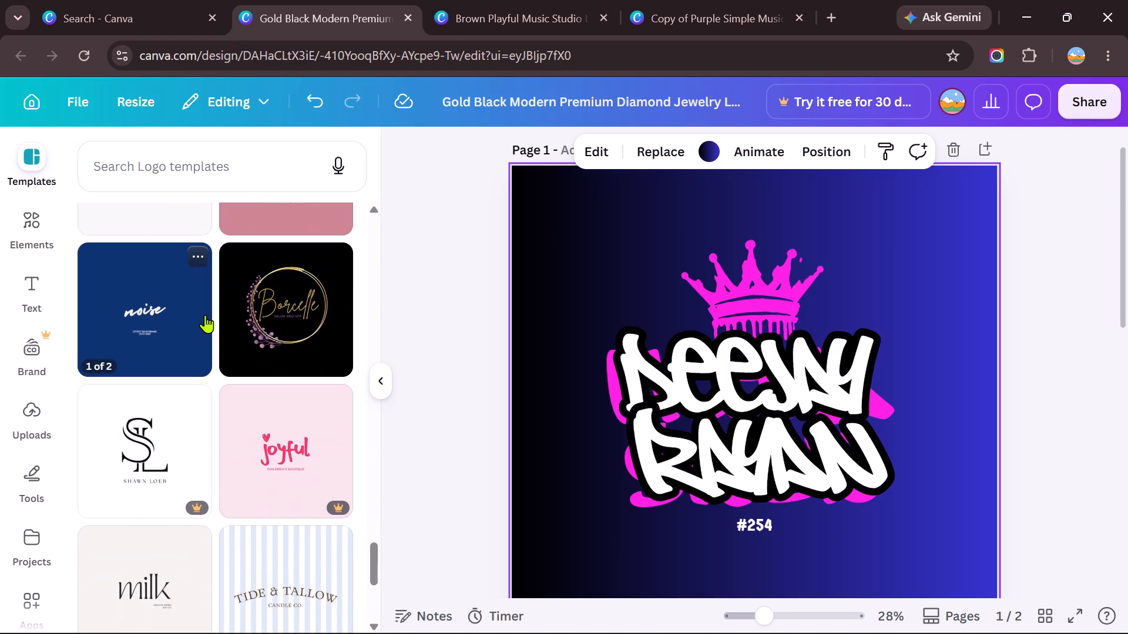
pyautogui.scroll(-4, 205, 315)
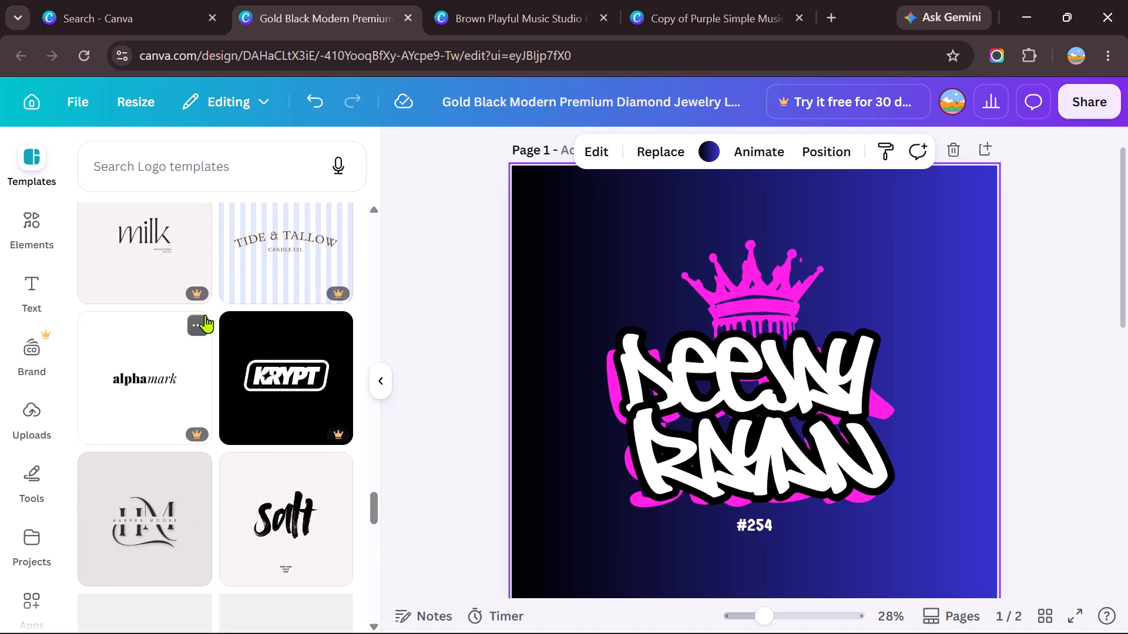
pyautogui.scroll(-1, 205, 315)
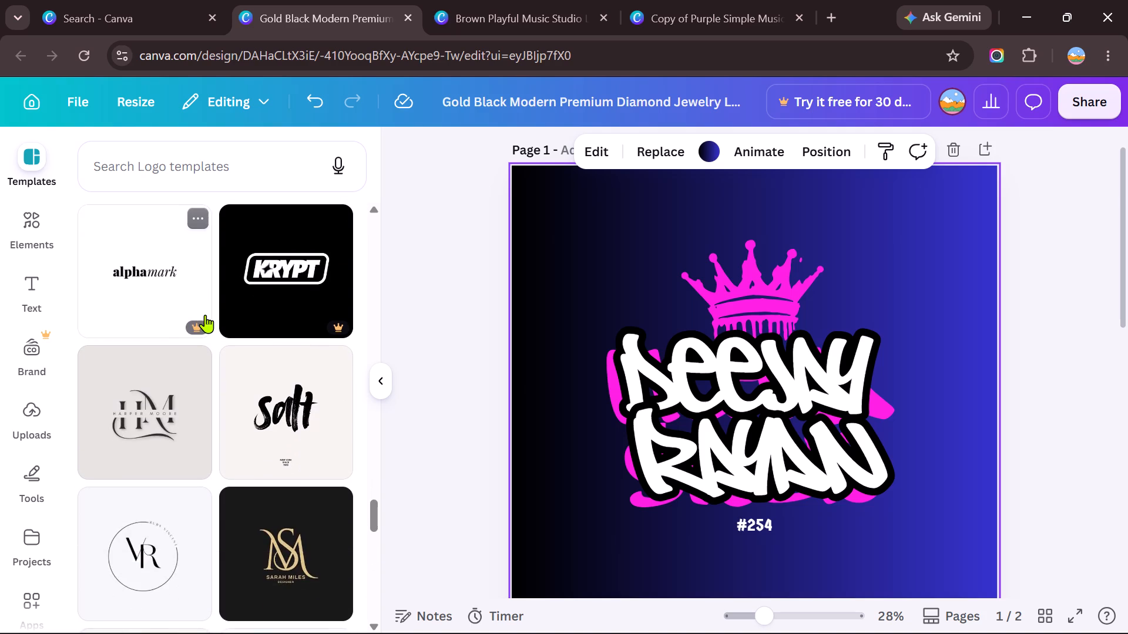
pyautogui.scroll(-4, 205, 315)
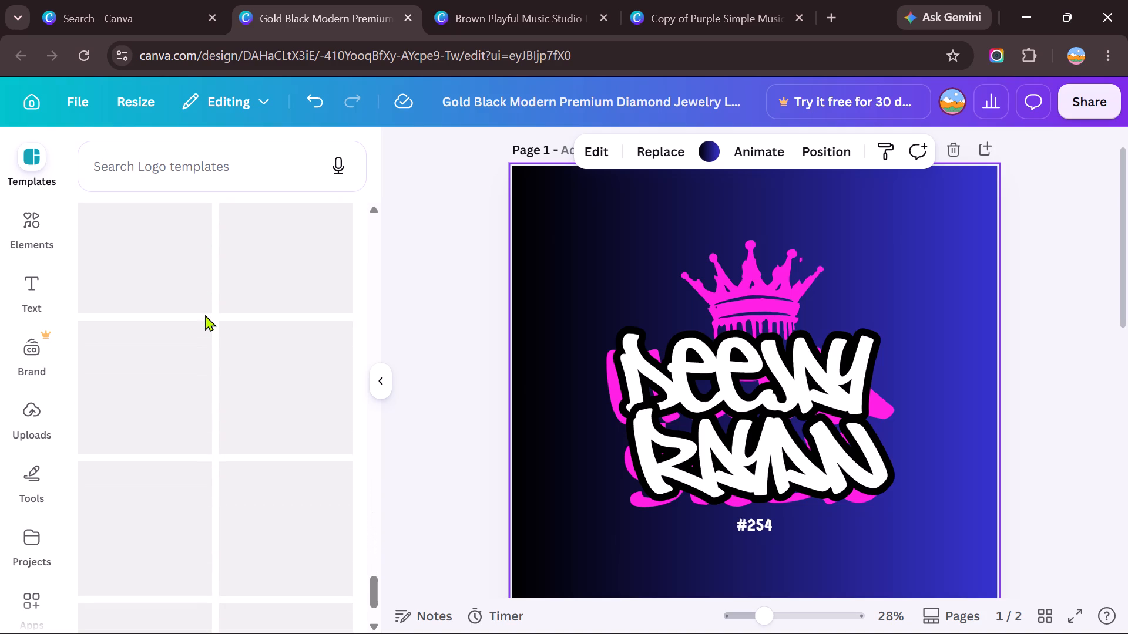
pyautogui.scroll(-2, 205, 315)
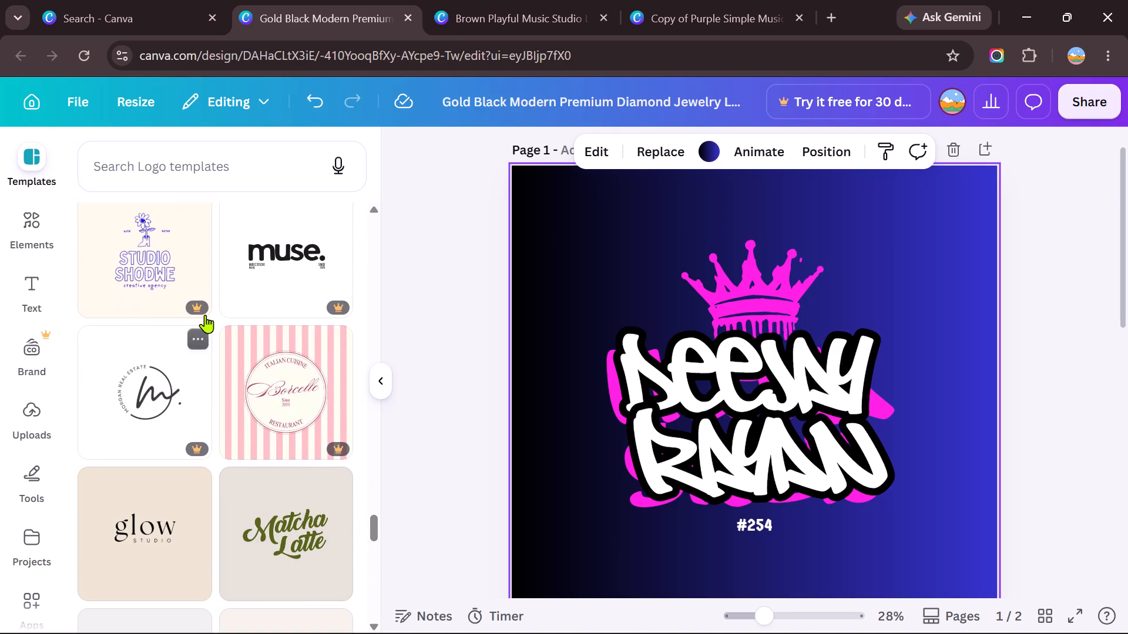
pyautogui.scroll(-1, 205, 315)
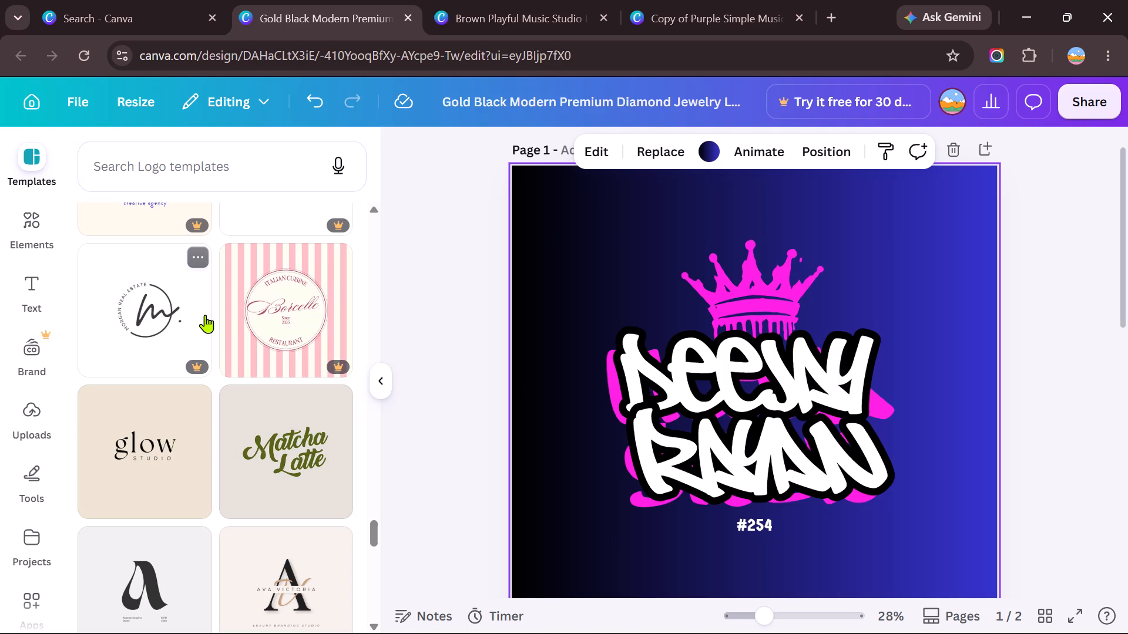
pyautogui.scroll(-3, 196, 366)
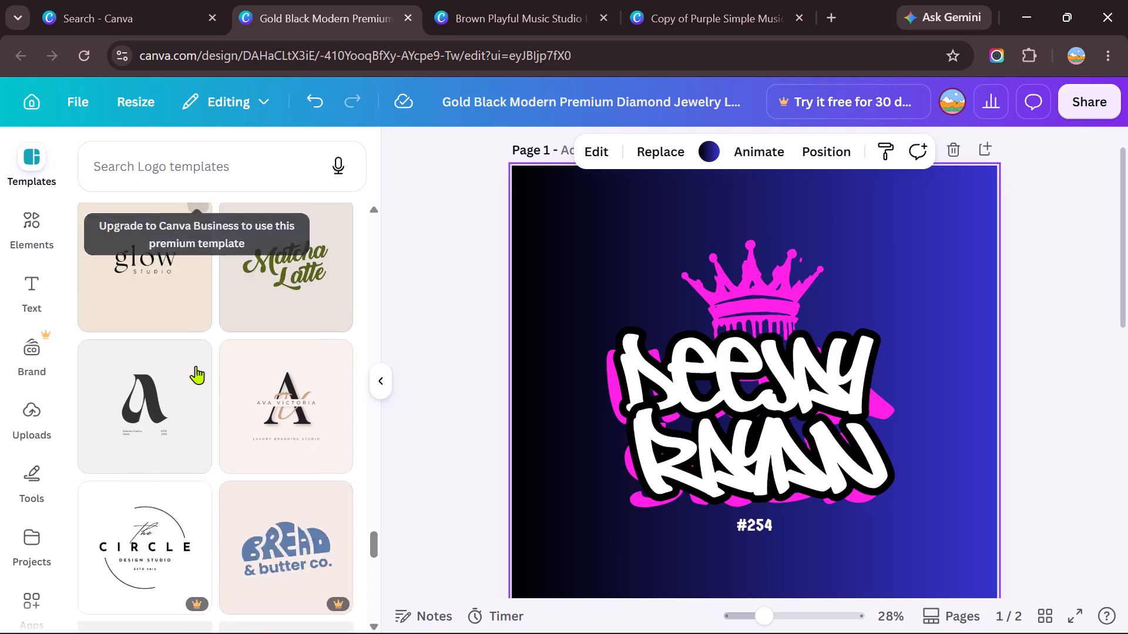
pyautogui.scroll(-5, 196, 366)
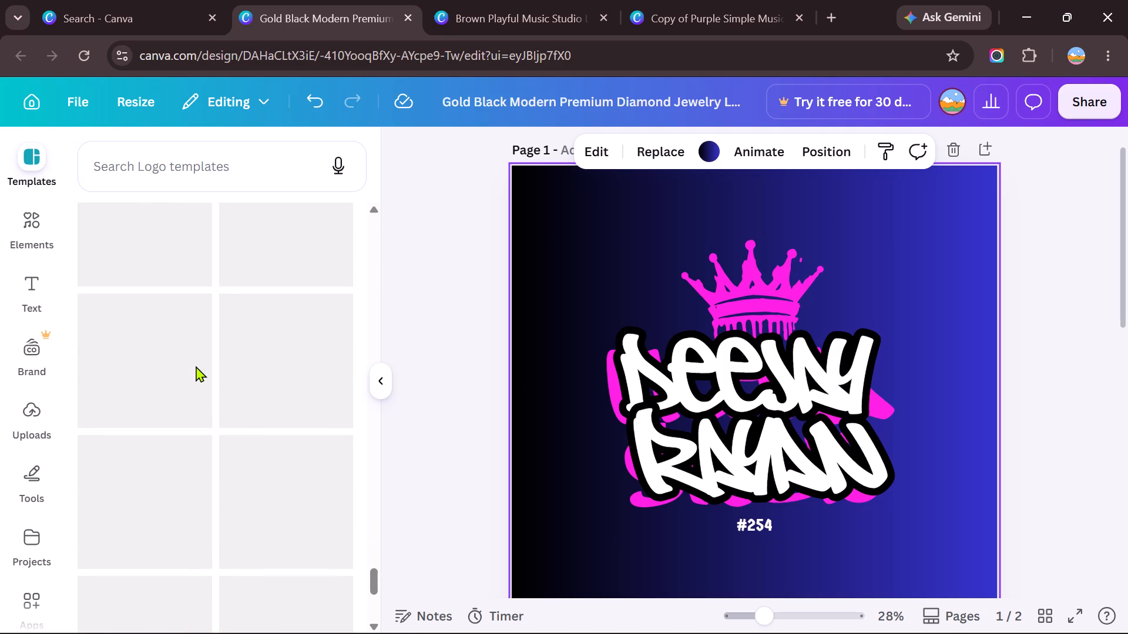
pyautogui.scroll(-2, 196, 366)
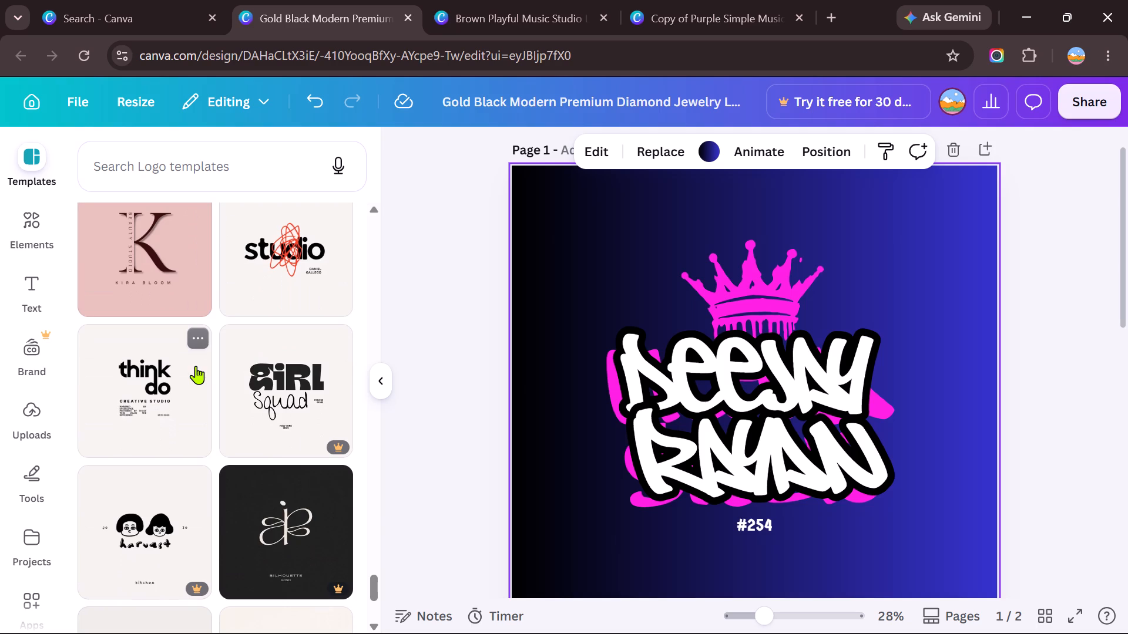
pyautogui.scroll(-2, 196, 366)
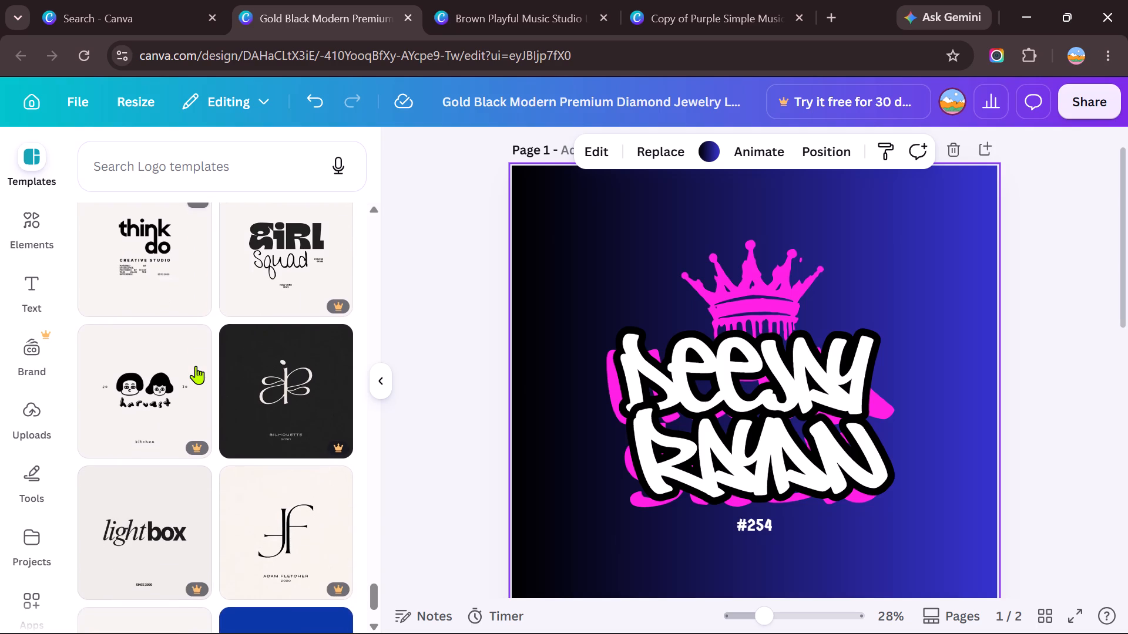
pyautogui.scroll(-2, 196, 366)
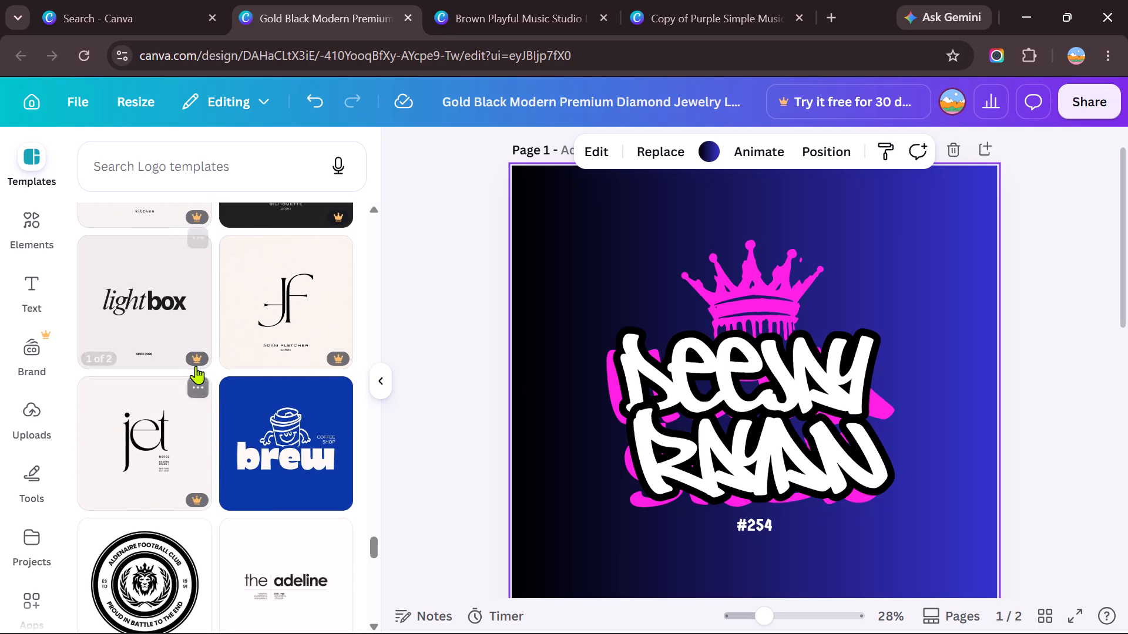
pyautogui.scroll(-4, 196, 366)
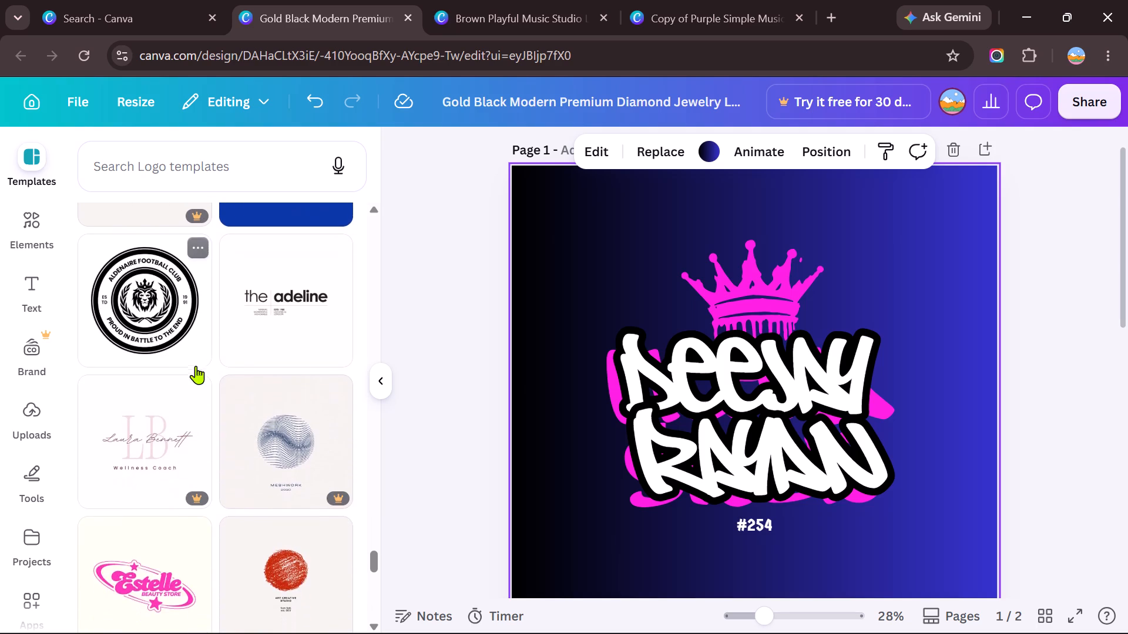
pyautogui.scroll(-2, 196, 366)
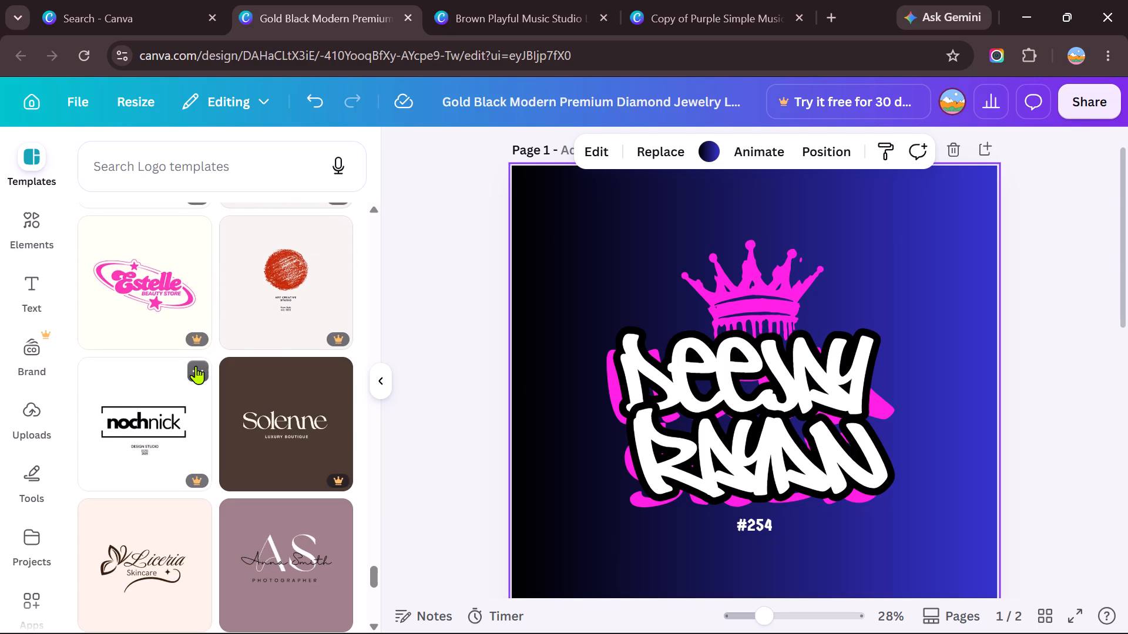
pyautogui.scroll(-5, 196, 366)
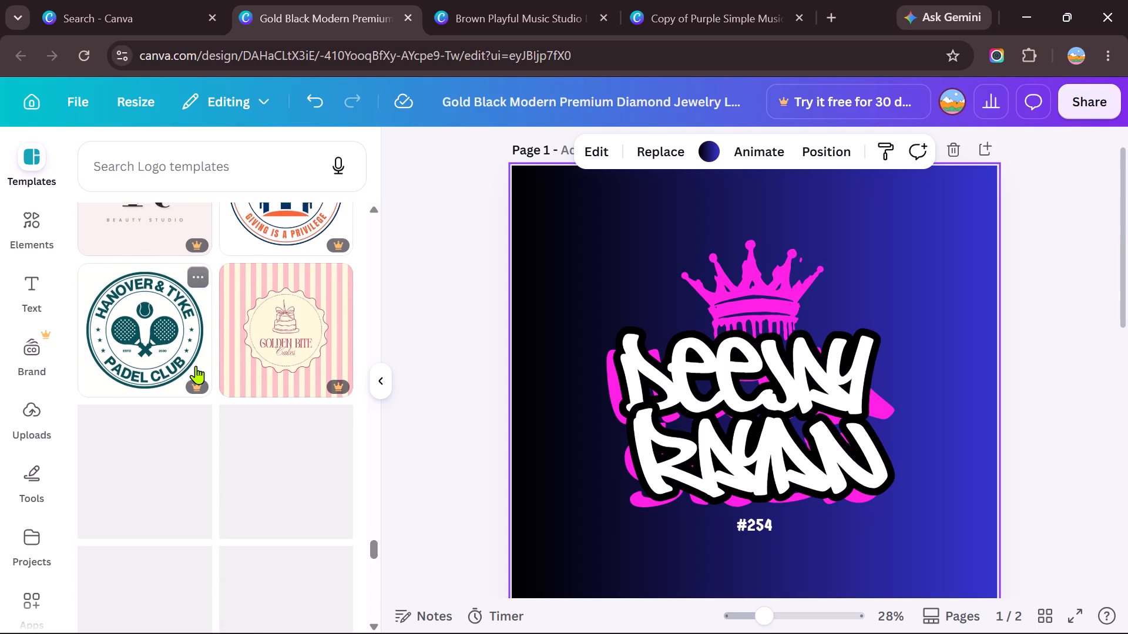
pyautogui.scroll(-2, 196, 366)
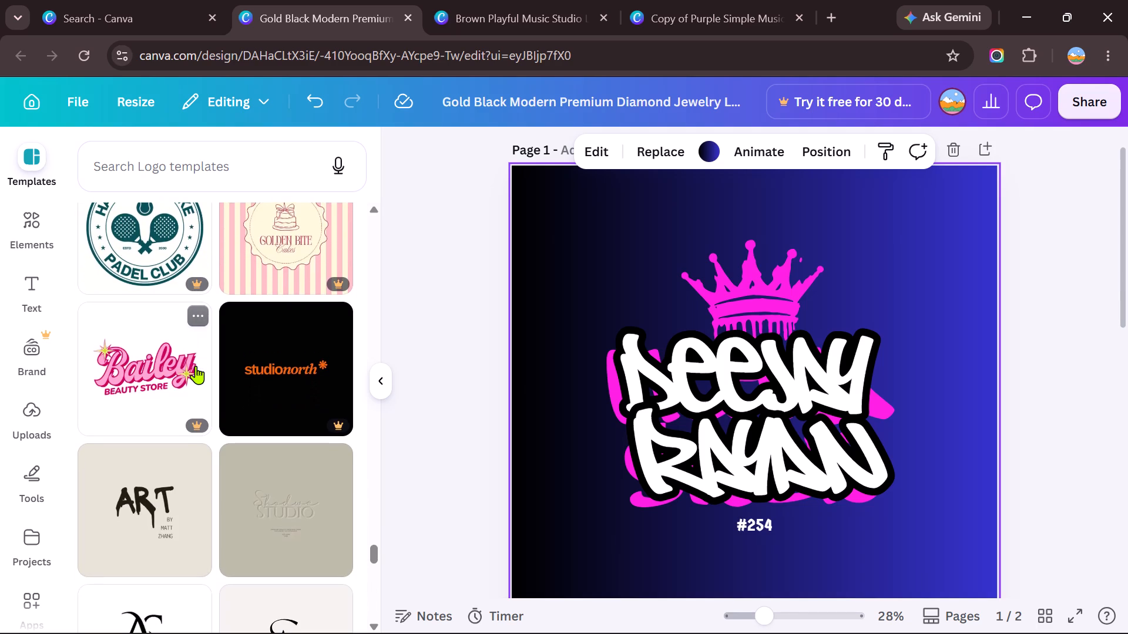
pyautogui.scroll(-2, 196, 366)
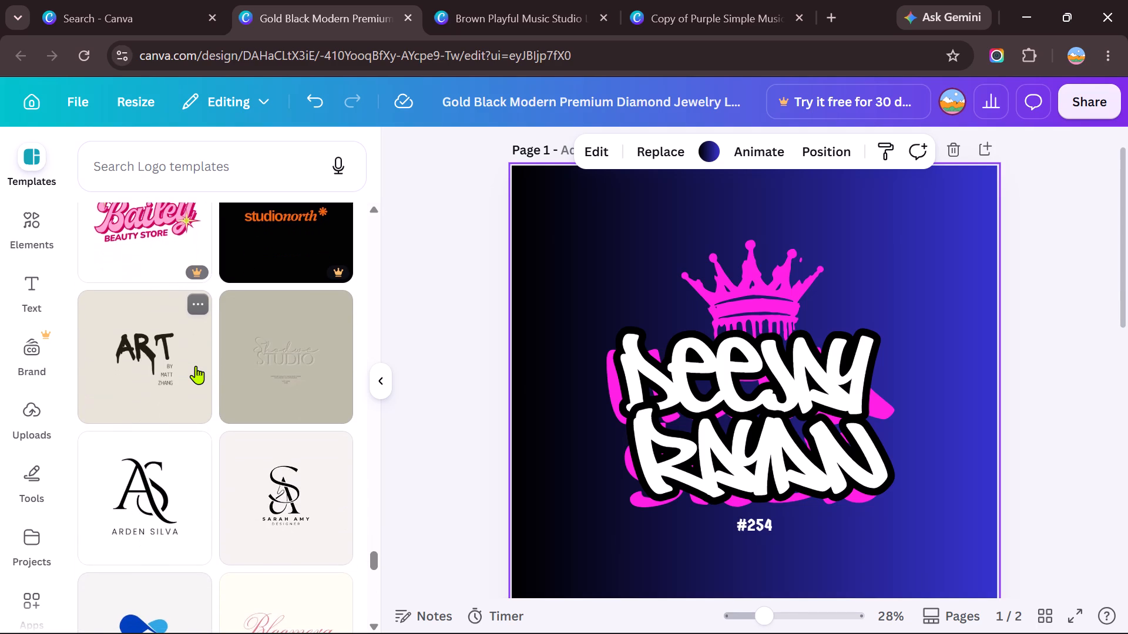
pyautogui.scroll(-3, 196, 362)
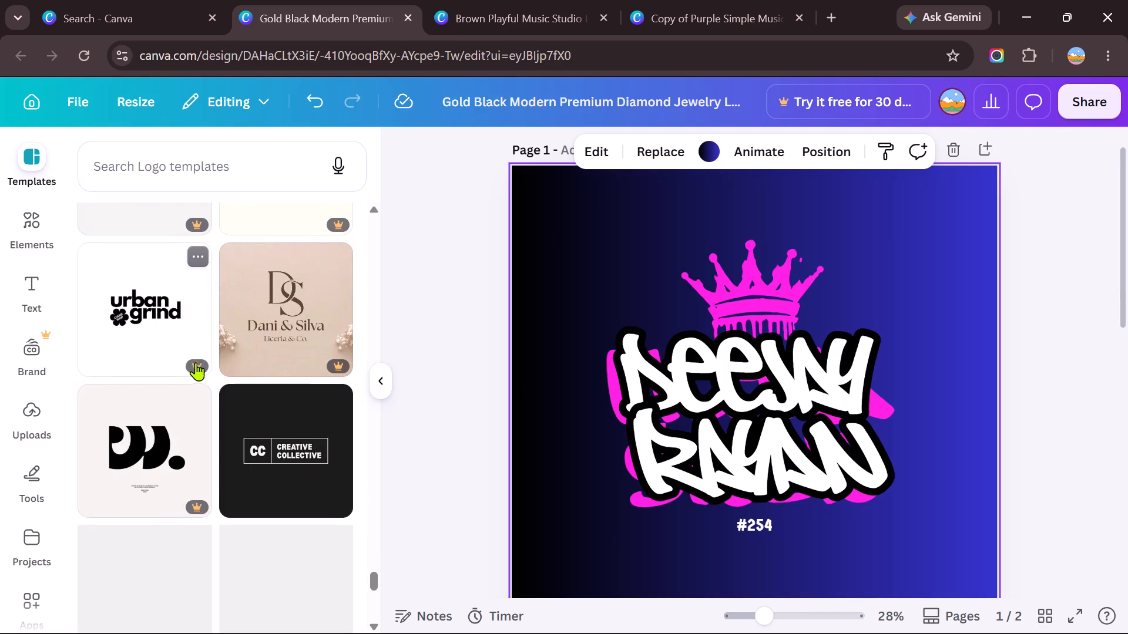
pyautogui.scroll(2, 196, 362)
pyautogui.scroll(-3, 196, 362)
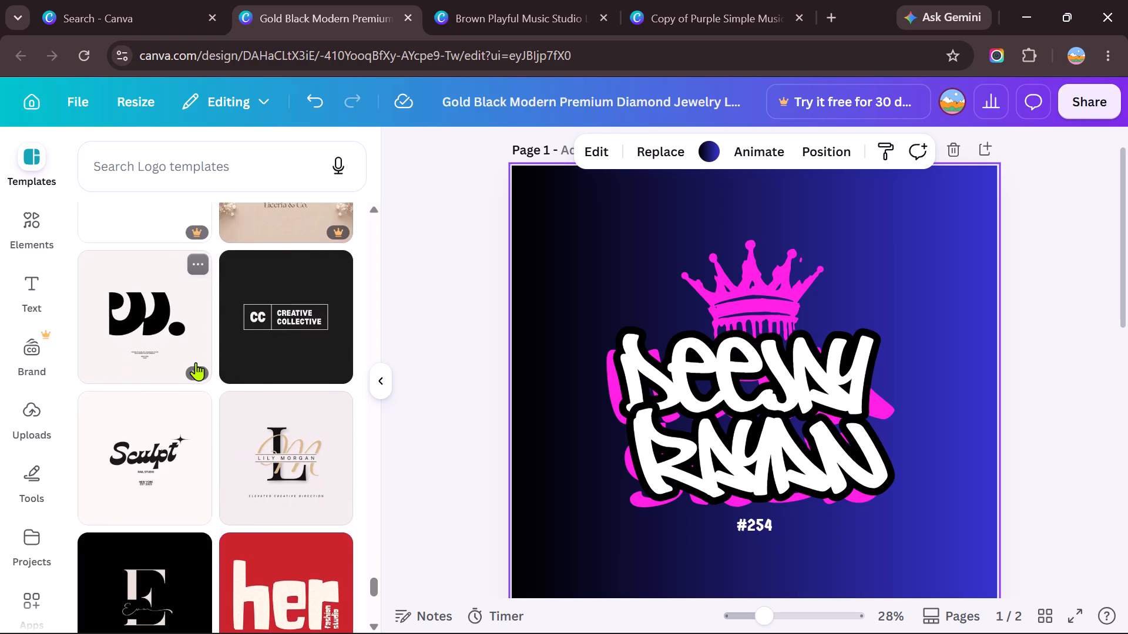
pyautogui.scroll(-4, 196, 362)
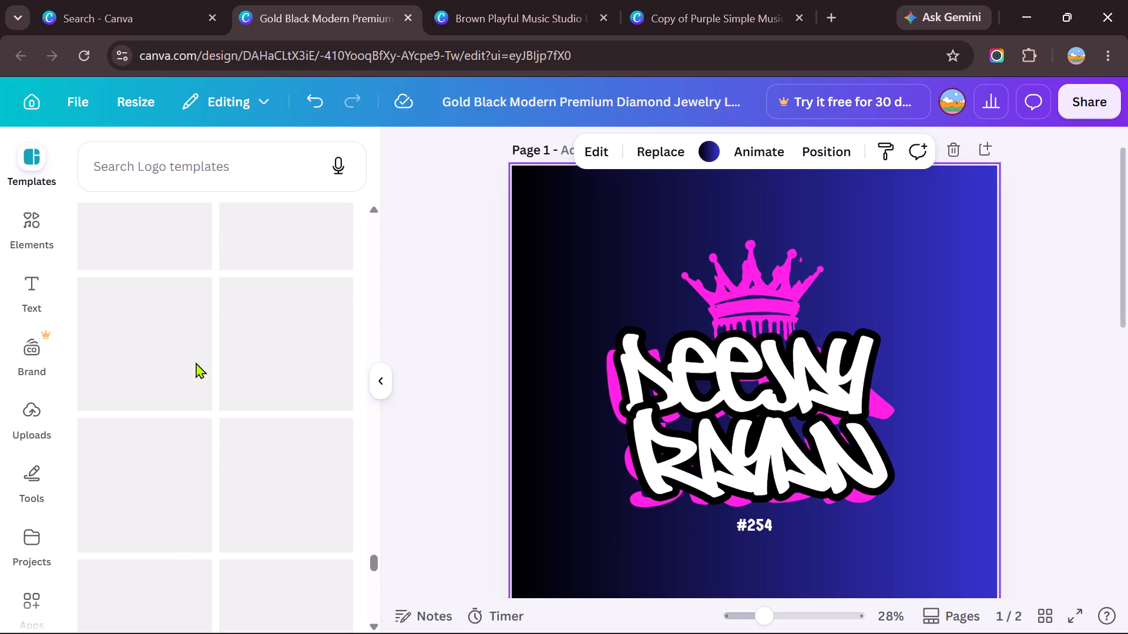
# Add the recently used WEARABLE Urban Clothing Brand crown template to the design as a new page.
pyautogui.scroll(16, 196, 362)
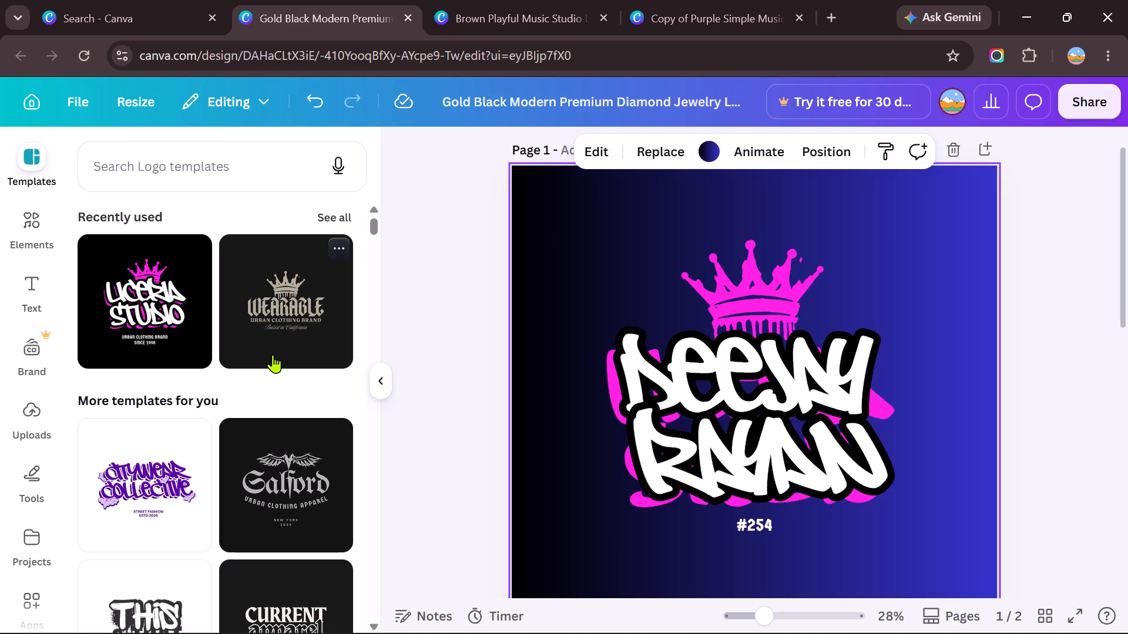
pyautogui.scroll(-2, 273, 355)
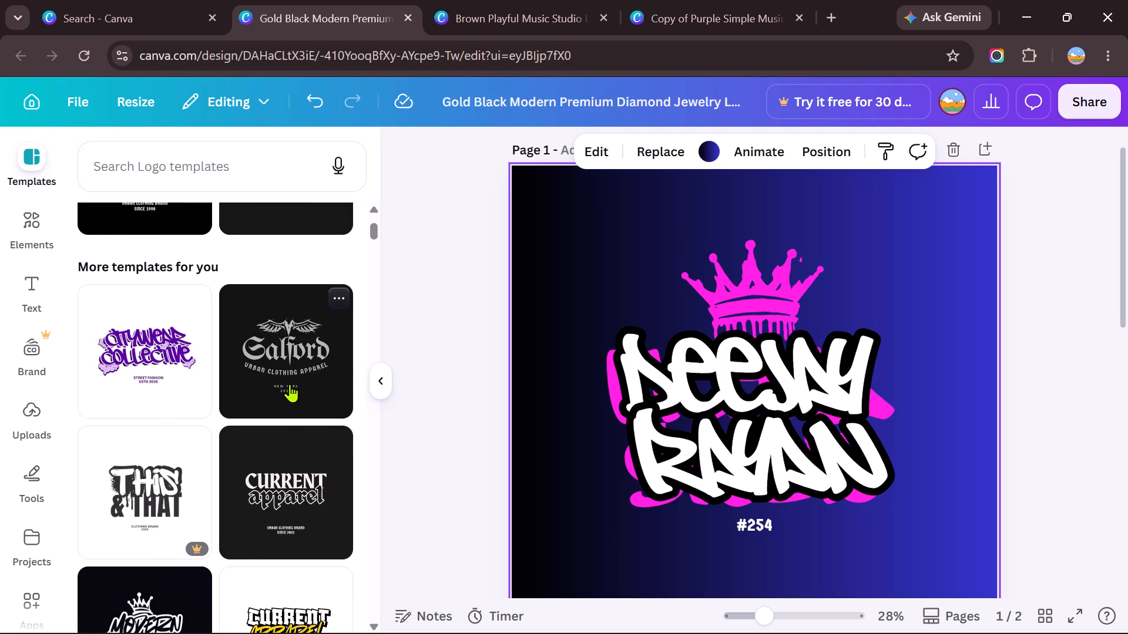
pyautogui.scroll(-3, 291, 467)
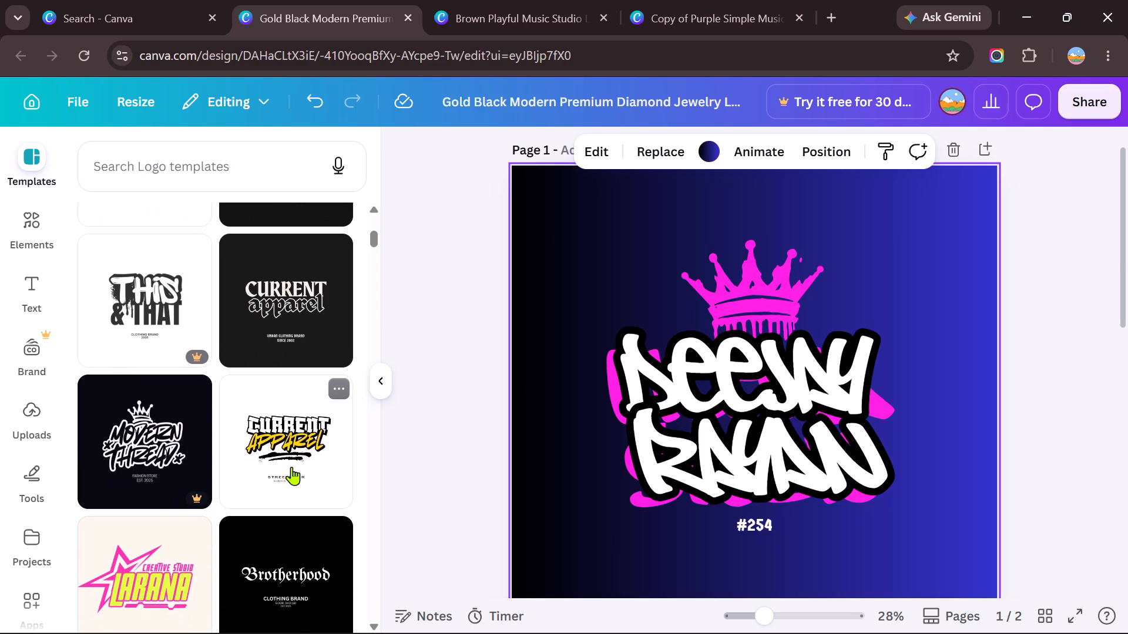
pyautogui.scroll(4, 291, 467)
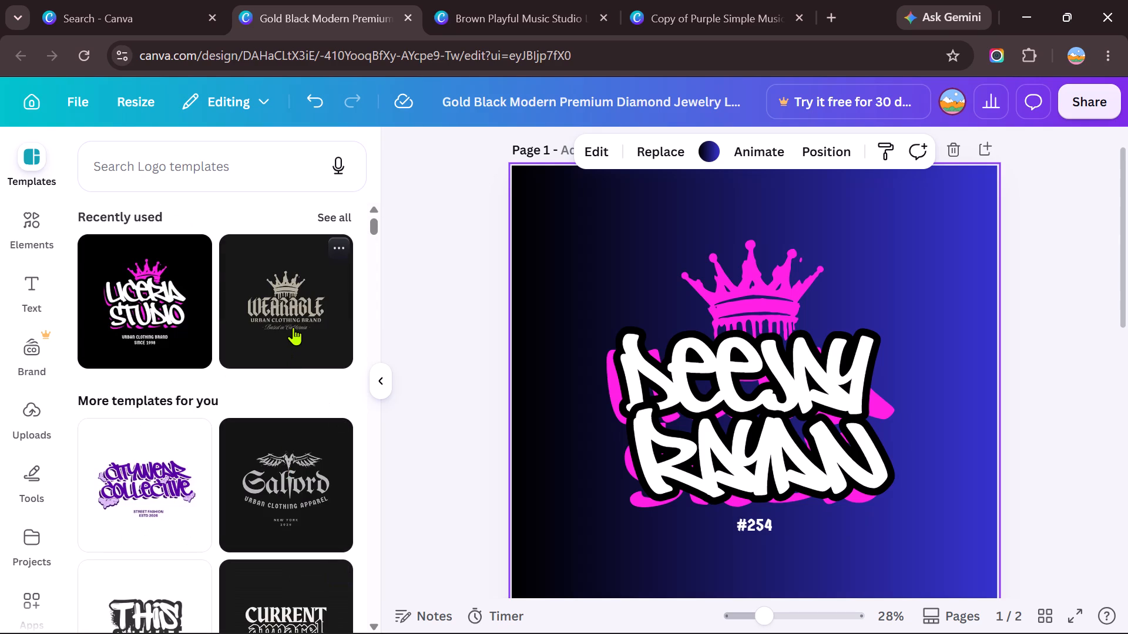
pyautogui.click(293, 327)
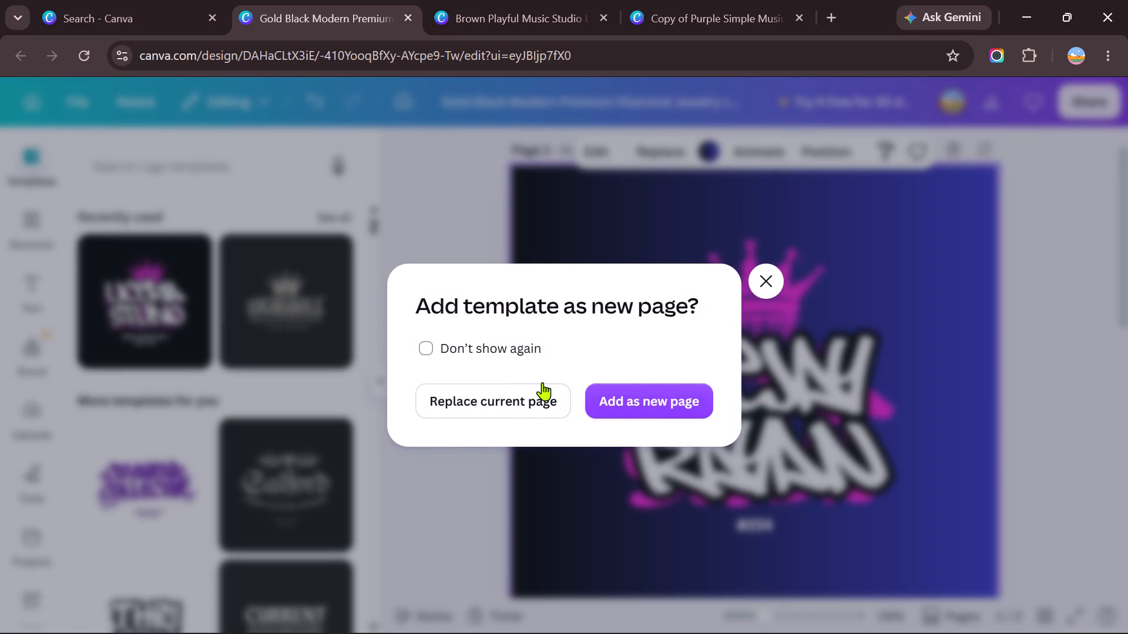
pyautogui.click(610, 397)
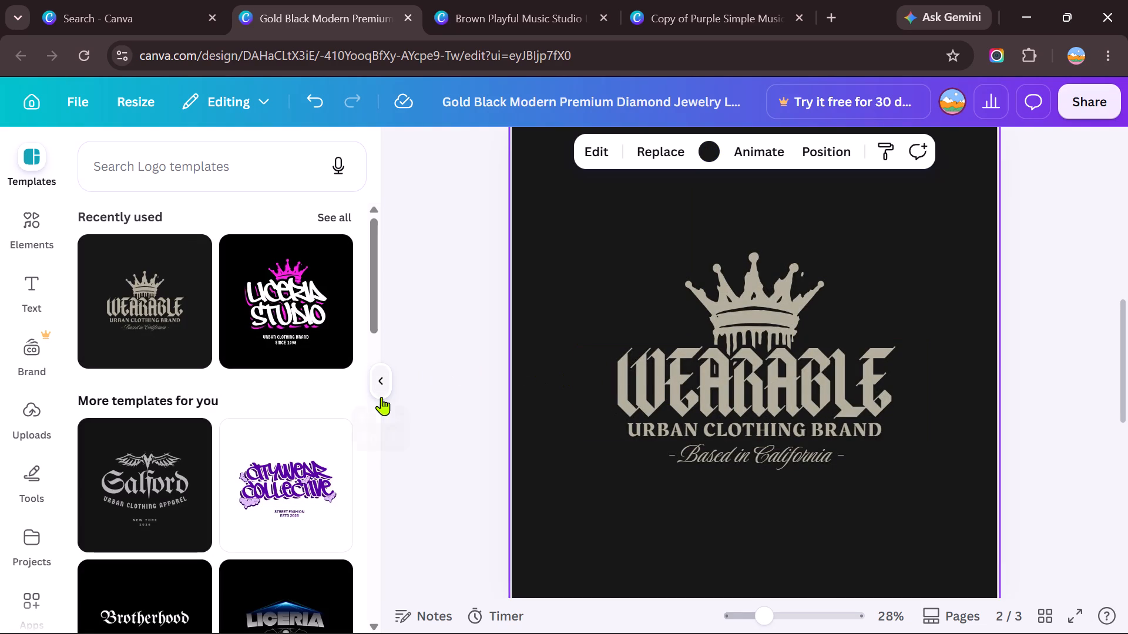
# Find the black and lime-green LICERIA Clothing template and add it as a new page after the DJ RAYAN page.
pyautogui.scroll(-4, 289, 461)
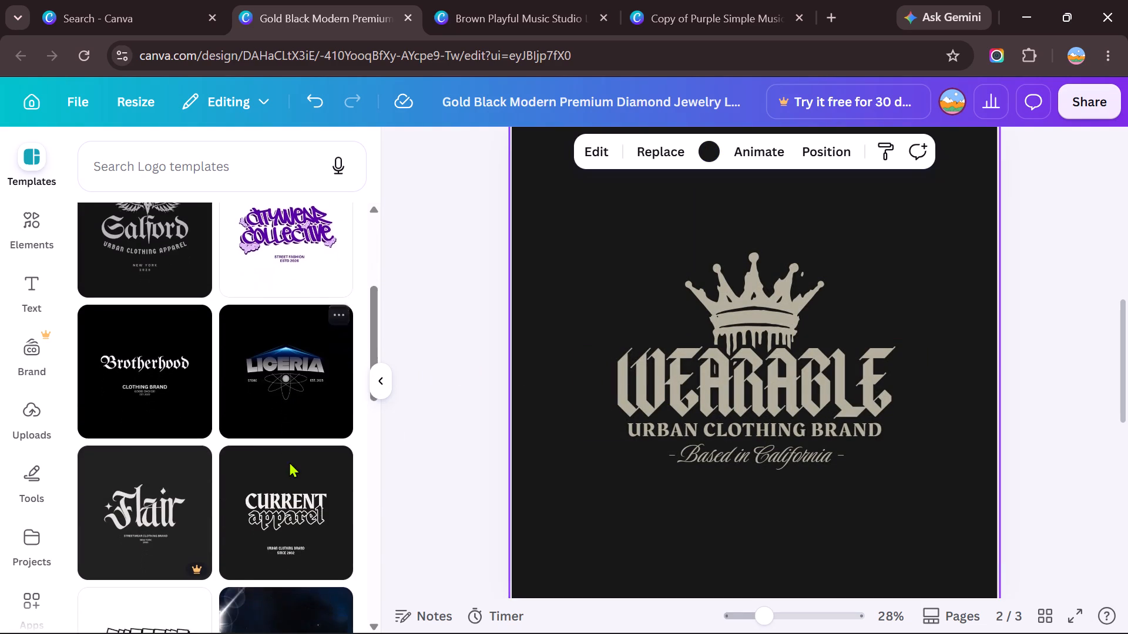
pyautogui.scroll(-1, 289, 461)
pyautogui.scroll(-6, 620, 495)
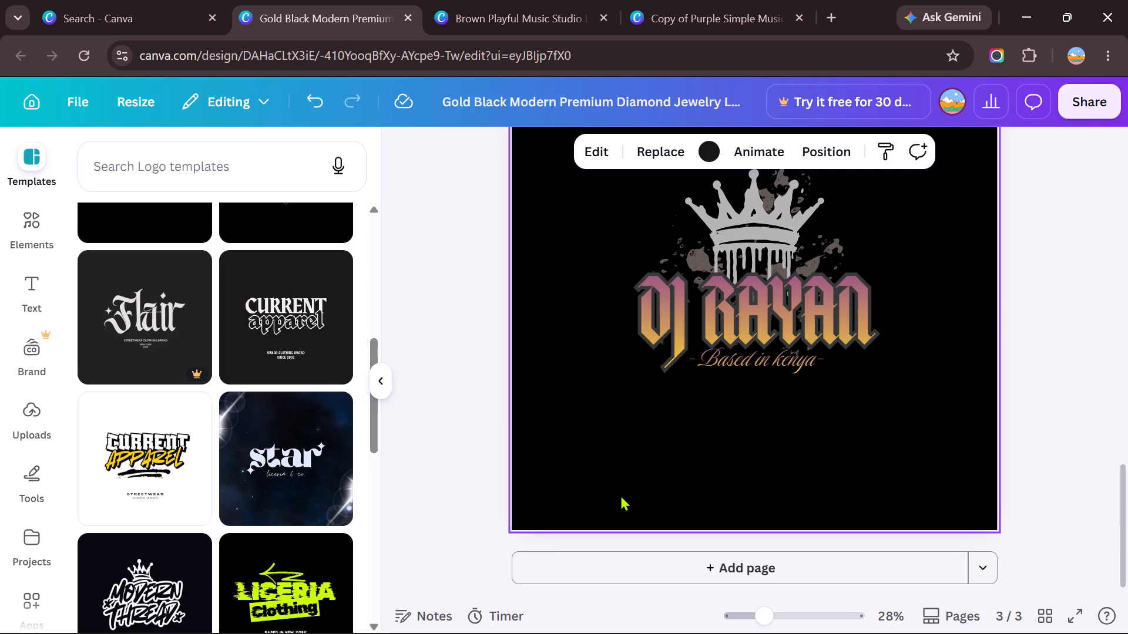
pyautogui.scroll(-4, 620, 495)
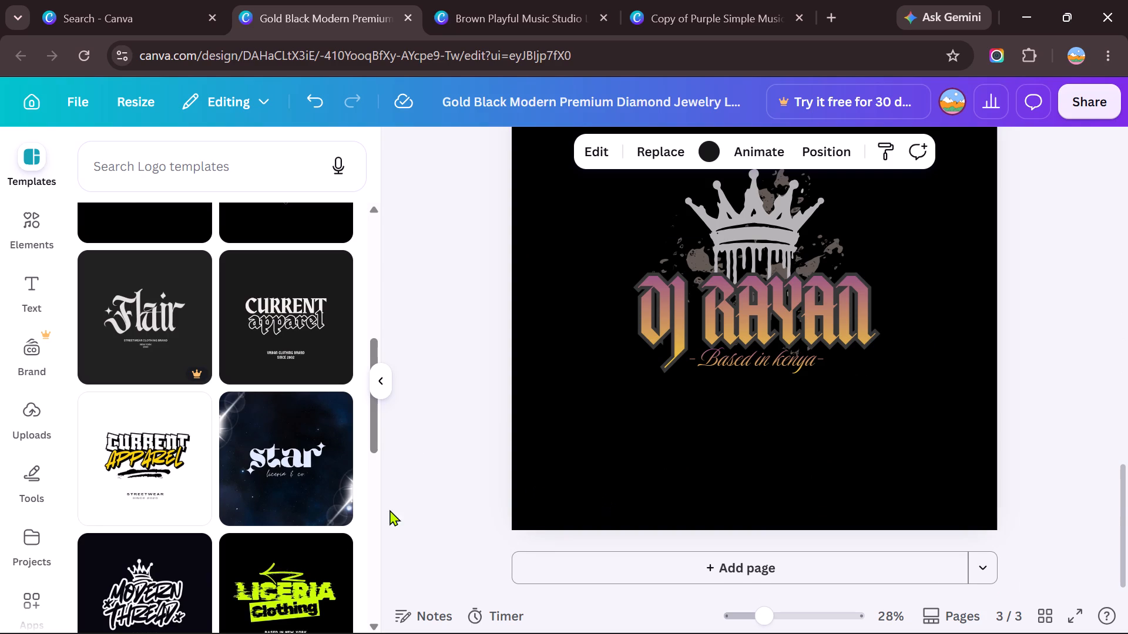
pyautogui.click(287, 593)
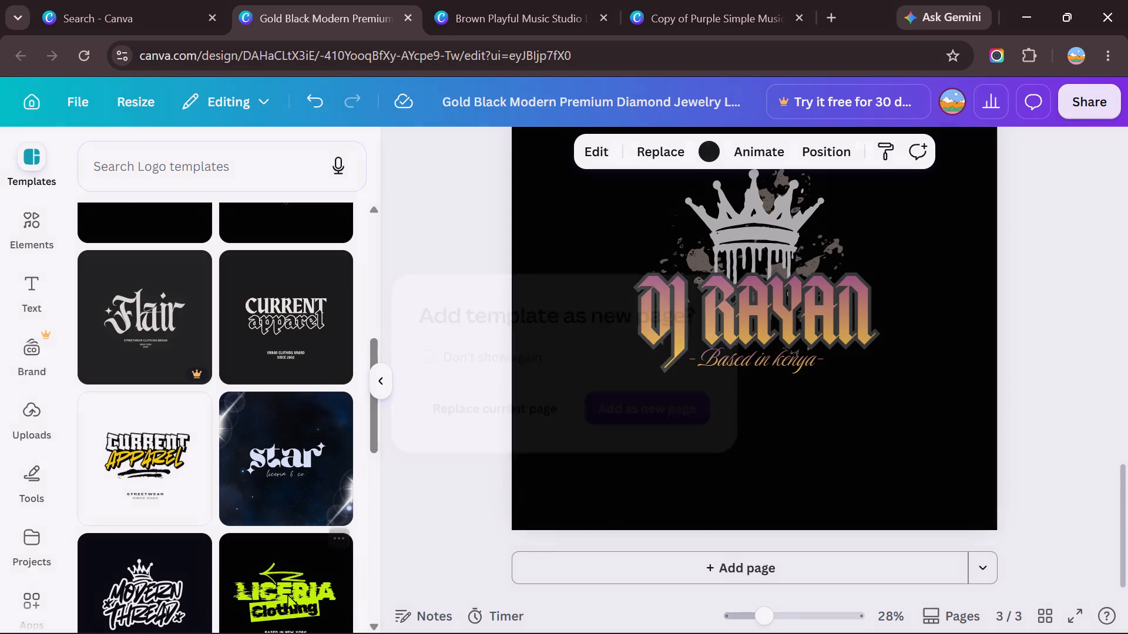
pyautogui.click(643, 407)
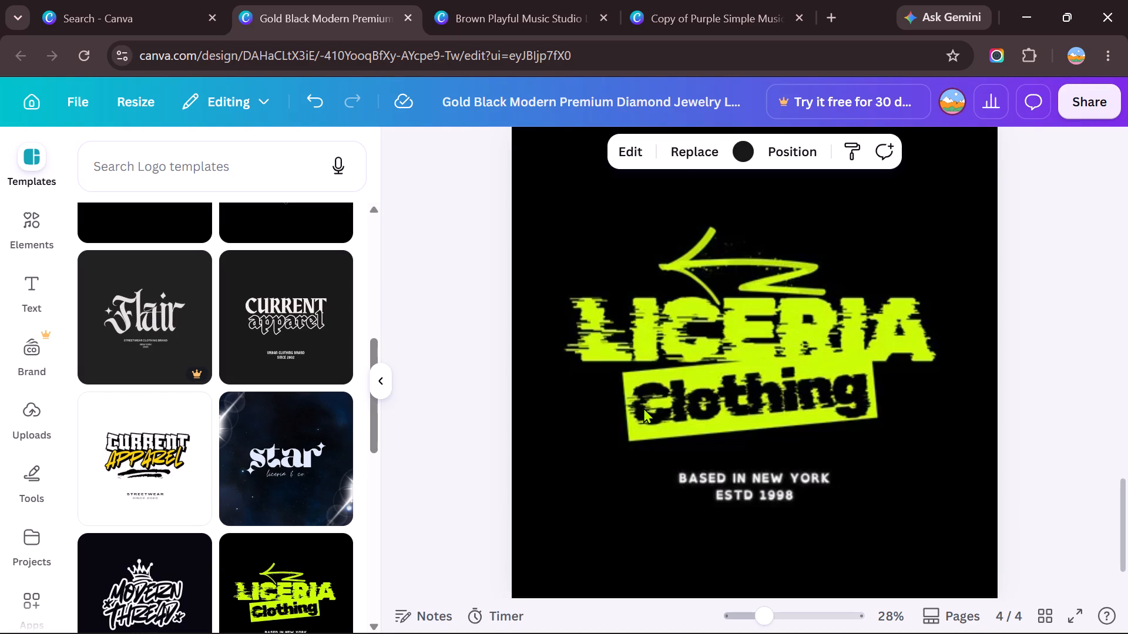
# Replace the LICERIA heading on page 4 with DEEJAY.
pyautogui.click(771, 313)
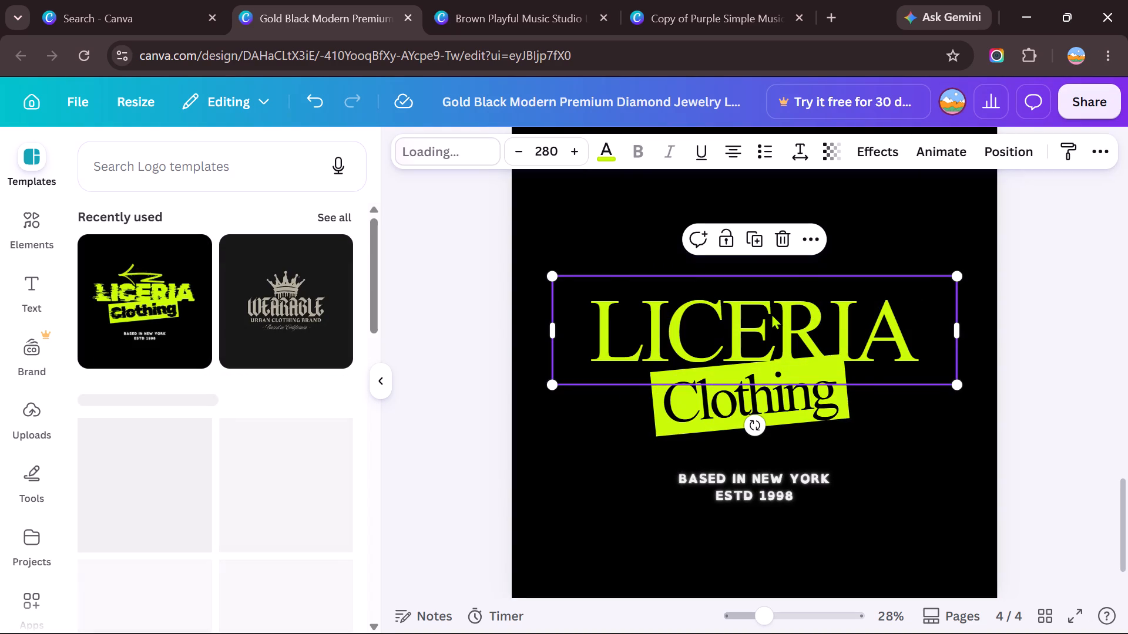
pyautogui.click(779, 325)
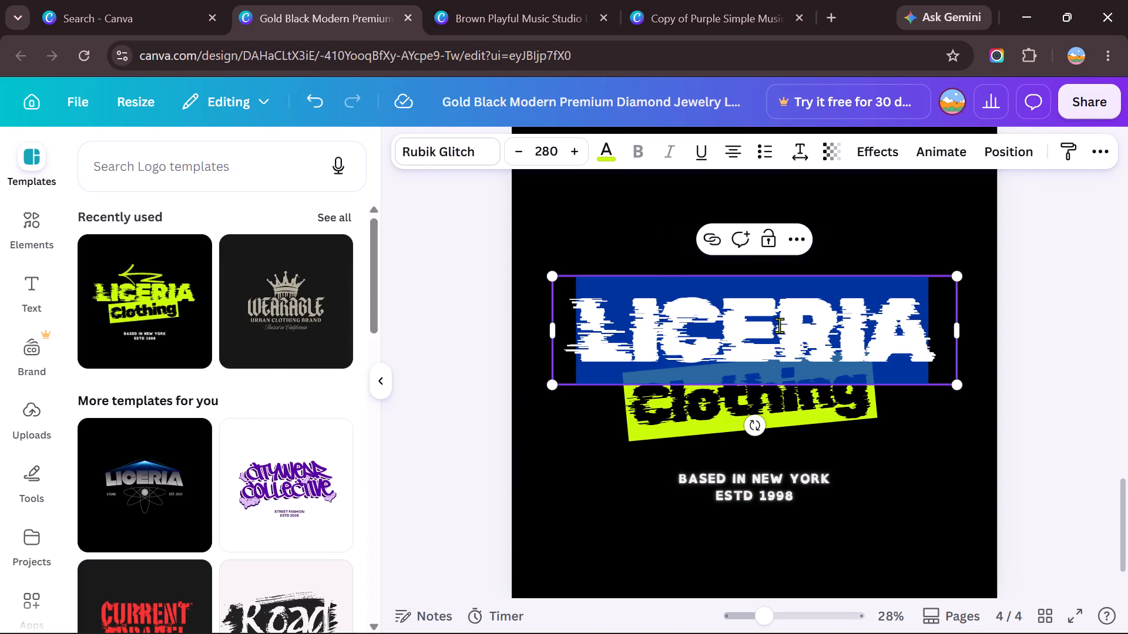
pyautogui.press('BackSpace')
pyautogui.write('dee')
pyautogui.write('jay')
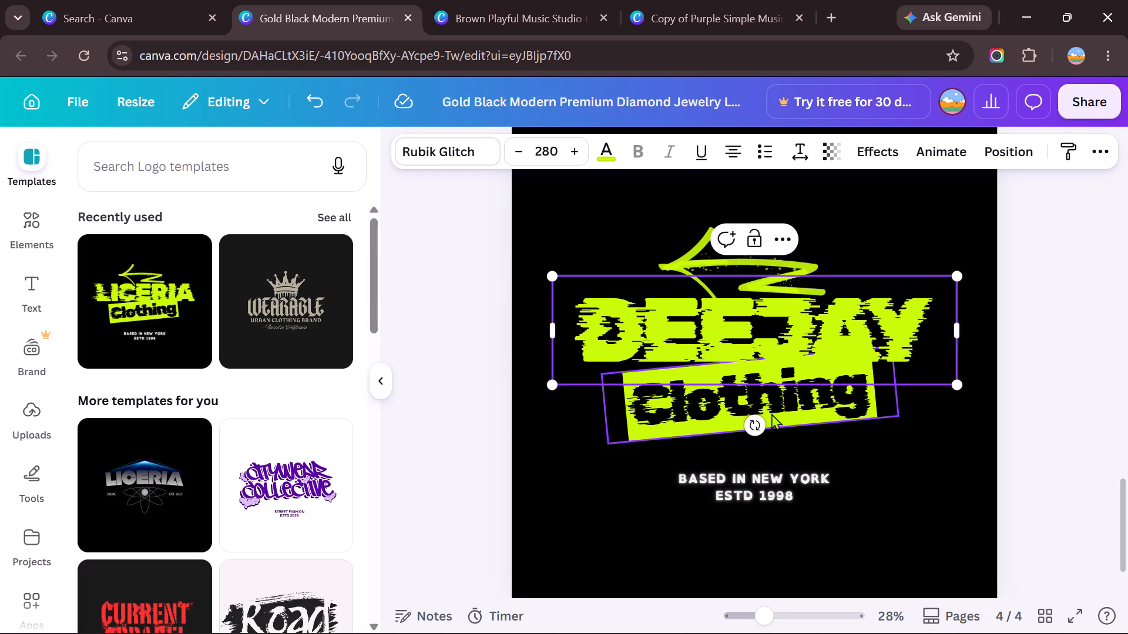
pyautogui.click(868, 483)
# Replace the slanted word Clothing beneath the DEEJAY heading with RAYAN in capitals.
pyautogui.doubleClick(806, 400)
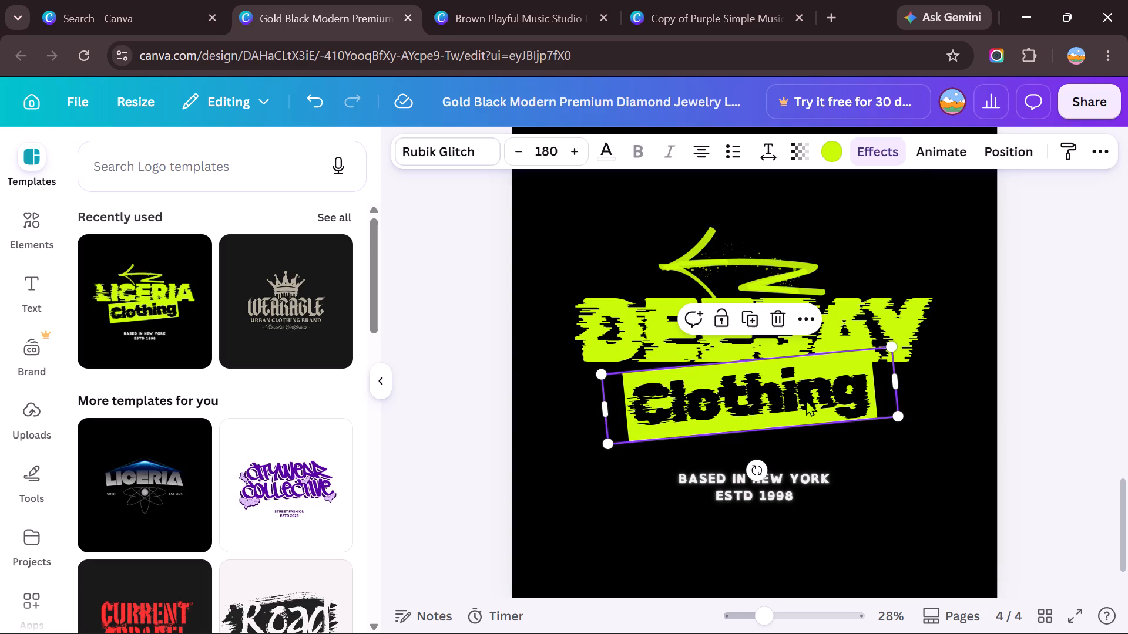
pyautogui.click(806, 400)
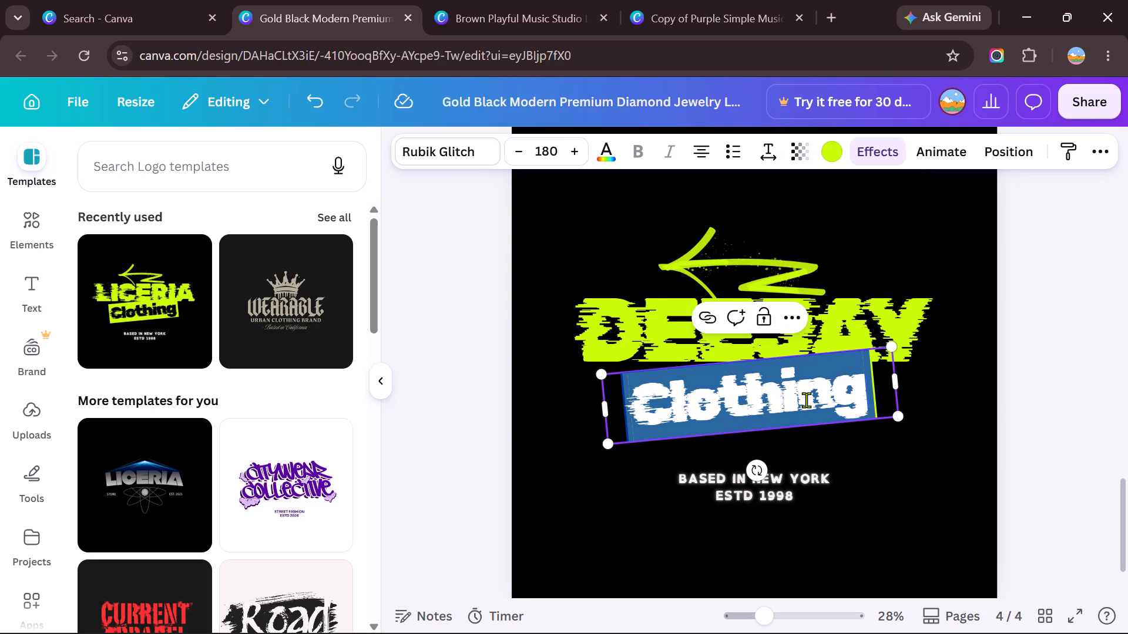
pyautogui.press('BackSpace')
pyautogui.write('raya')
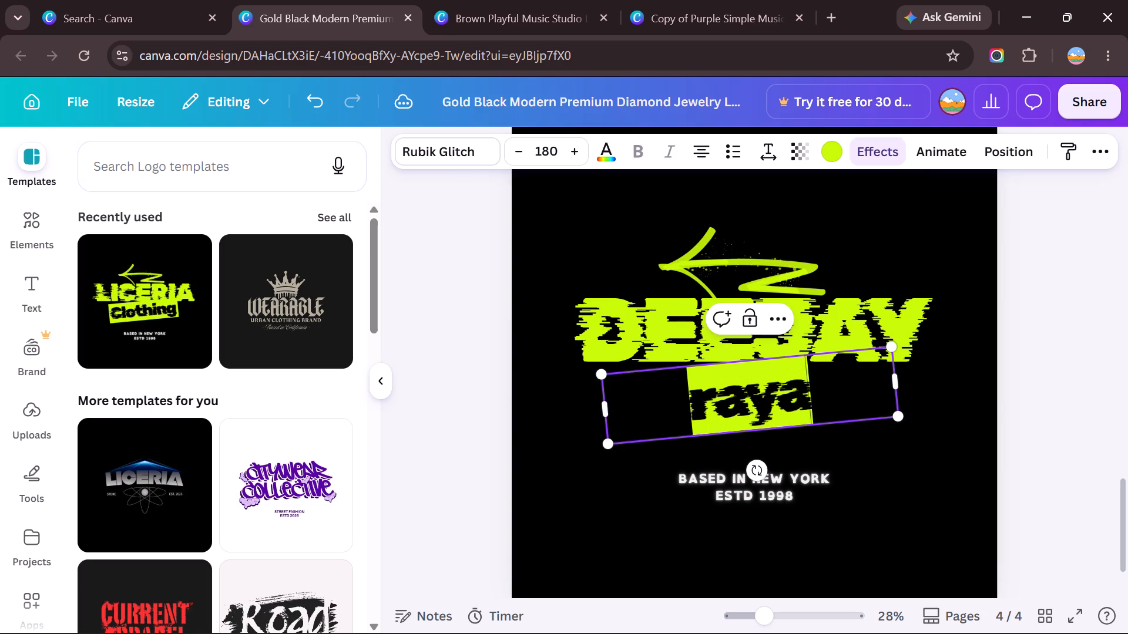
pyautogui.press('BackSpace')
pyautogui.press('BackSpace')
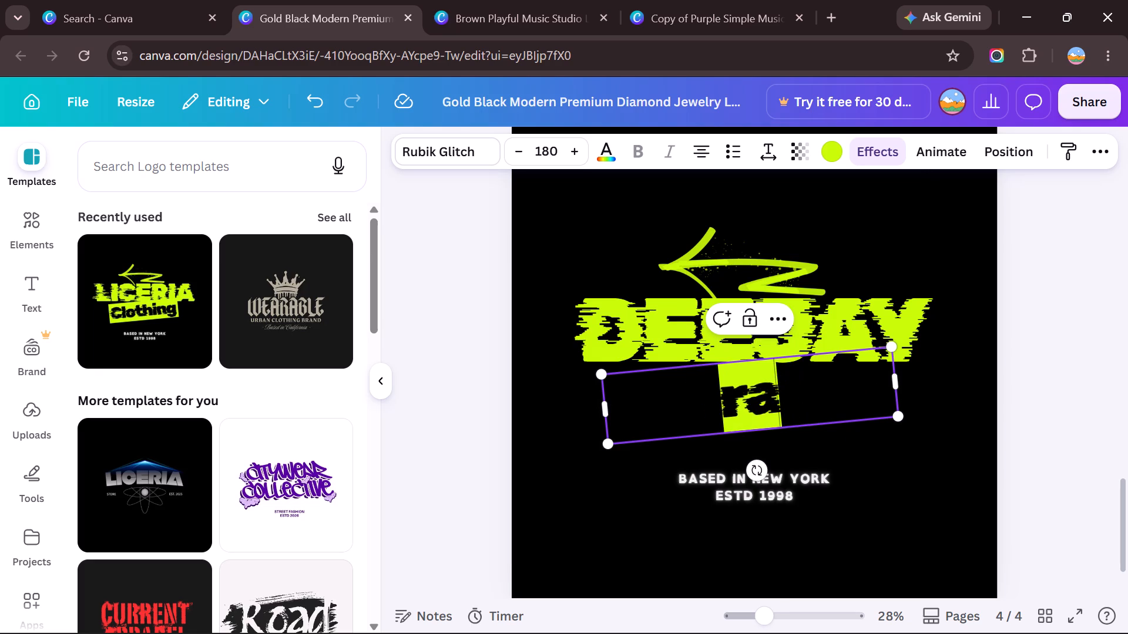
pyautogui.press('BackSpace')
pyautogui.press('BackSpace')
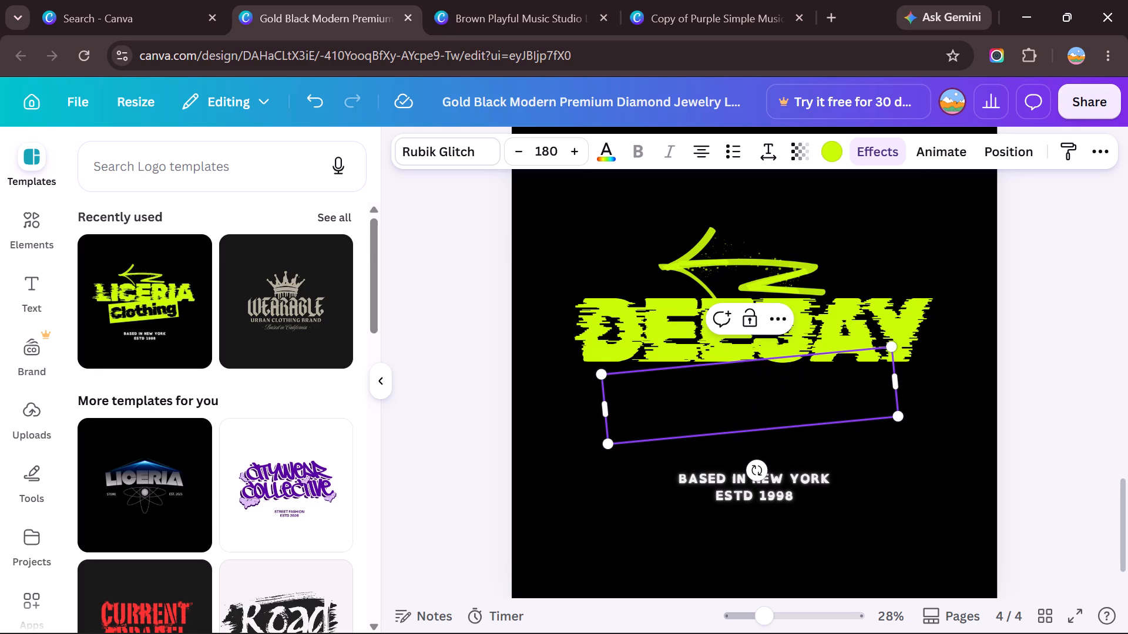
pyautogui.press('r')
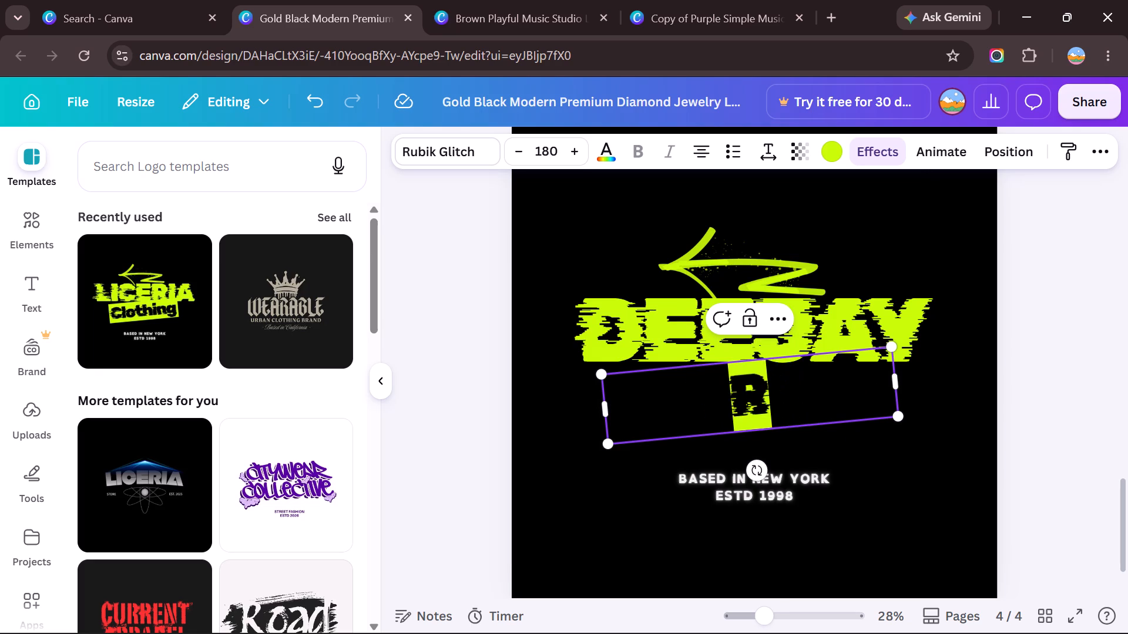
pyautogui.write('AYA')
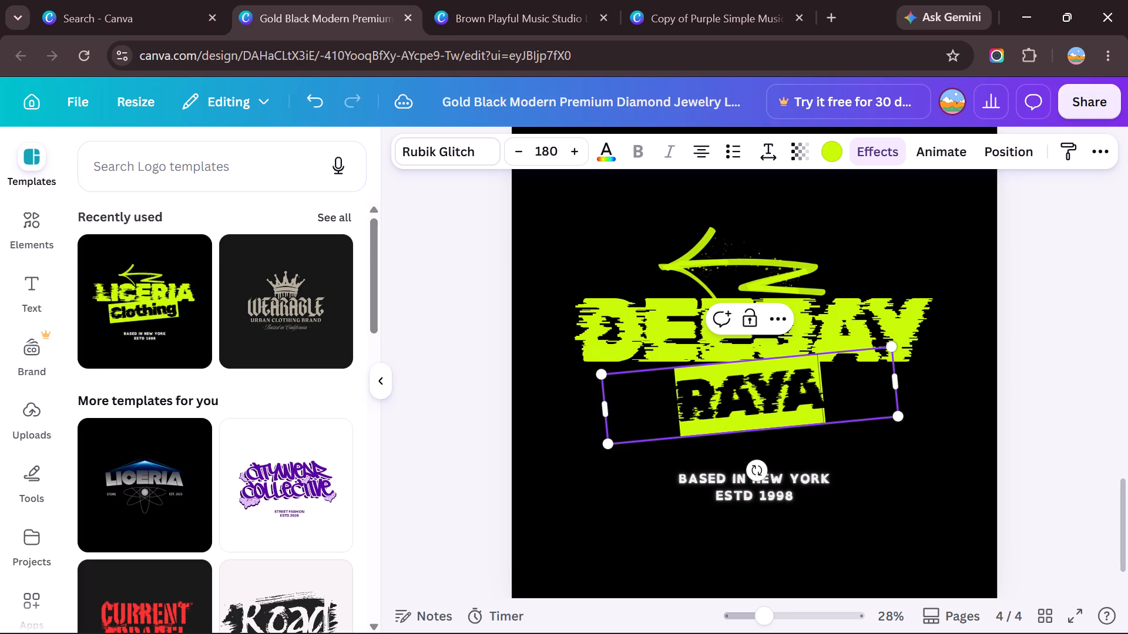
pyautogui.press('n')
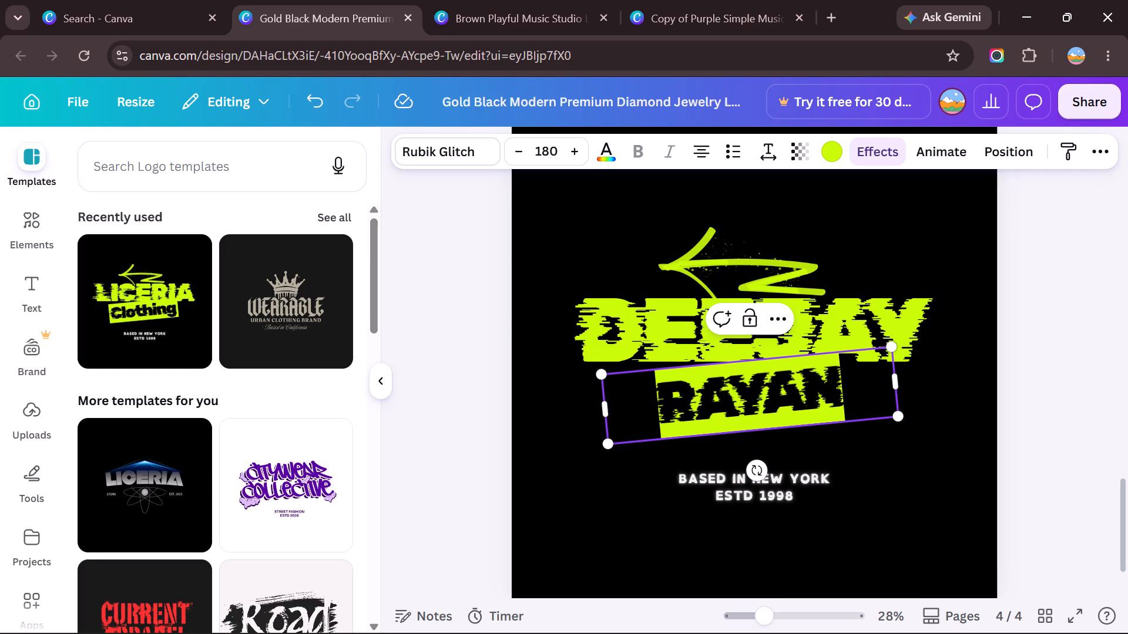
pyautogui.click(929, 505)
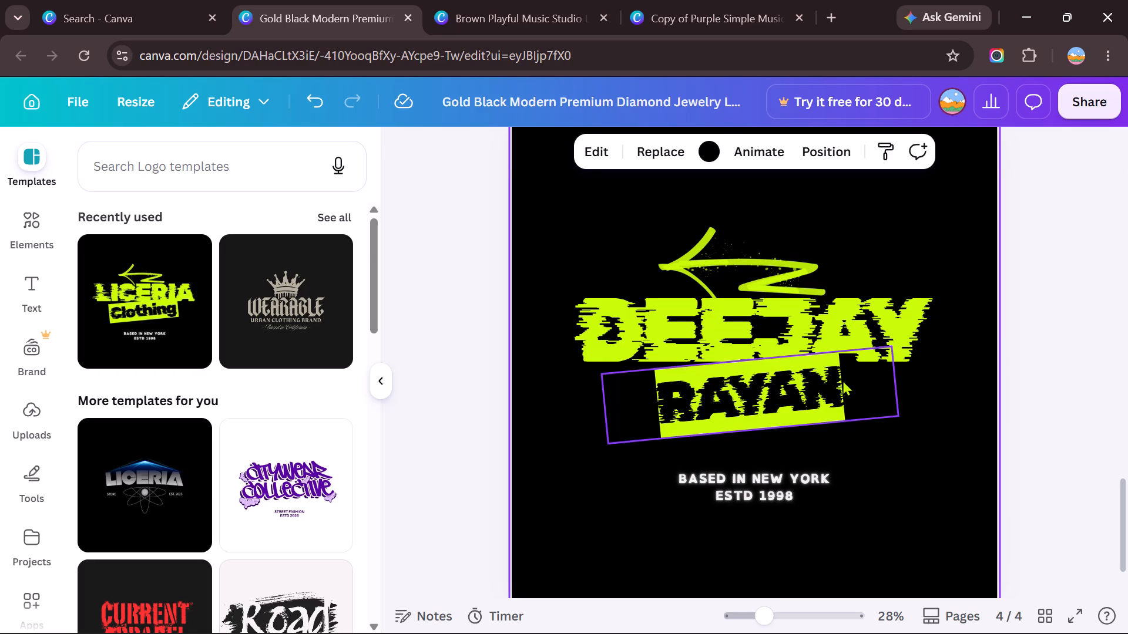
# Compare coral, magenta, blue, cyan and green effect colours for the block behind RAYAN, and set it to coral #ff5757.
pyautogui.click(813, 400)
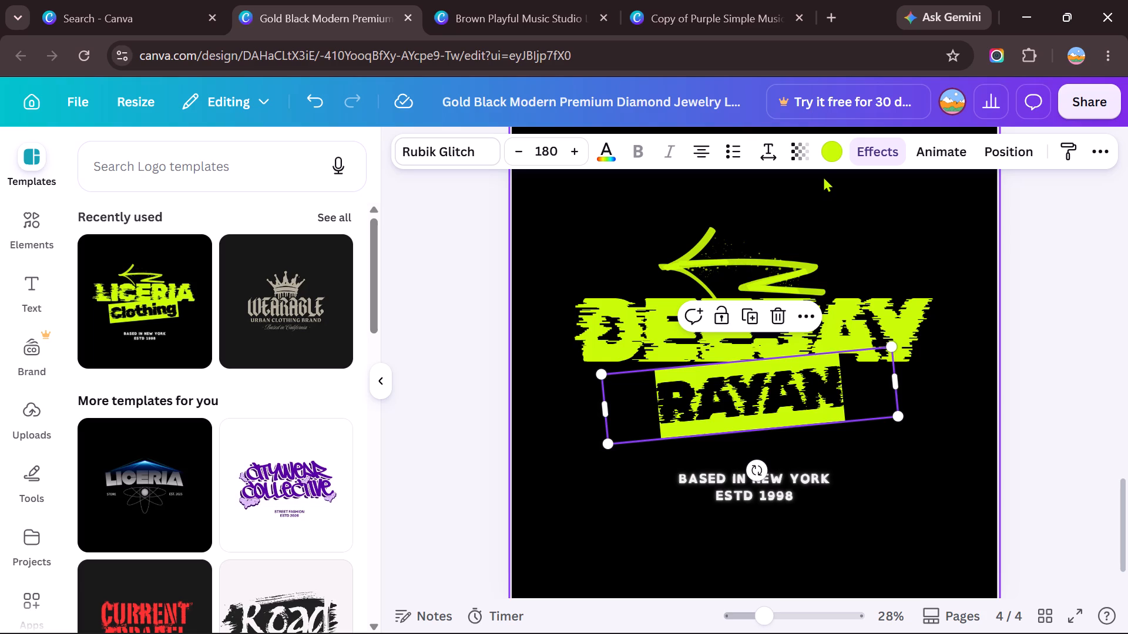
pyautogui.click(830, 145)
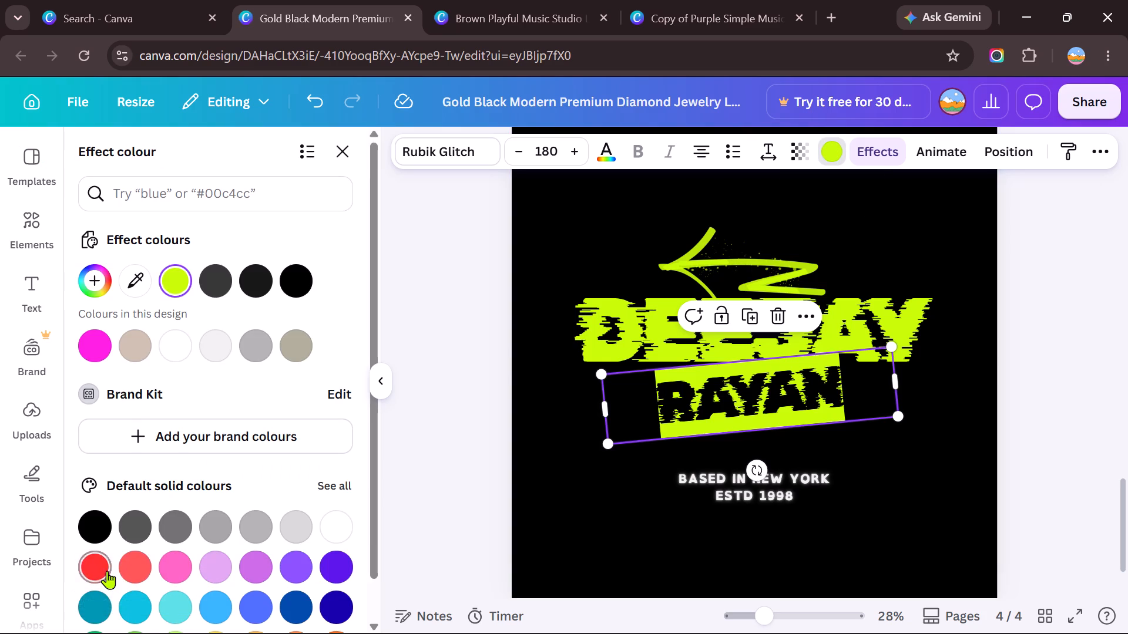
pyautogui.click(137, 568)
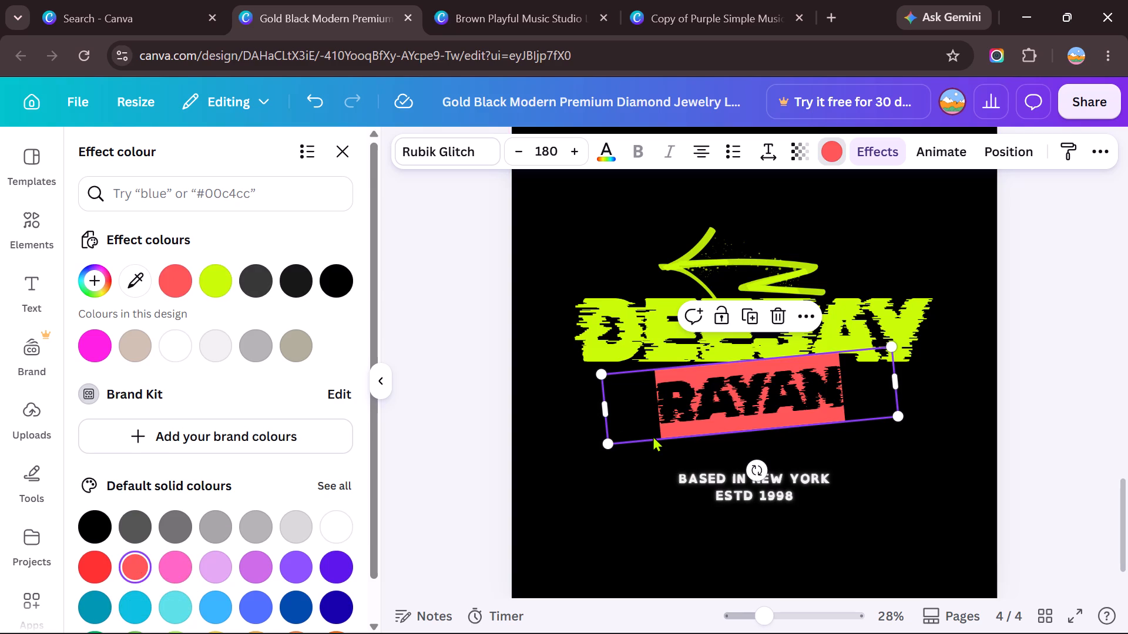
pyautogui.click(88, 348)
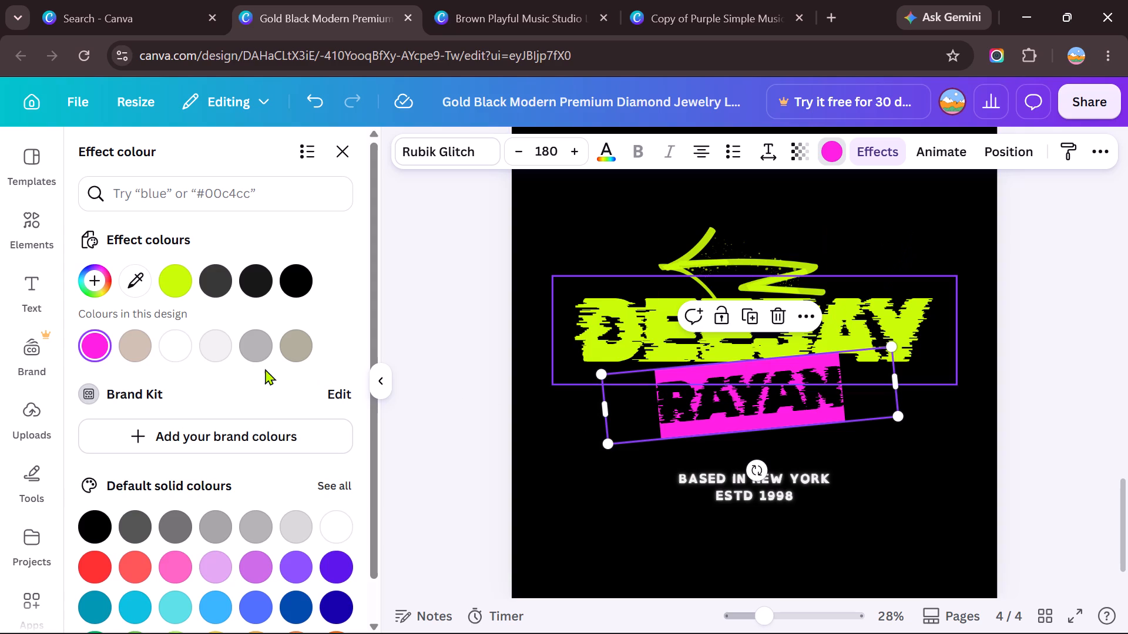
pyautogui.click(122, 566)
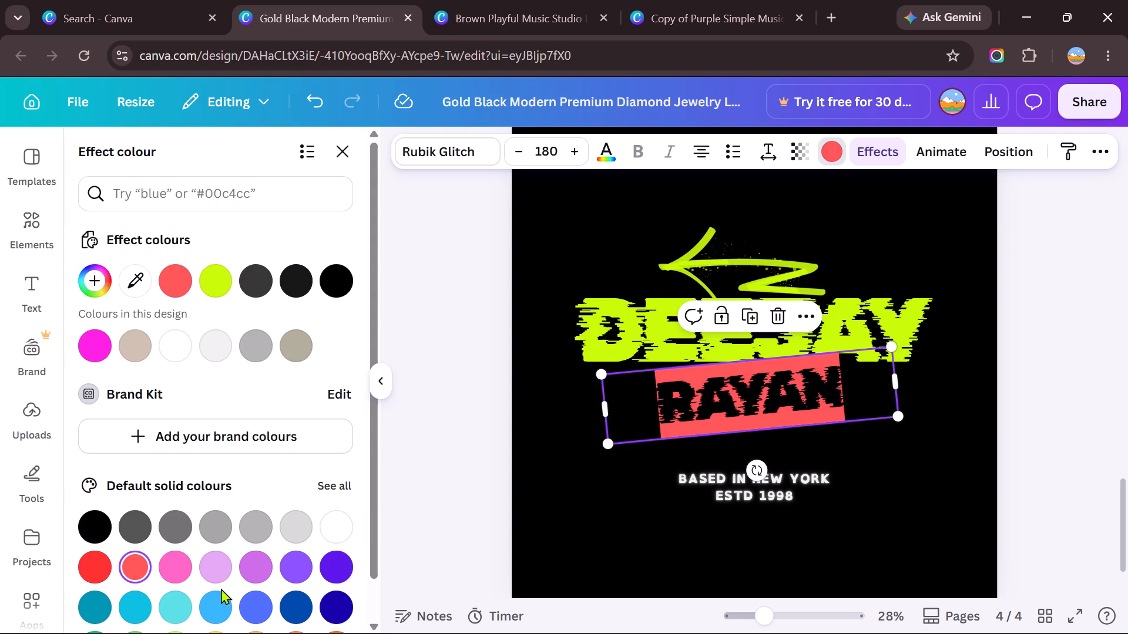
pyautogui.click(291, 599)
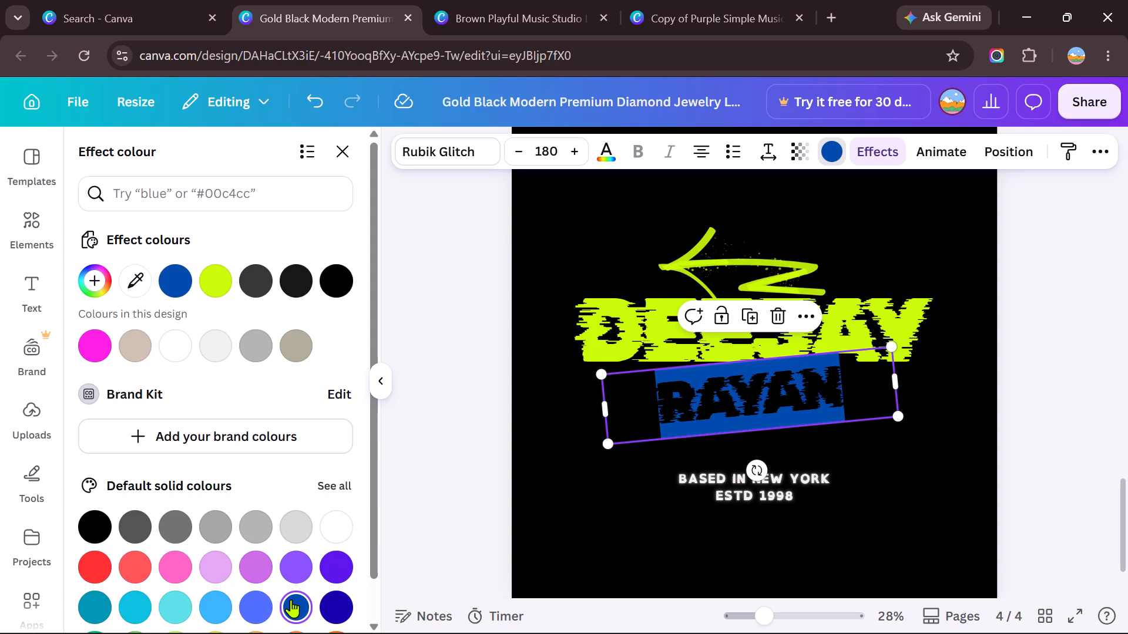
pyautogui.click(207, 611)
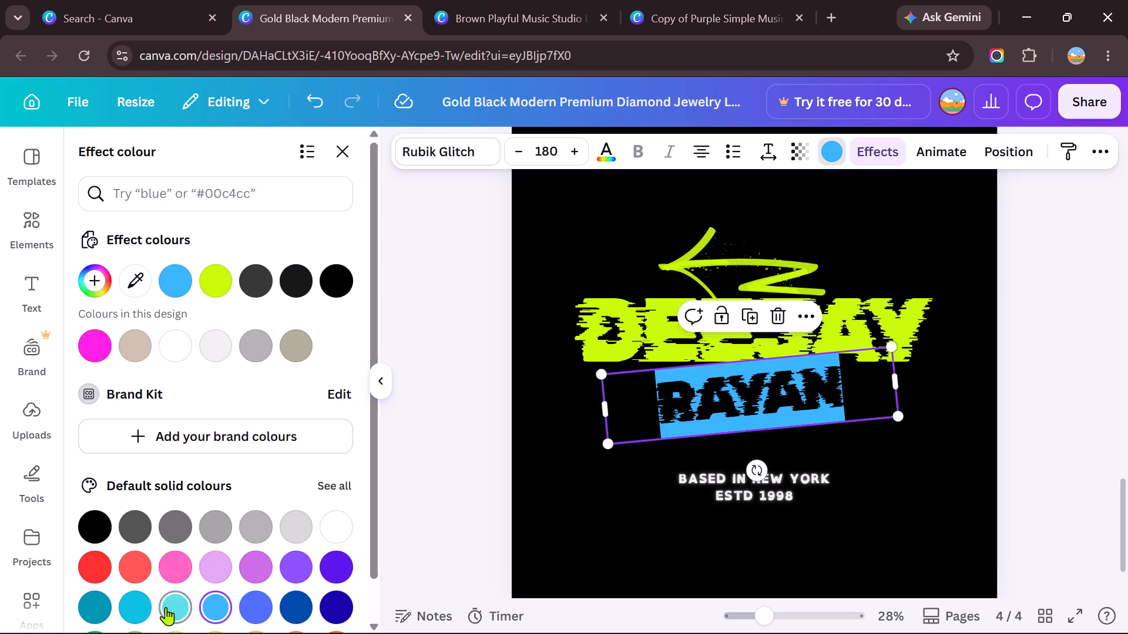
pyautogui.click(137, 604)
pyautogui.scroll(-3, 234, 580)
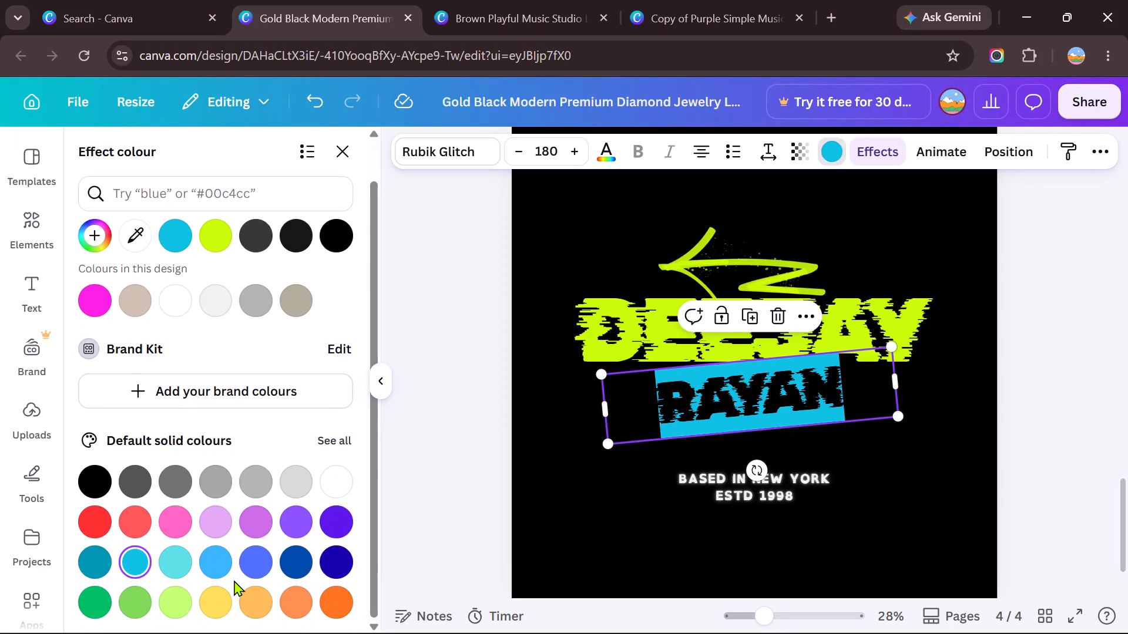
pyautogui.click(95, 599)
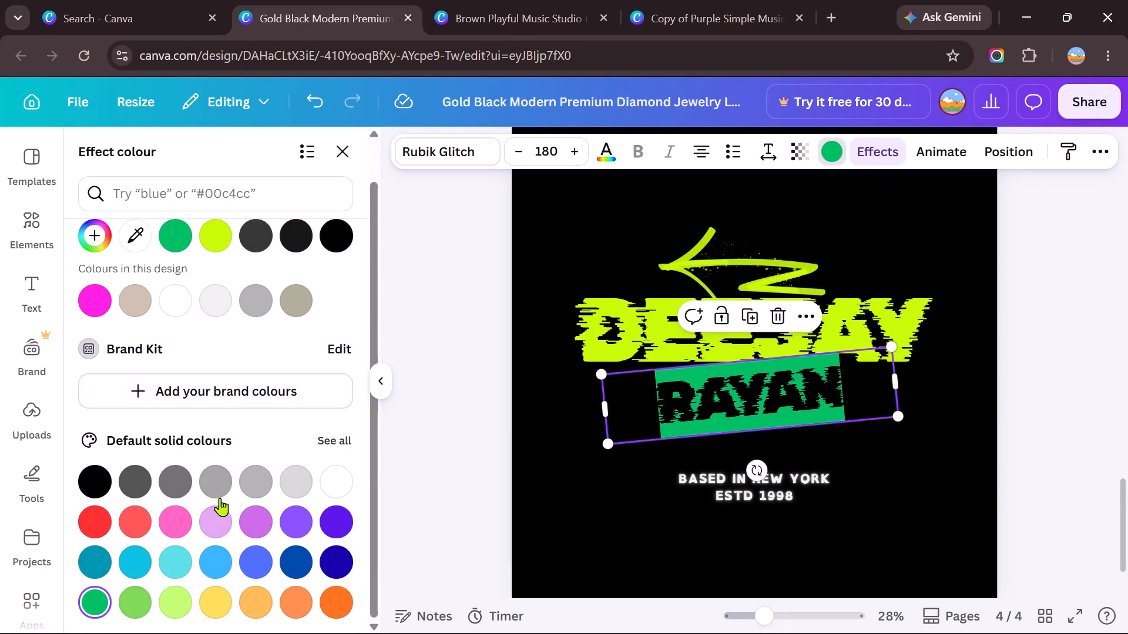
pyautogui.click(140, 508)
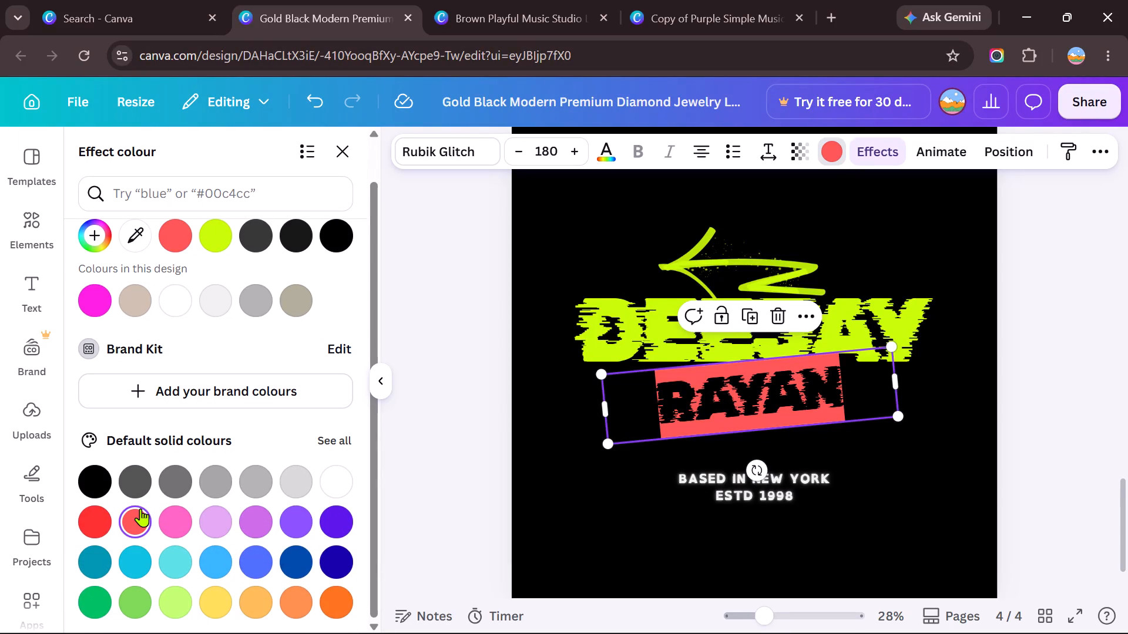
pyautogui.click(928, 514)
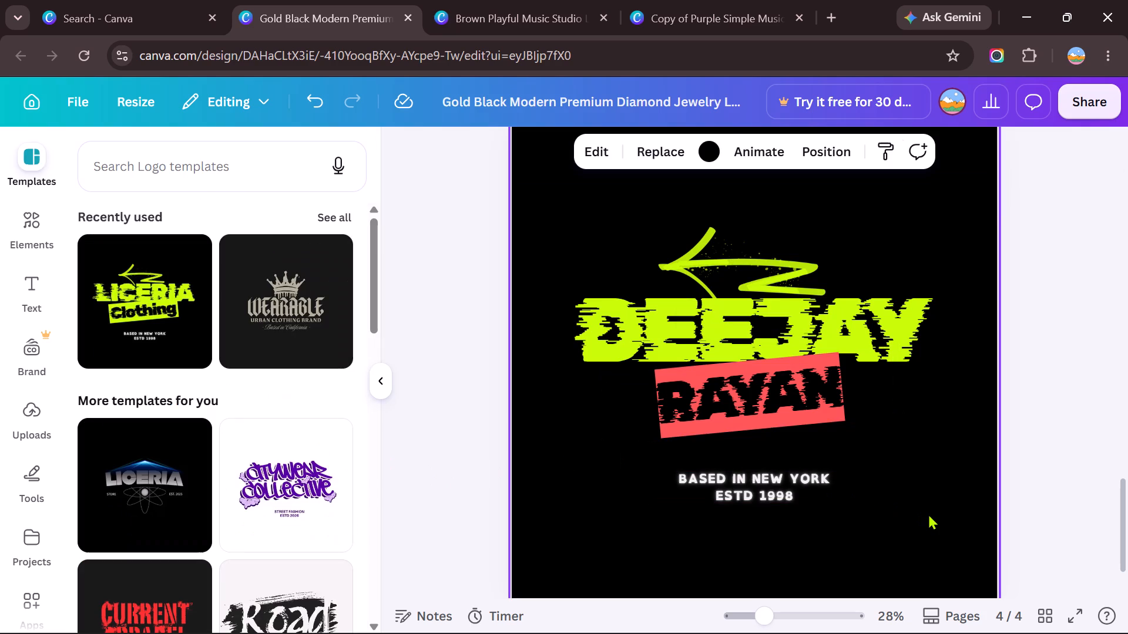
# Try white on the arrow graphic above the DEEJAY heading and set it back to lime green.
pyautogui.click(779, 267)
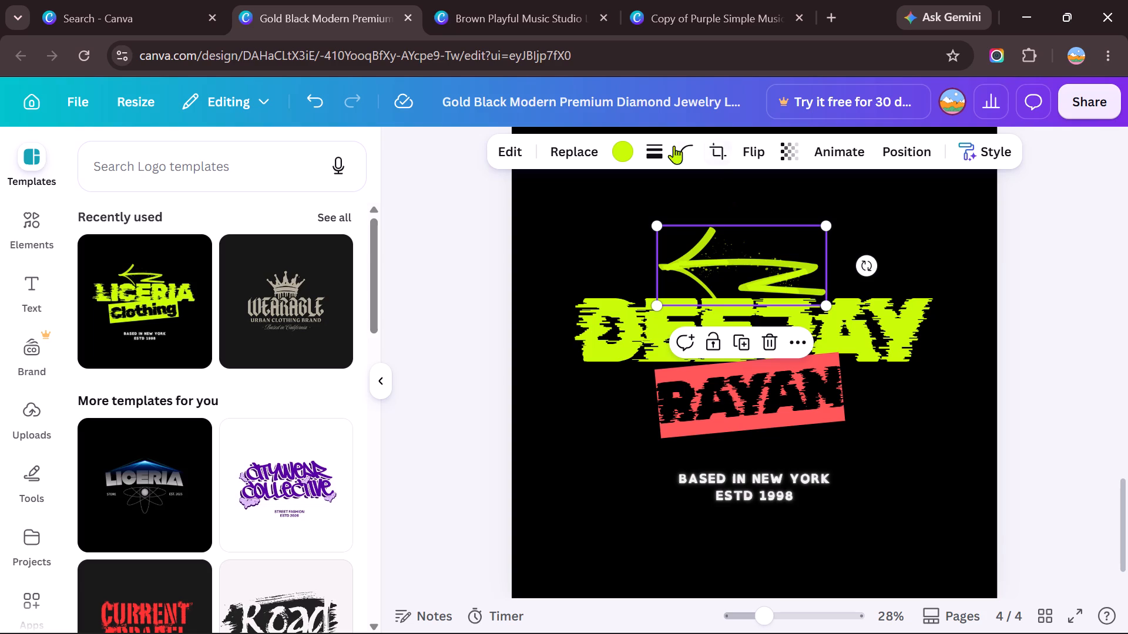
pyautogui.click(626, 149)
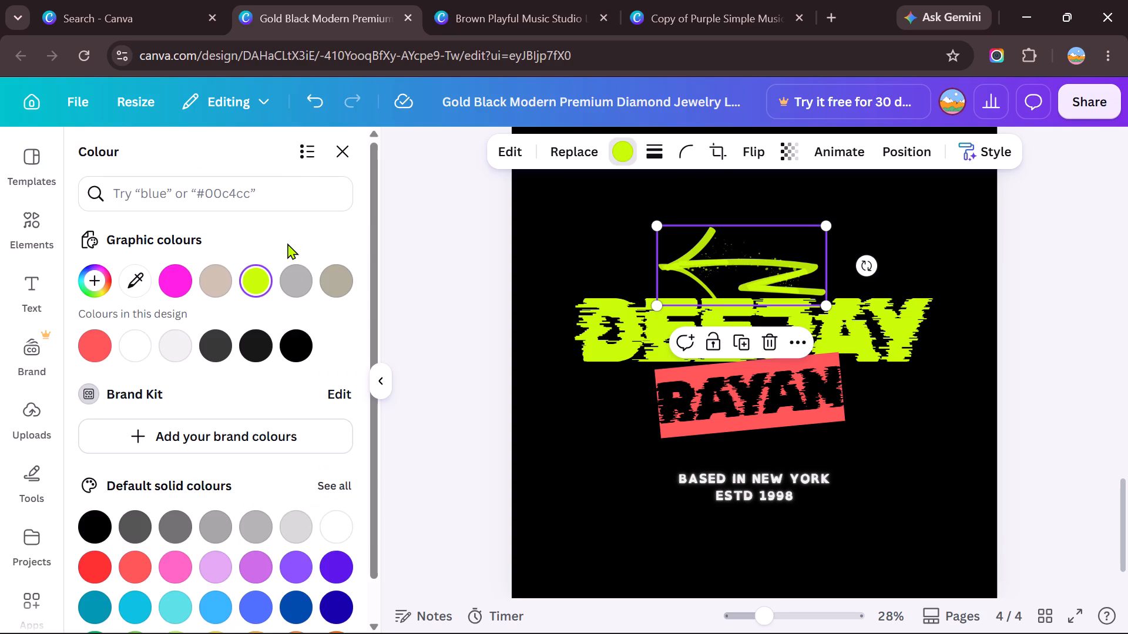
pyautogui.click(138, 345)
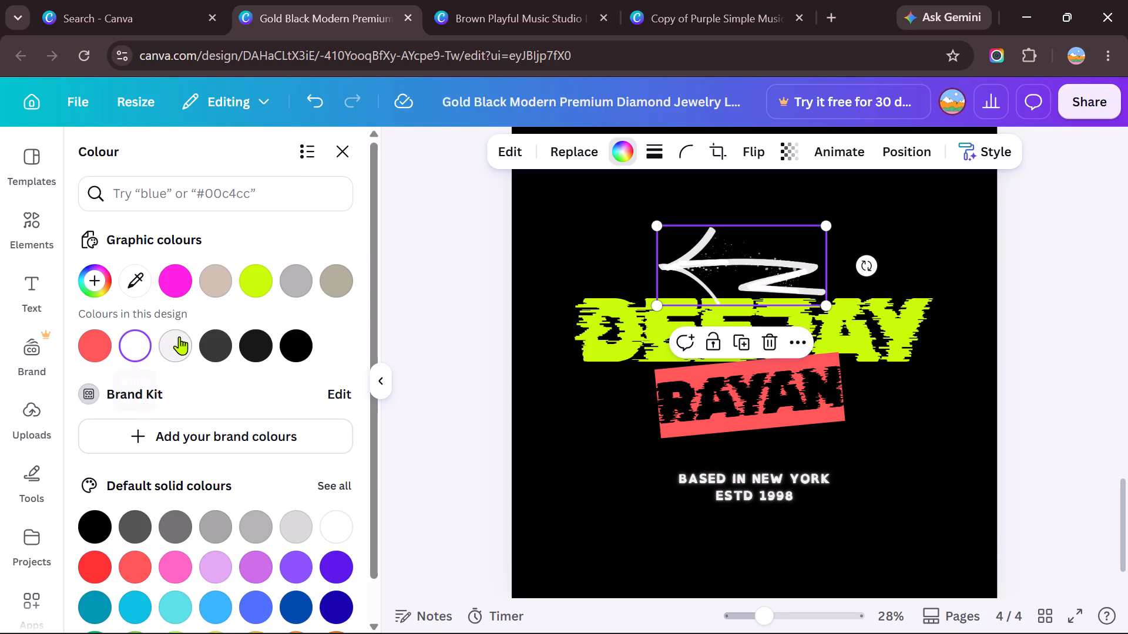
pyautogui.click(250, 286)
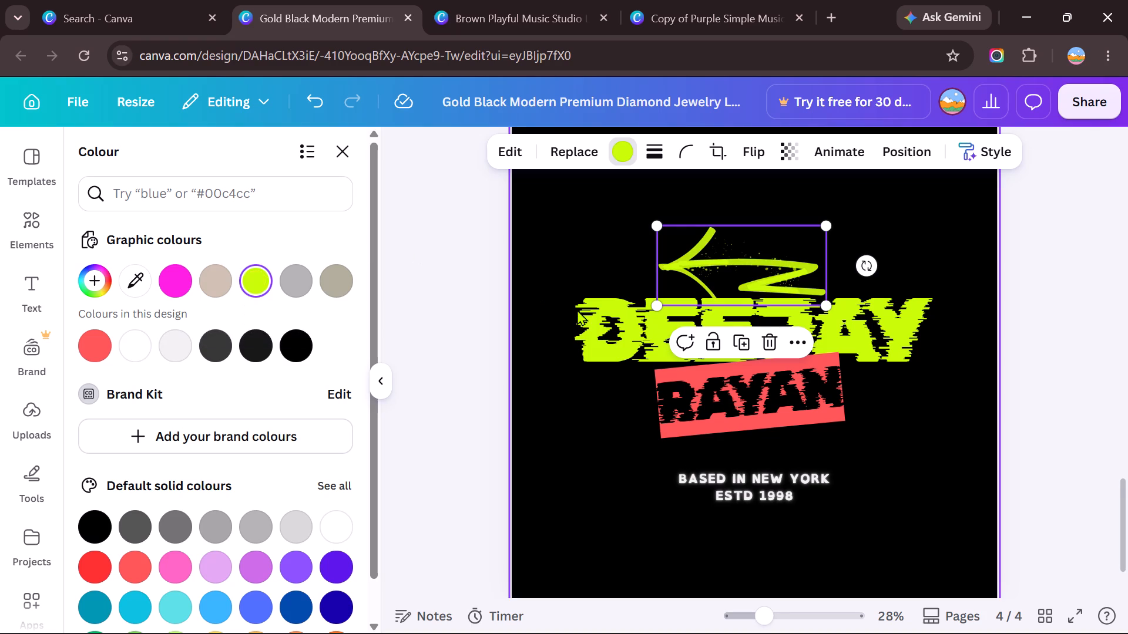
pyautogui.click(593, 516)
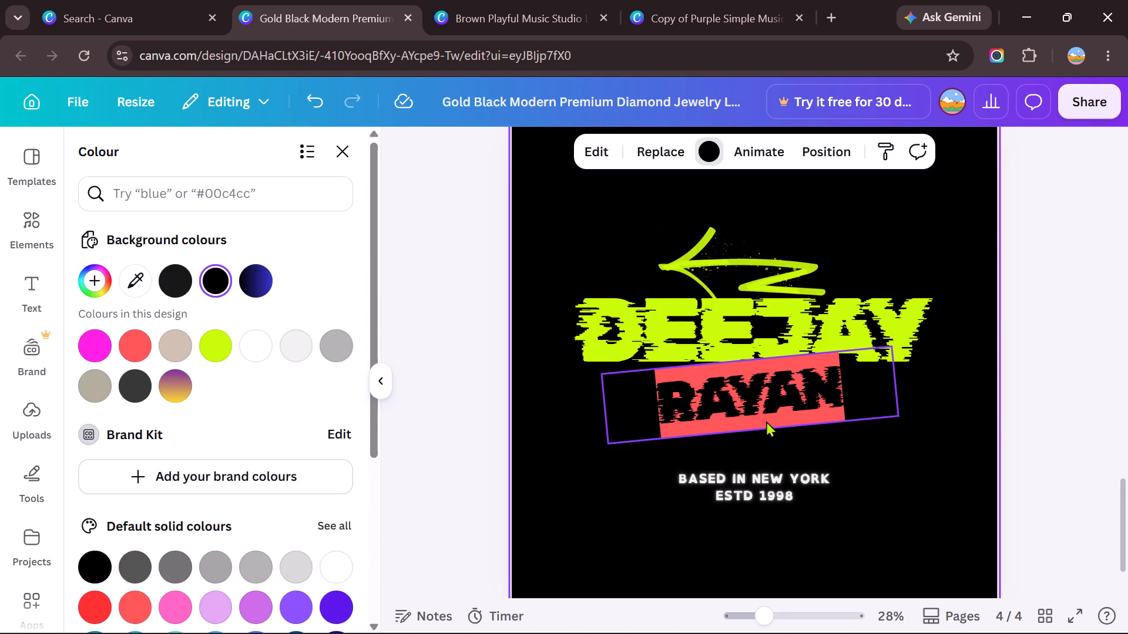
# Delete the lime-green arrow graphic above the DEEJAY heading on page 4.
pyautogui.click(748, 291)
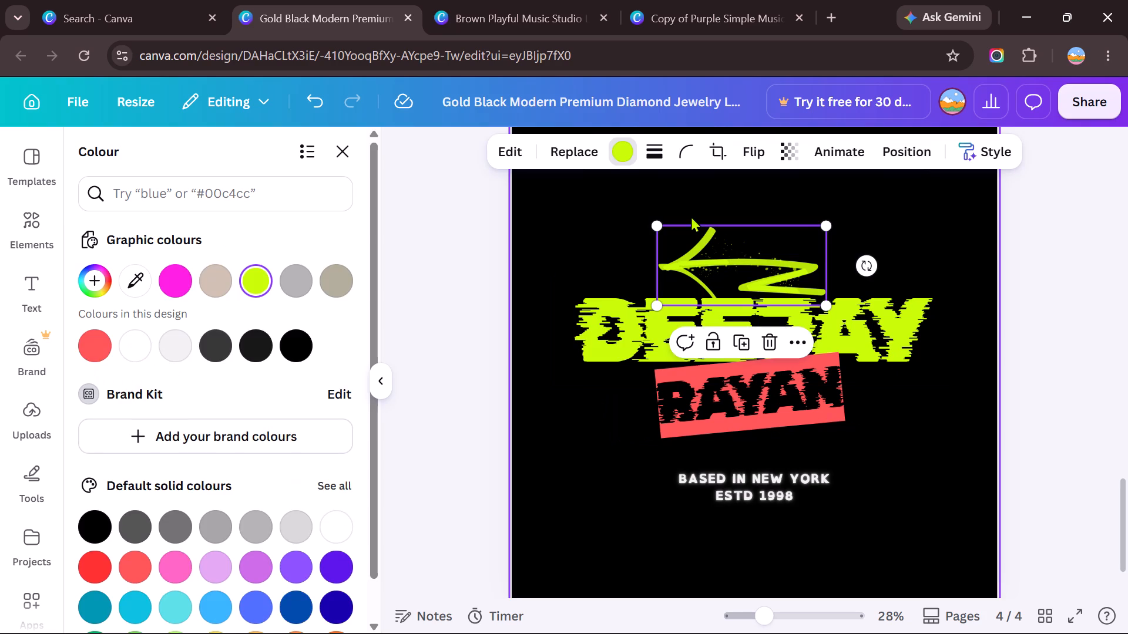
pyautogui.click(771, 334)
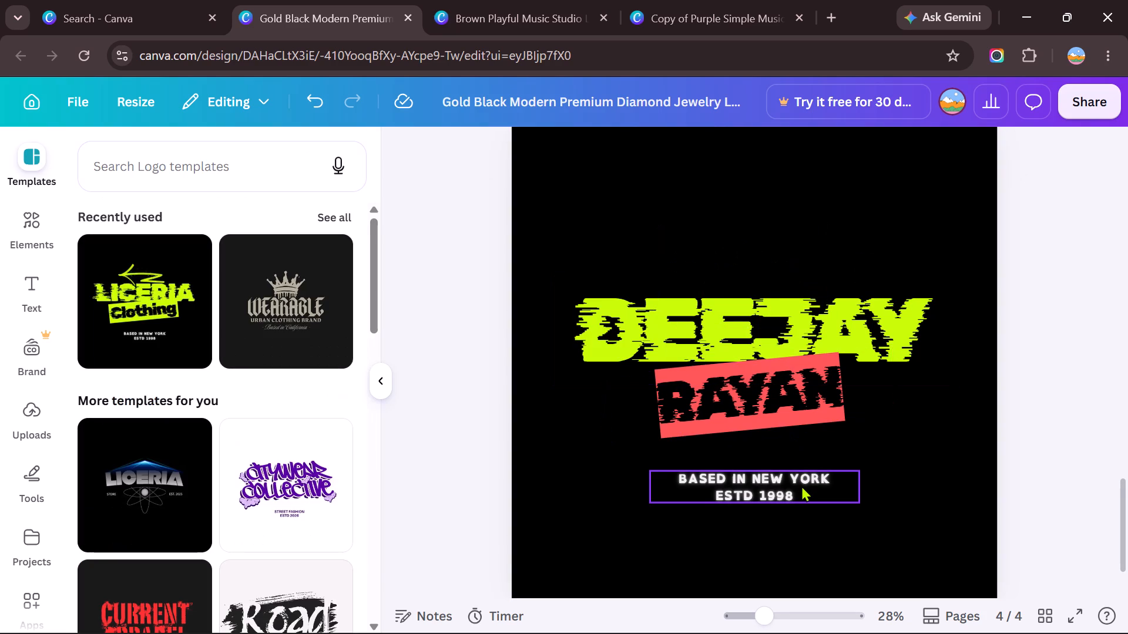
# Remove the line BASED IN NEW YORK above ESTD 1998 in the small white caption.
pyautogui.click(810, 470)
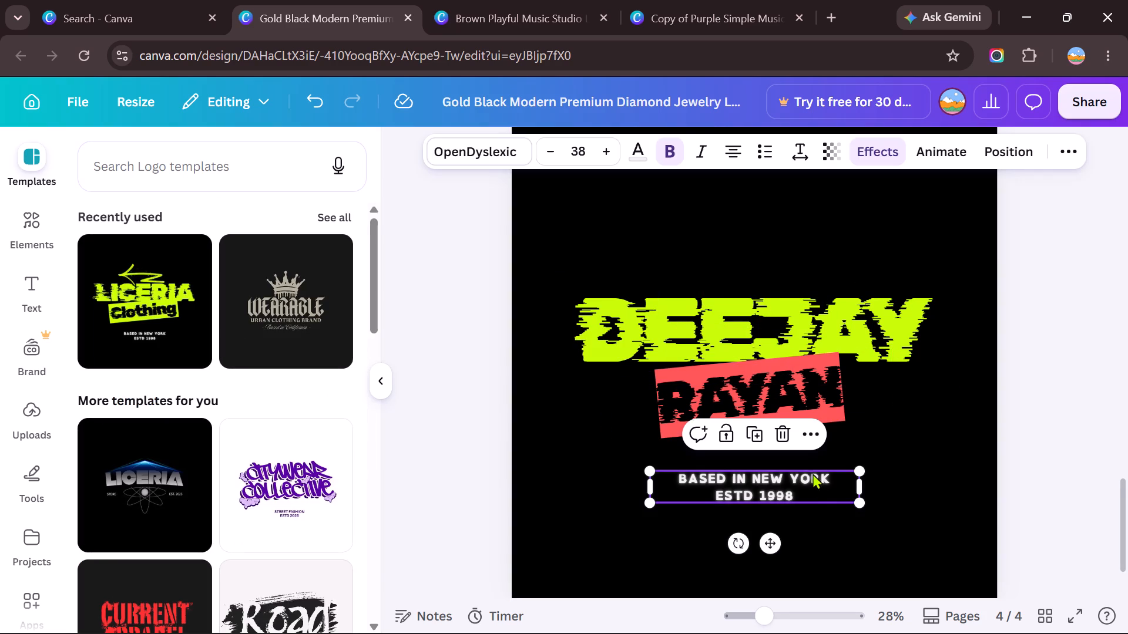
pyautogui.click(822, 488)
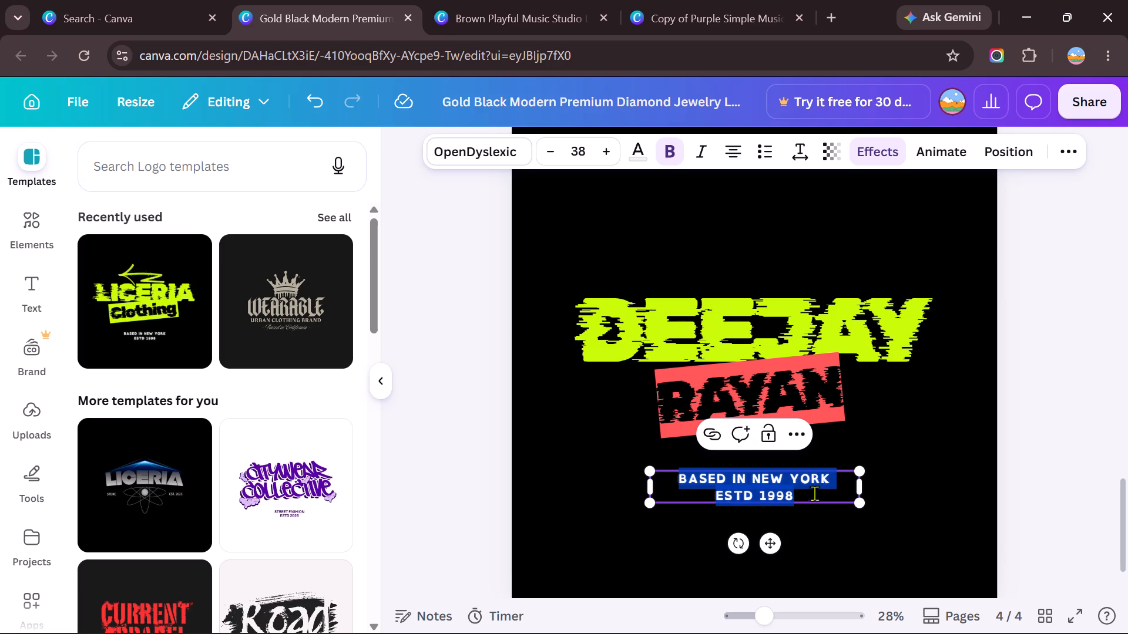
pyautogui.click(811, 495)
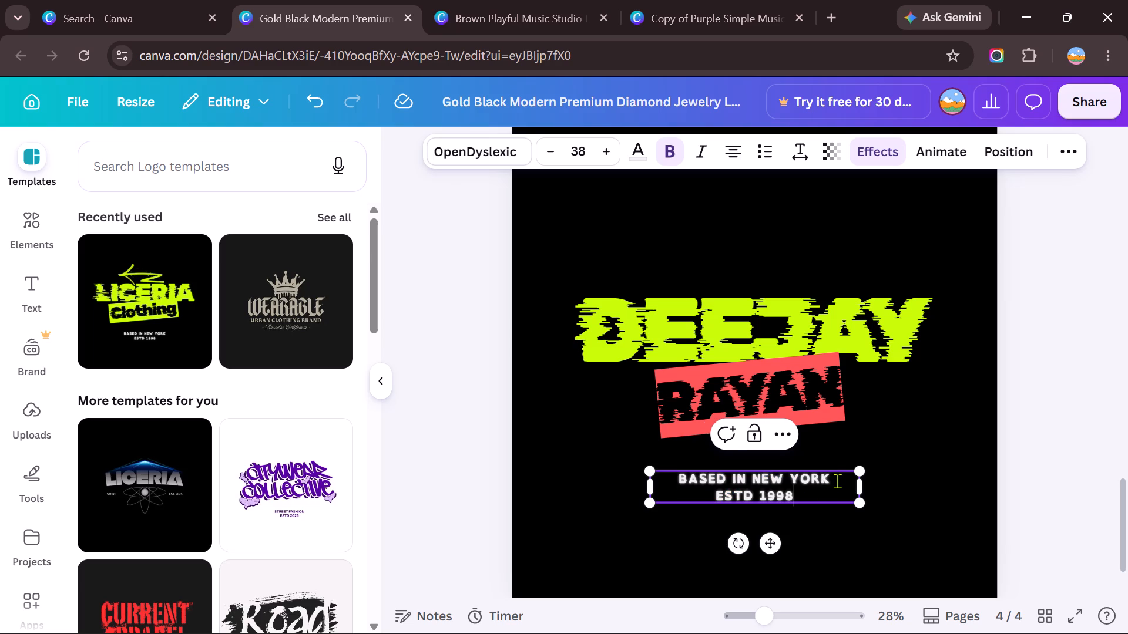
pyautogui.click(837, 481)
pyautogui.press('BackSpace')
pyautogui.press('BackSpace')
pyautogui.press('BackSpace')
pyautogui.press('BackSpace')
pyautogui.press('BackSpace')
pyautogui.press('BackSpace')
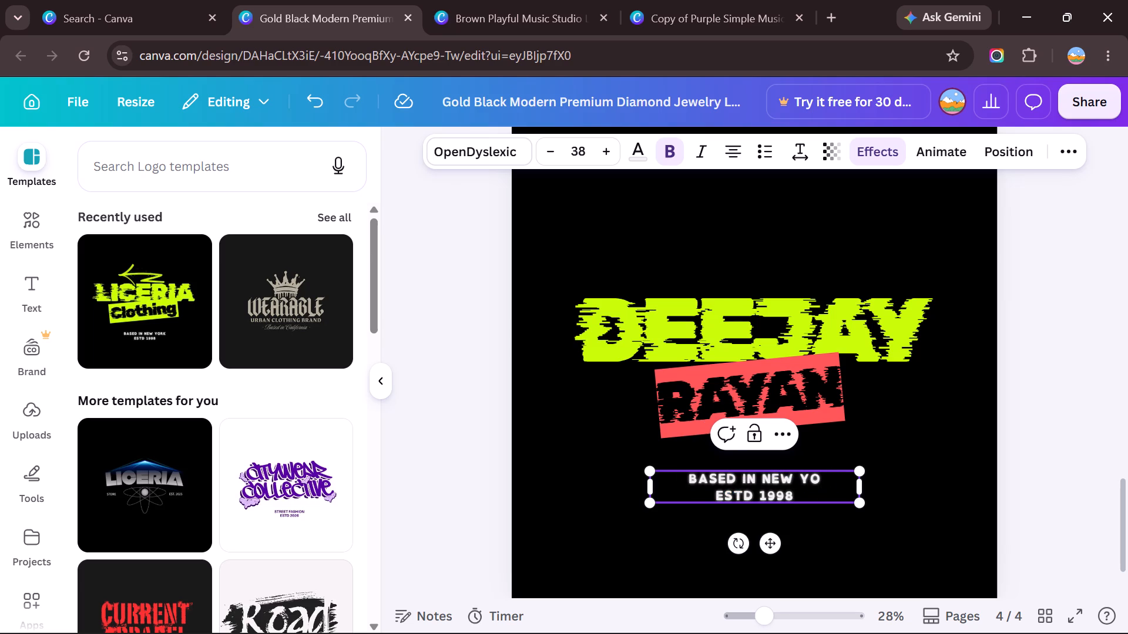
pyautogui.press('BackSpace')
pyautogui.press('BackSpace')
pyautogui.press('BackSpace')
pyautogui.press('BackSpace')
pyautogui.press('BackSpace')
pyautogui.press('BackSpace')
pyautogui.press('BackSpace')
pyautogui.press('BackSpace')
pyautogui.press('BackSpace')
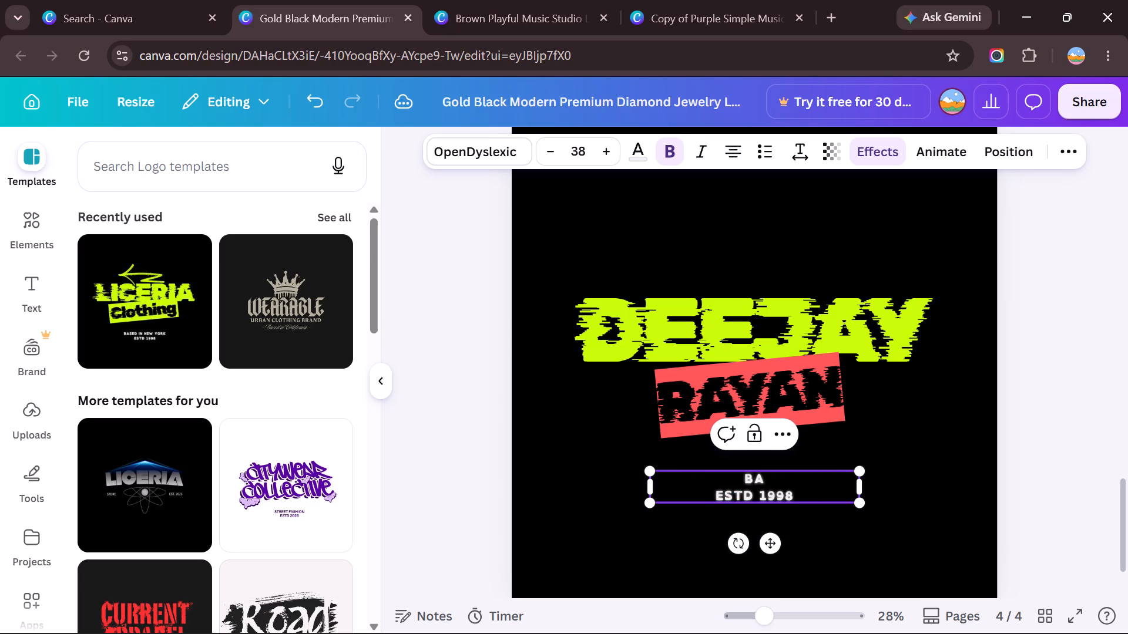
pyautogui.press('BackSpace')
pyautogui.press('BackSpace')
pyautogui.click(838, 518)
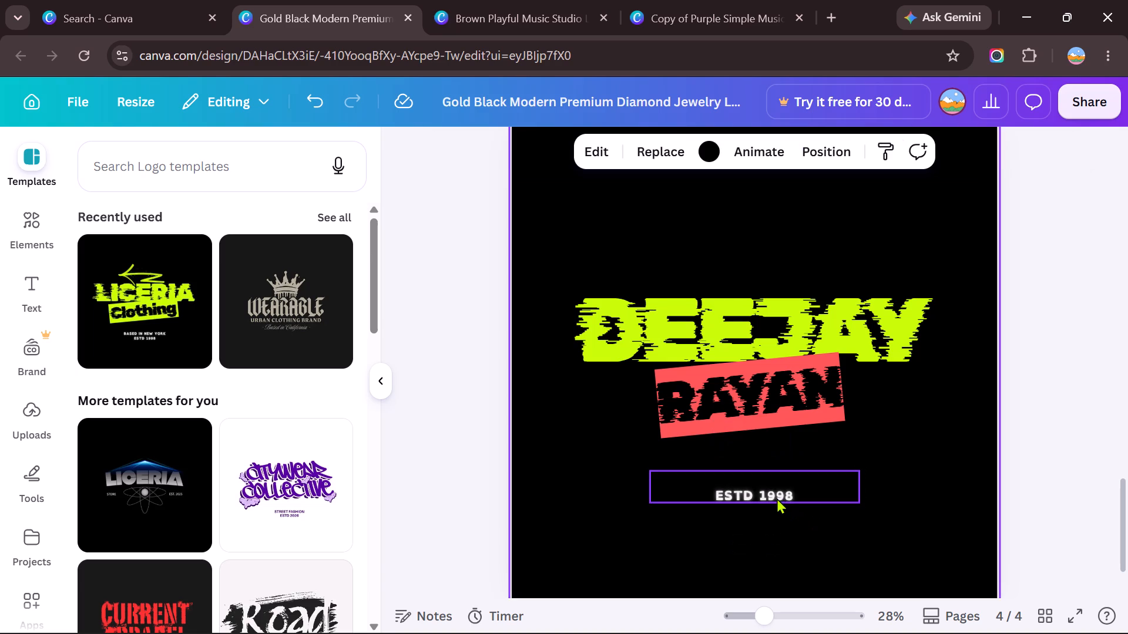
# Move the ESTD 1998 caption up until it sits directly beneath the coral RAYAN block.
pyautogui.moveTo(777, 498); pyautogui.dragTo(769, 453)
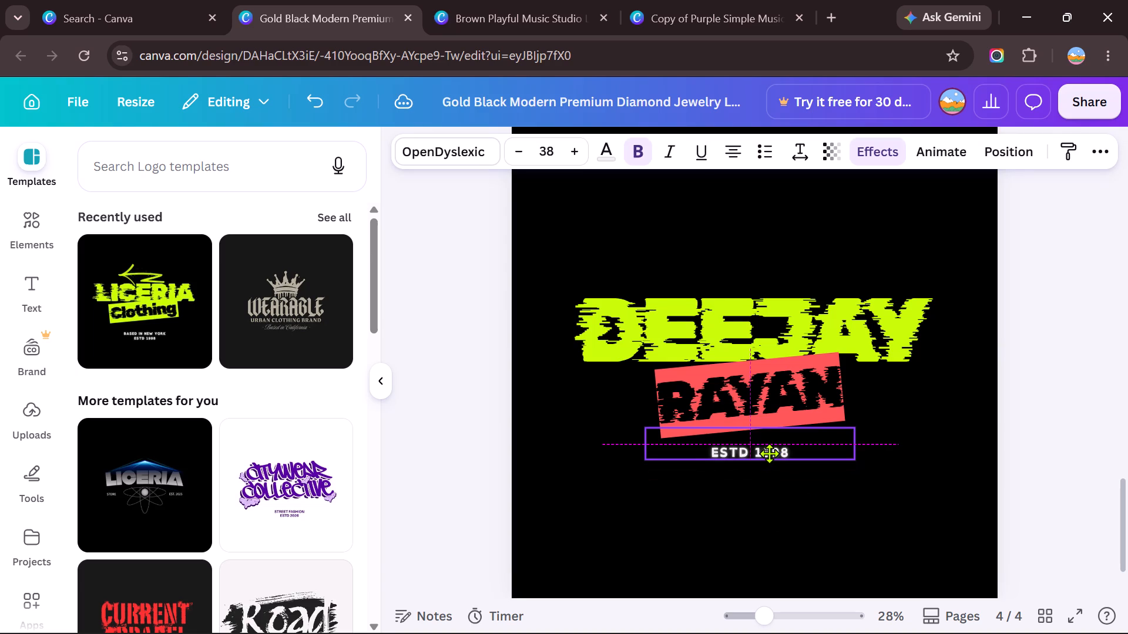
pyautogui.moveTo(769, 453); pyautogui.dragTo(764, 449)
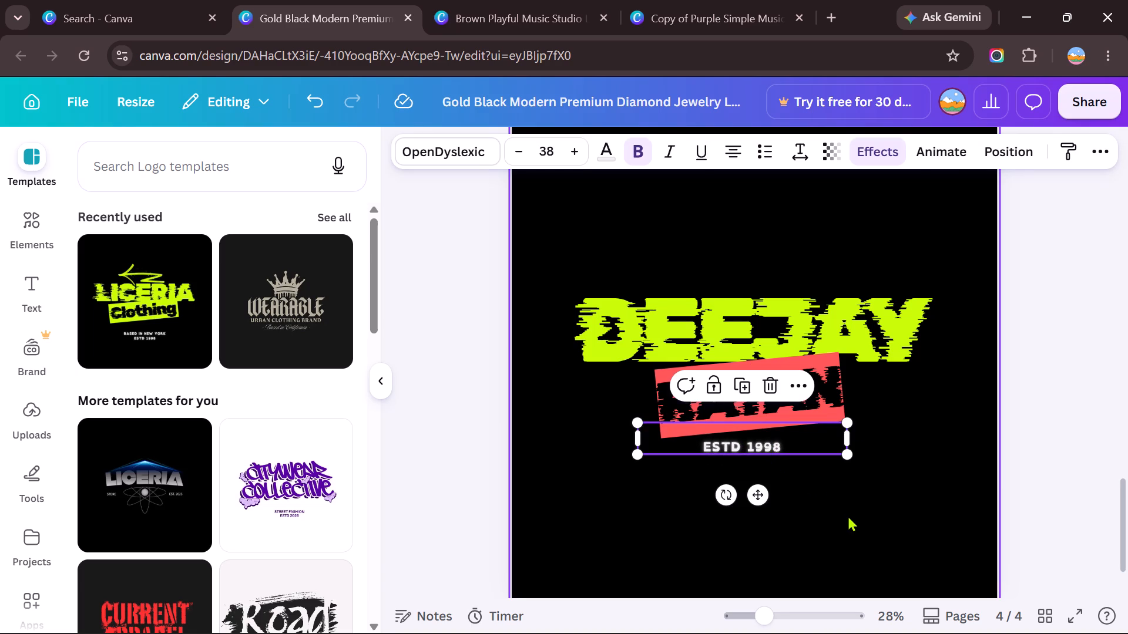
pyautogui.click(848, 515)
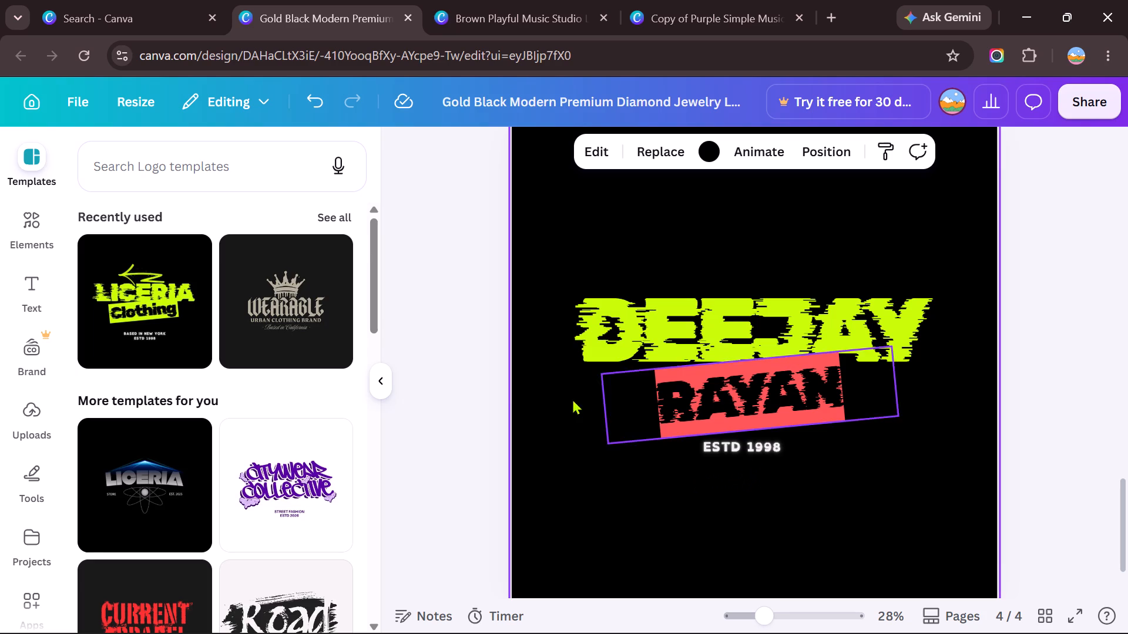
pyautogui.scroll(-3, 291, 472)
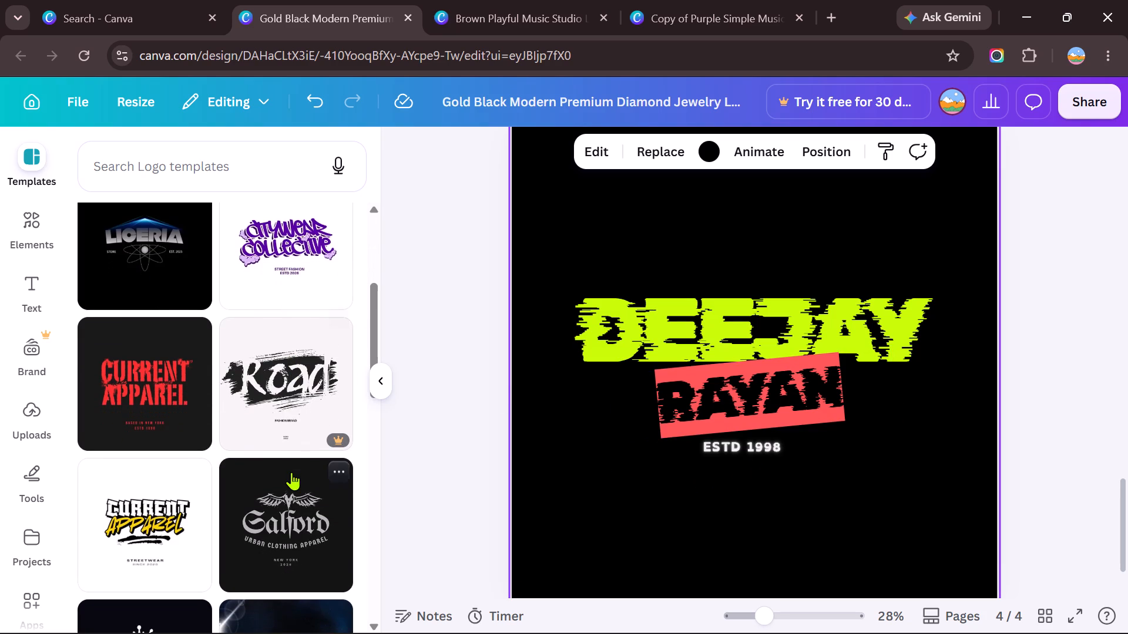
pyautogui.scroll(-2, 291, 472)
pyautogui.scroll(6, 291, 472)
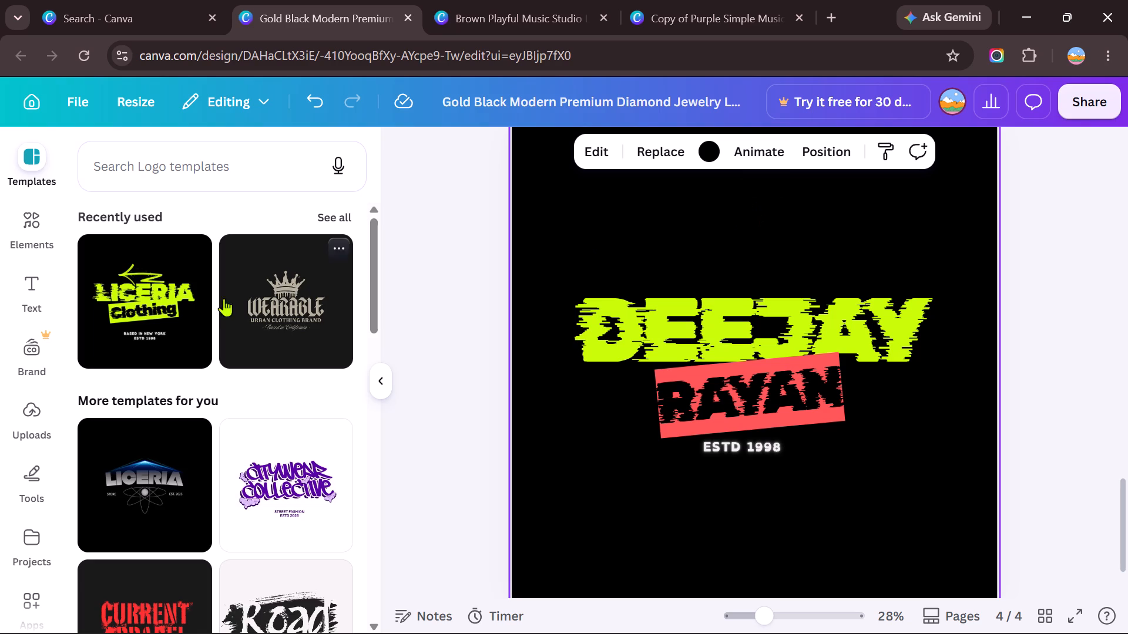
# Look through the recently used elements and add the black dripping crown to page 4.
pyautogui.click(30, 225)
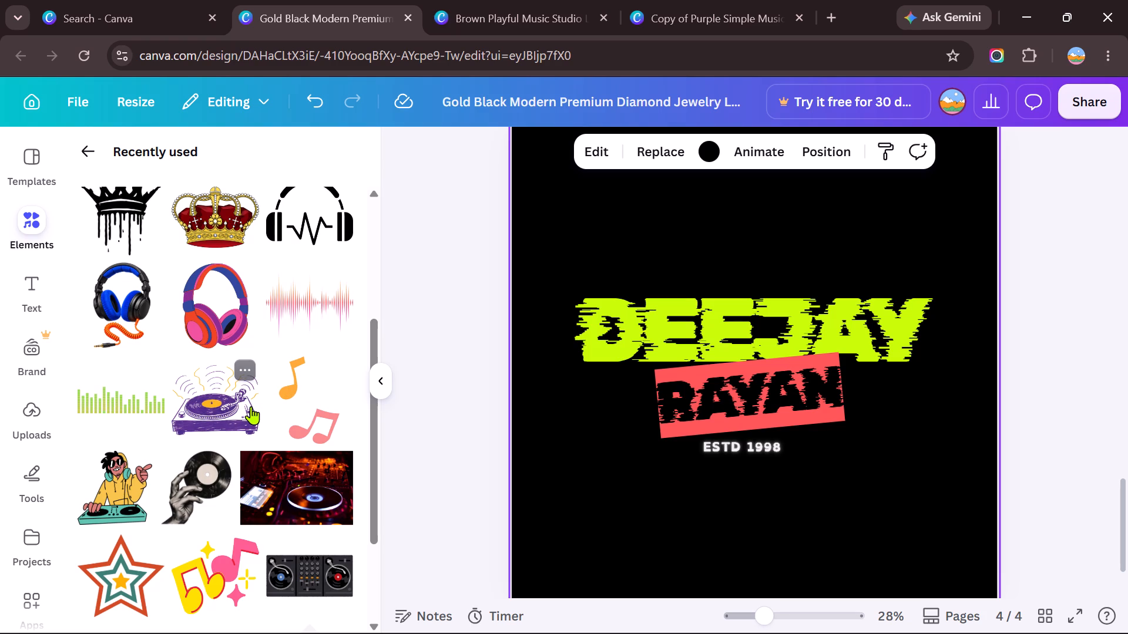
pyautogui.scroll(-2, 251, 406)
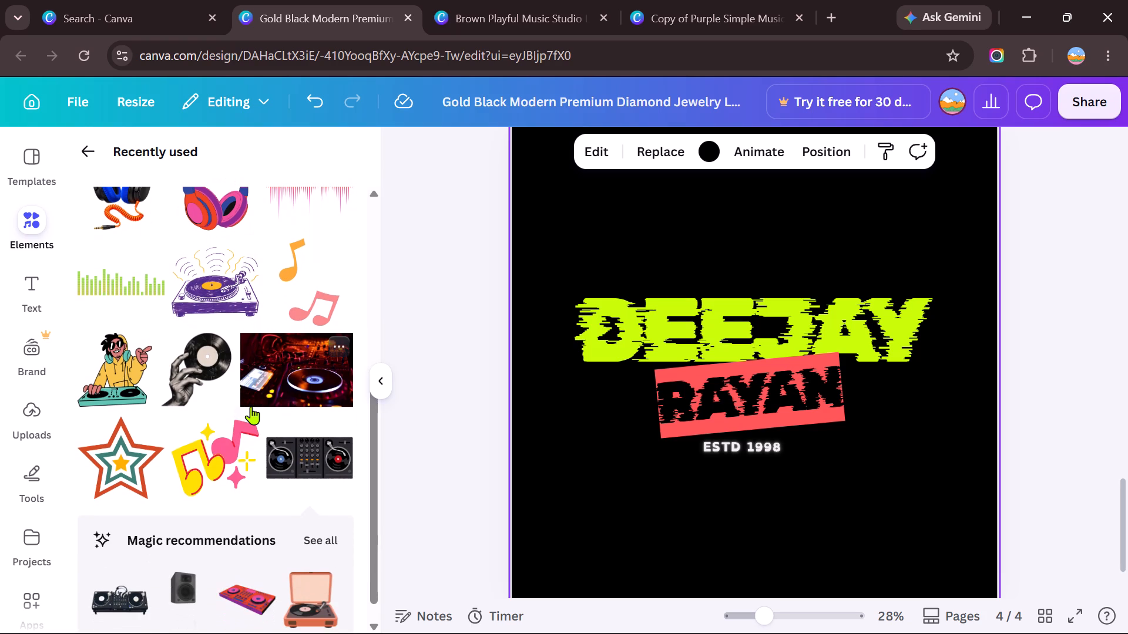
pyautogui.scroll(-2, 251, 406)
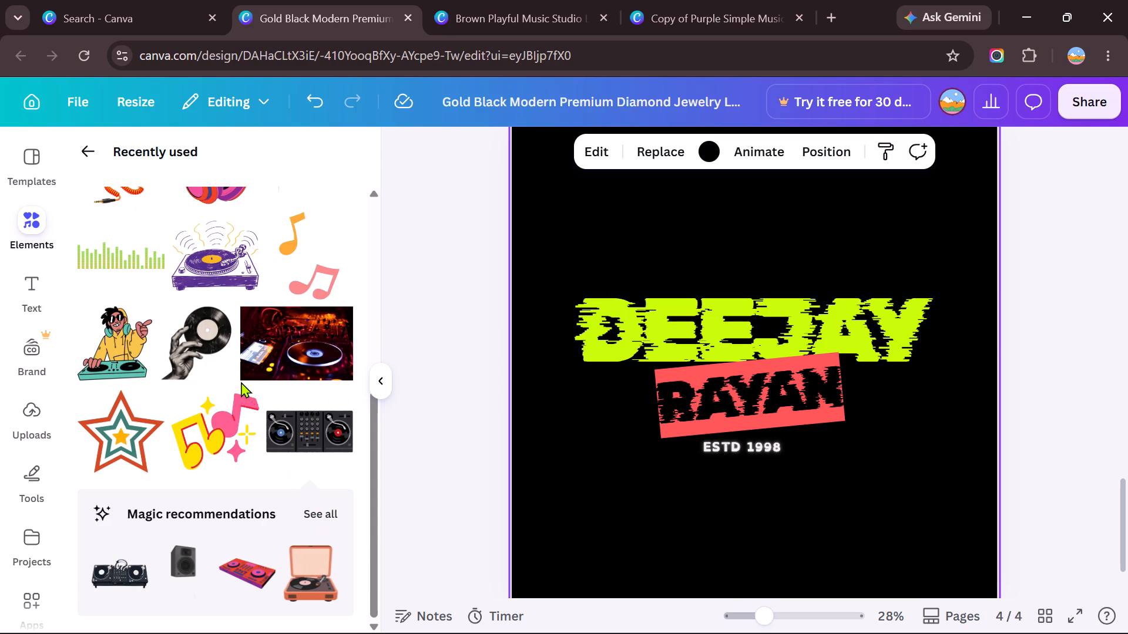
pyautogui.scroll(5, 241, 382)
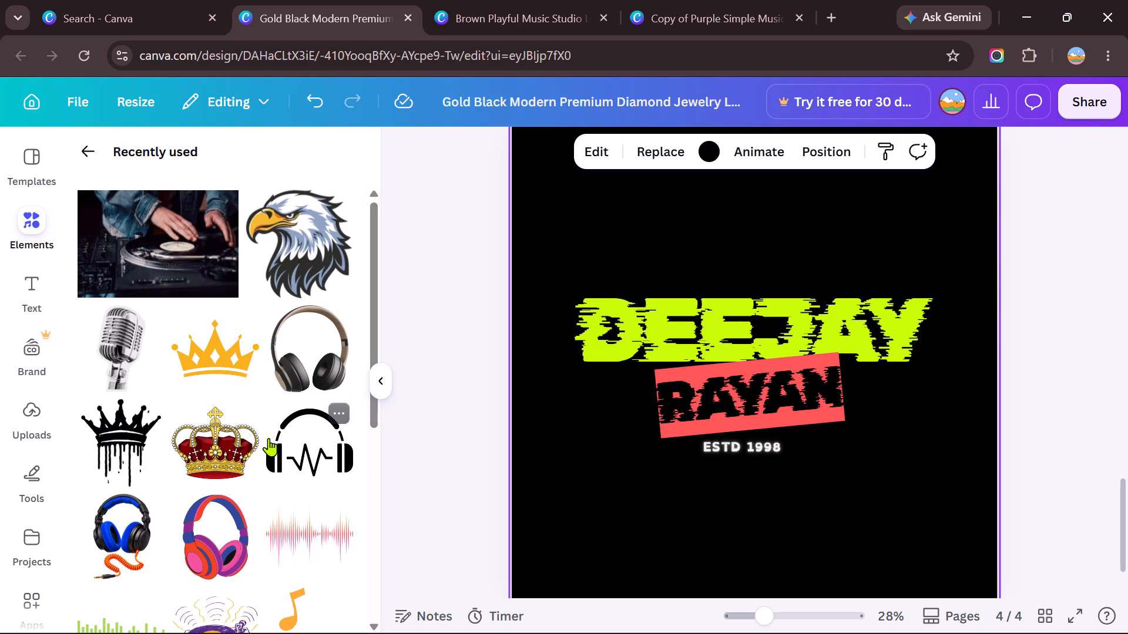
pyautogui.click(127, 441)
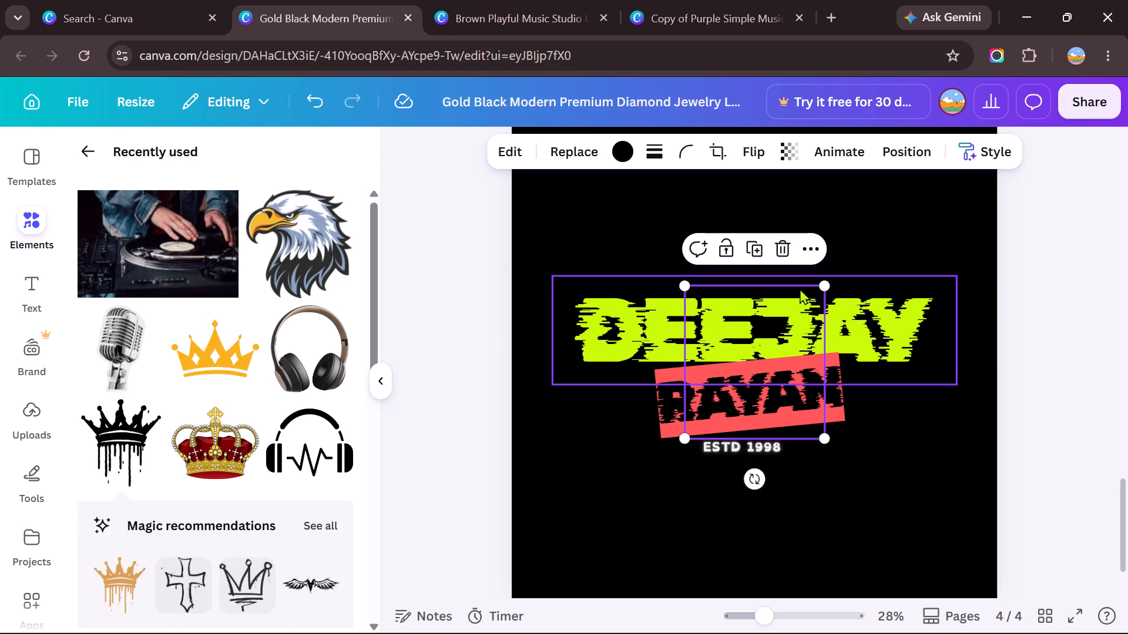
# Enlarge the dripping crown to about 734 × 804 px and move it up above the DEEJAY heading.
pyautogui.moveTo(822, 291); pyautogui.dragTo(849, 225)
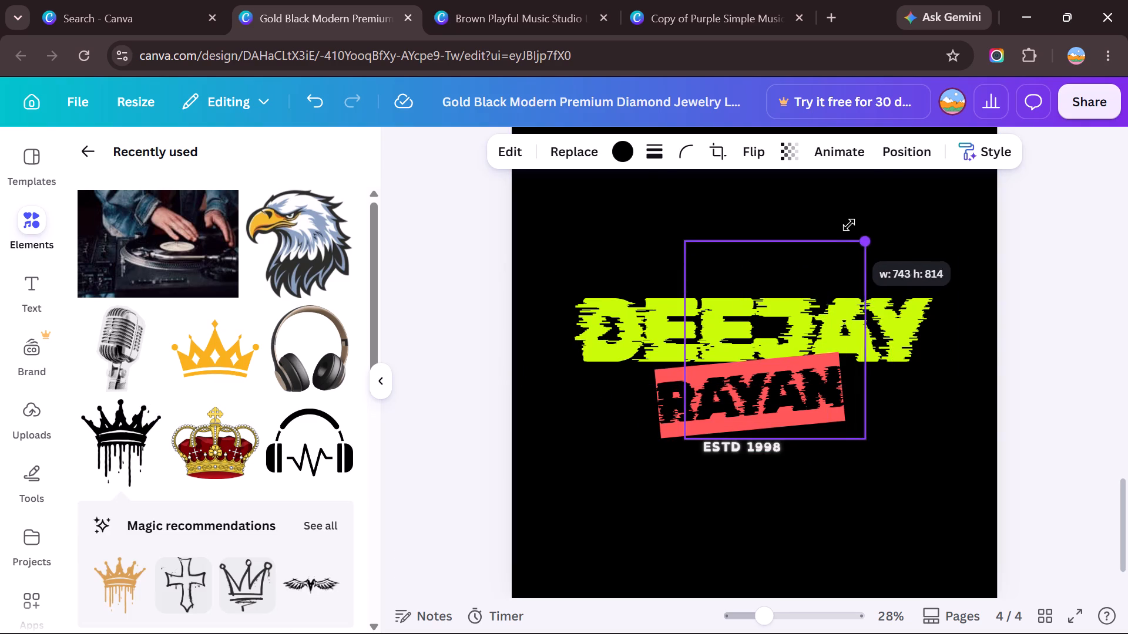
pyautogui.moveTo(849, 225); pyautogui.dragTo(836, 226)
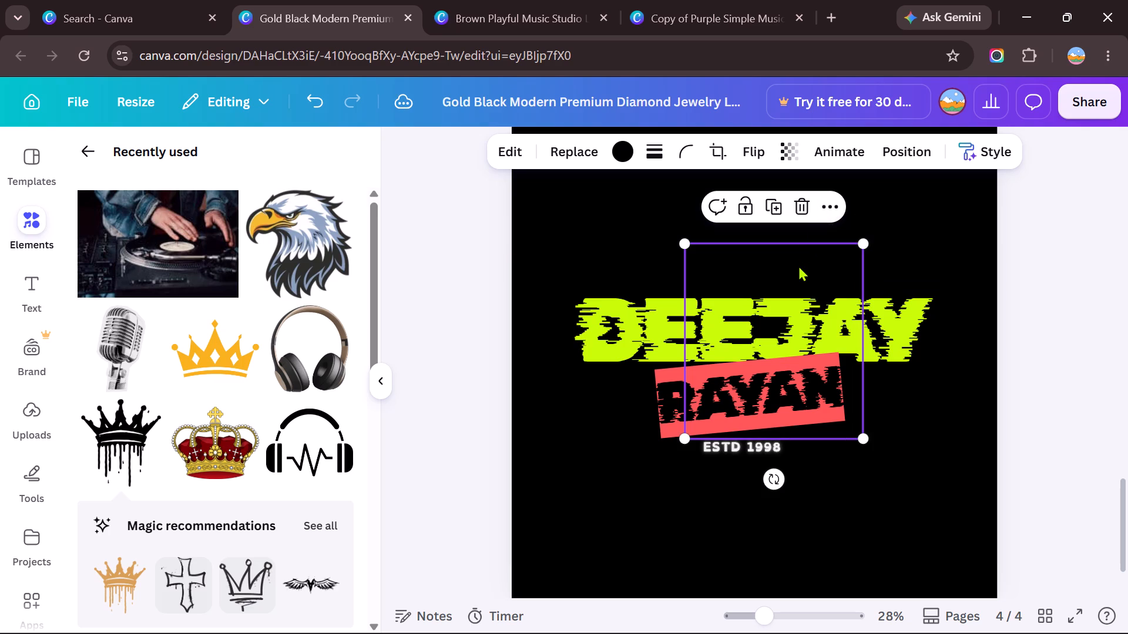
pyautogui.moveTo(777, 274); pyautogui.dragTo(720, 204)
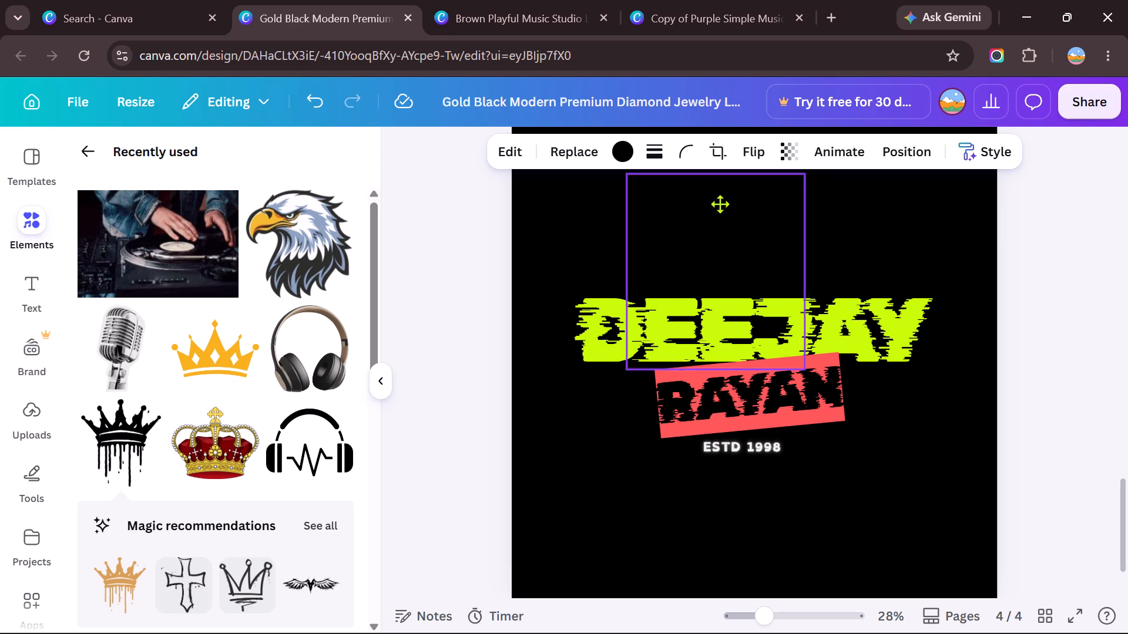
pyautogui.moveTo(720, 204); pyautogui.dragTo(742, 186)
# Recolour the dripping crown in the design's coral, matching the block behind RAYAN.
pyautogui.click(619, 152)
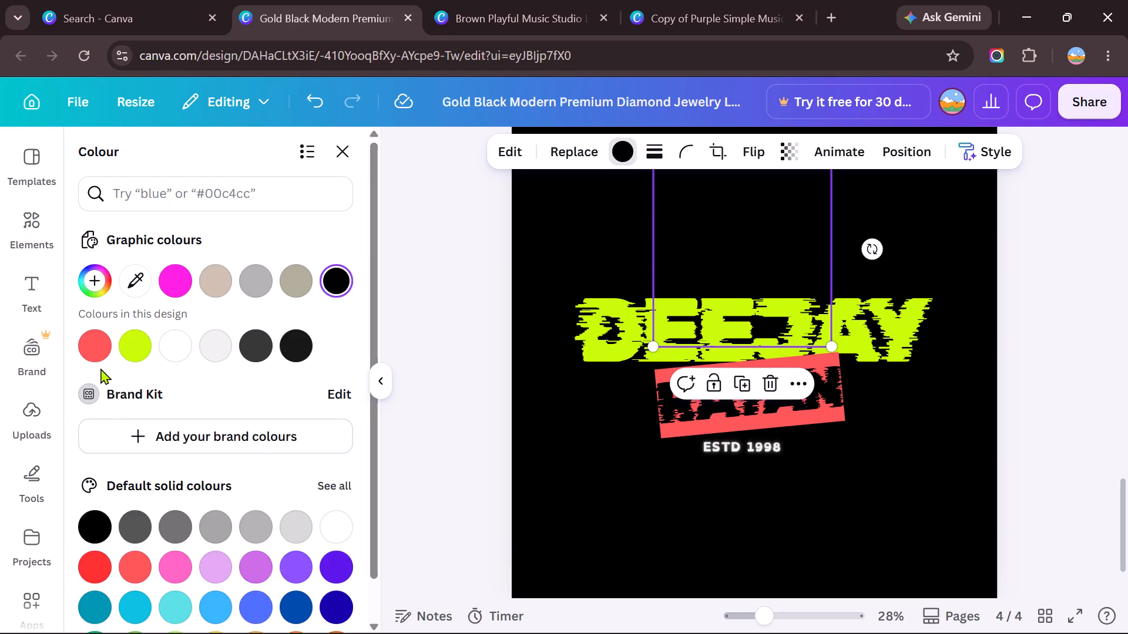
pyautogui.click(94, 340)
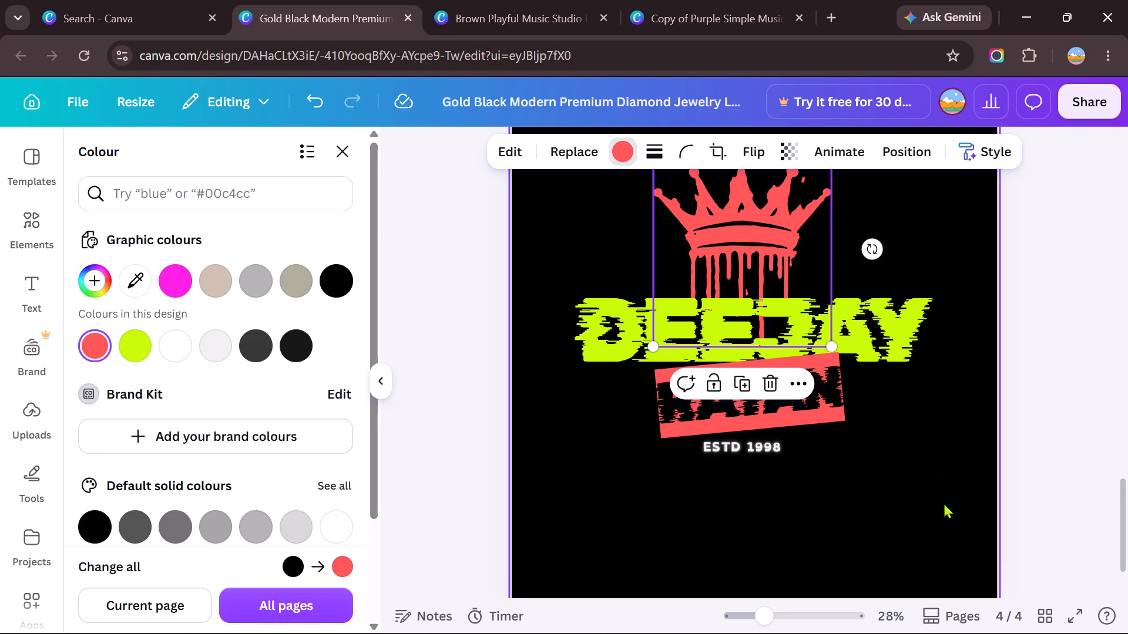
# Reposition the coral crown so its drips run behind the DEEJAY heading, at about X 614 px, Y 243 px.
pyautogui.moveTo(764, 238); pyautogui.dragTo(769, 289)
pyautogui.click(769, 289)
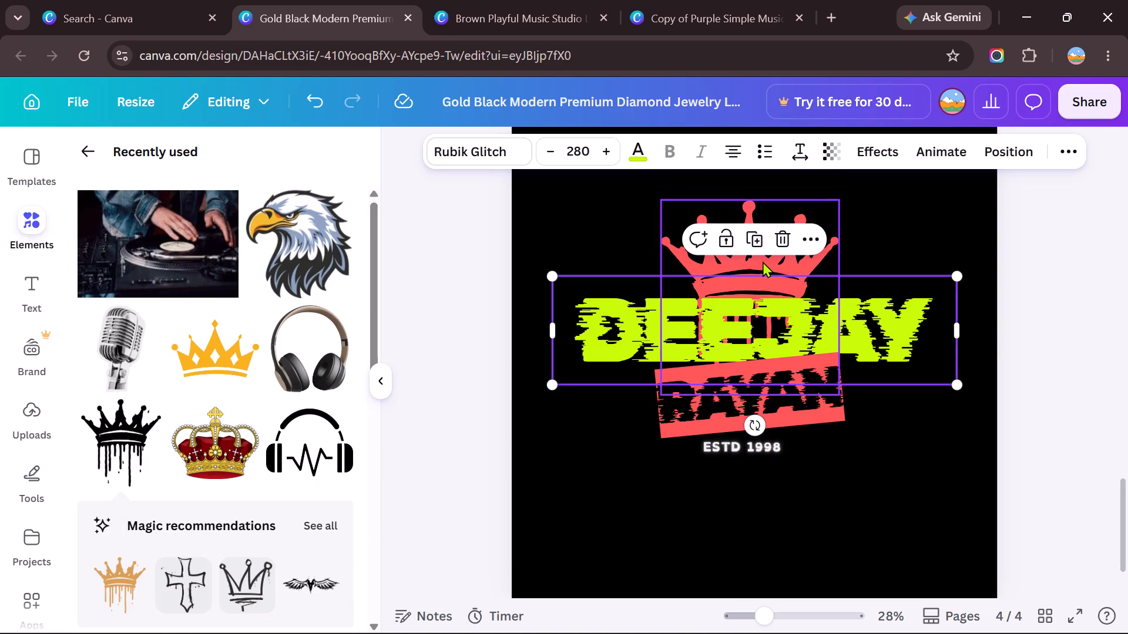
pyautogui.click(874, 216)
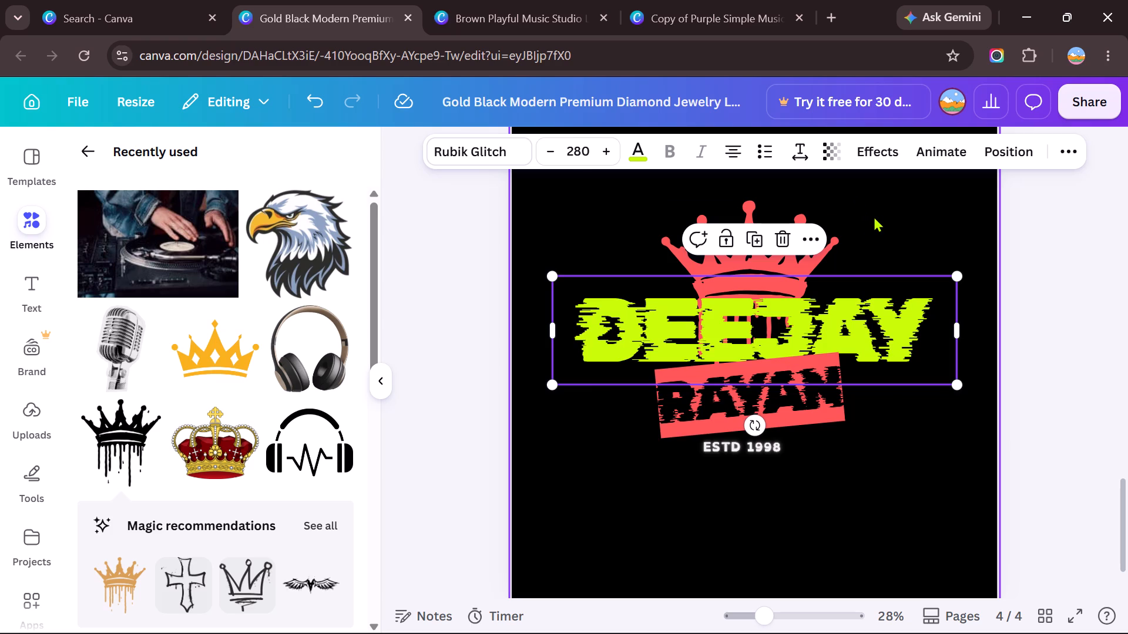
pyautogui.moveTo(767, 241); pyautogui.dragTo(766, 231)
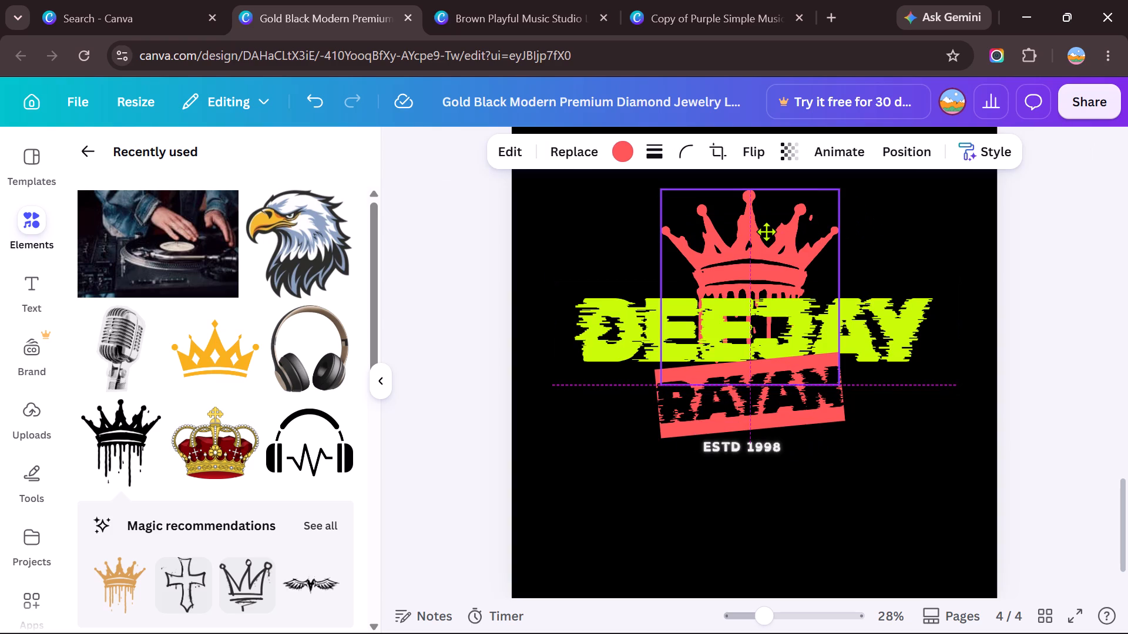
pyautogui.moveTo(766, 231); pyautogui.dragTo(763, 221)
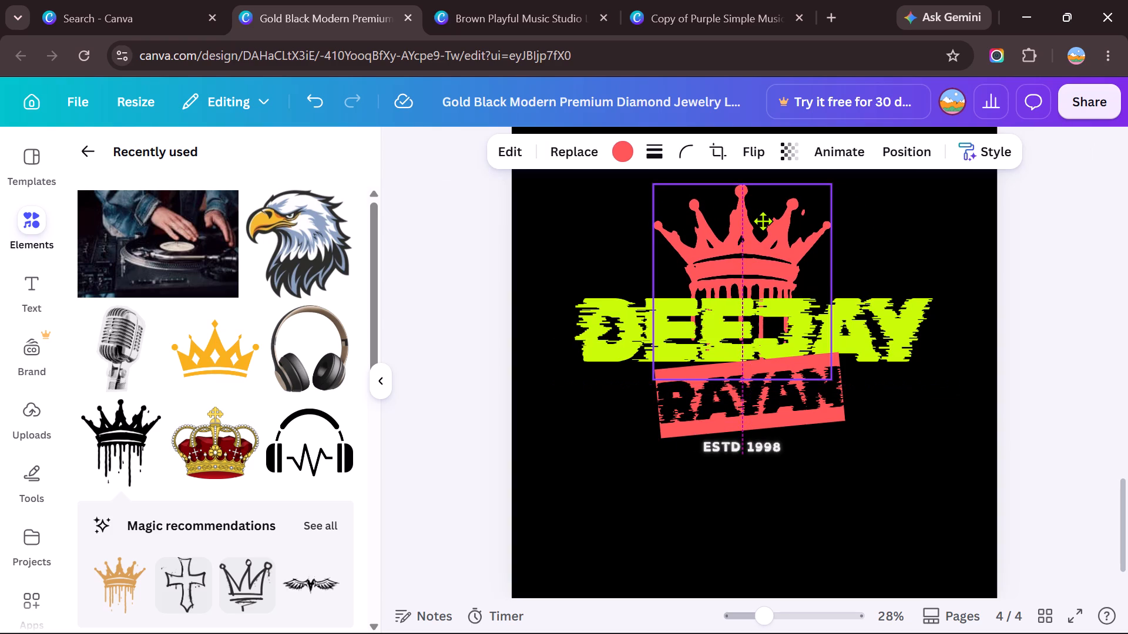
pyautogui.moveTo(763, 221); pyautogui.dragTo(768, 221)
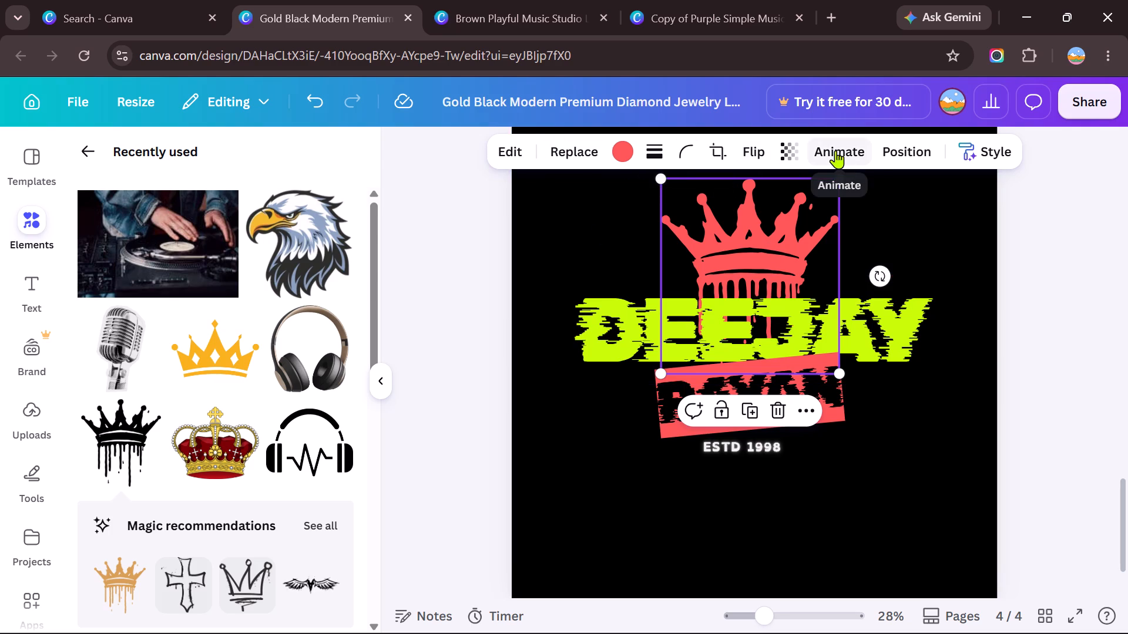
# Bring the coral dripping crown to the front so its drips overlap the DEEJAY heading.
pyautogui.click(882, 151)
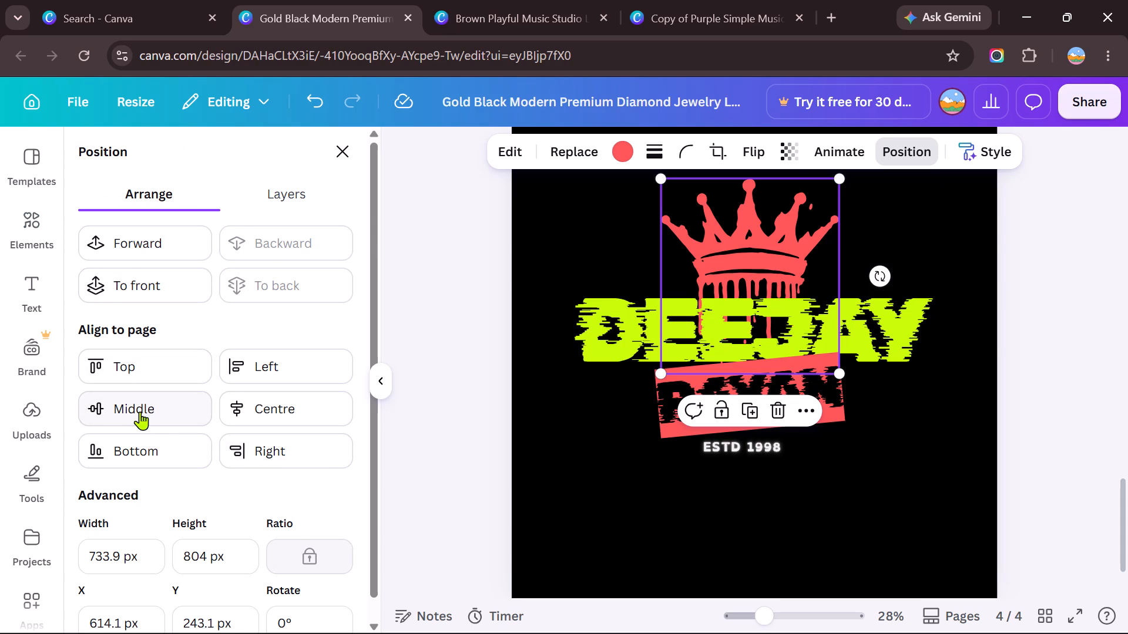
pyautogui.click(172, 282)
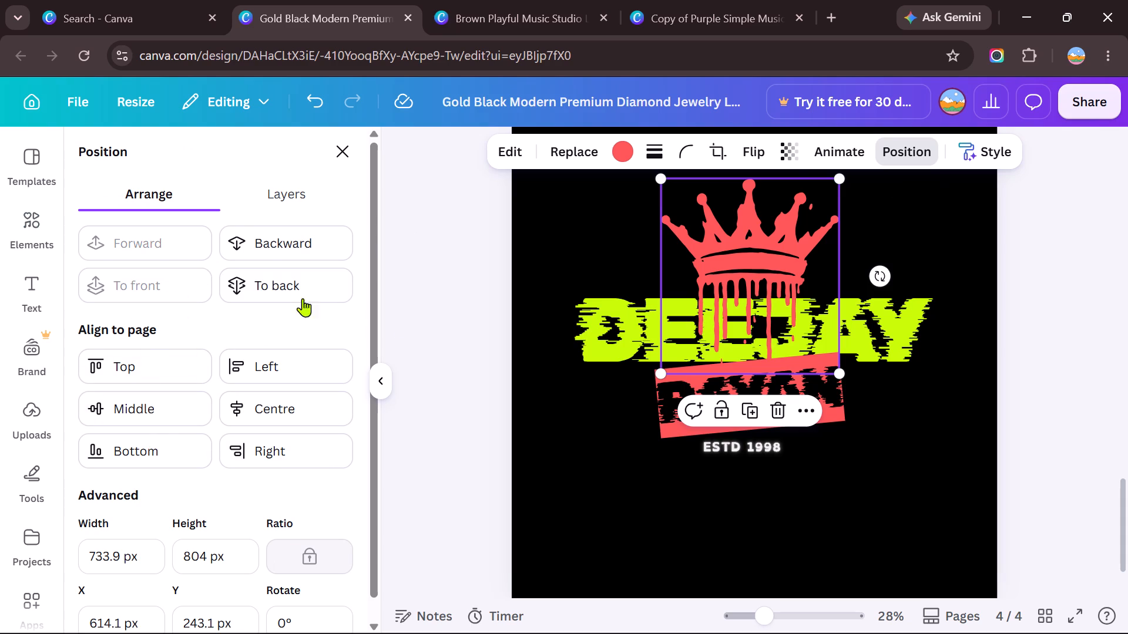
pyautogui.click(909, 507)
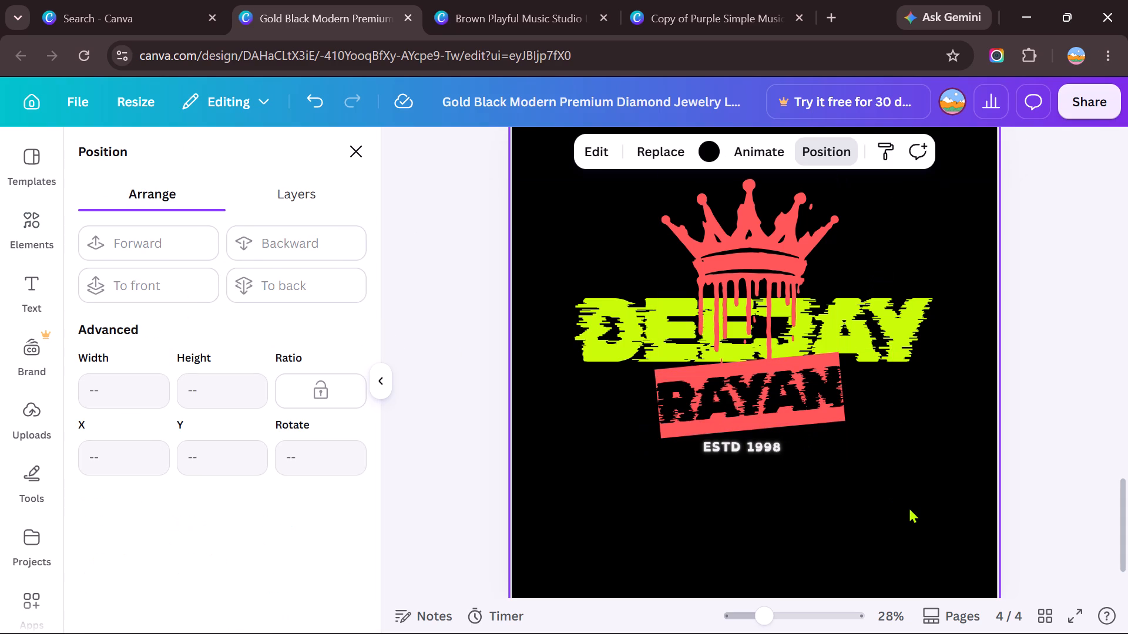
# Reduce the dripping crown's opacity, trying 73 and 55 before settling on a transparency value of 66.
pyautogui.click(775, 275)
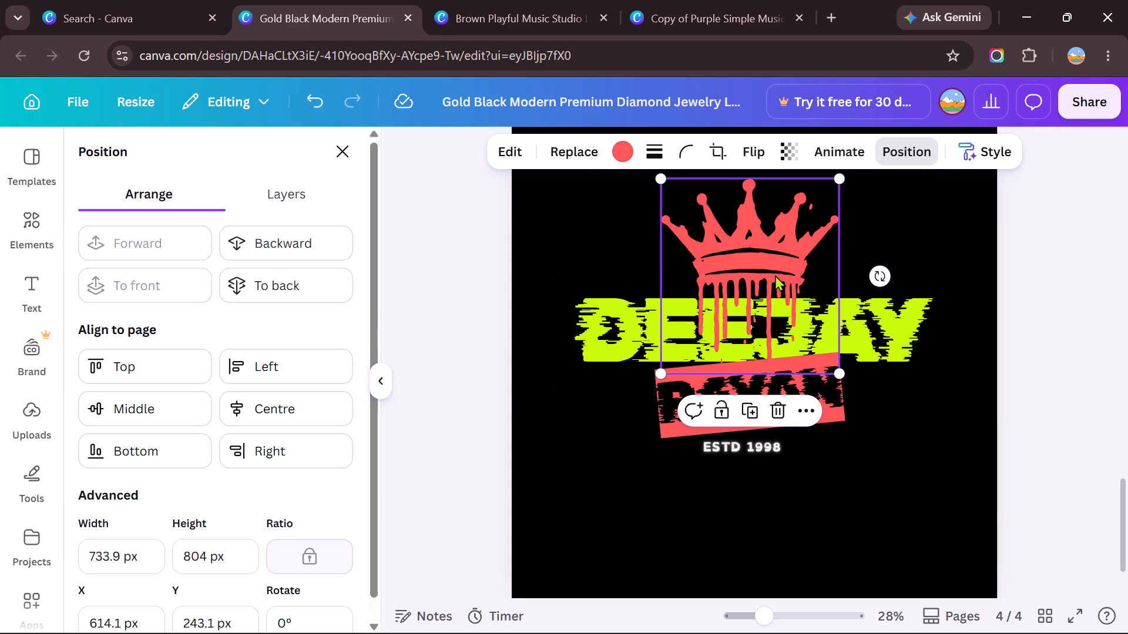
pyautogui.click(785, 148)
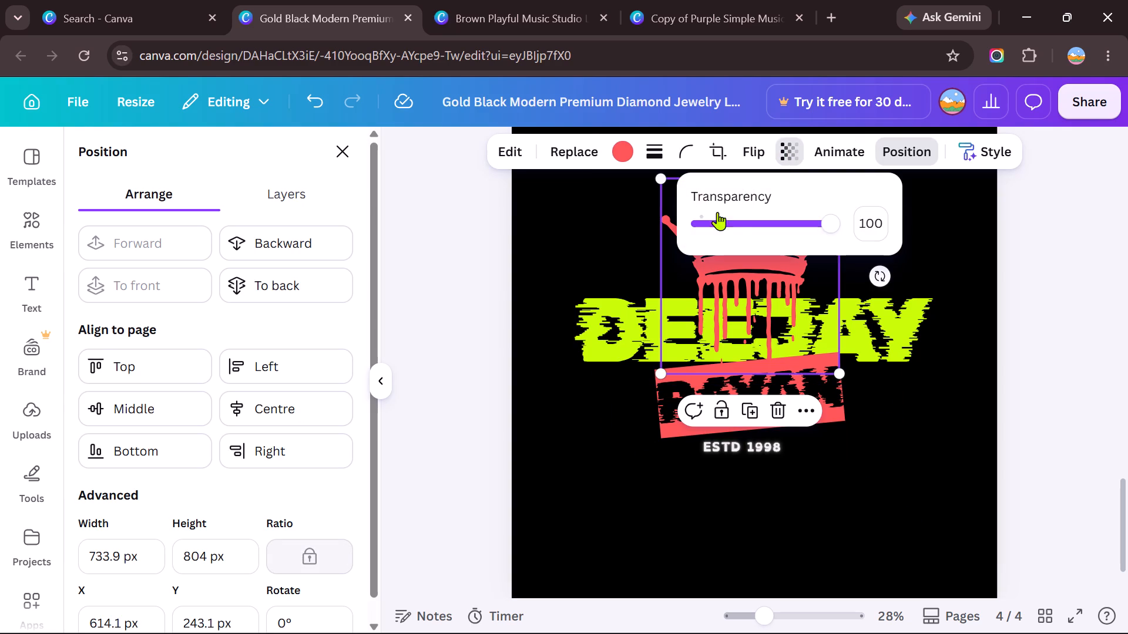
pyautogui.click(797, 223)
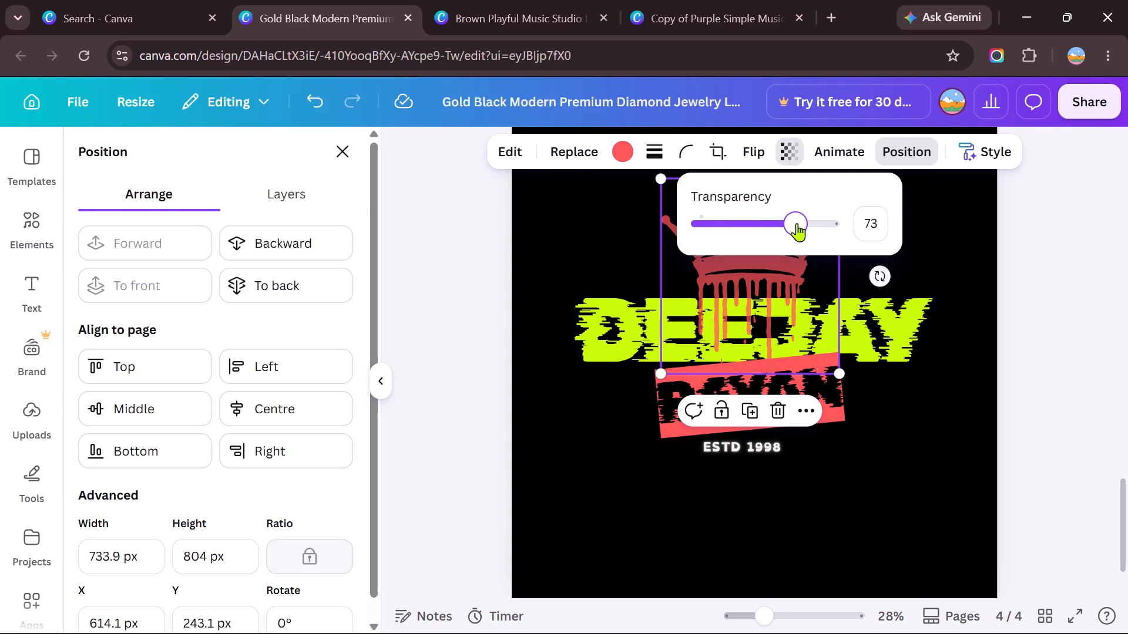
pyautogui.click(773, 228)
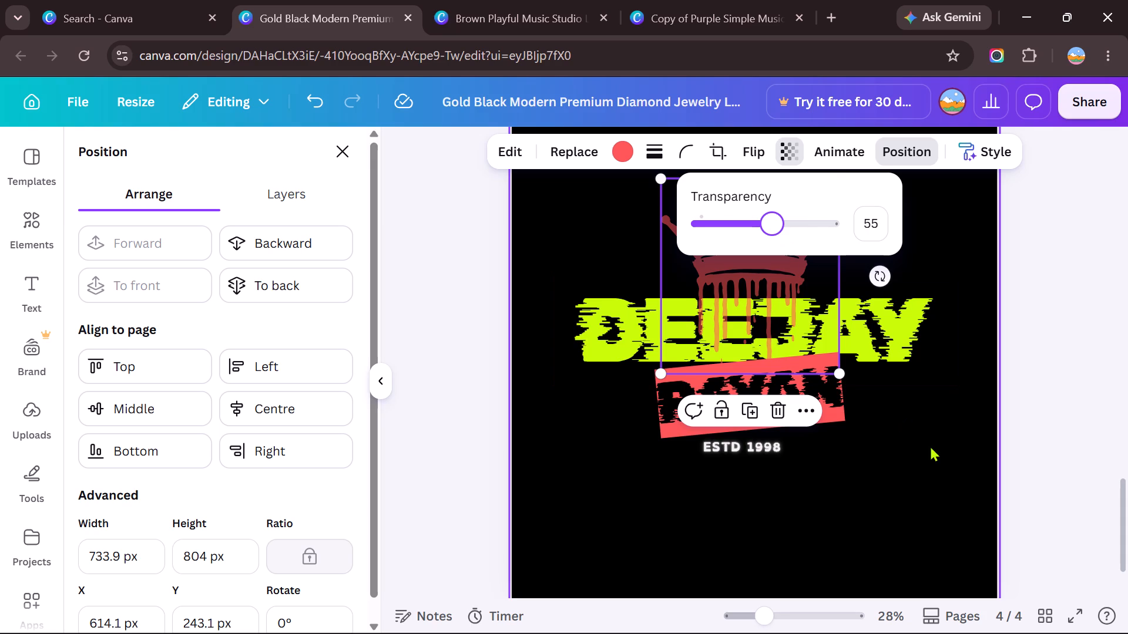
pyautogui.click(939, 481)
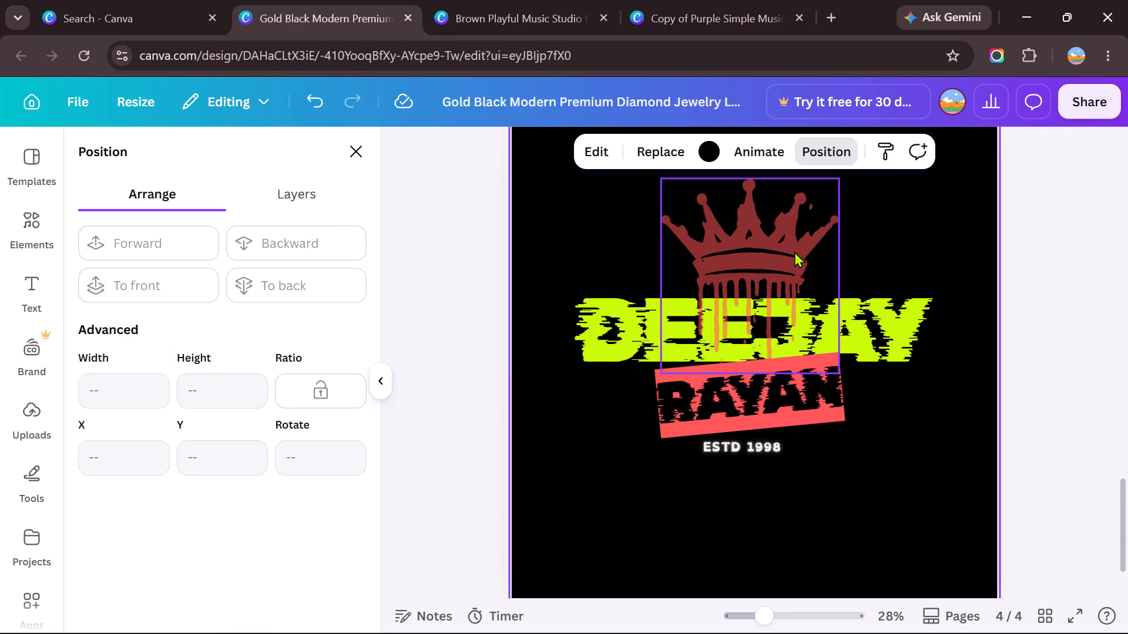
pyautogui.click(774, 233)
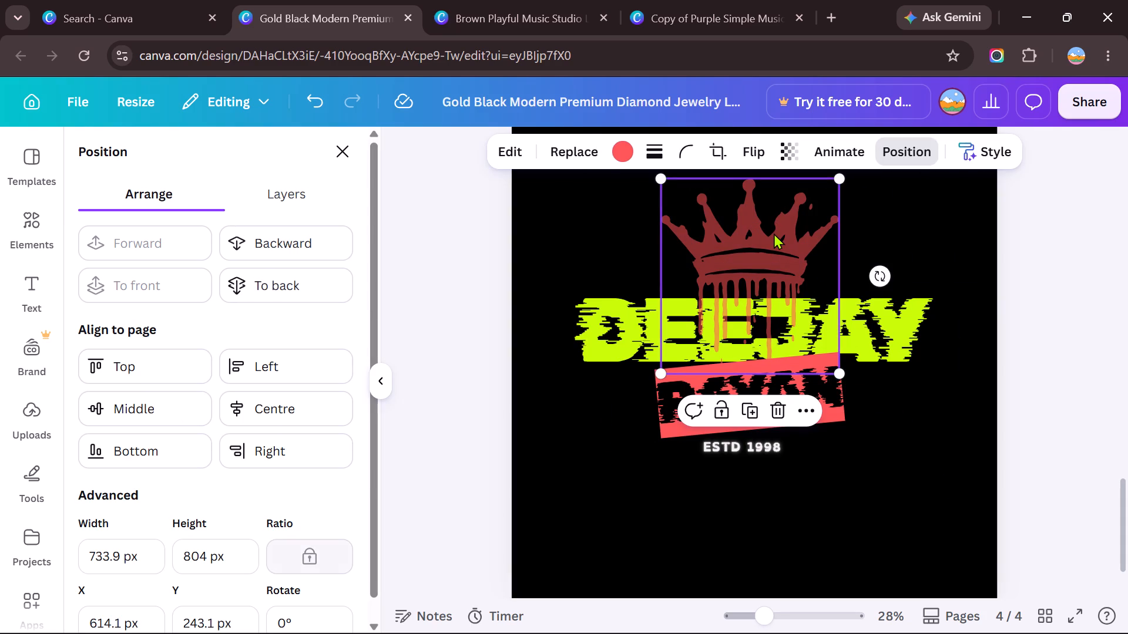
pyautogui.click(786, 149)
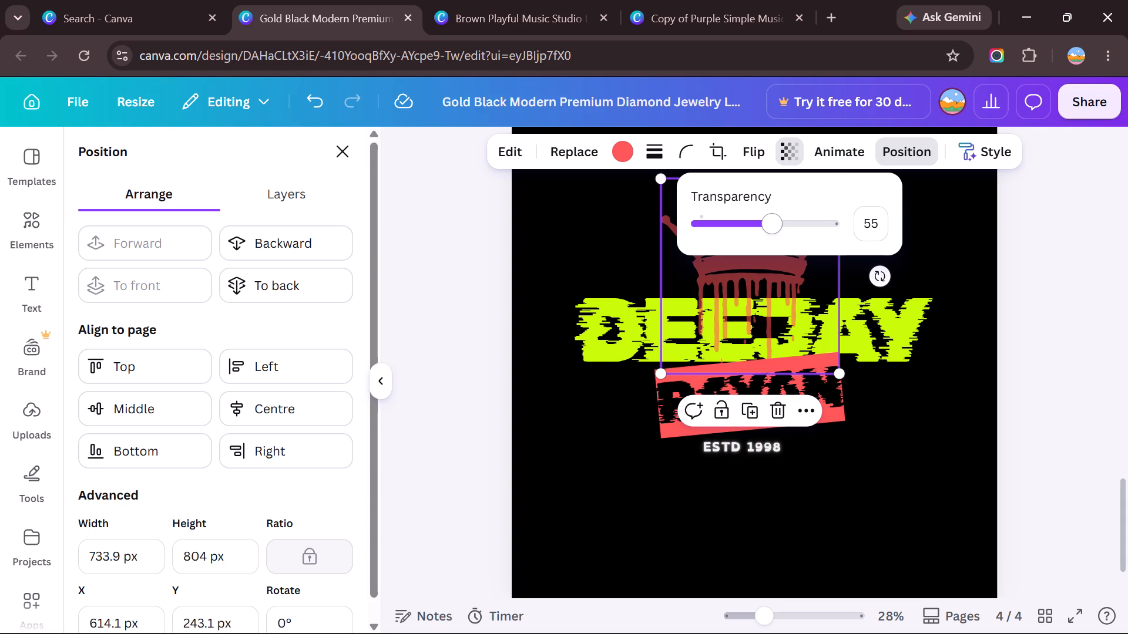
pyautogui.click(786, 230)
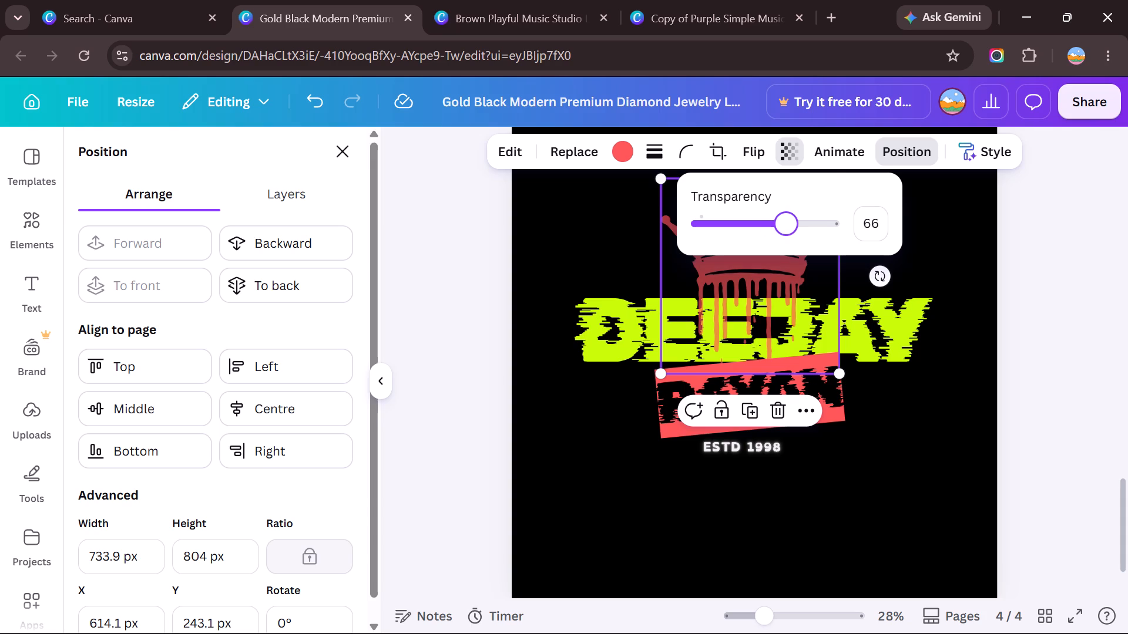
pyautogui.click(928, 458)
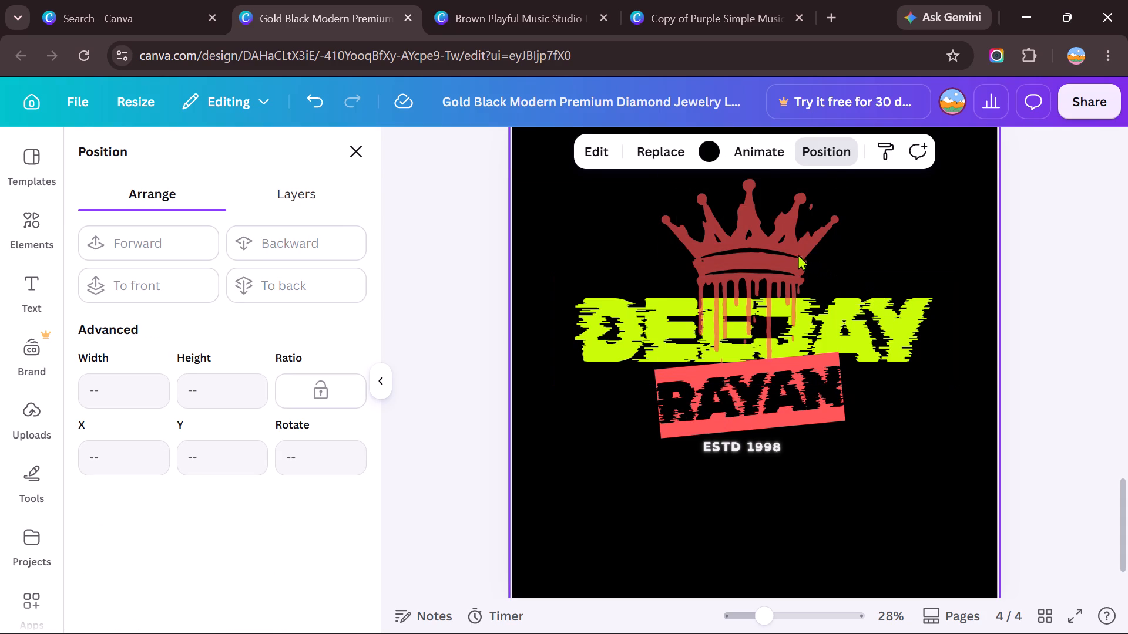
# Move the dripping crown straight down to about Y 288 px, so its drips reach further over the DEEJAY heading.
pyautogui.moveTo(793, 254); pyautogui.dragTo(791, 267)
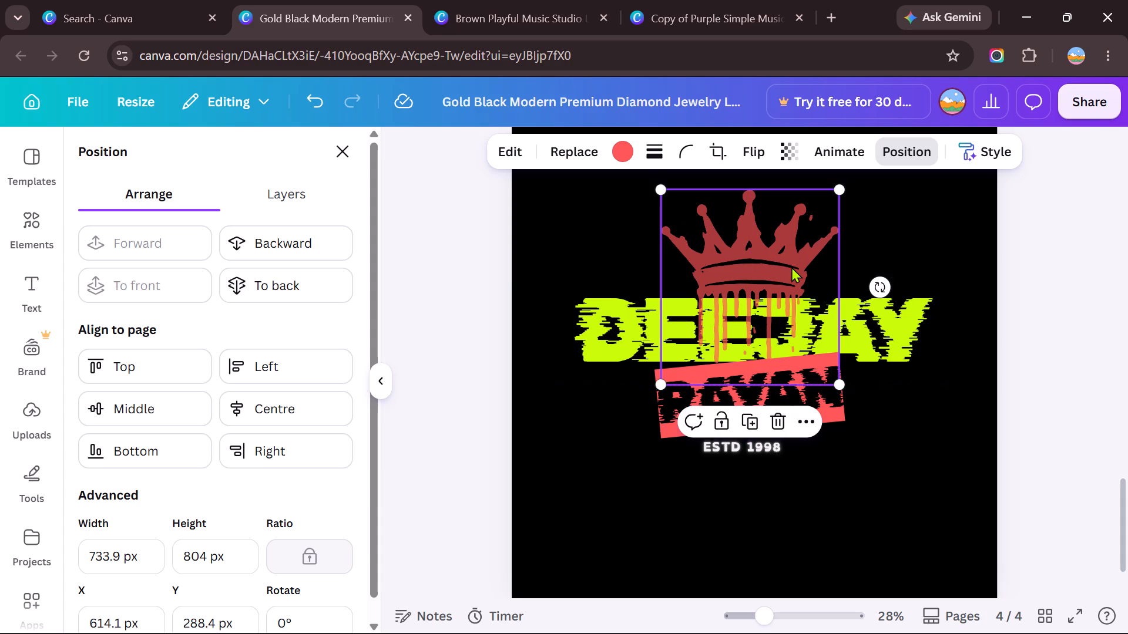
pyautogui.click(893, 227)
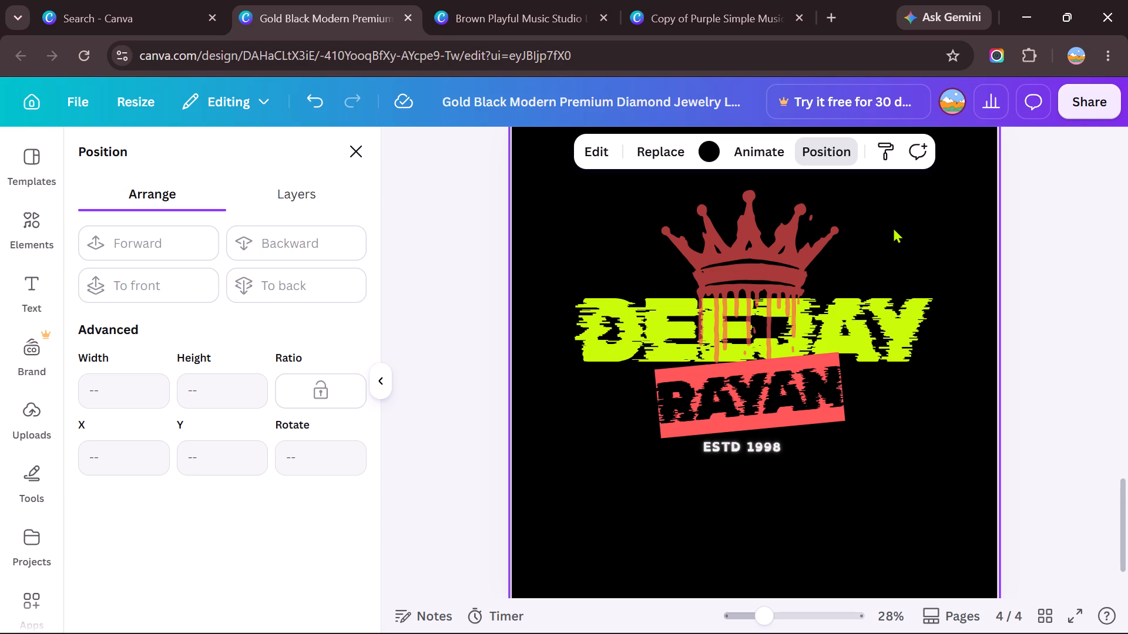
# Share the design by email with the prefilled recipient and return to editing.
pyautogui.click(1086, 94)
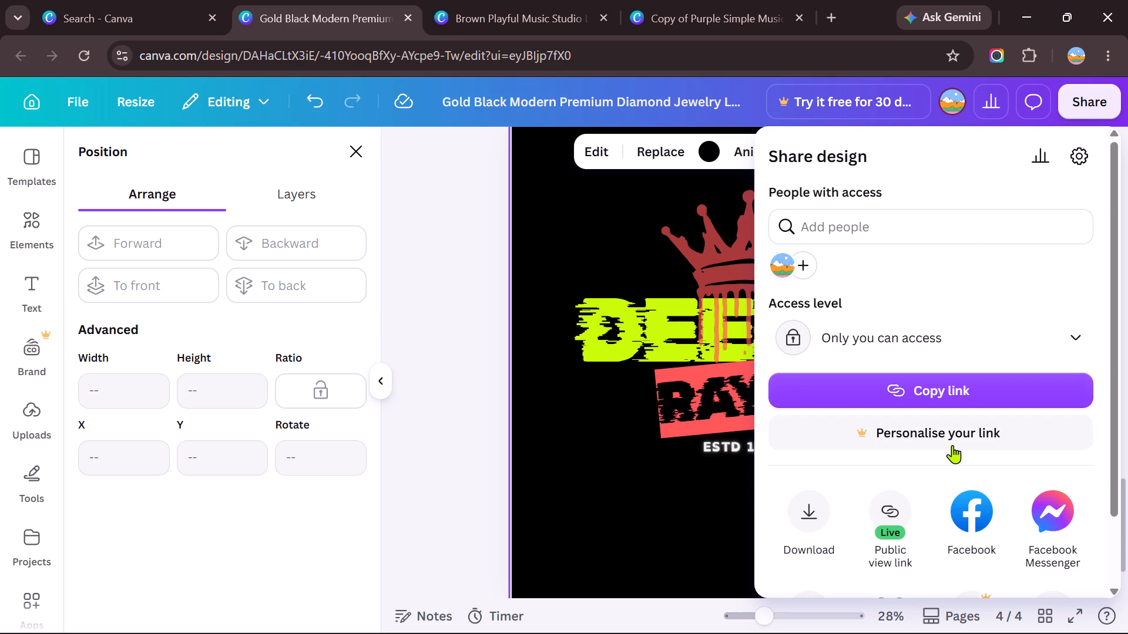
pyautogui.scroll(-5, 952, 445)
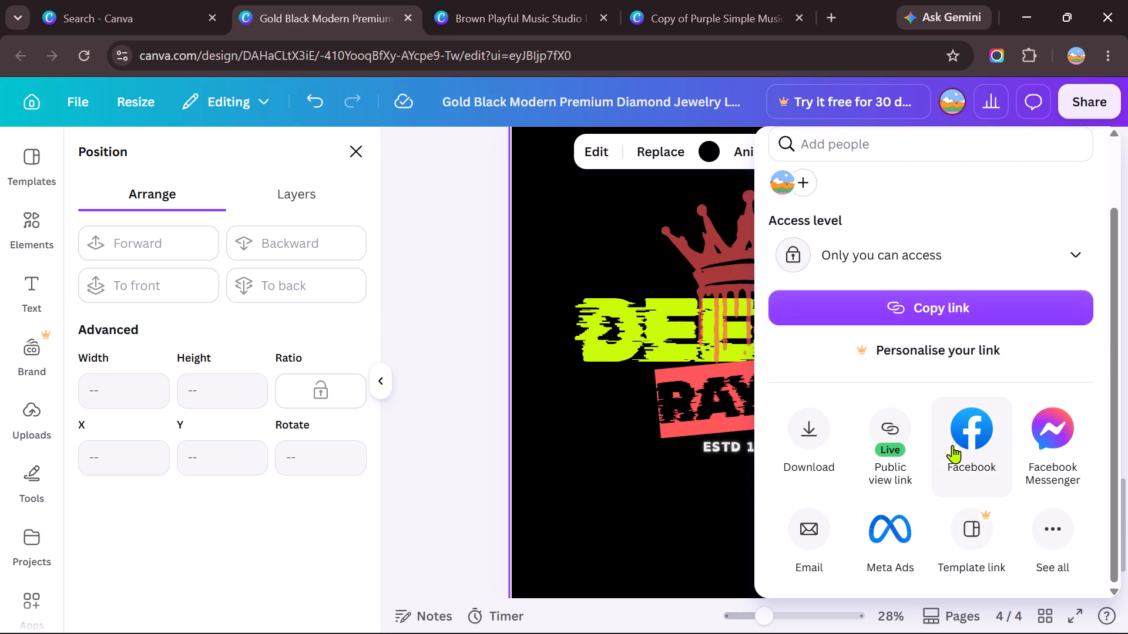
pyautogui.click(814, 535)
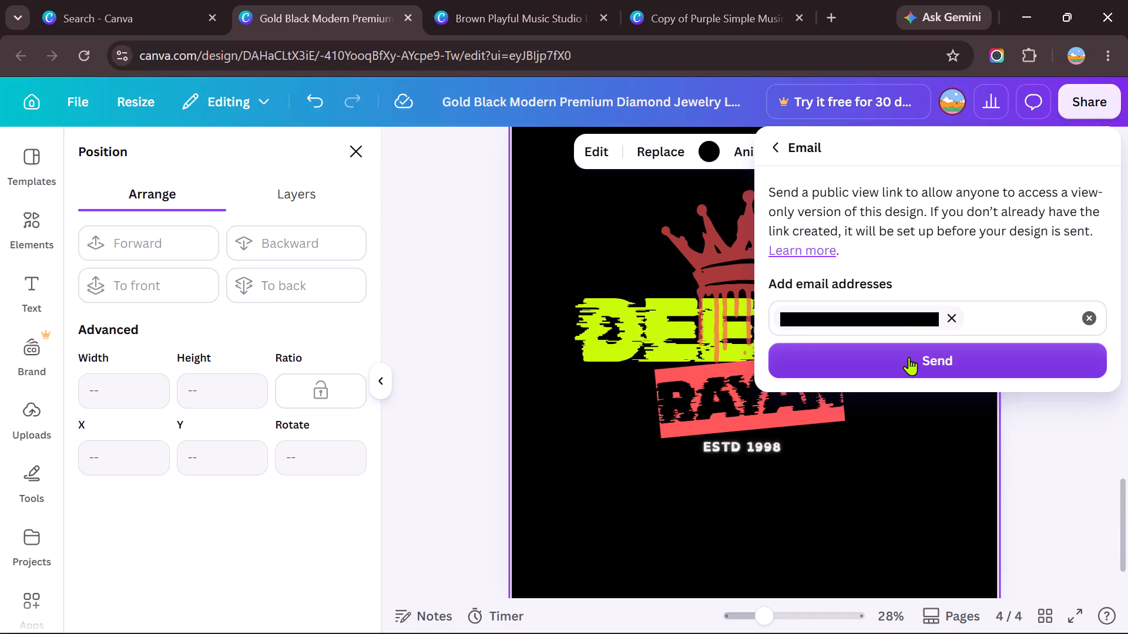
pyautogui.click(909, 357)
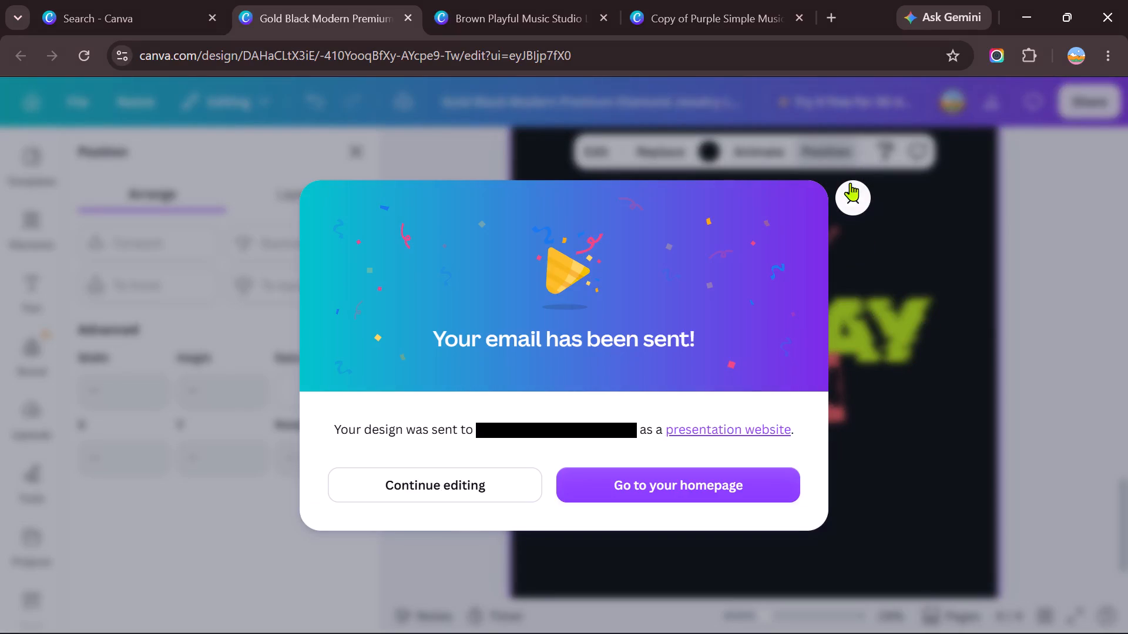
pyautogui.click(848, 188)
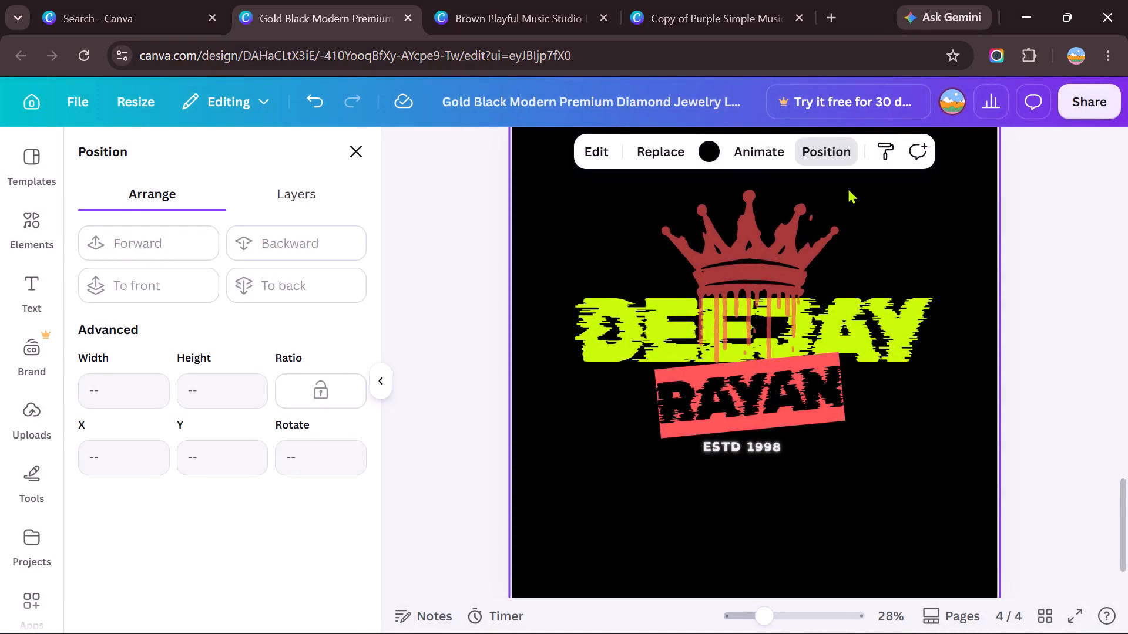
# Try purple, coral and yellow on the dripping crown, and settle on light orange from the default solid colours.
pyautogui.click(771, 235)
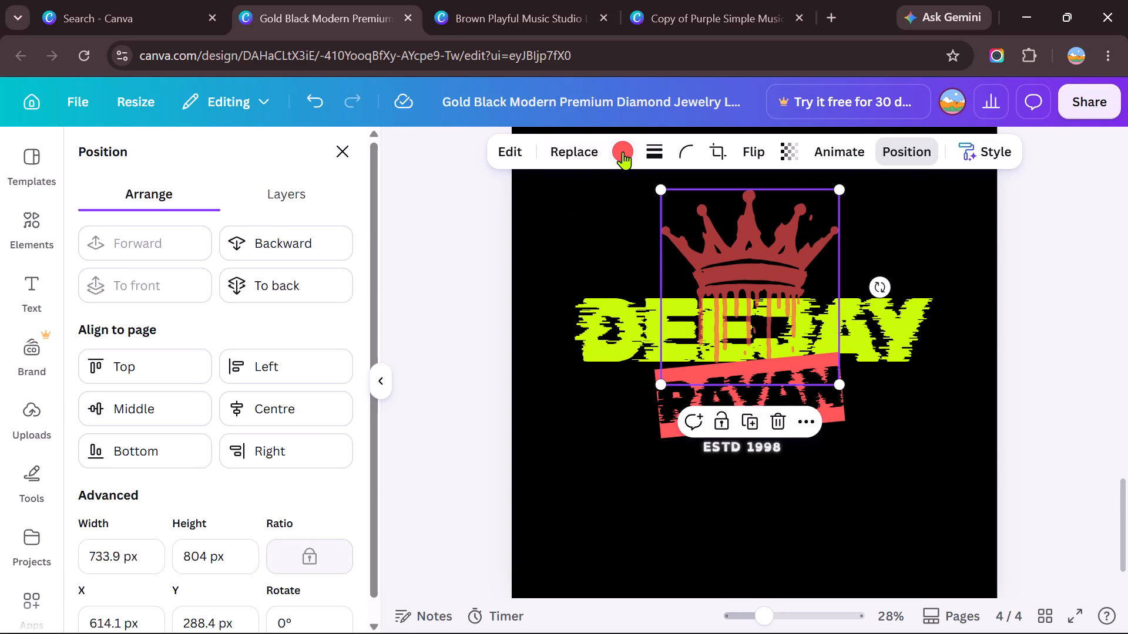
pyautogui.click(623, 151)
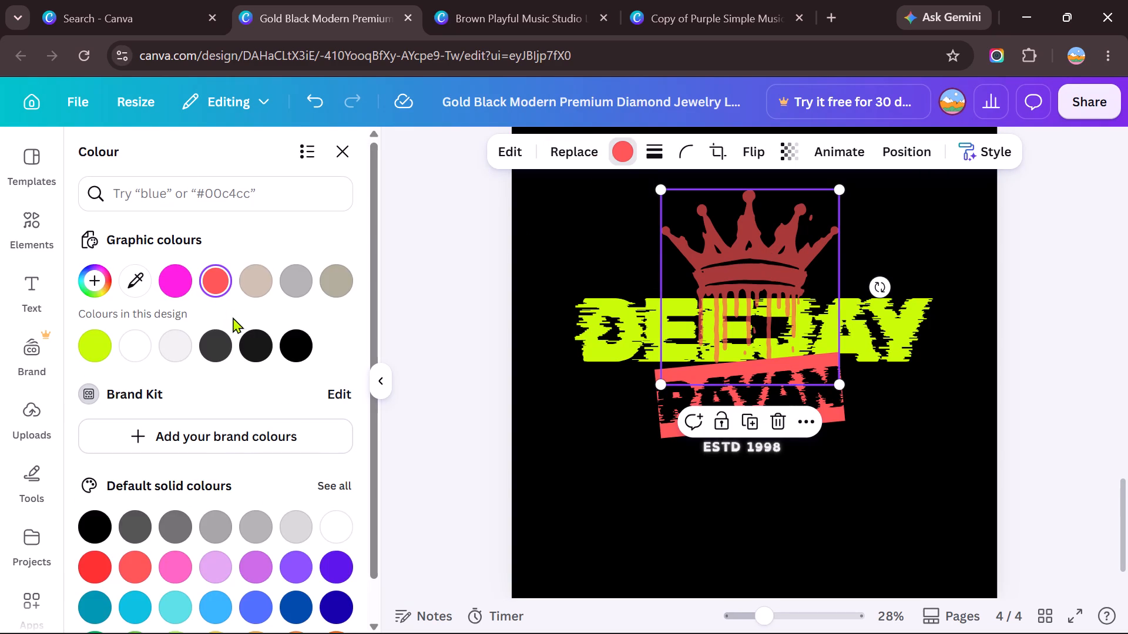
pyautogui.click(258, 572)
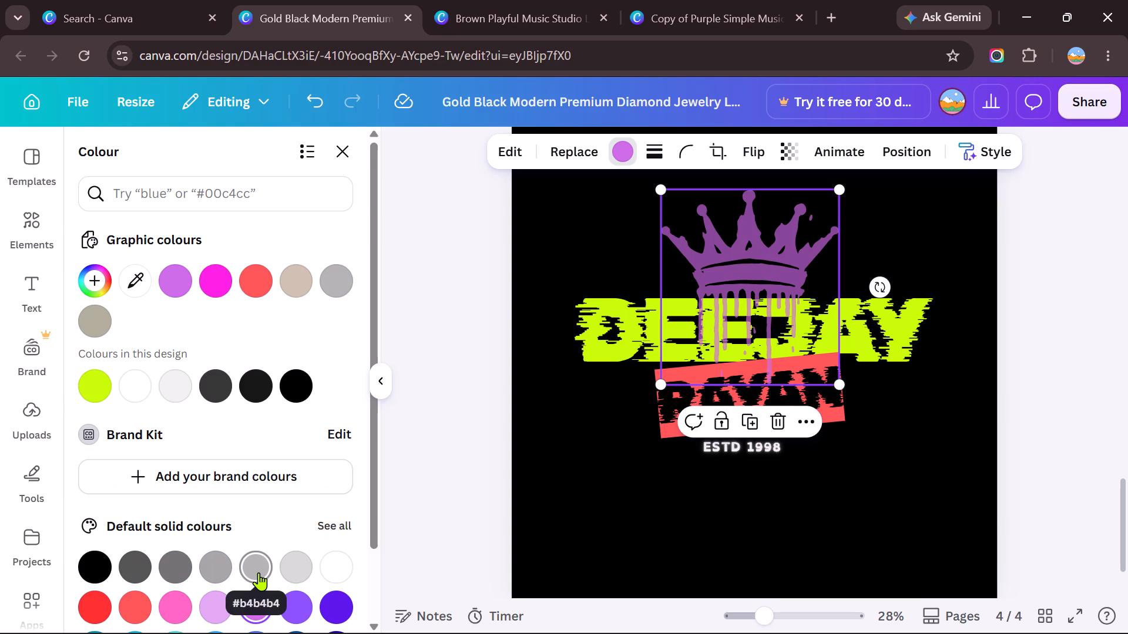
pyautogui.click(141, 611)
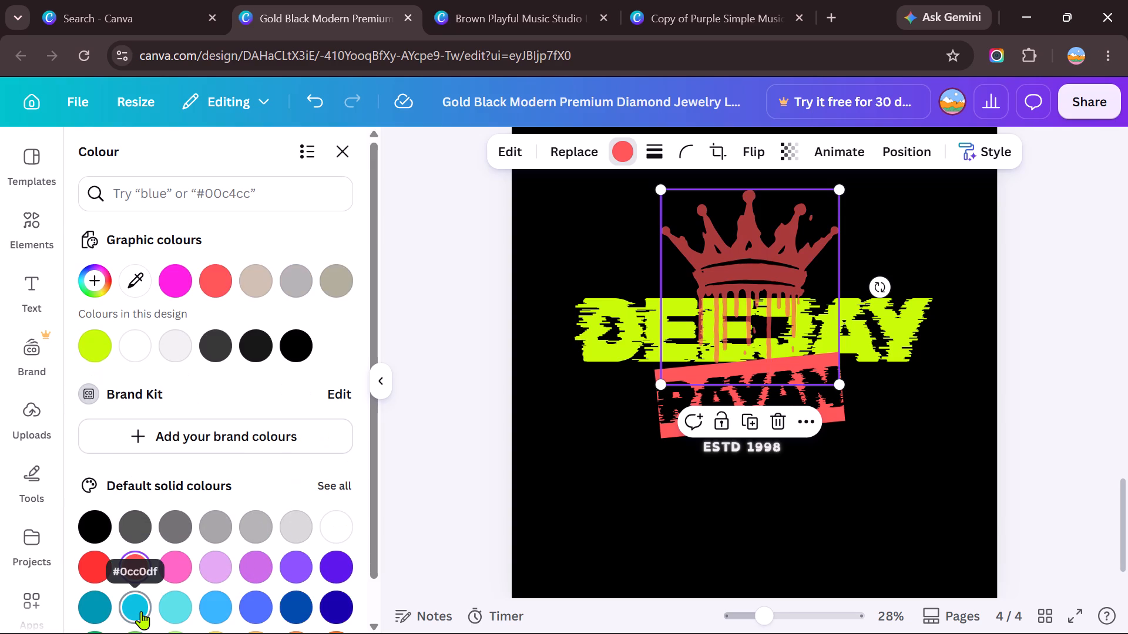
pyautogui.scroll(-3, 247, 572)
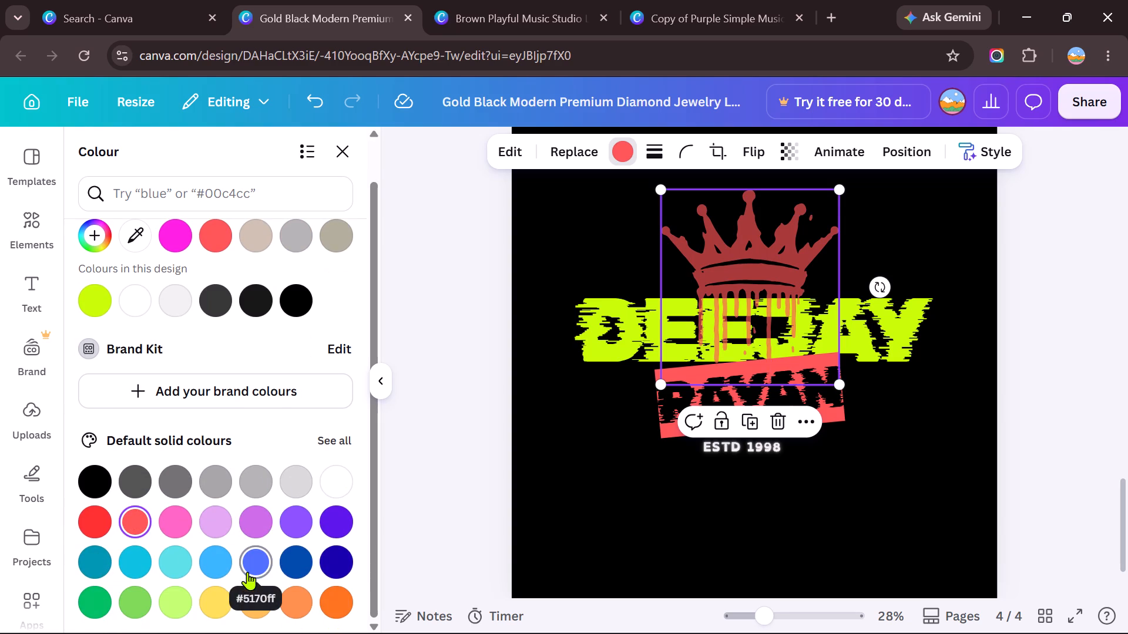
pyautogui.click(219, 605)
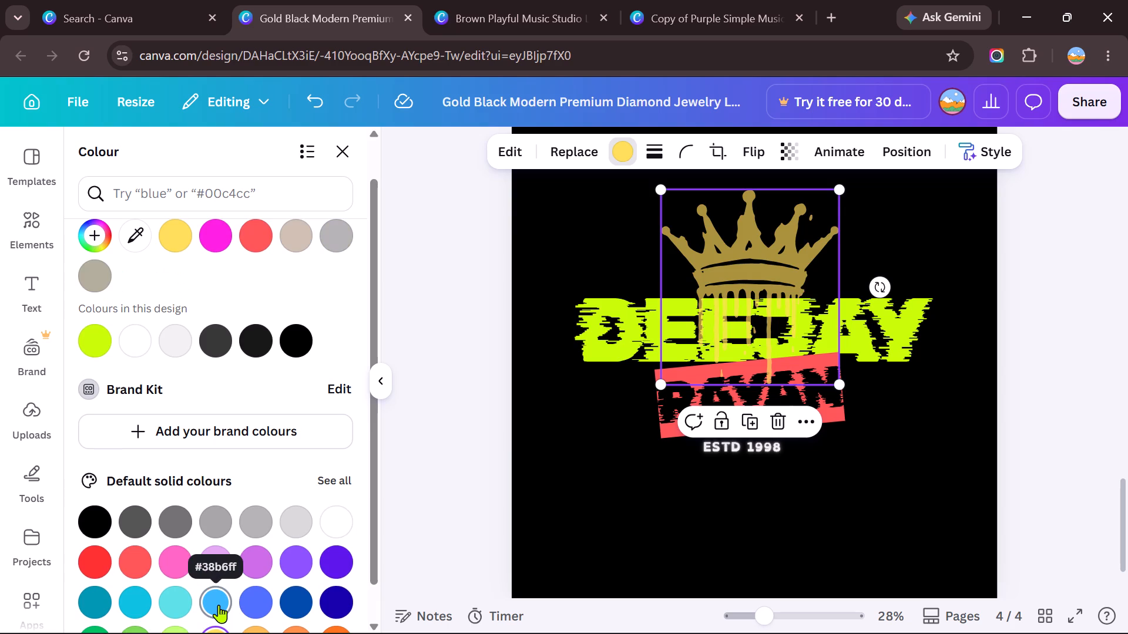
pyautogui.scroll(-2, 240, 579)
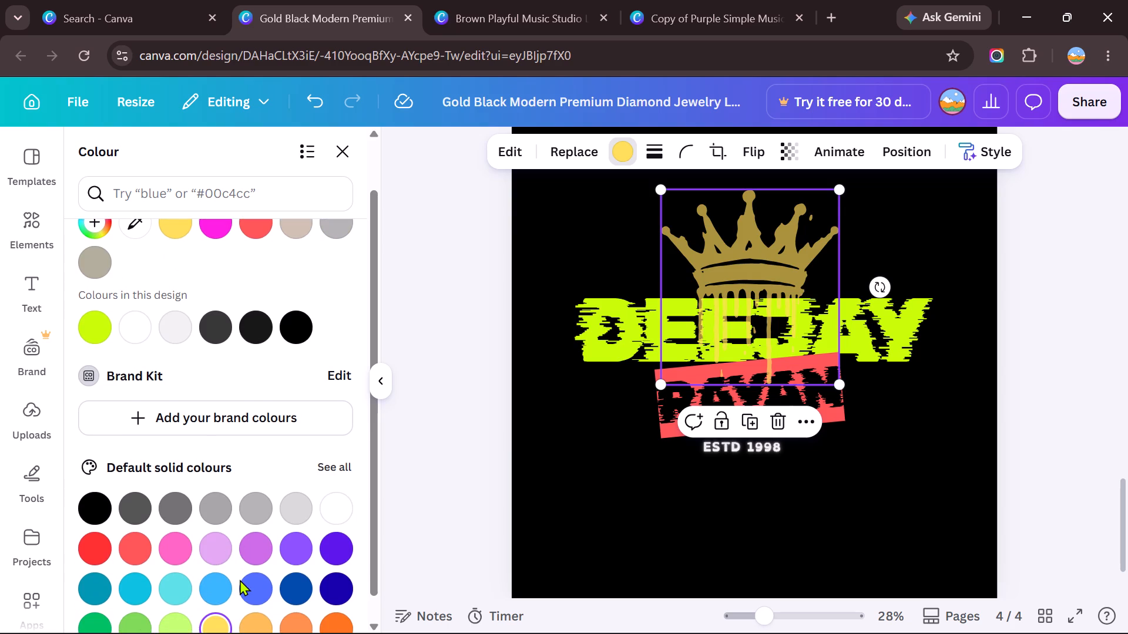
pyautogui.click(260, 598)
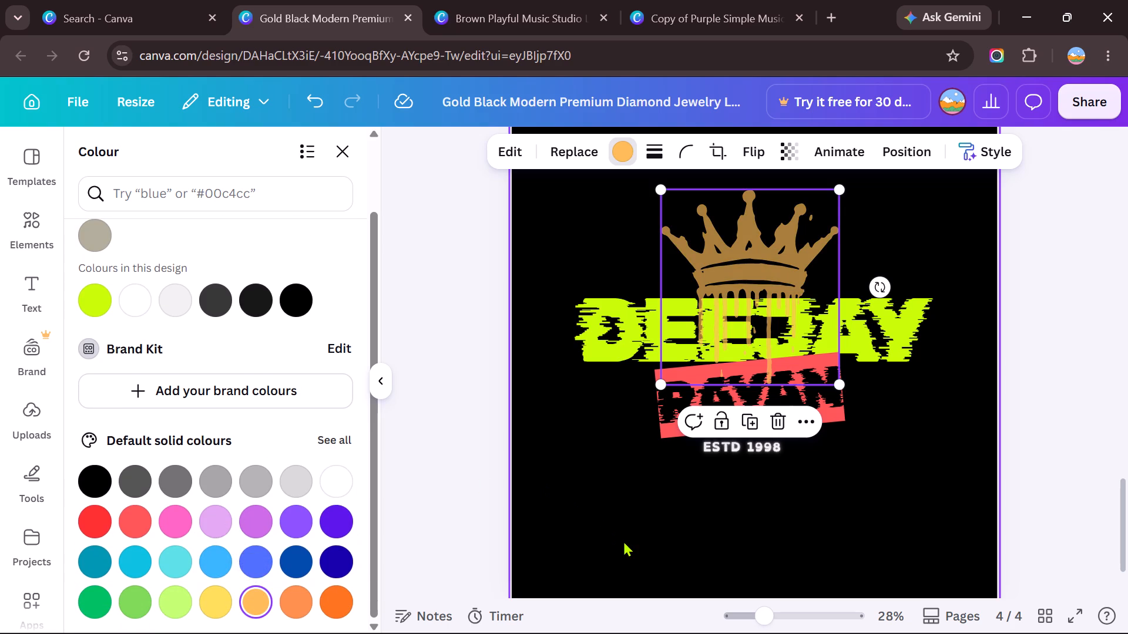
pyautogui.click(297, 608)
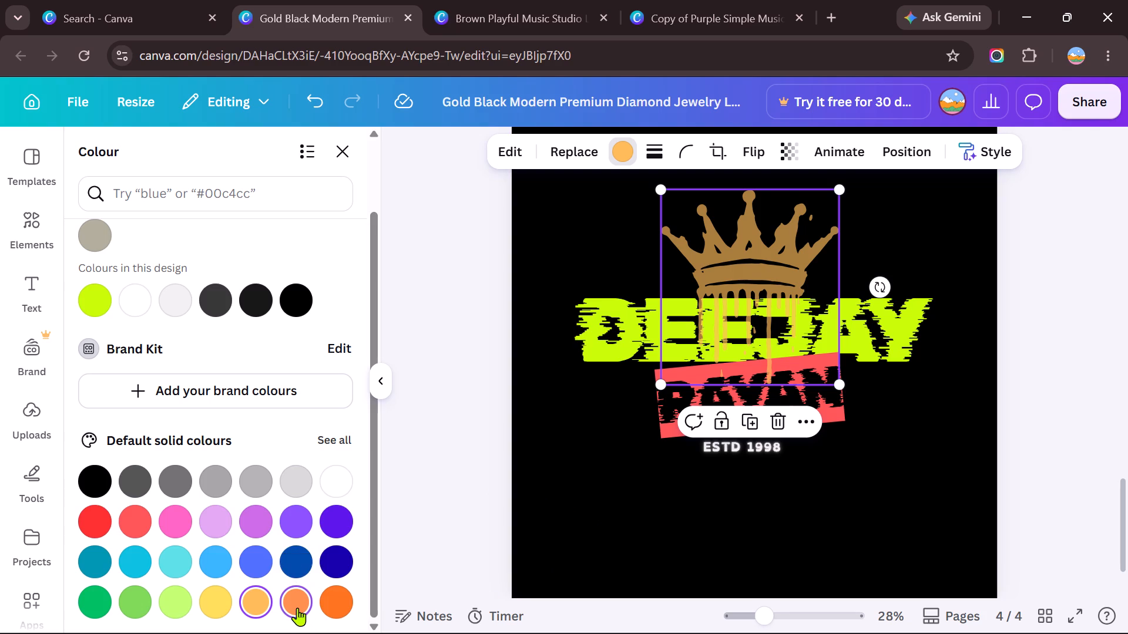
pyautogui.click(252, 605)
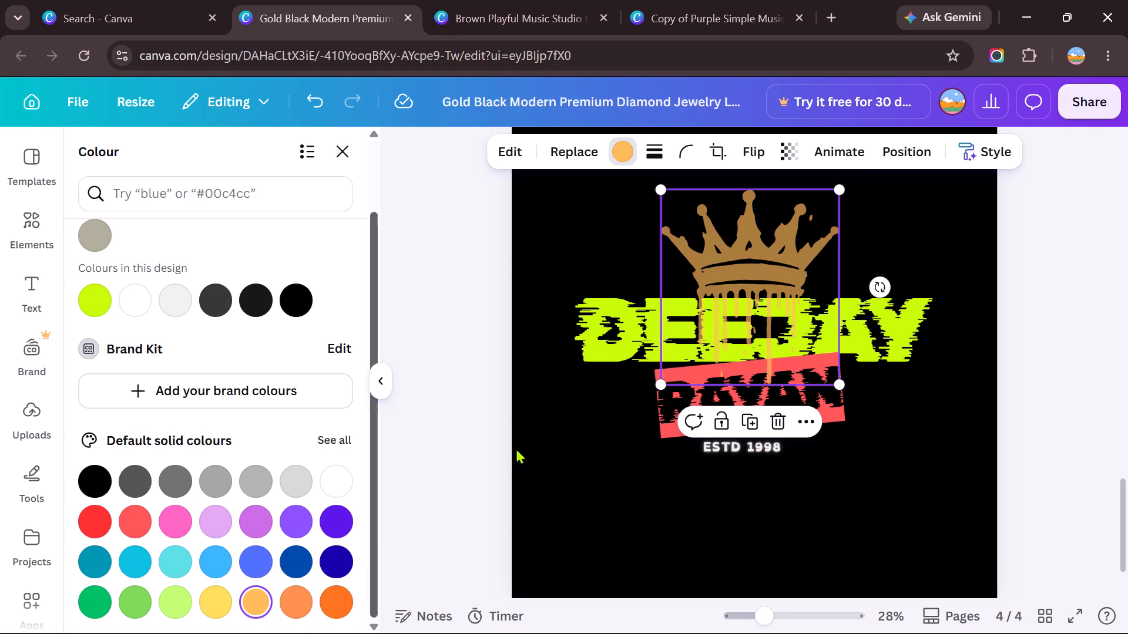
pyautogui.click(649, 485)
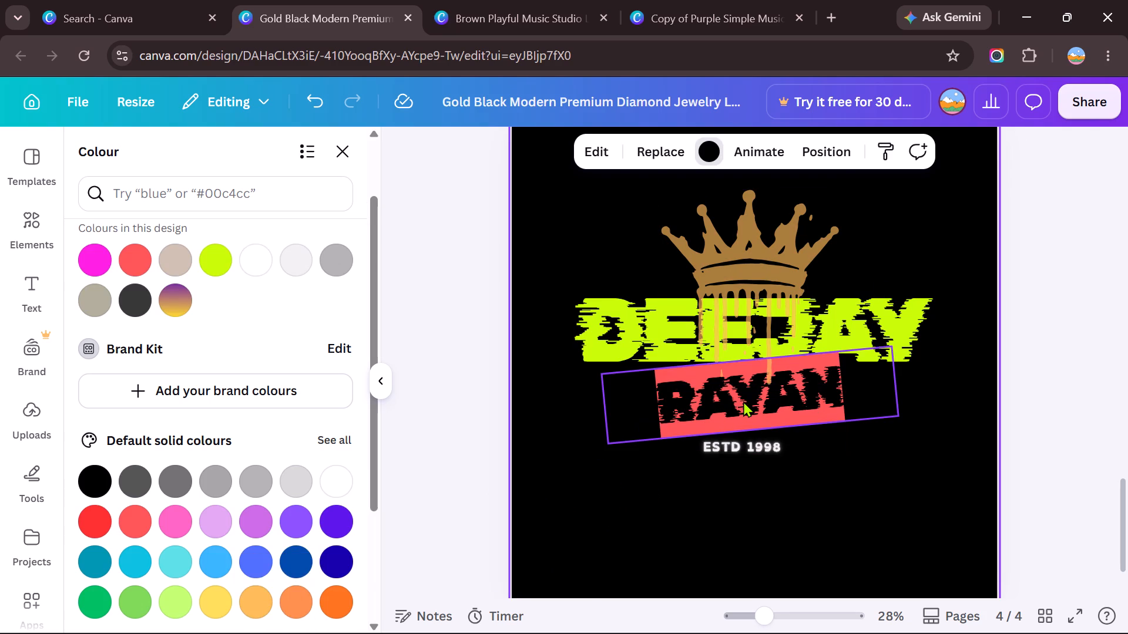
# Change the effect colour of the block behind RAYAN to the design's vivid yellow green, matching DEEJAY.
pyautogui.click(802, 406)
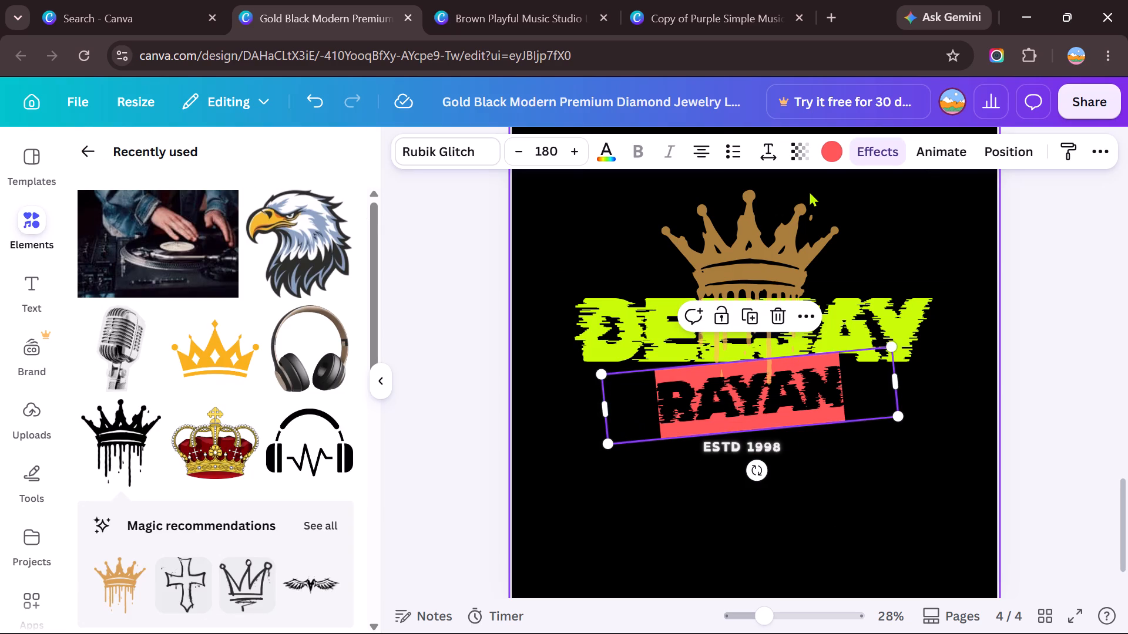
pyautogui.click(837, 146)
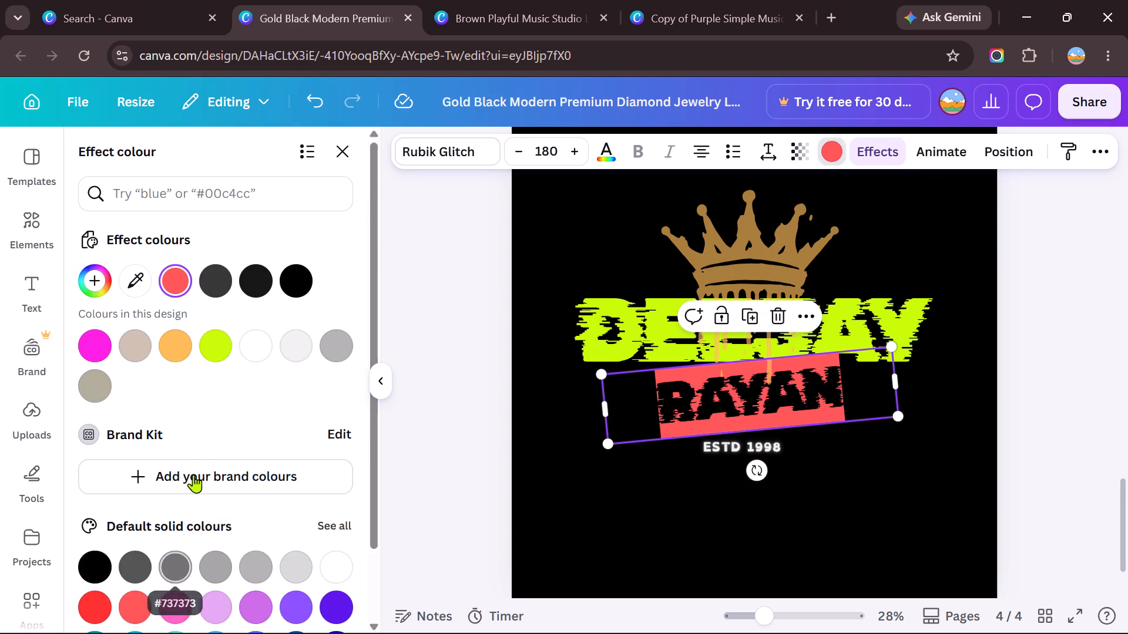
pyautogui.click(216, 350)
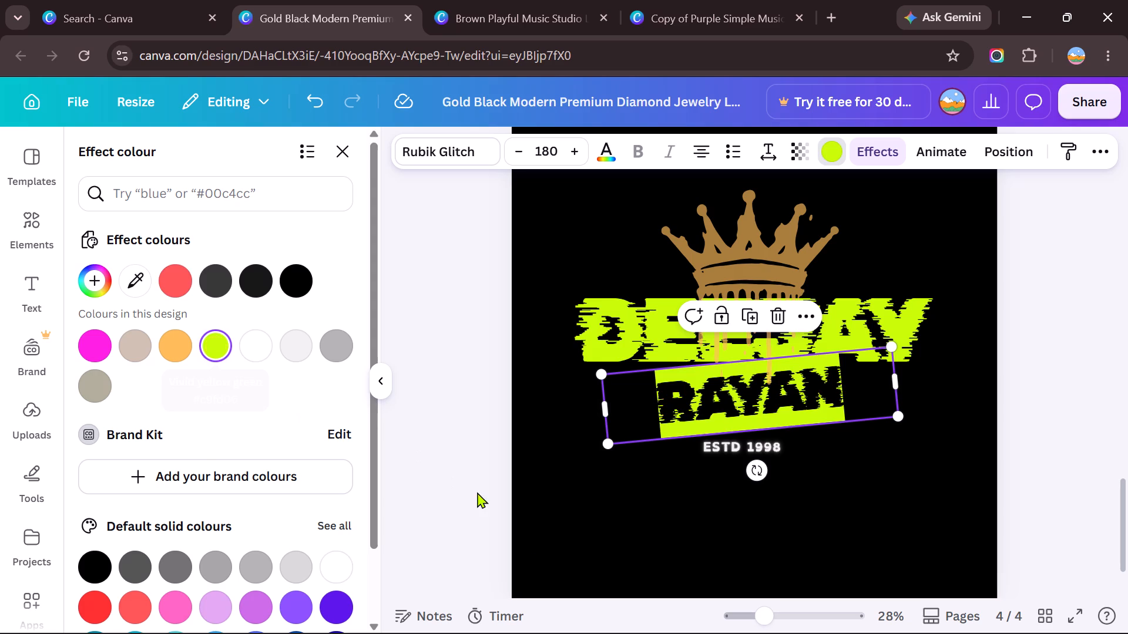
pyautogui.click(840, 510)
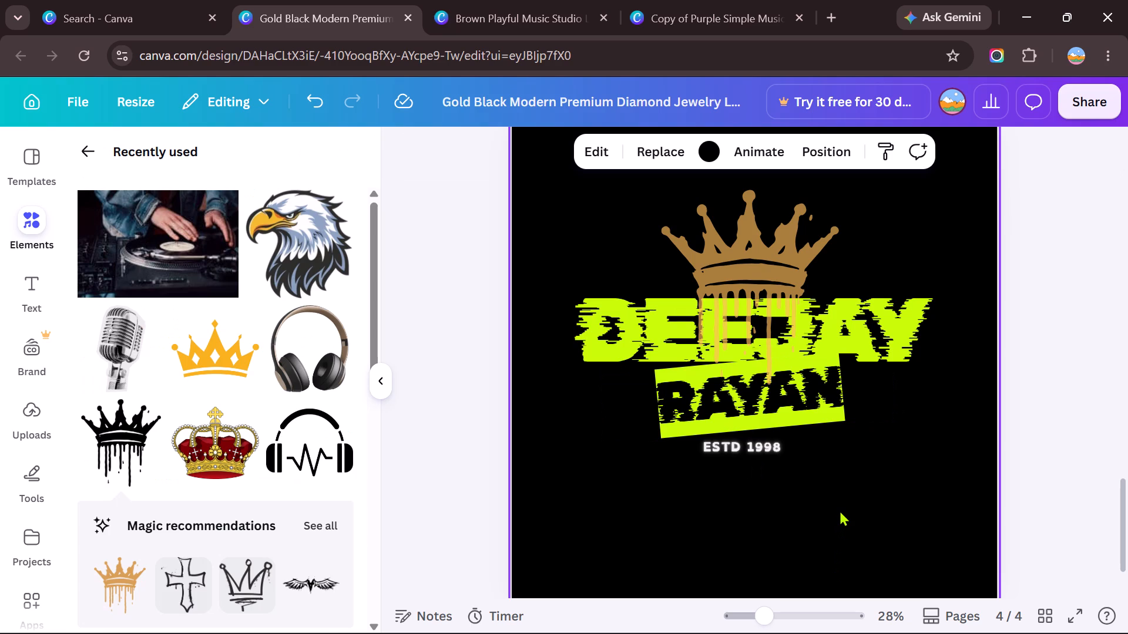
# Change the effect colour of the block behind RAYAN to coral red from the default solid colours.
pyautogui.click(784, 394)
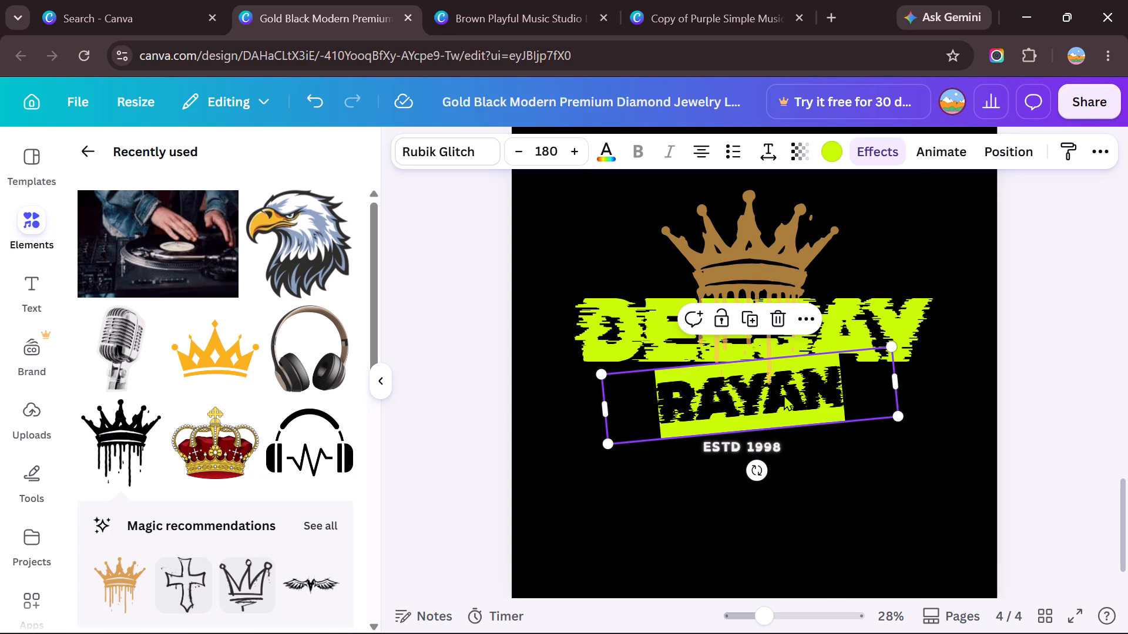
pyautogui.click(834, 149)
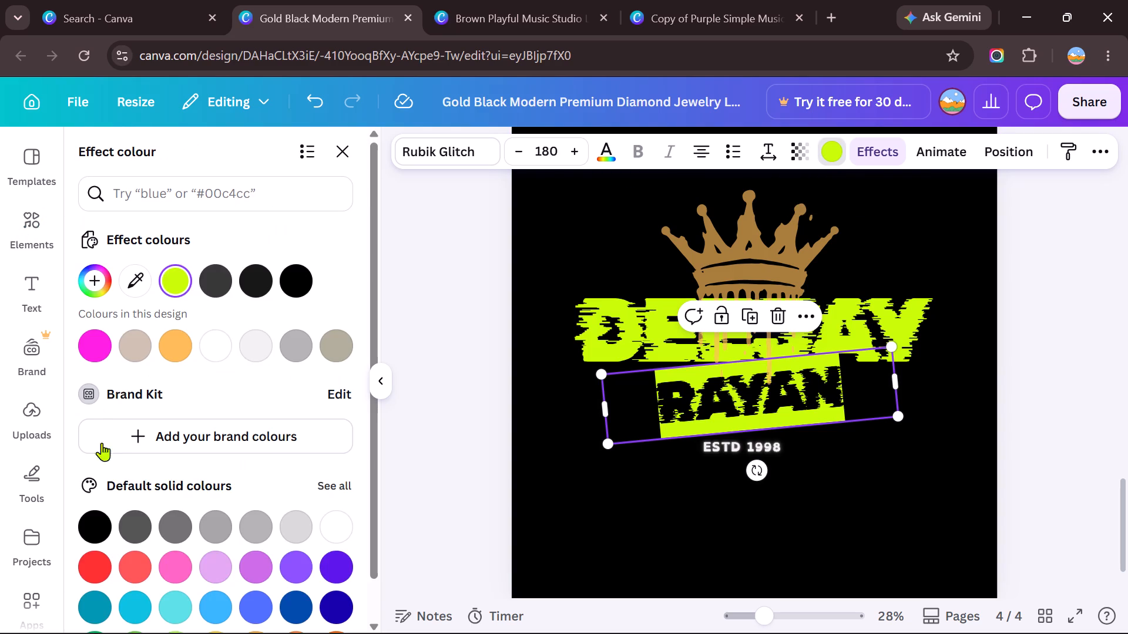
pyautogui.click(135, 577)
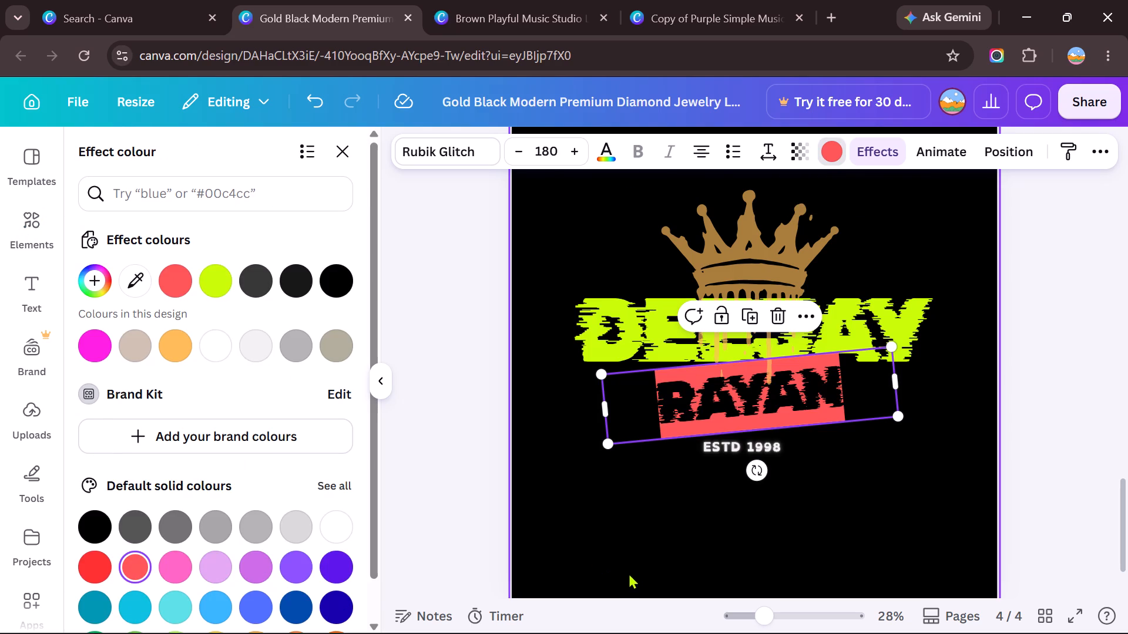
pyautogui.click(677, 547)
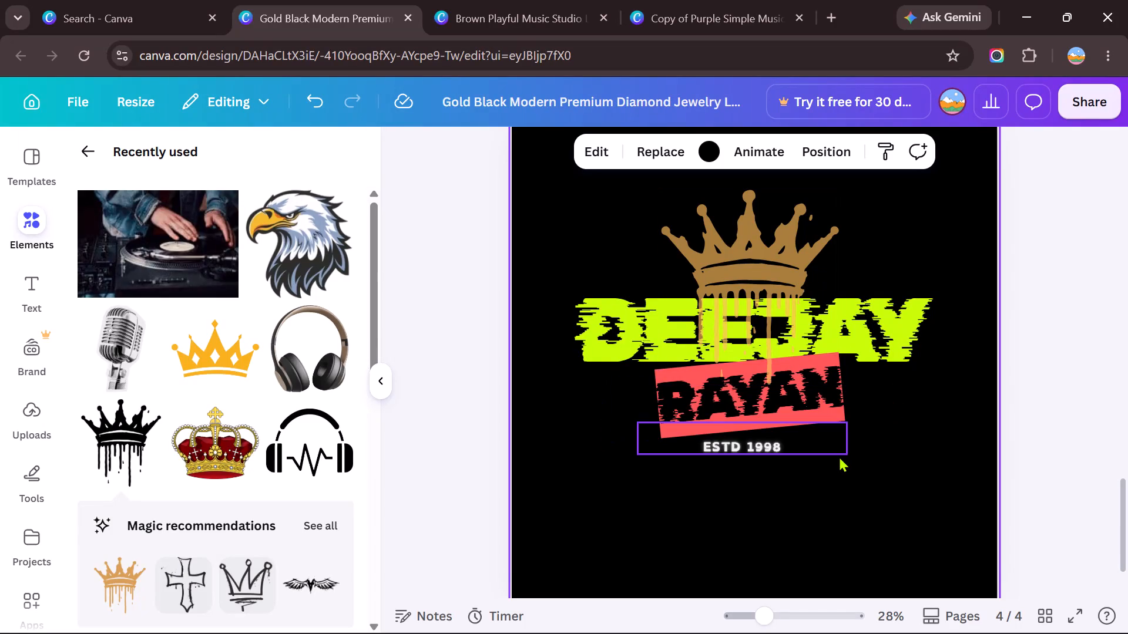
# Try dark blue, purple-yellow, cyan-blue, black-gold, yellow-orange and pink-yellow gradients on the DEEJAY text, and settle on the default purple-to-green gradient.
pyautogui.click(898, 345)
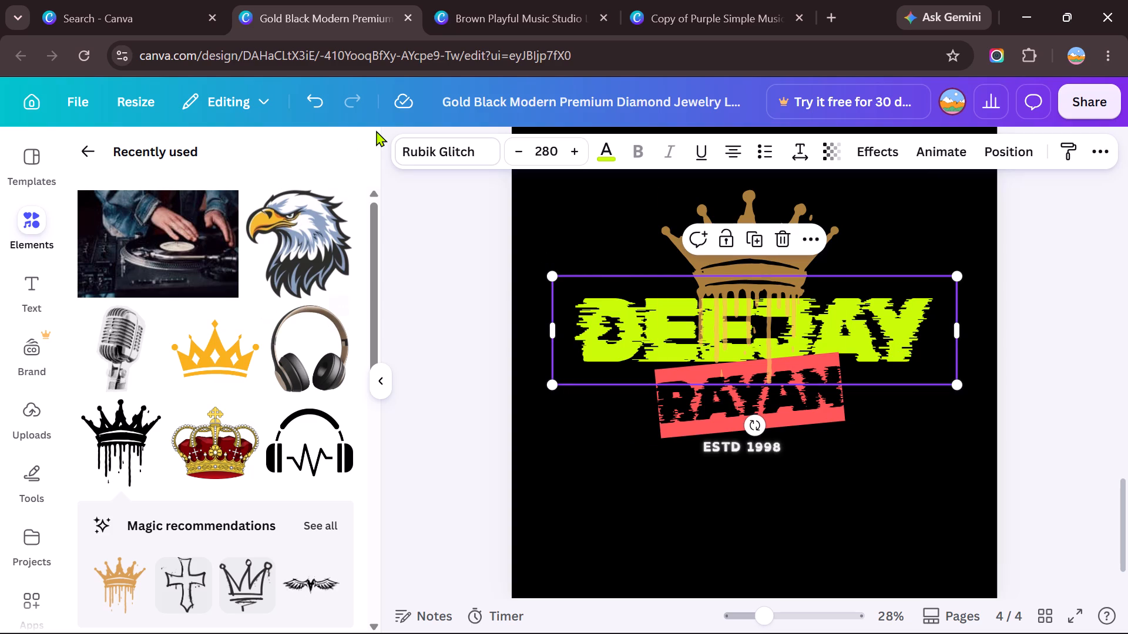
pyautogui.click(609, 153)
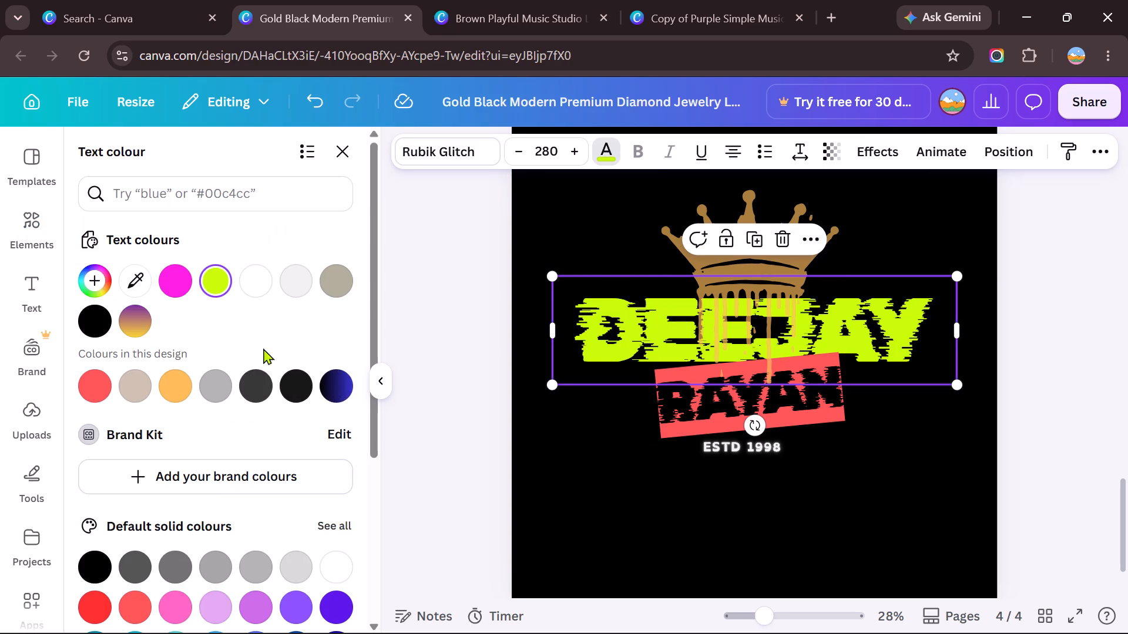
pyautogui.click(338, 386)
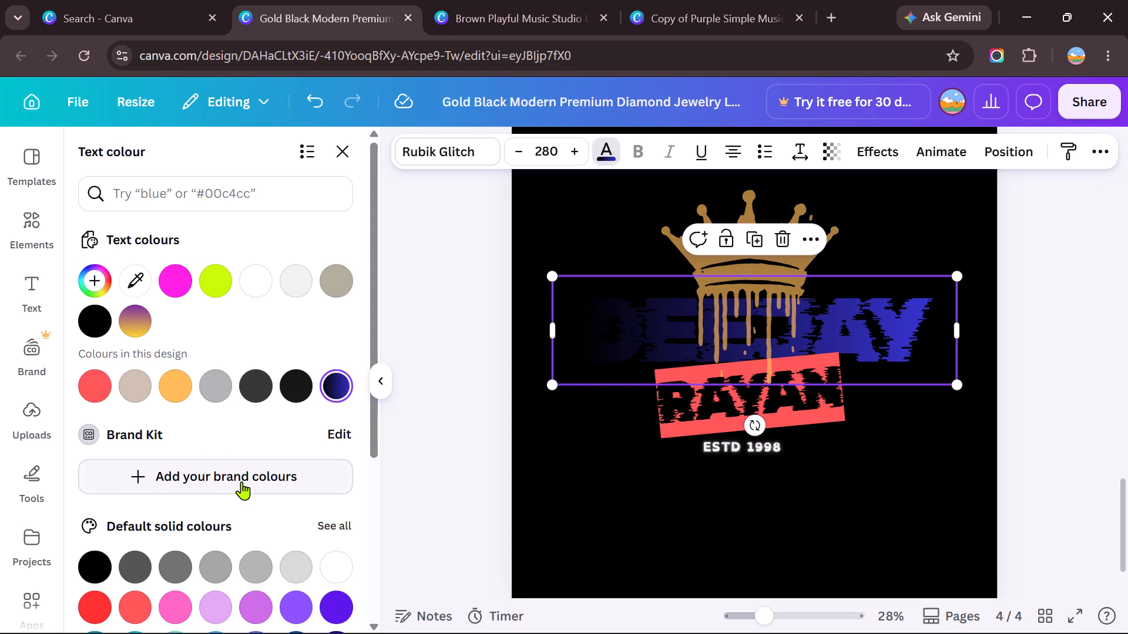
pyautogui.click(129, 320)
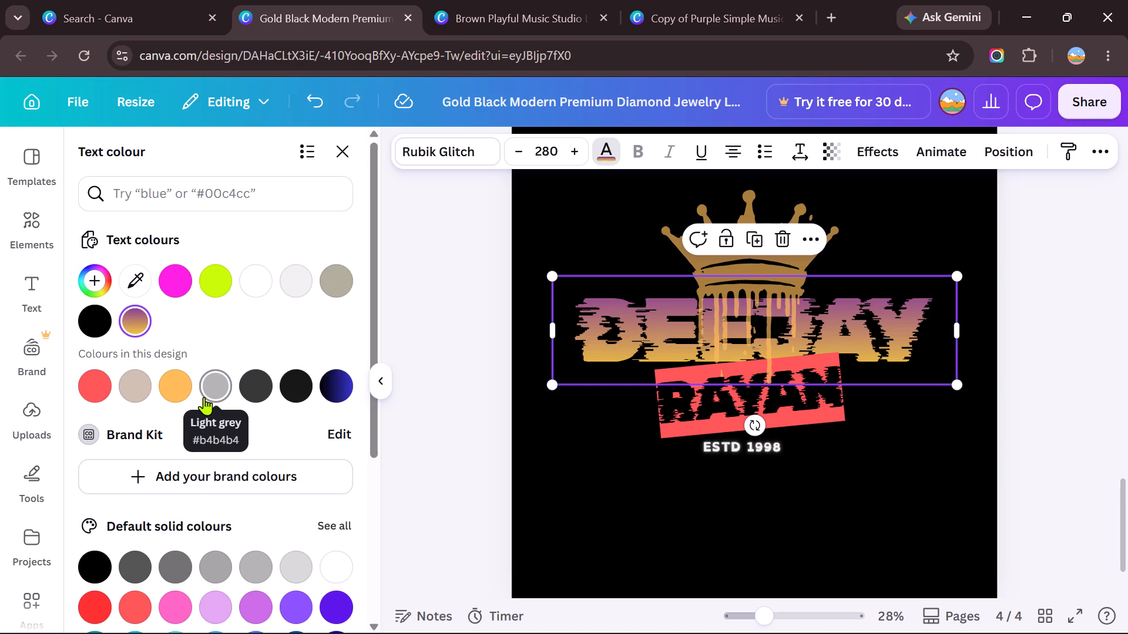
pyautogui.scroll(-4, 205, 390)
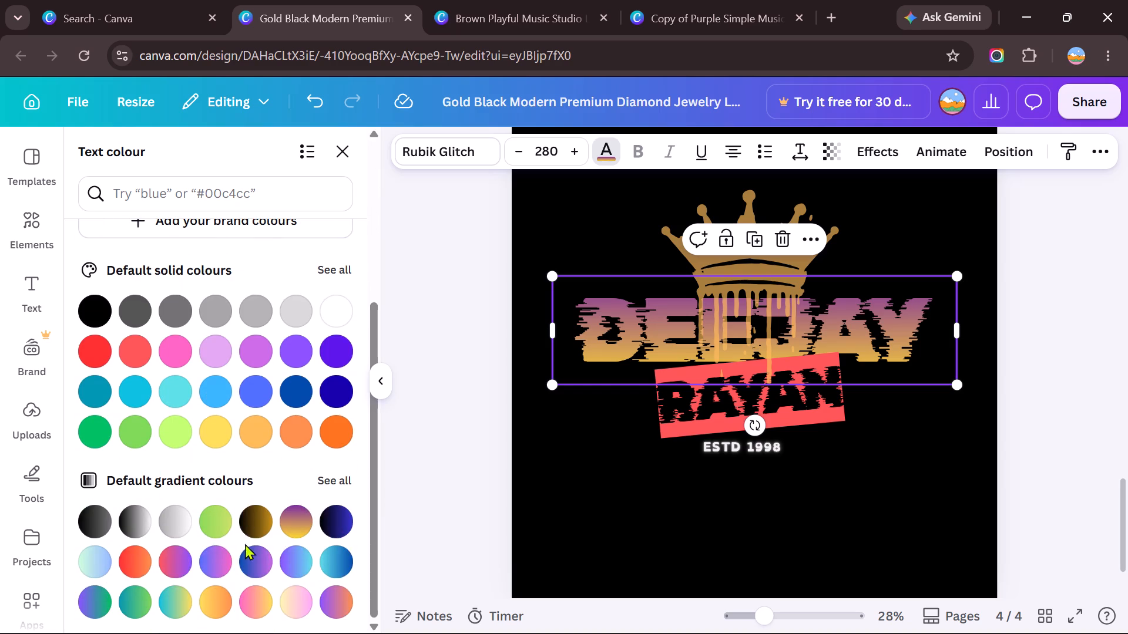
pyautogui.click(335, 561)
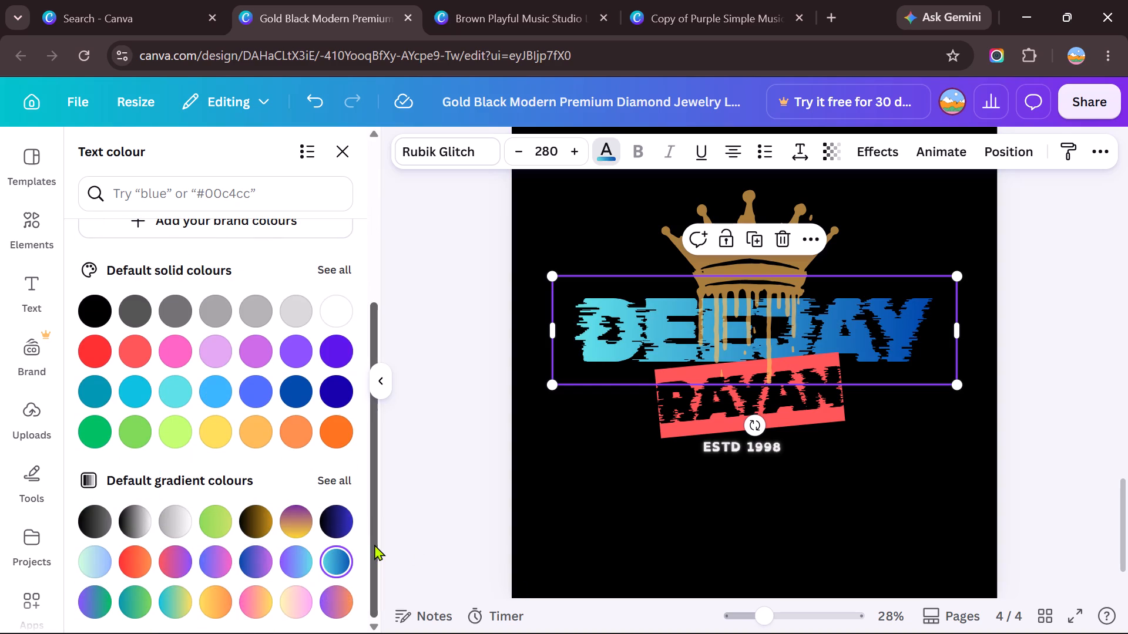
pyautogui.click(264, 528)
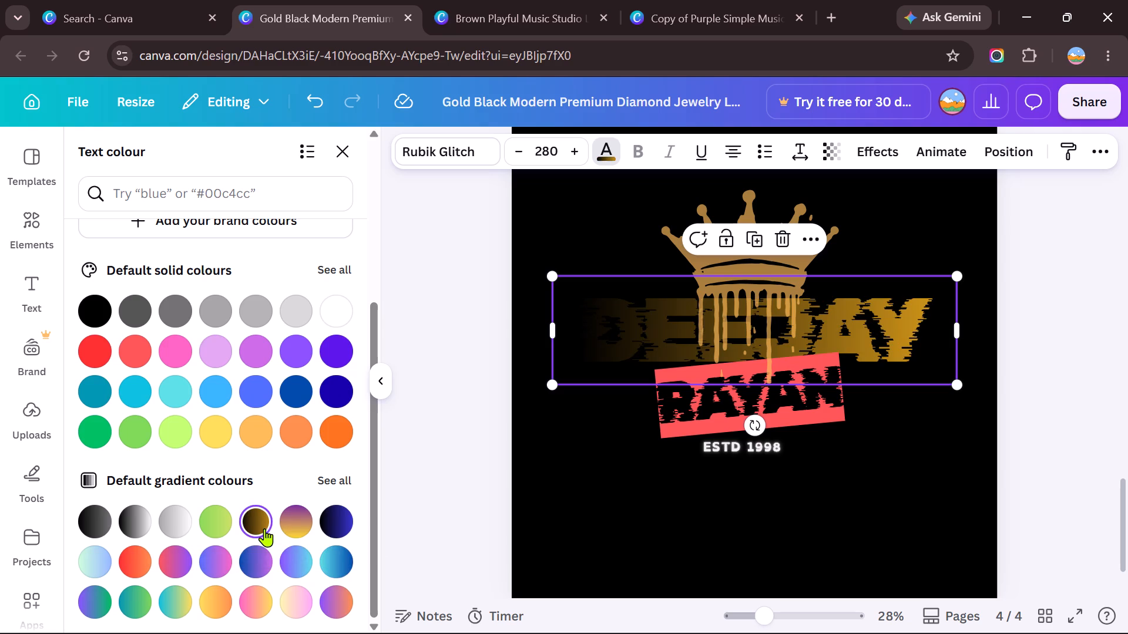
pyautogui.click(290, 527)
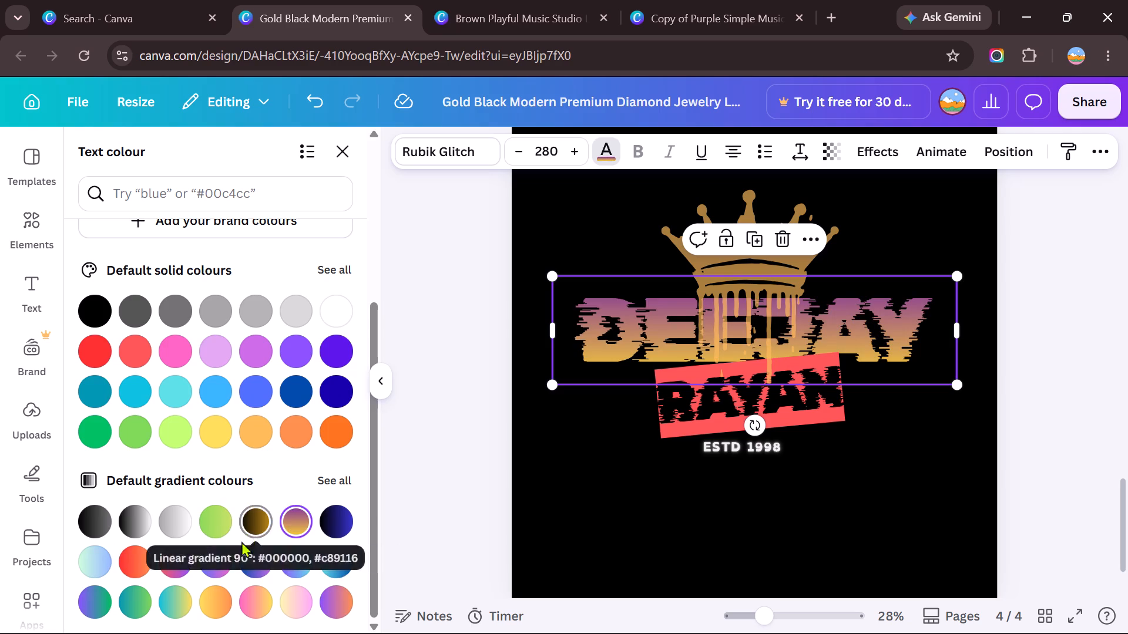
pyautogui.click(213, 603)
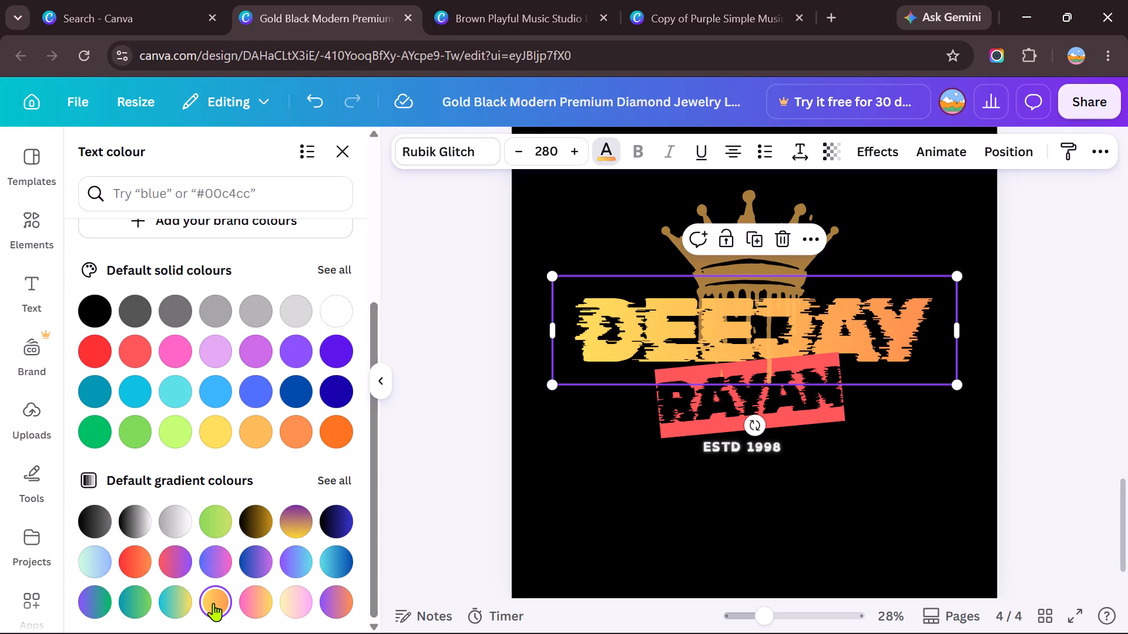
pyautogui.scroll(-3, 213, 603)
pyautogui.click(254, 611)
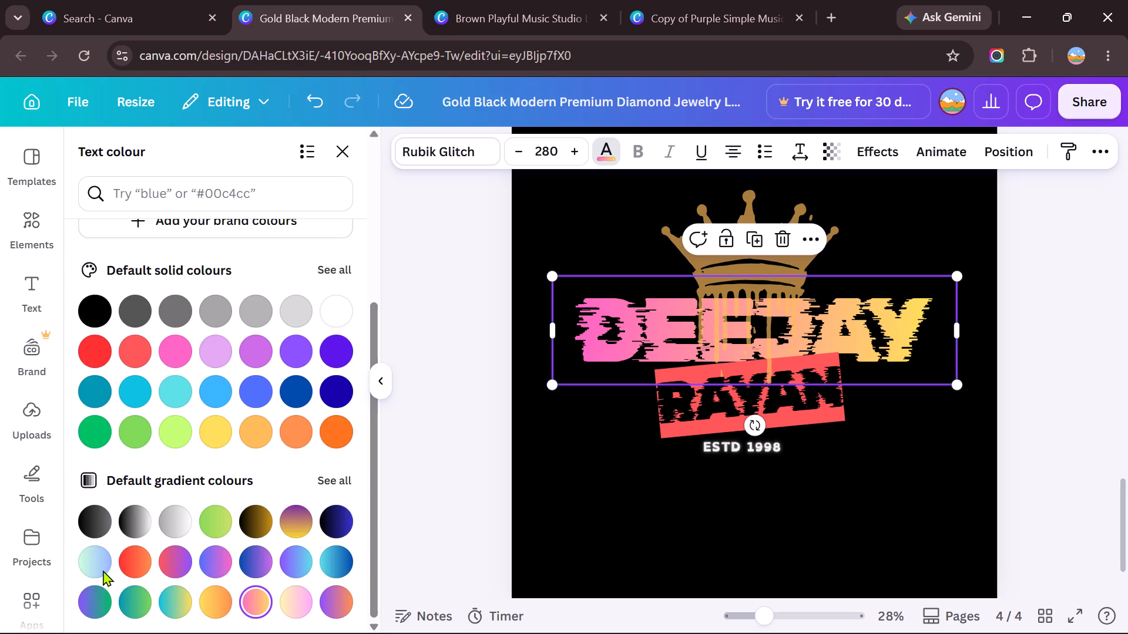
pyautogui.click(96, 595)
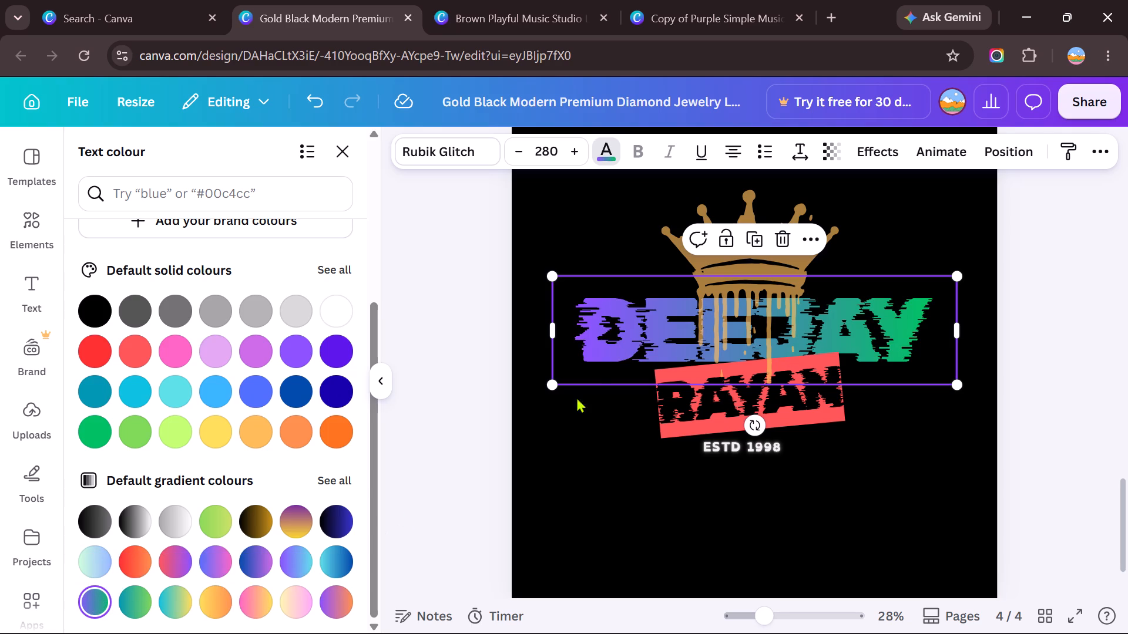
# Try the purple-to-green gradient on the RAYAN lettering, and settle on the default black-to-grey gradient.
pyautogui.click(757, 402)
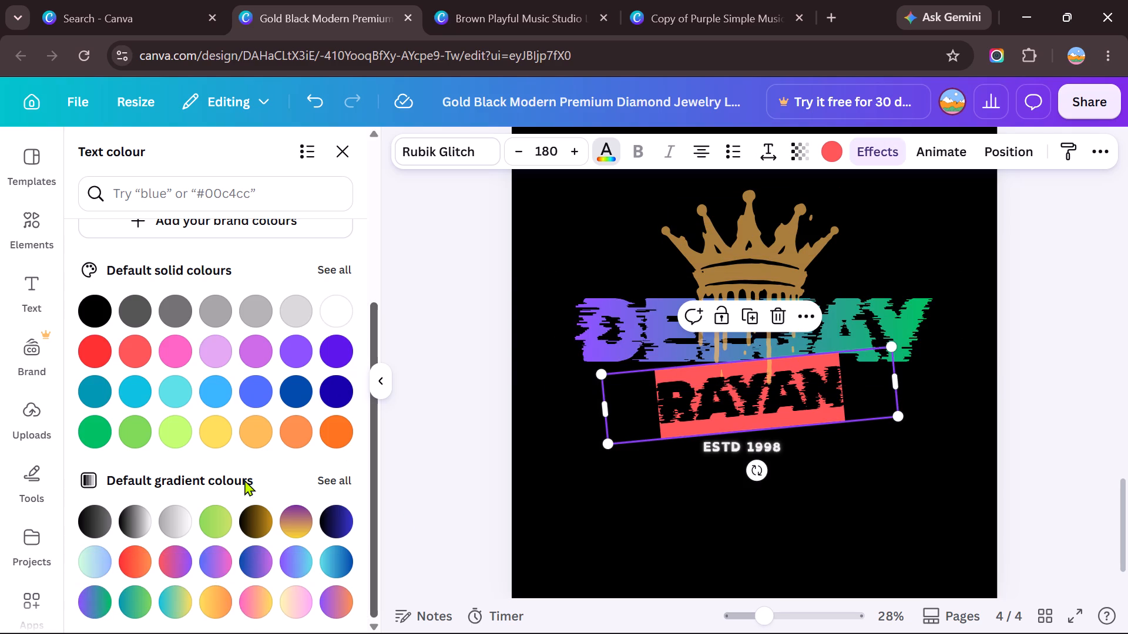
pyautogui.click(83, 602)
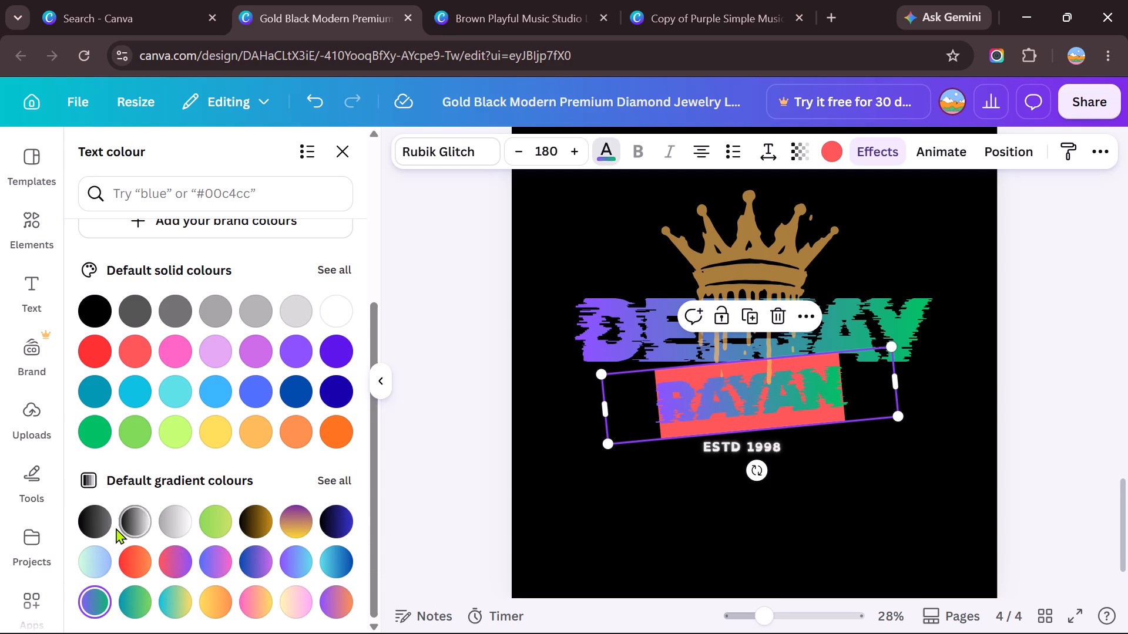
pyautogui.click(98, 527)
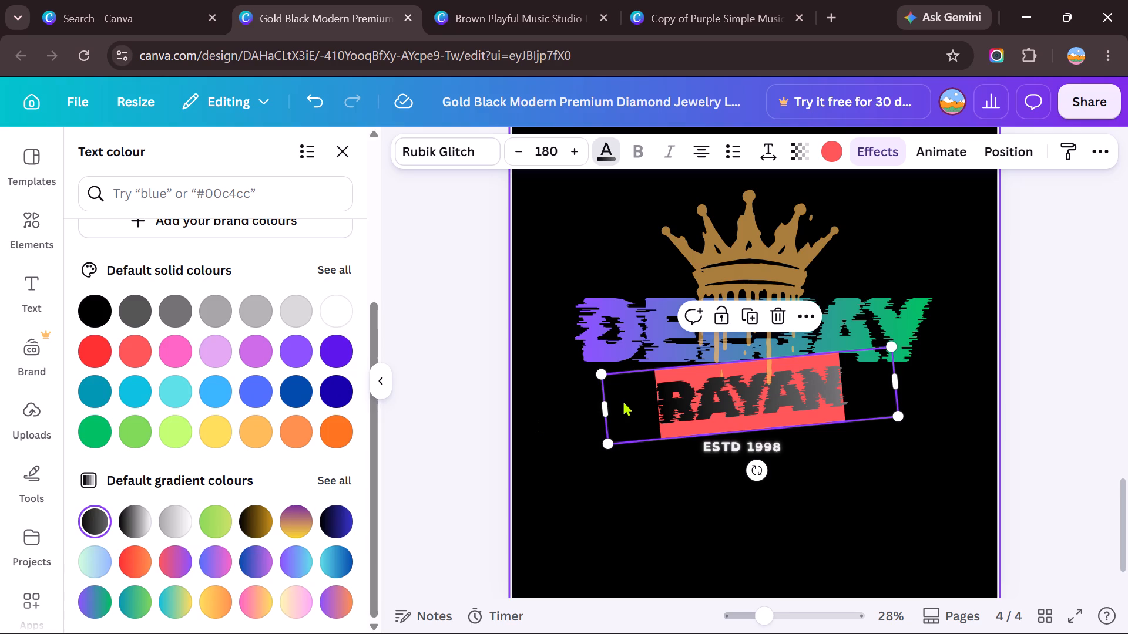
# Look through the full default solid palette for an effect colour for the block behind RAYAN, and return to the effect colours.
pyautogui.click(836, 148)
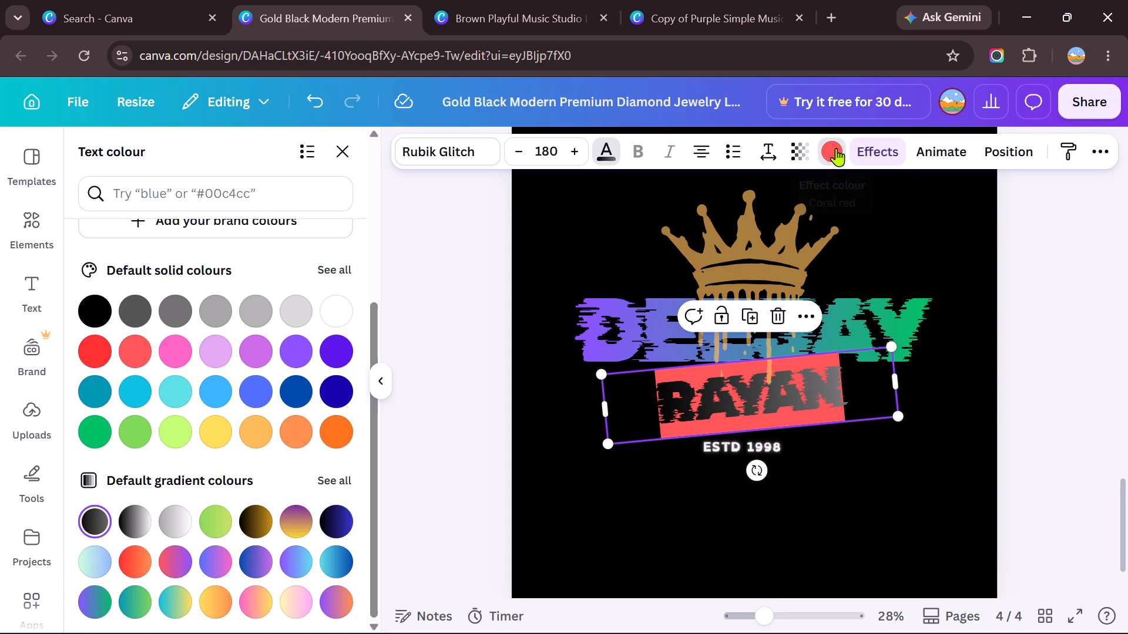
pyautogui.scroll(-2, 155, 608)
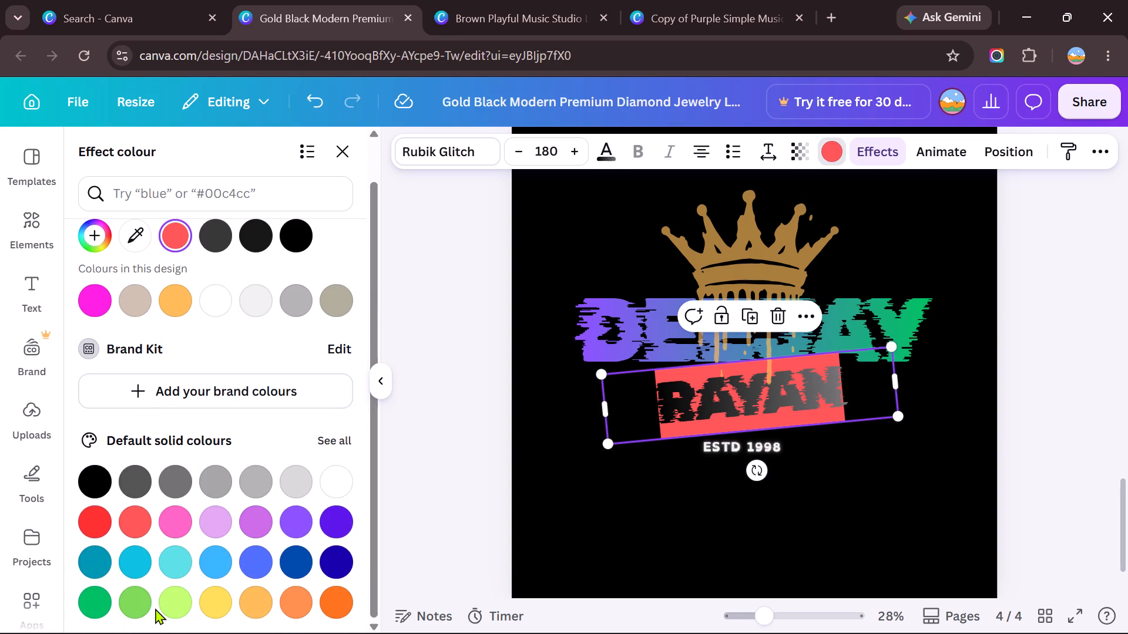
pyautogui.scroll(-2, 155, 608)
pyautogui.click(346, 437)
pyautogui.scroll(-5, 137, 548)
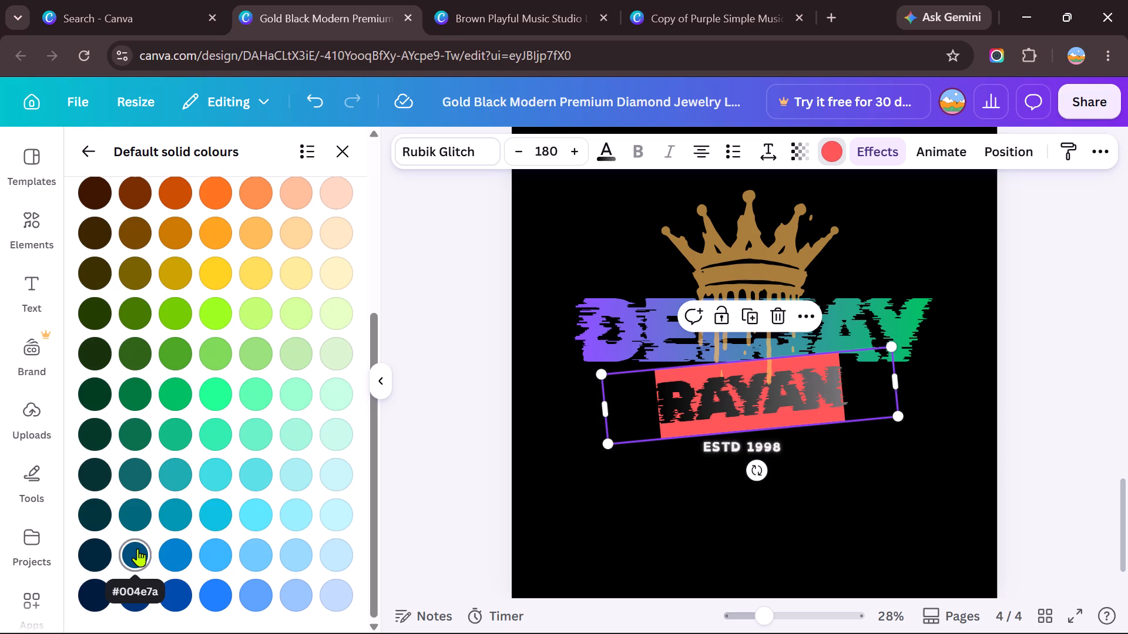
pyautogui.scroll(6, 137, 548)
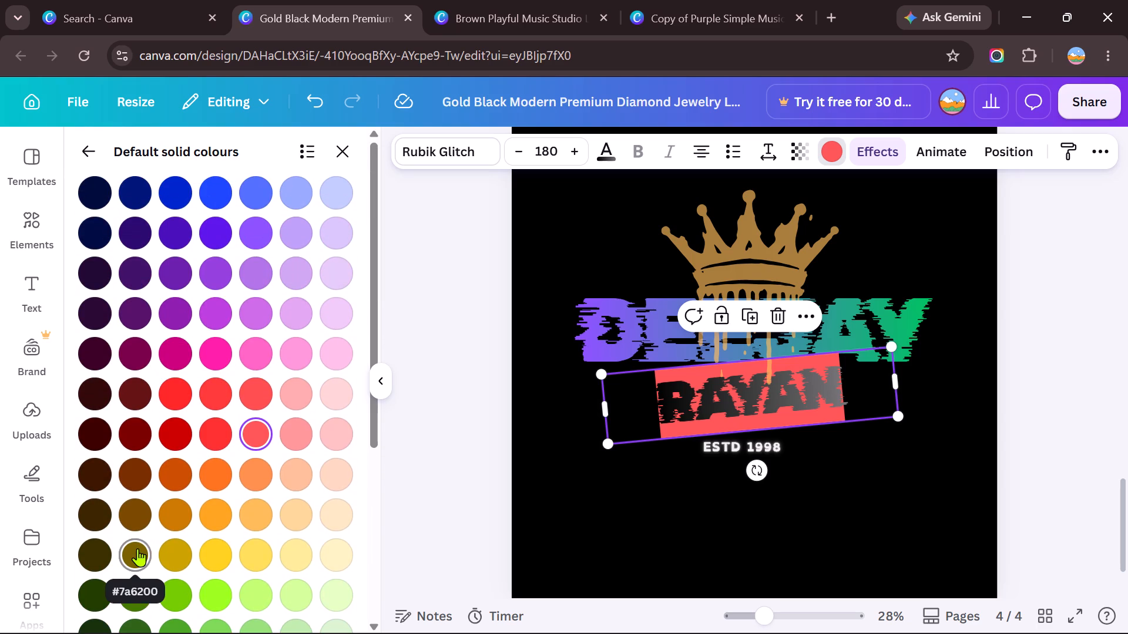
pyautogui.scroll(2, 137, 548)
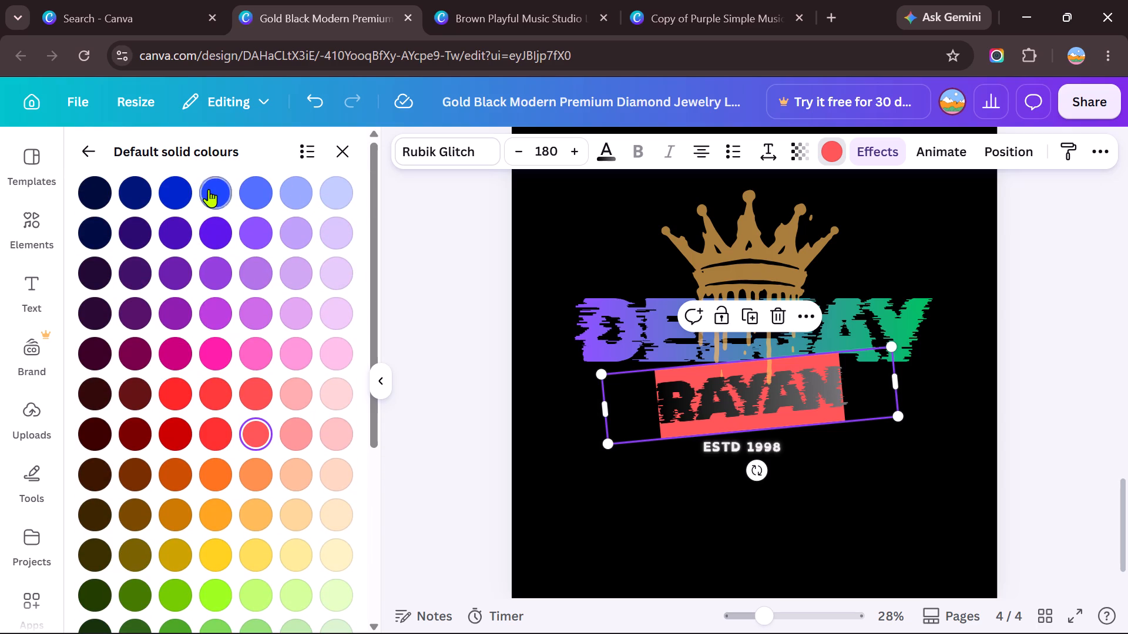
pyautogui.click(94, 149)
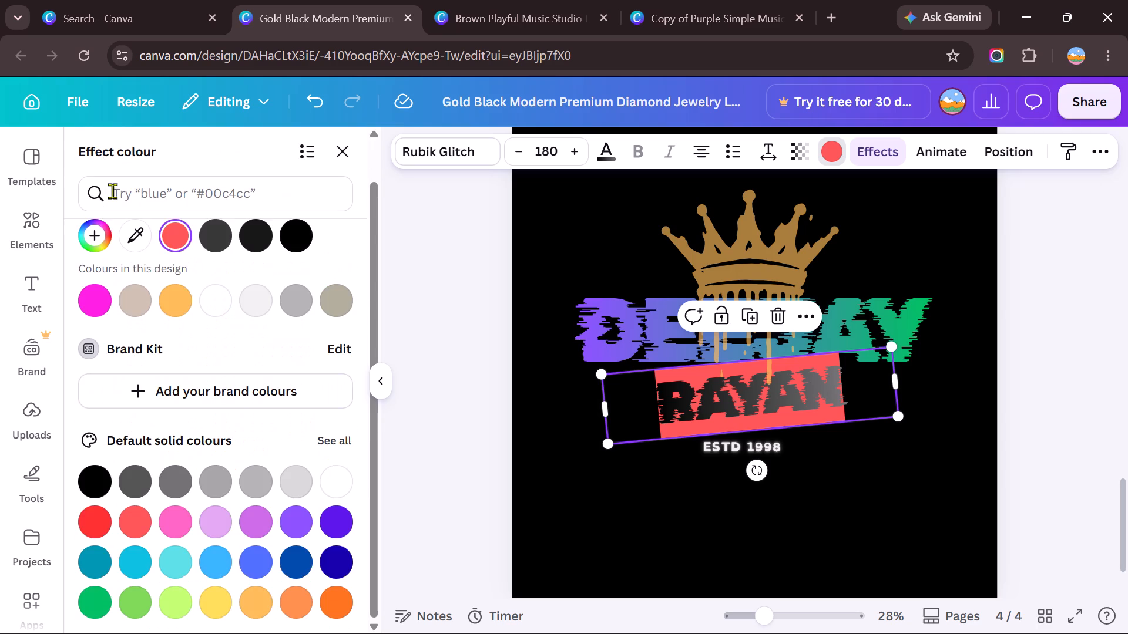
pyautogui.scroll(2, 176, 305)
pyautogui.scroll(-3, 176, 305)
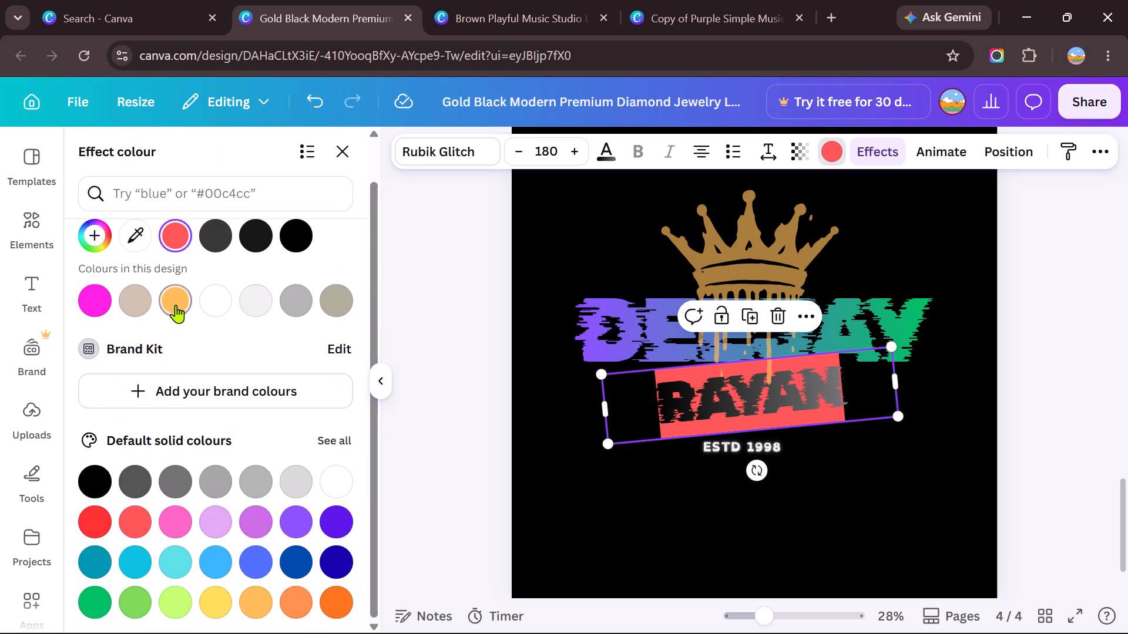
# Try dark teal, green #10bb82, pale mint and pale cyan on the block behind RAYAN, and settle on light mint green from the full solid palette.
pyautogui.scroll(-1, 176, 305)
pyautogui.click(330, 440)
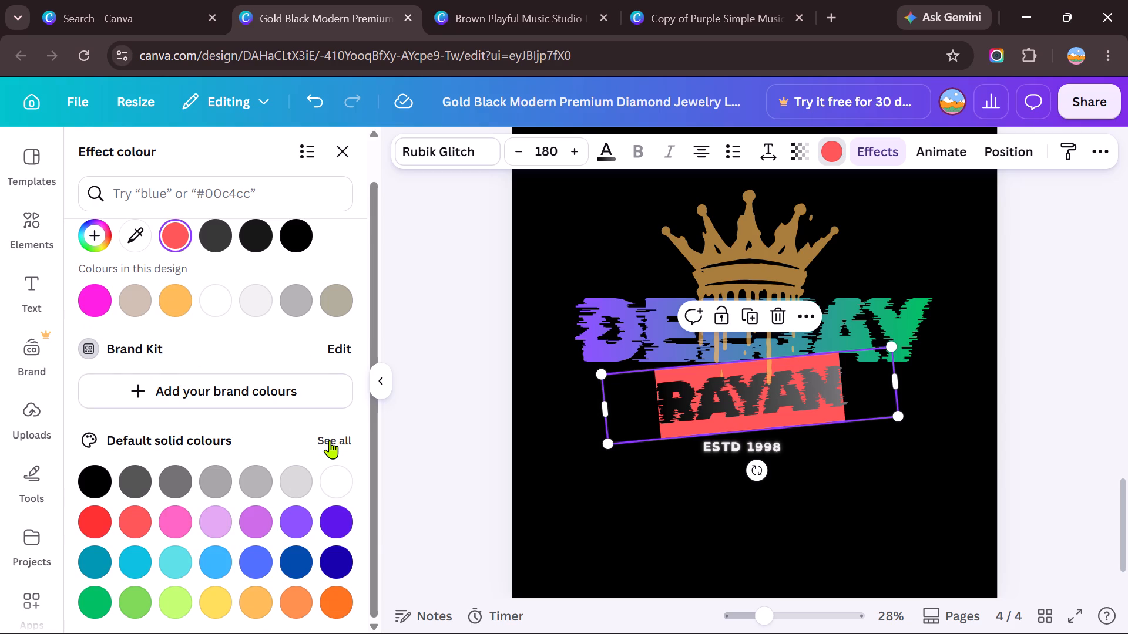
pyautogui.scroll(-1, 291, 301)
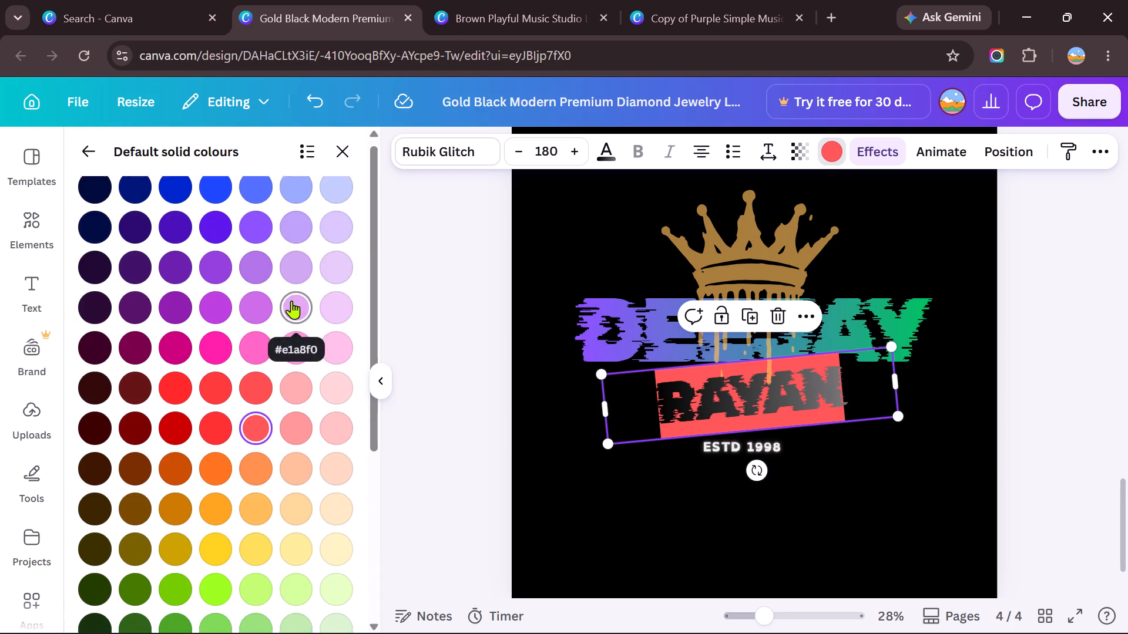
pyautogui.scroll(-5, 291, 301)
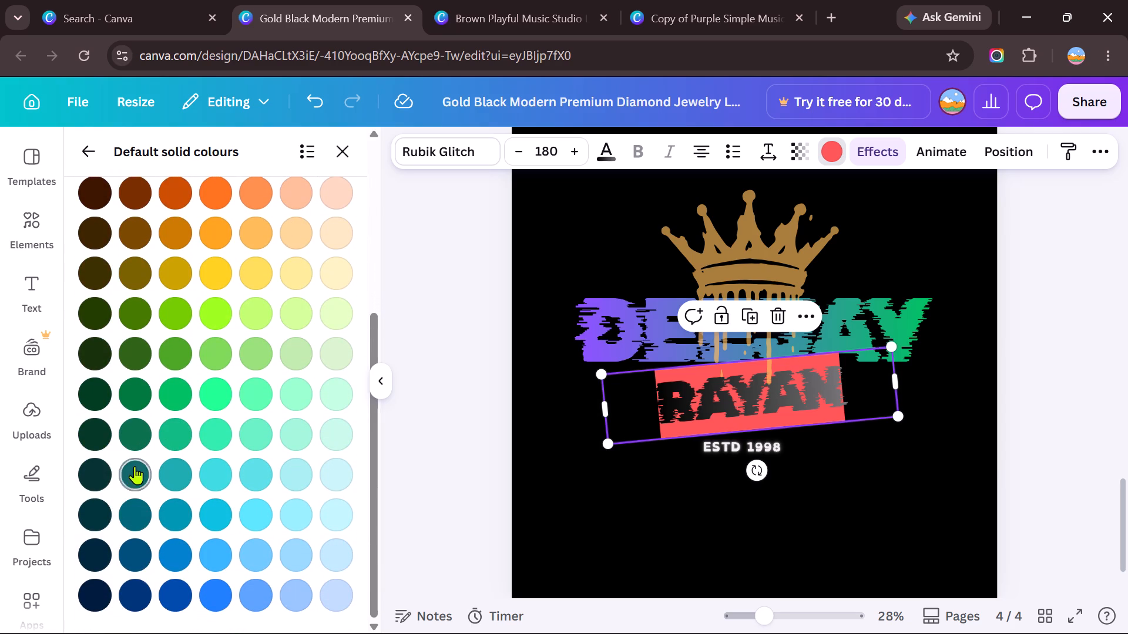
pyautogui.click(134, 470)
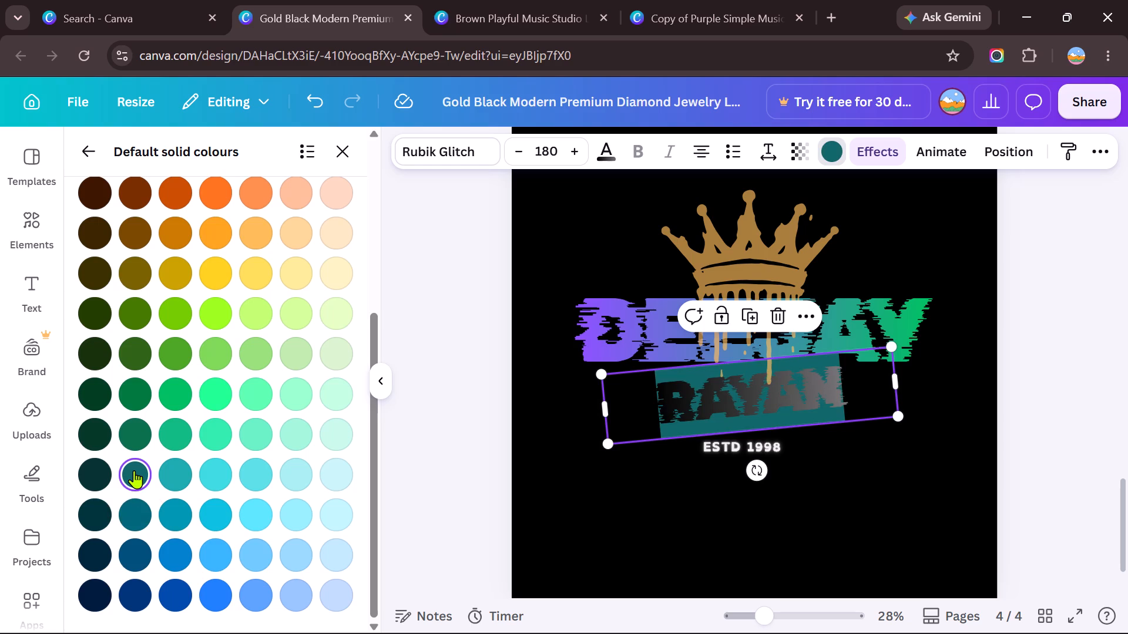
pyautogui.click(174, 443)
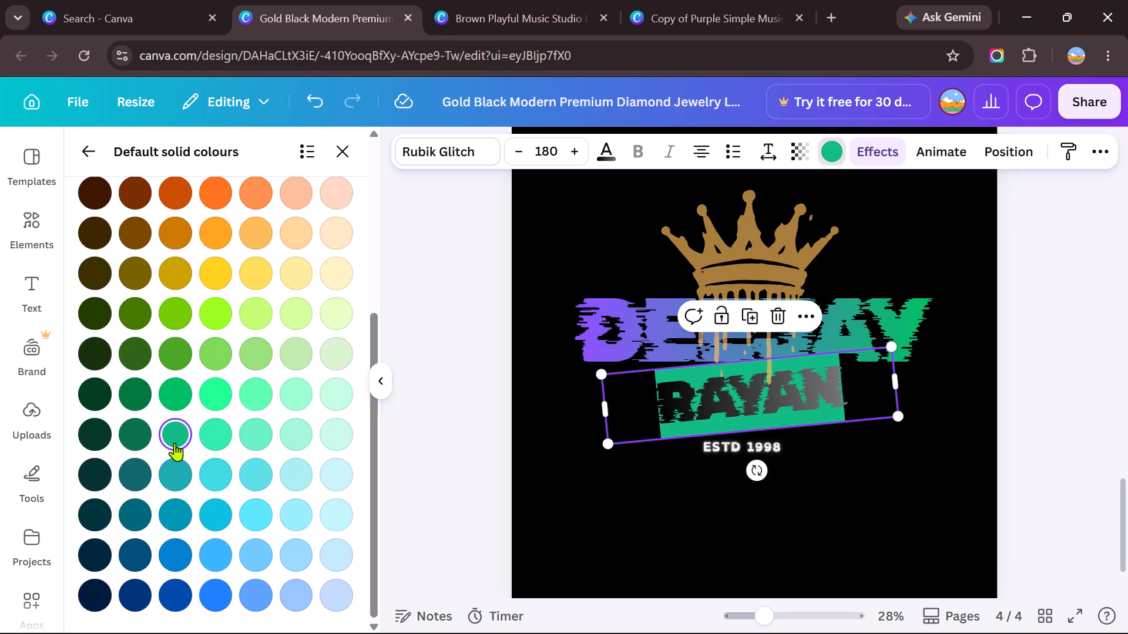
pyautogui.click(261, 382)
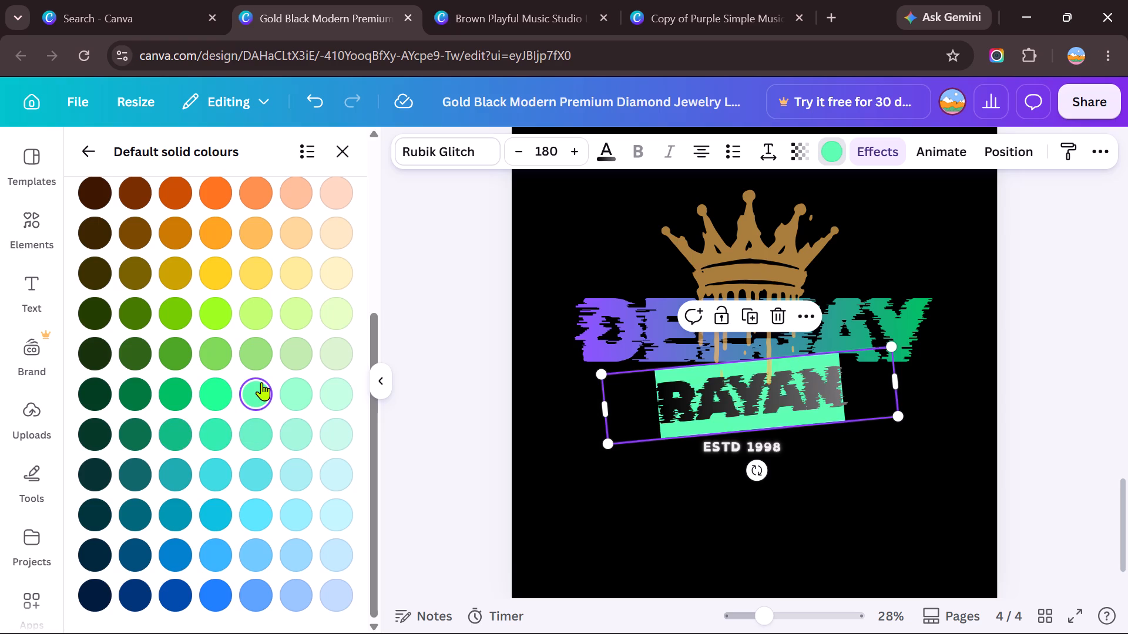
pyautogui.click(333, 394)
pyautogui.click(339, 483)
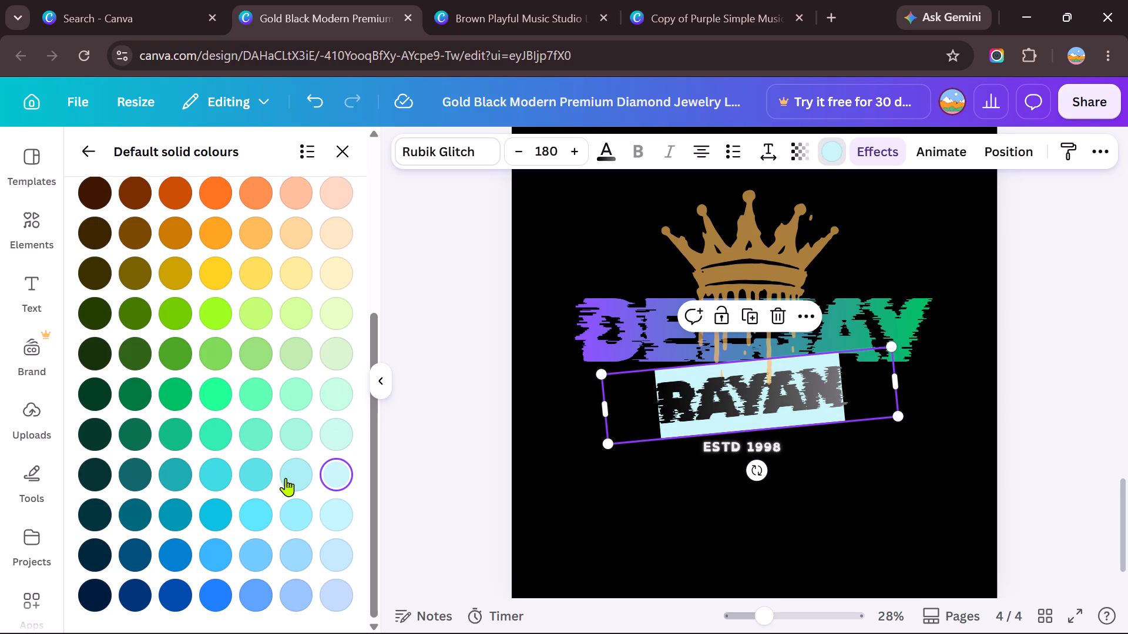
pyautogui.click(258, 402)
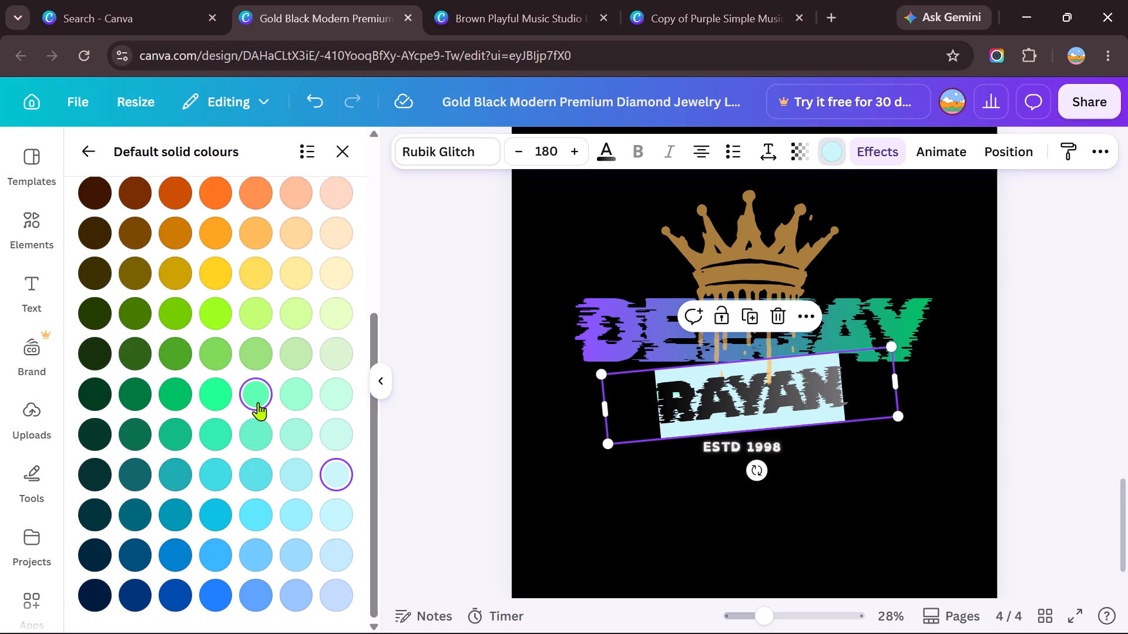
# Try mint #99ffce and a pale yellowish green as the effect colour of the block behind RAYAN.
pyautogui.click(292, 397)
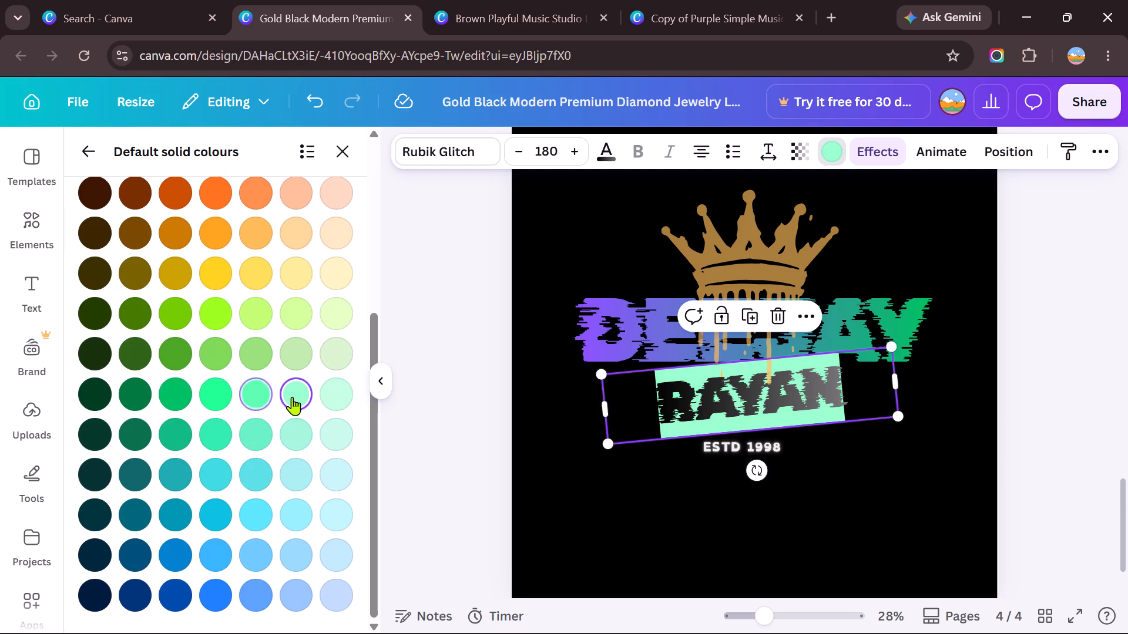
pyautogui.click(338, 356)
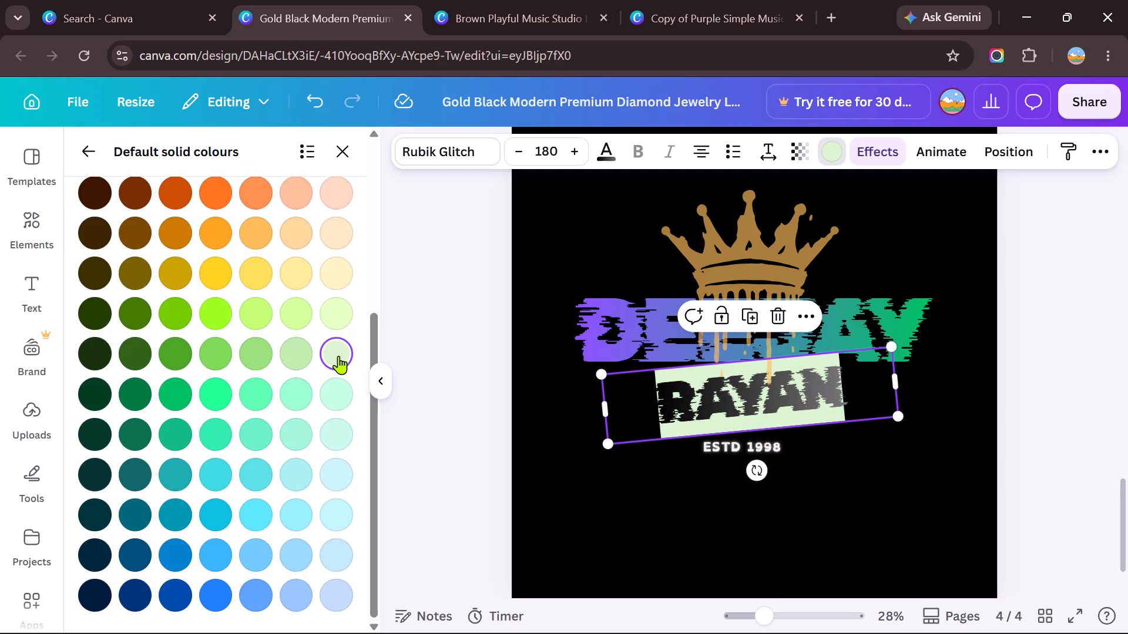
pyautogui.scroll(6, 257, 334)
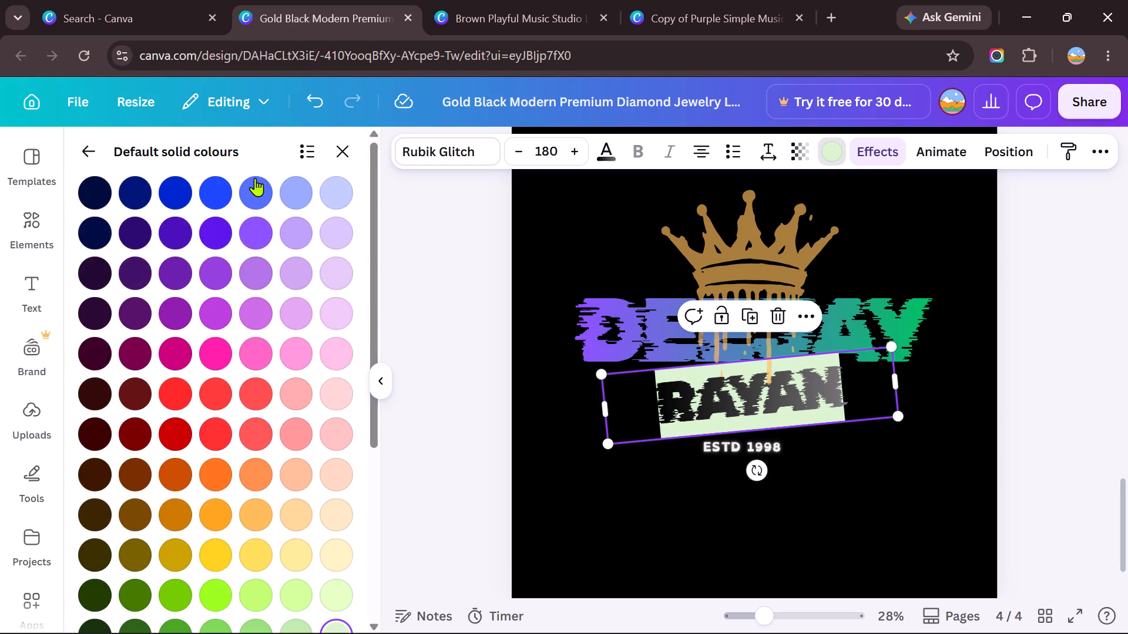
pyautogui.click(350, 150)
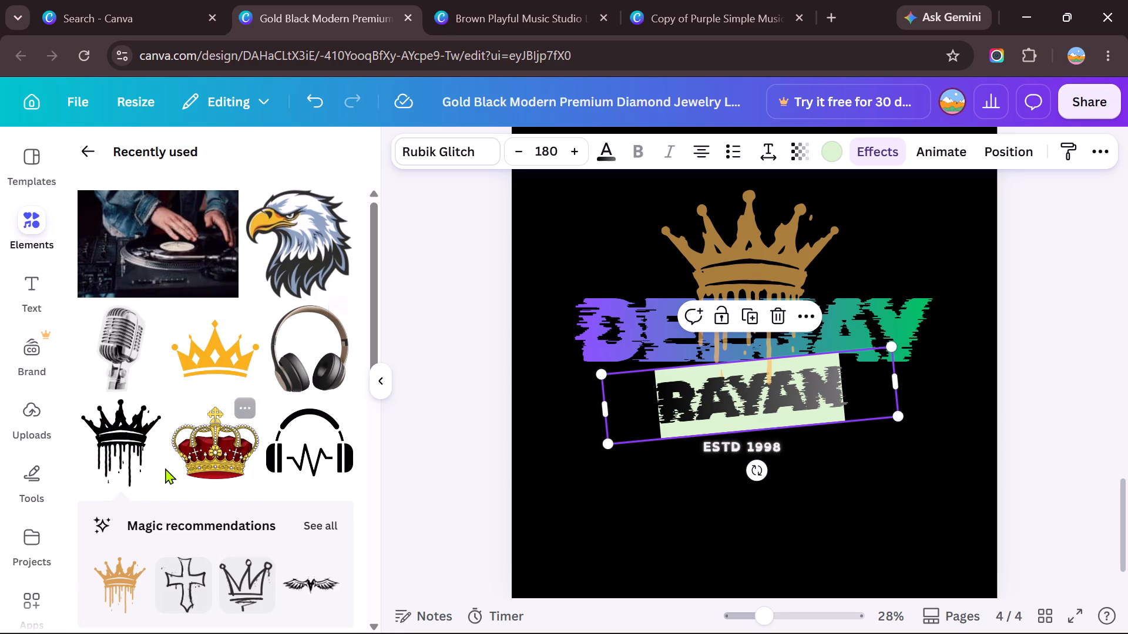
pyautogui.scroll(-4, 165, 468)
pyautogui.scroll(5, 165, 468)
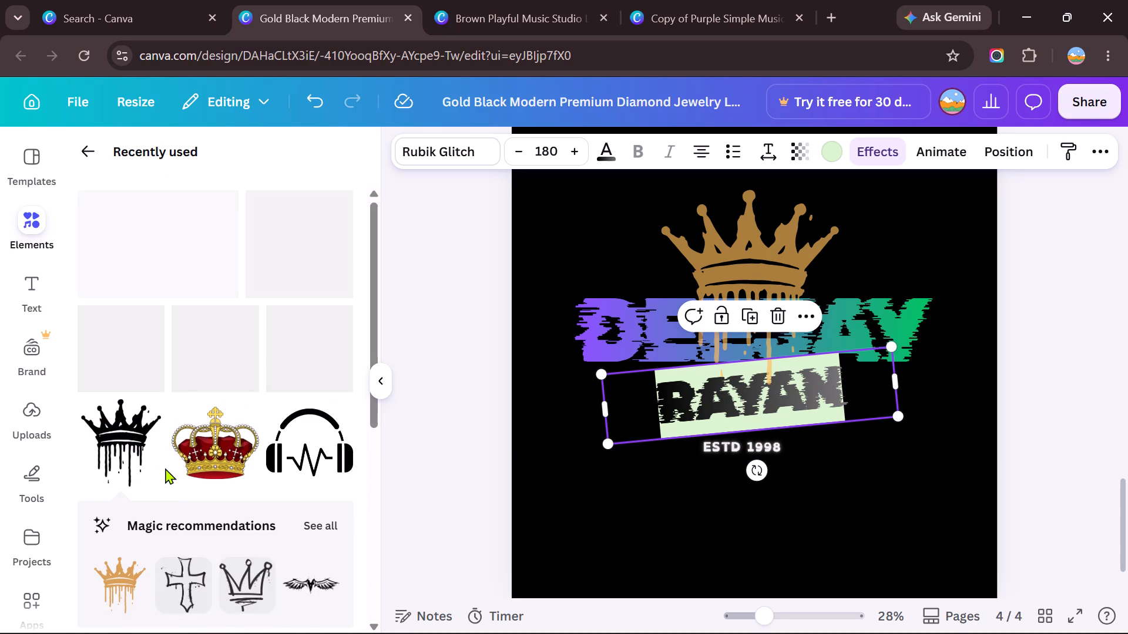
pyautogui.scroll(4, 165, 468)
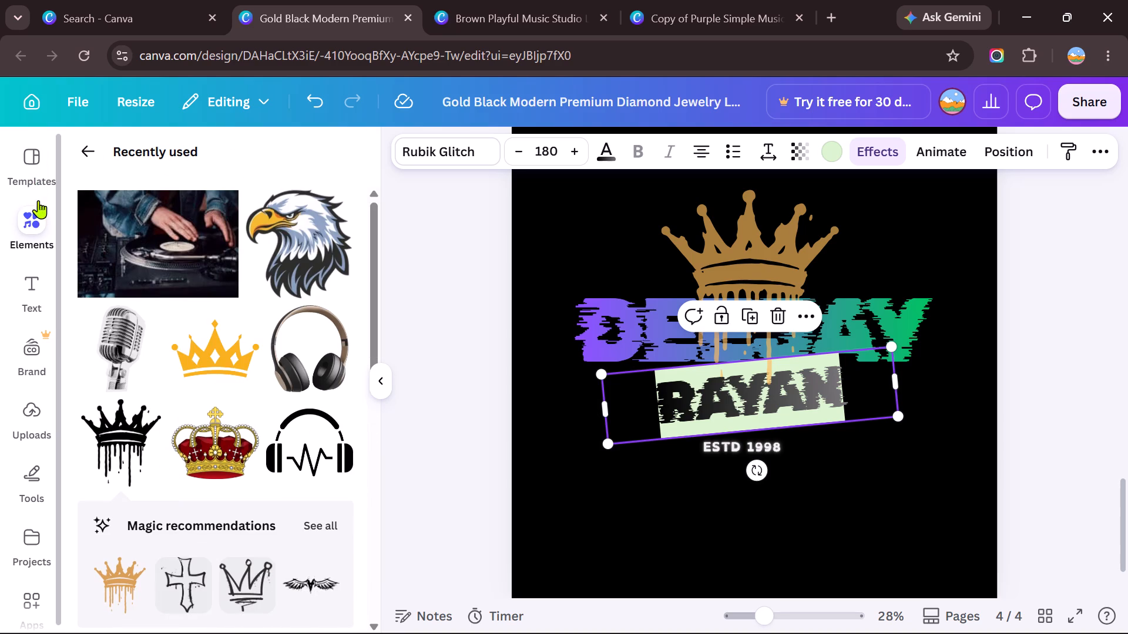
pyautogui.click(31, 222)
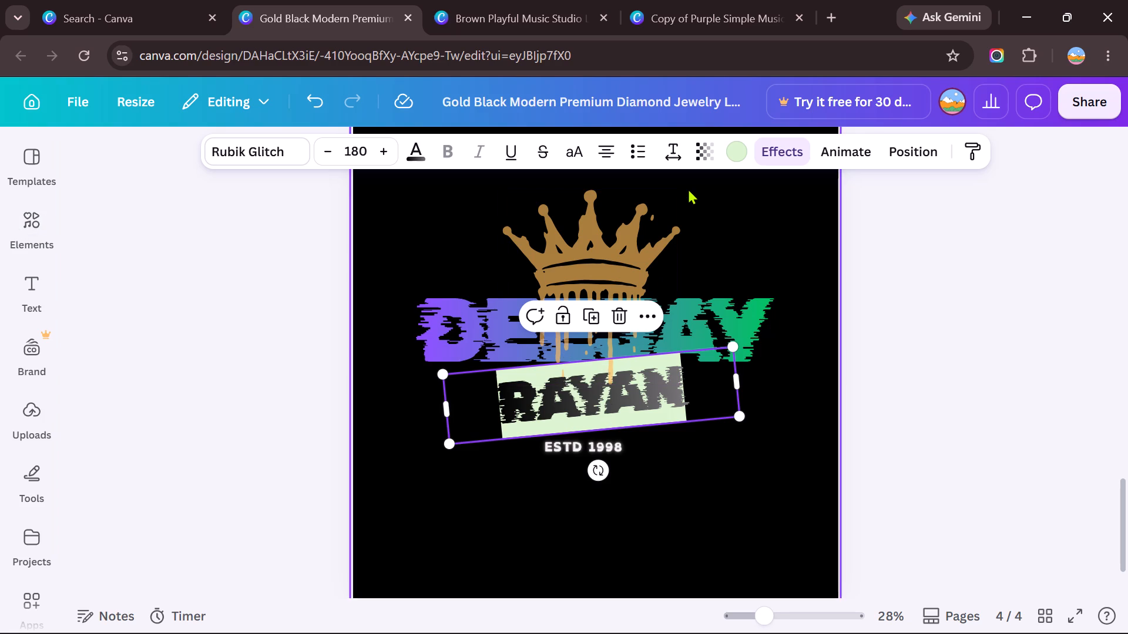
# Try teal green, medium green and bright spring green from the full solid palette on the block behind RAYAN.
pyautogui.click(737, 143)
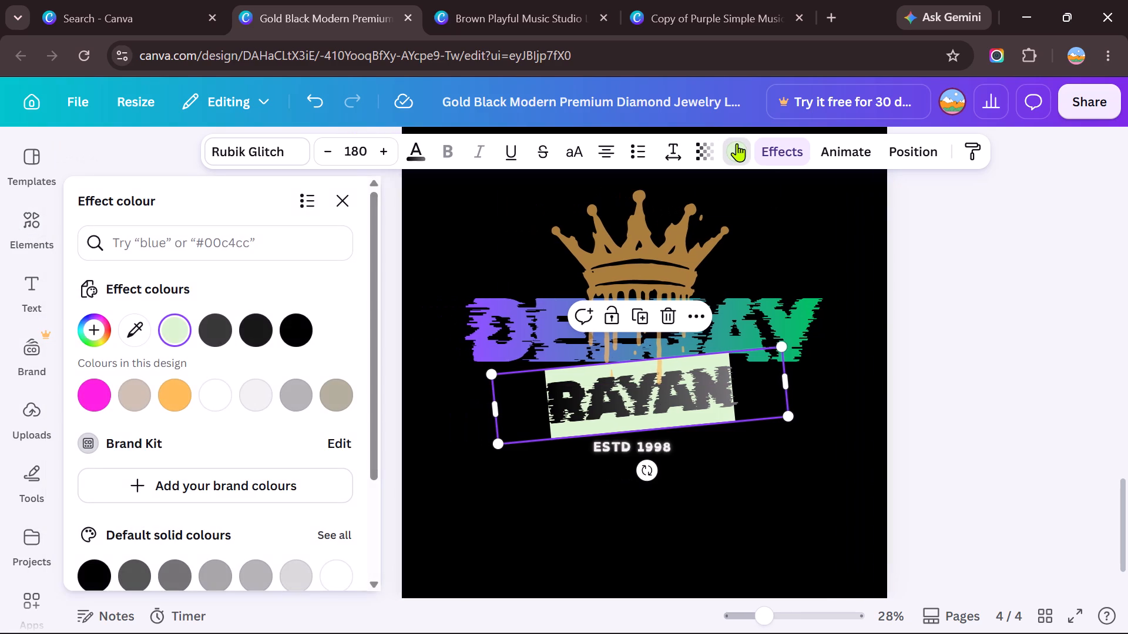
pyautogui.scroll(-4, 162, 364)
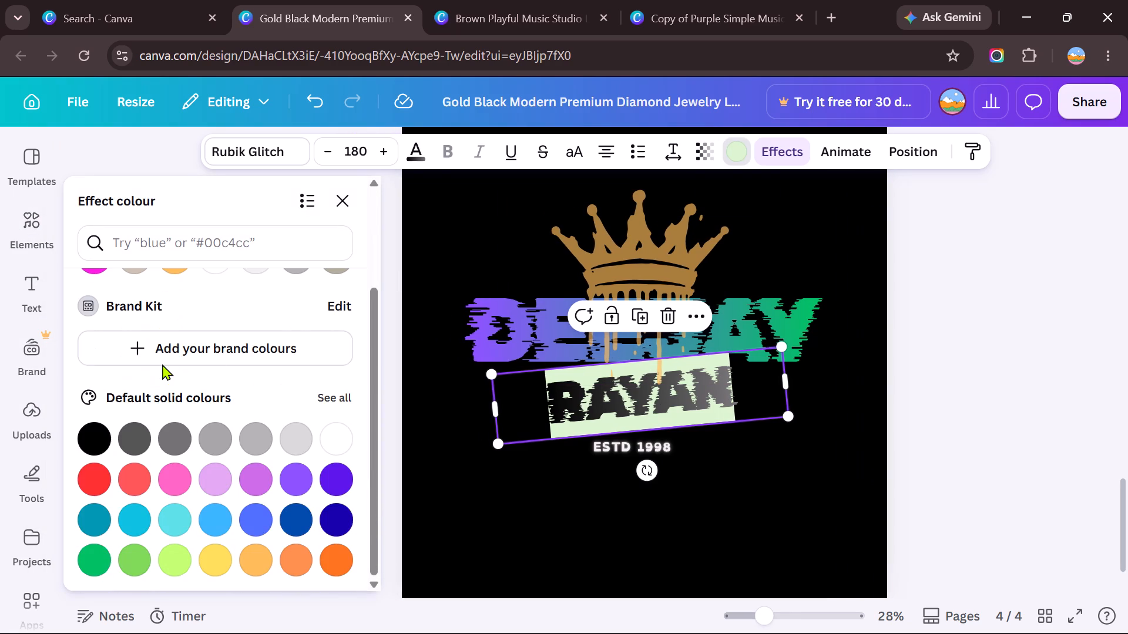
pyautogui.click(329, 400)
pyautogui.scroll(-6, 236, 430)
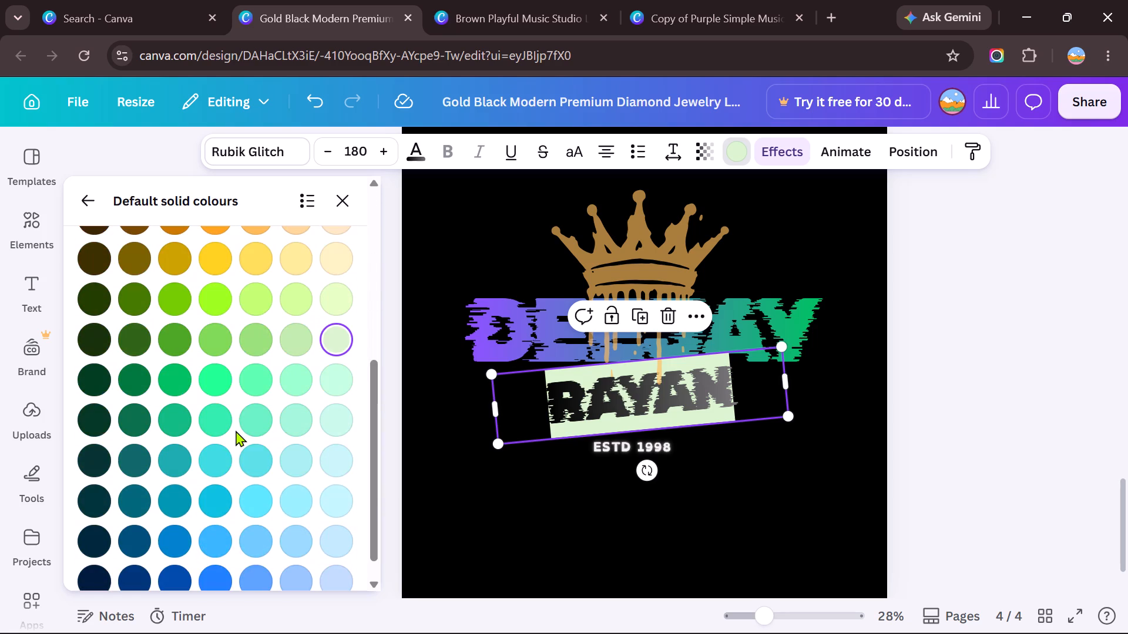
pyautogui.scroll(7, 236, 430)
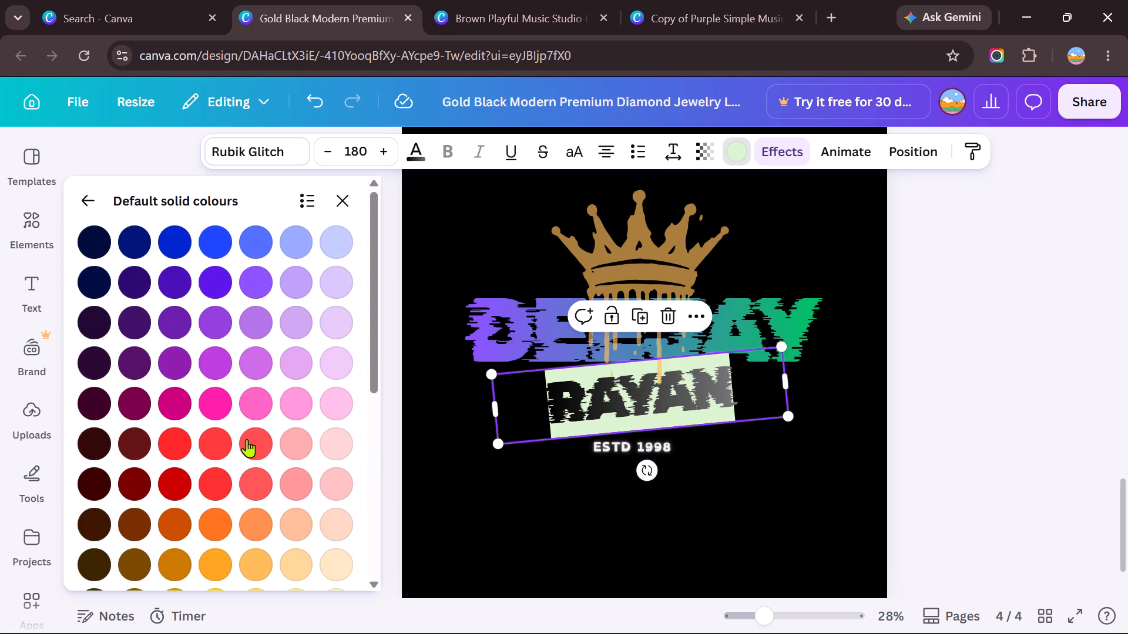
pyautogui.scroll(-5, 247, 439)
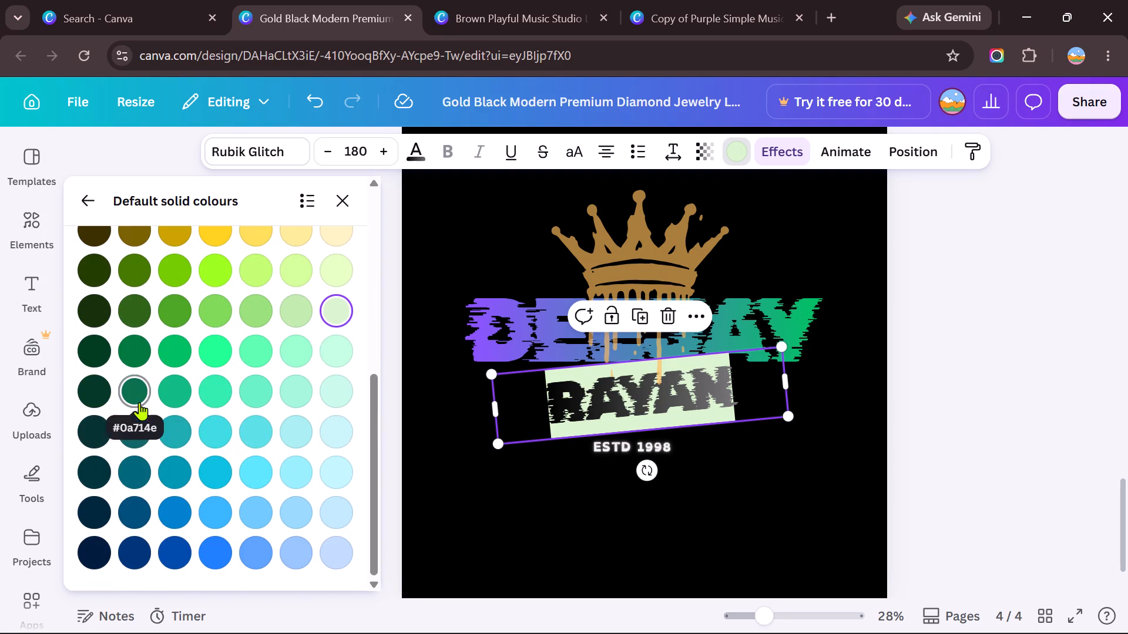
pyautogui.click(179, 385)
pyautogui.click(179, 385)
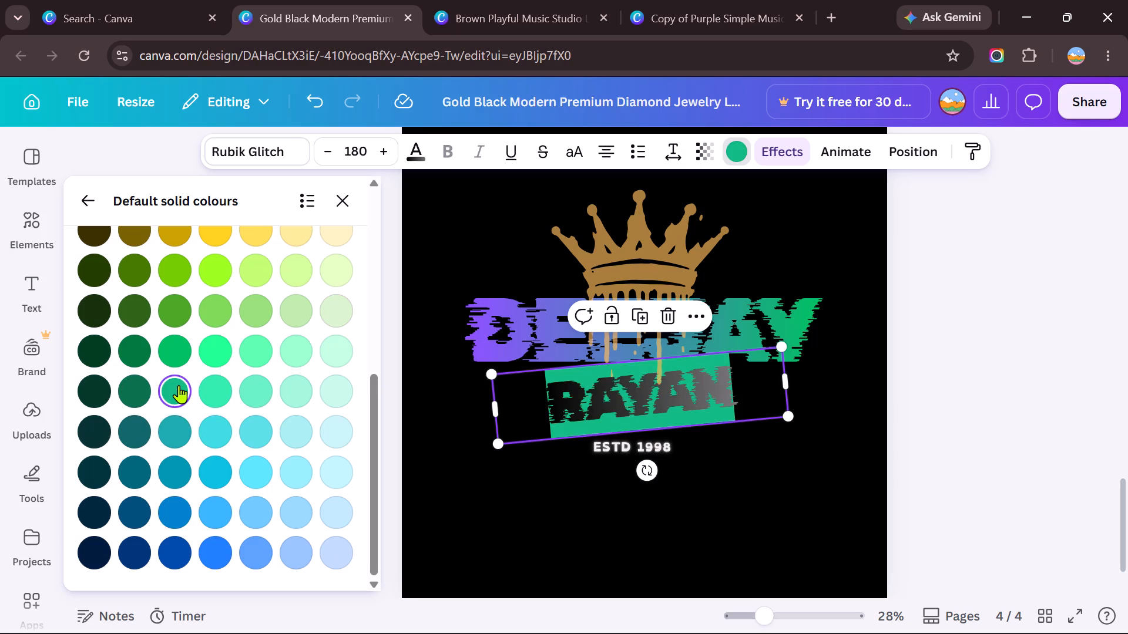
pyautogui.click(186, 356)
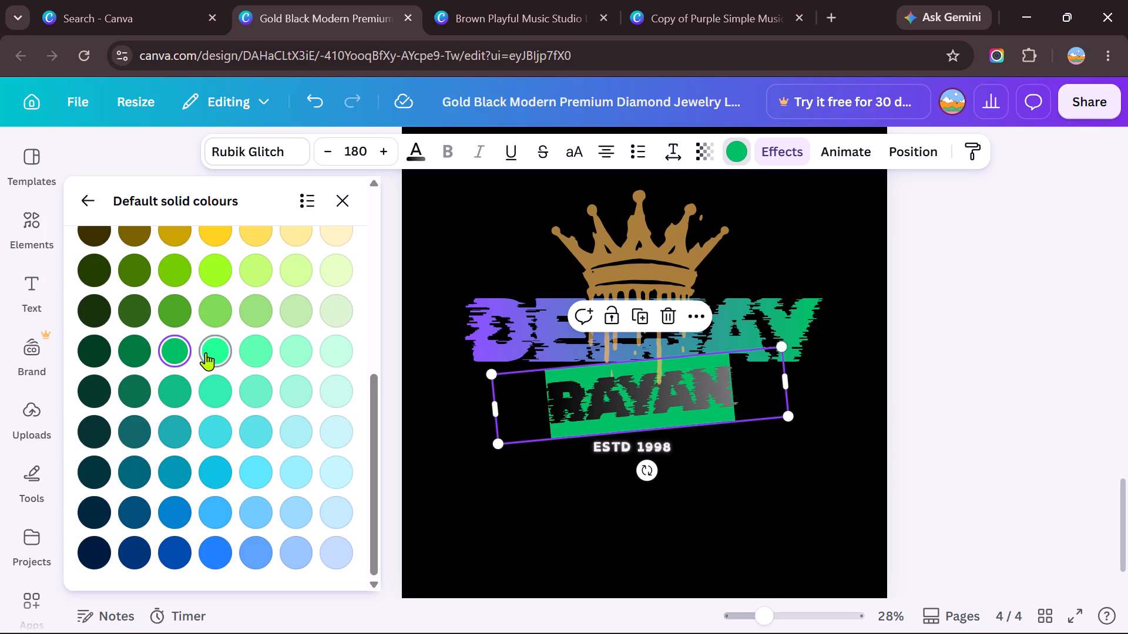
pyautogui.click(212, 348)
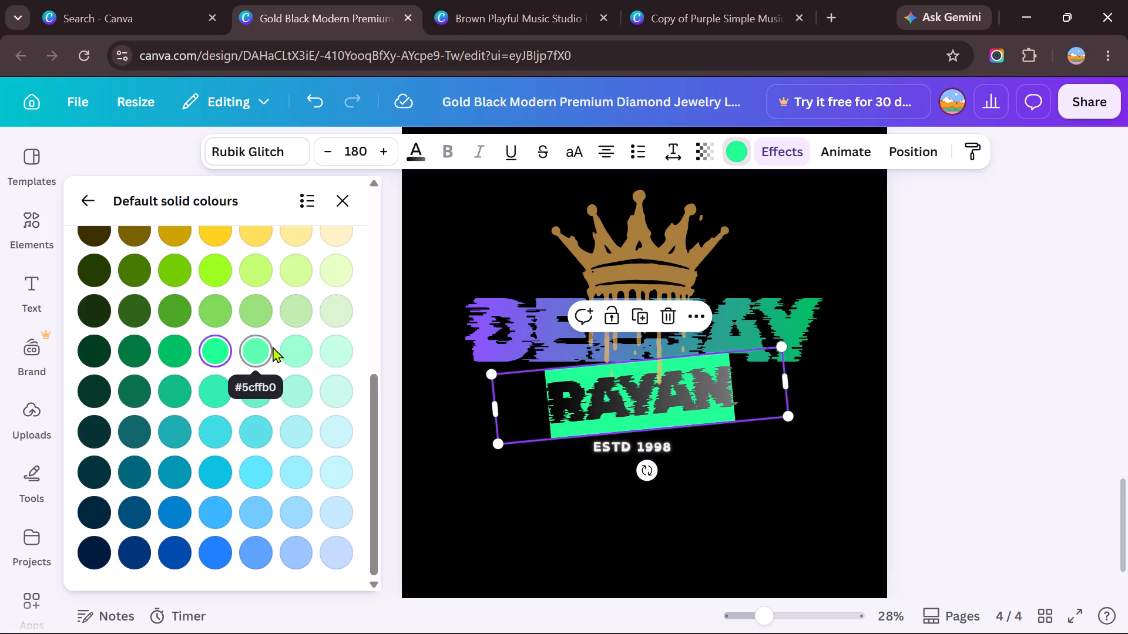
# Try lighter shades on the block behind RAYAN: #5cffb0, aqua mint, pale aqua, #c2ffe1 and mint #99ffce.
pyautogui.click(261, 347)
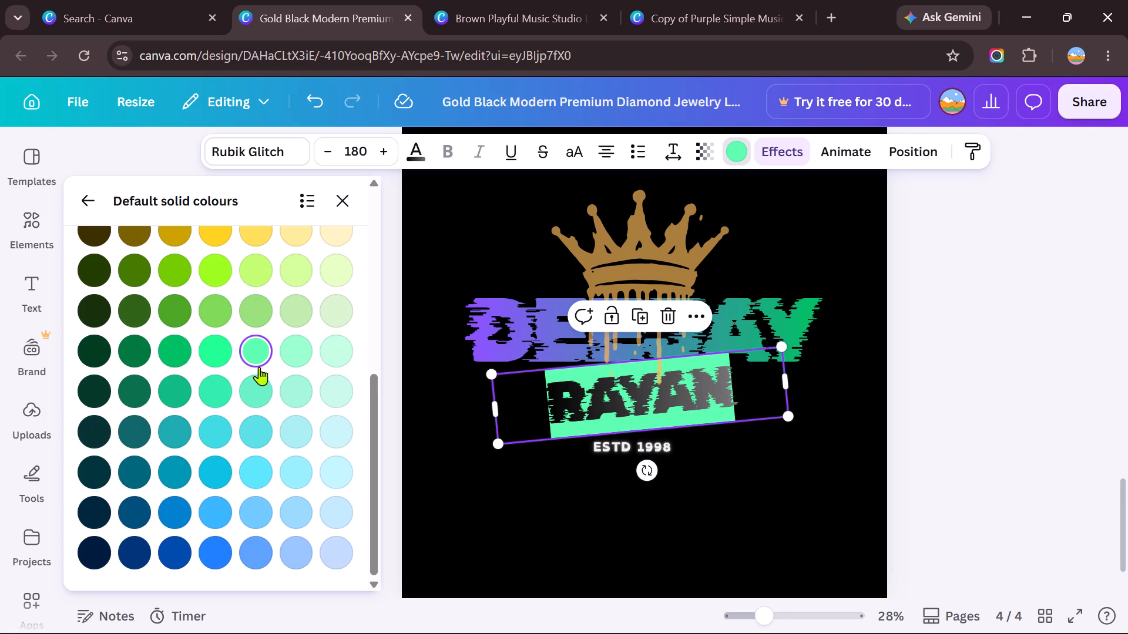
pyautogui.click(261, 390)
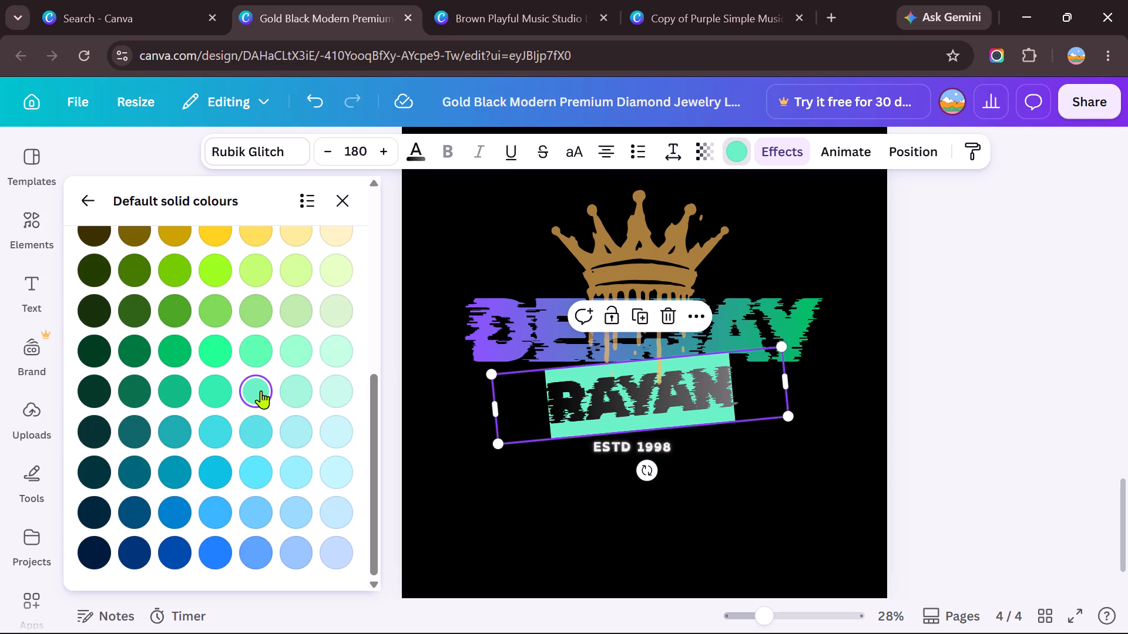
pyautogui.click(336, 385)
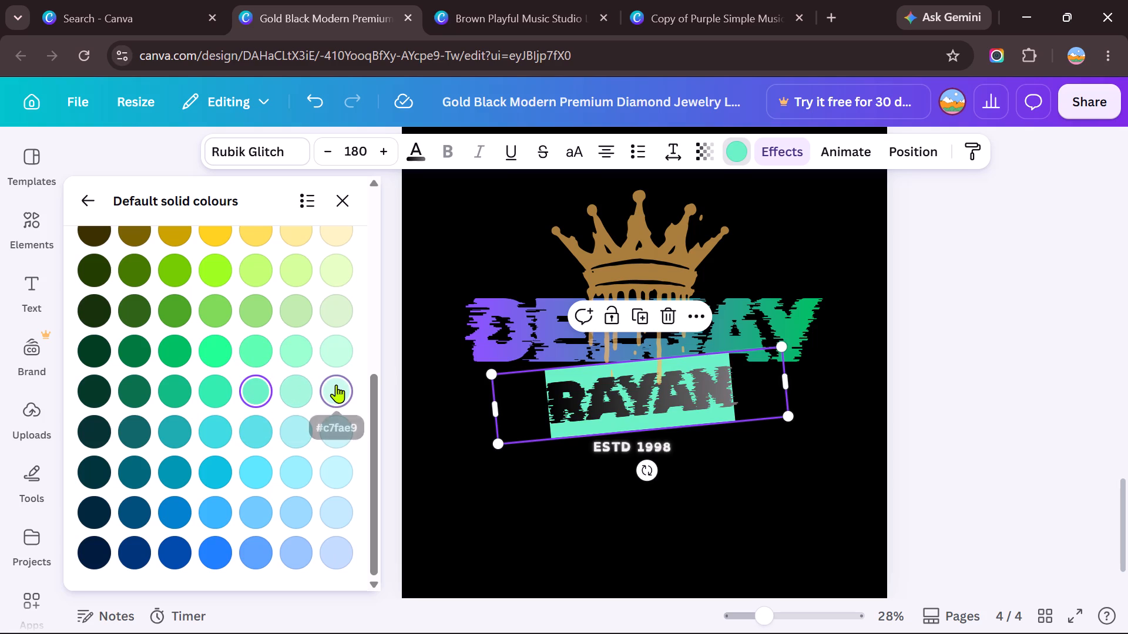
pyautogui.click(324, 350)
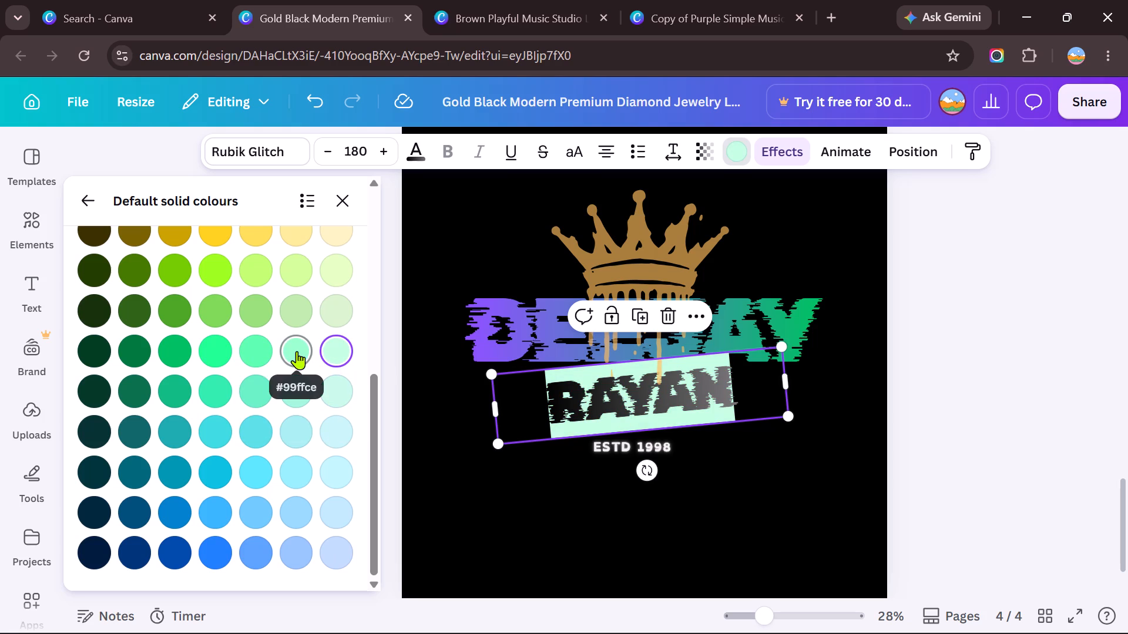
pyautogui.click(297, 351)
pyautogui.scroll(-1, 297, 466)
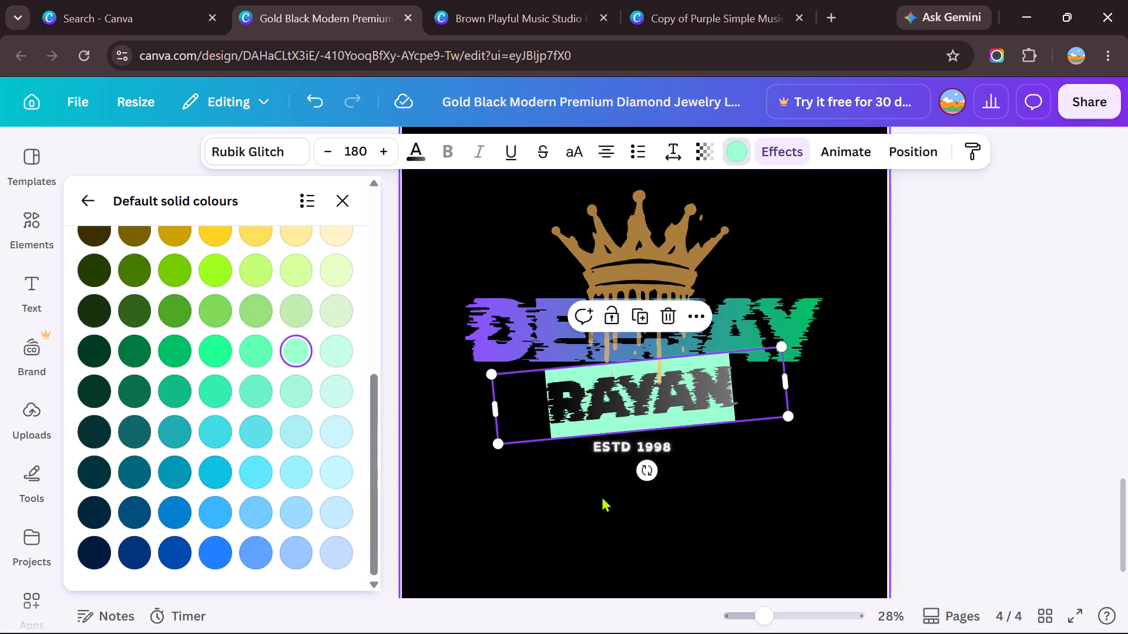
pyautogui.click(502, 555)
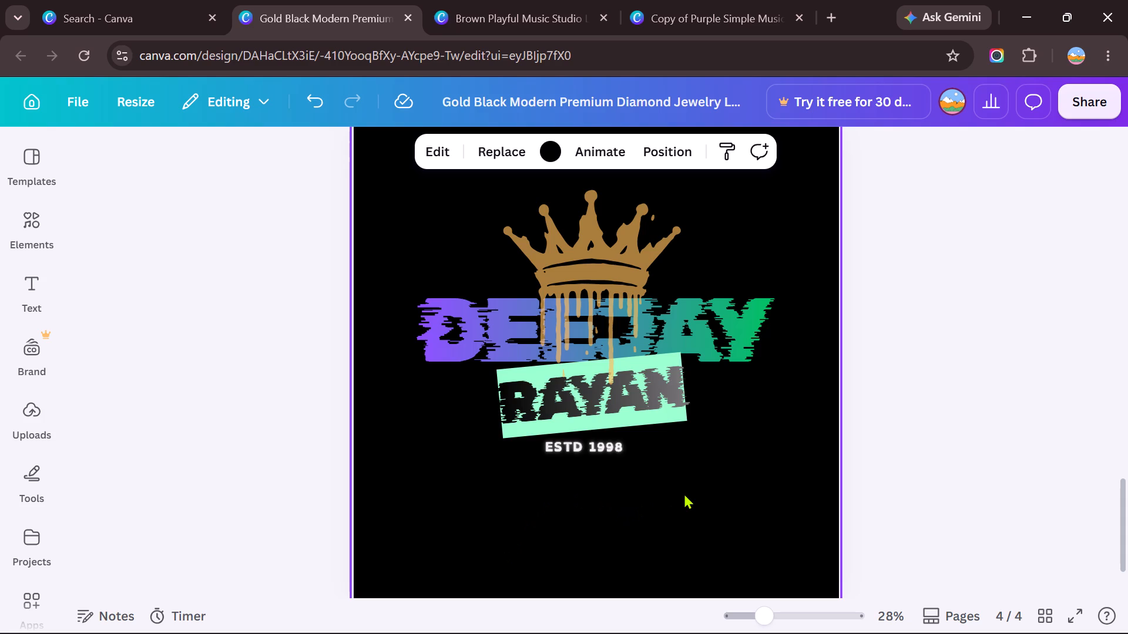
# Try turquoise, teal green, dark green #0a714e, spring green and aqua mint on the block behind RAYAN, and settle on pale mint #c2ffe1.
pyautogui.click(647, 404)
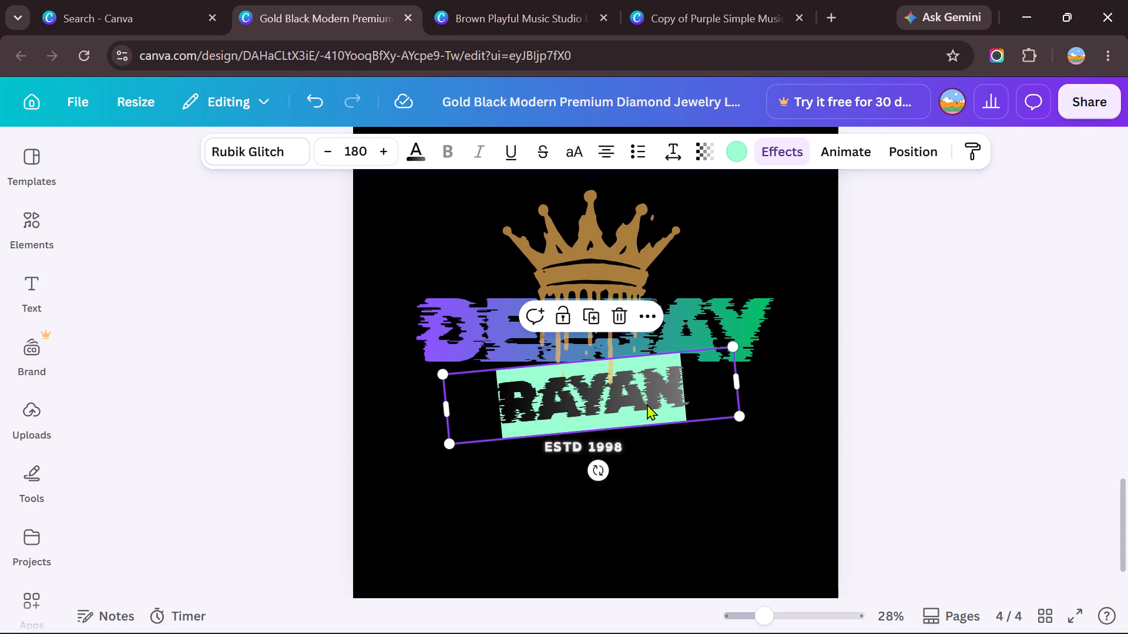
pyautogui.click(734, 147)
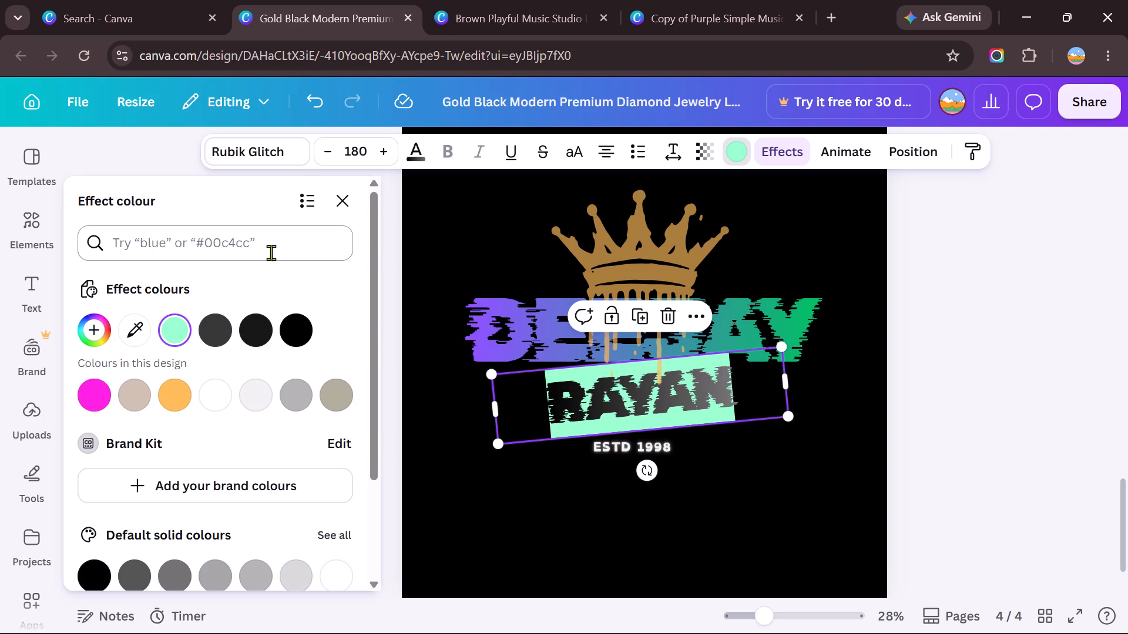
pyautogui.scroll(-3, 195, 328)
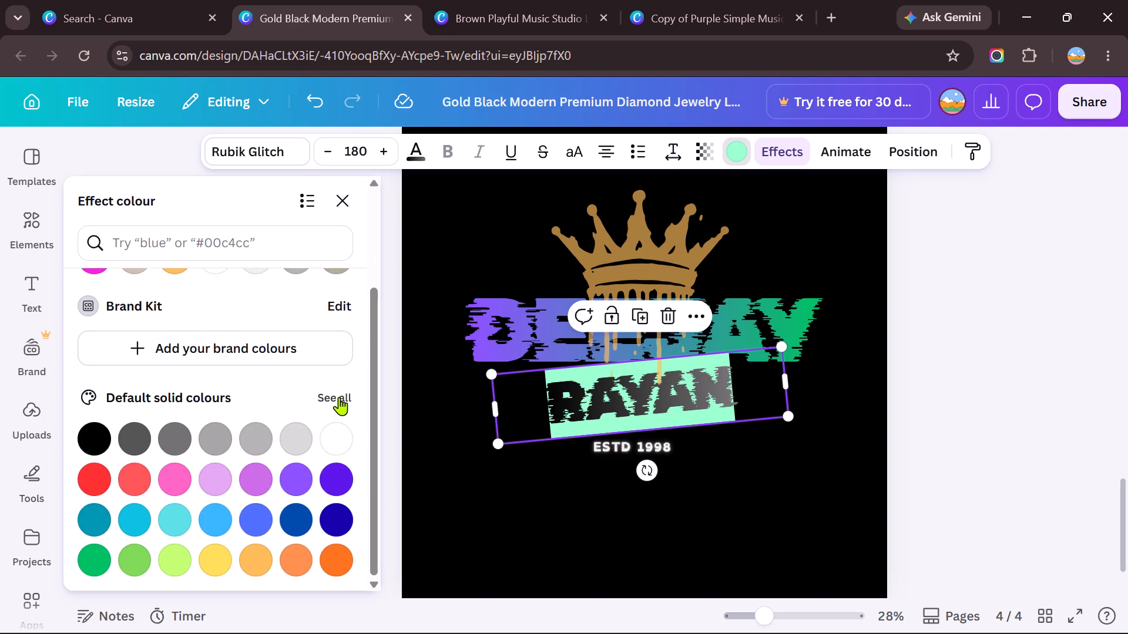
pyautogui.click(339, 397)
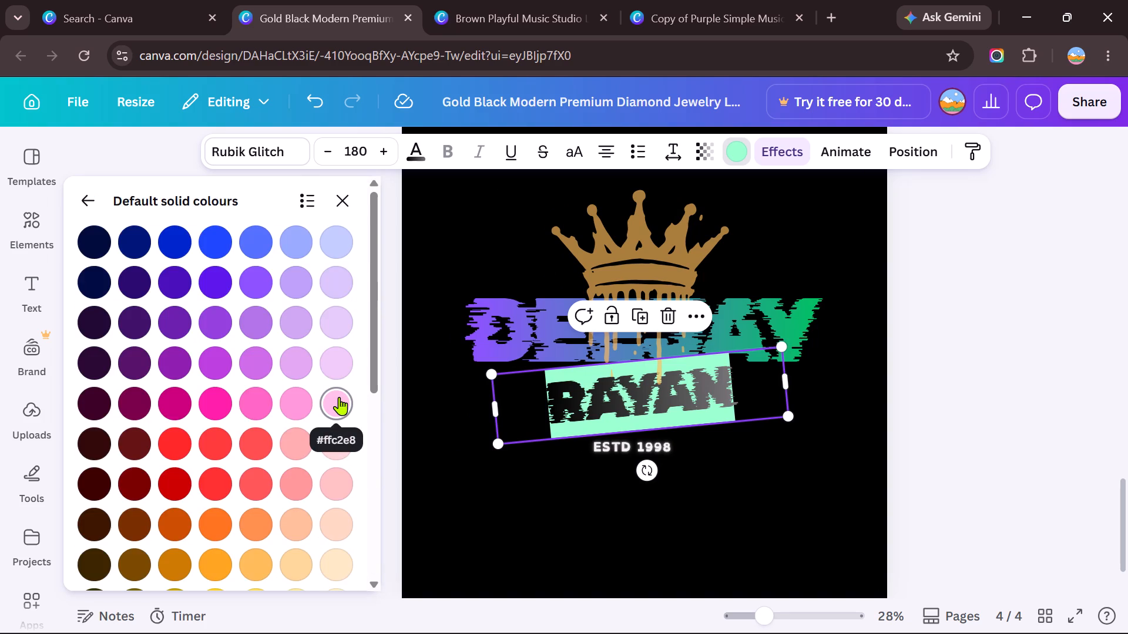
pyautogui.scroll(-6, 339, 397)
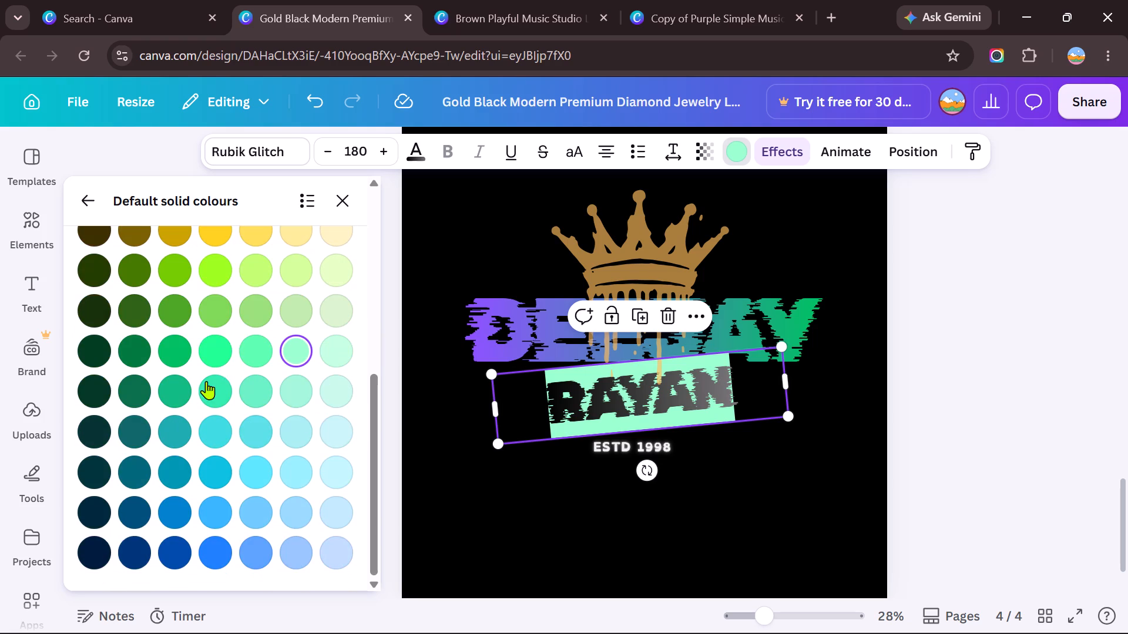
pyautogui.click(208, 390)
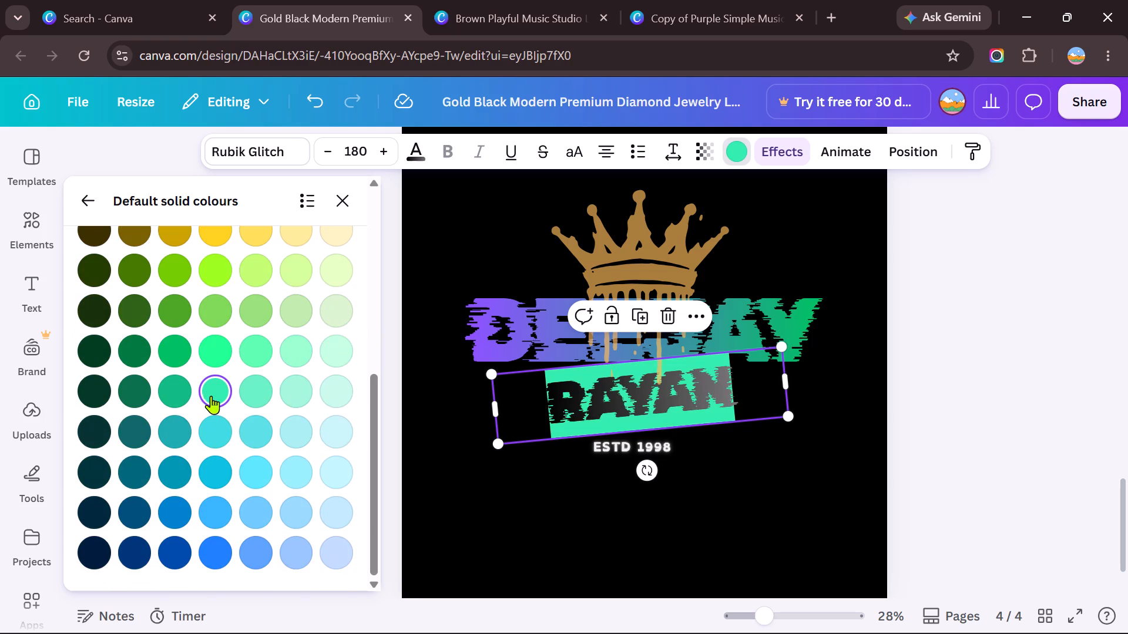
pyautogui.click(174, 393)
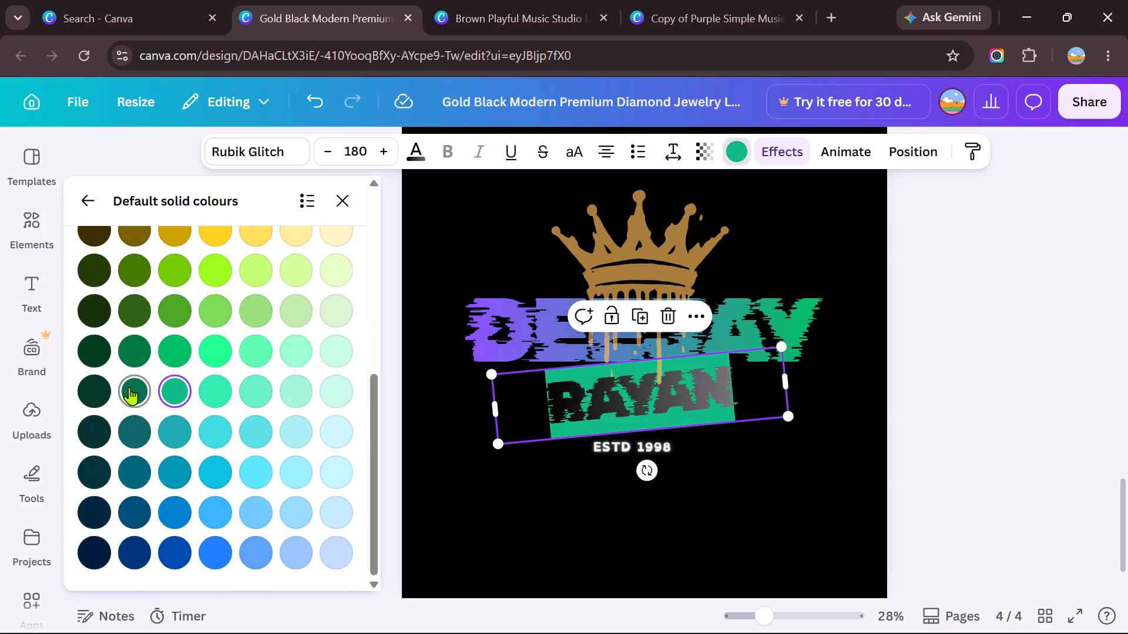
pyautogui.click(129, 394)
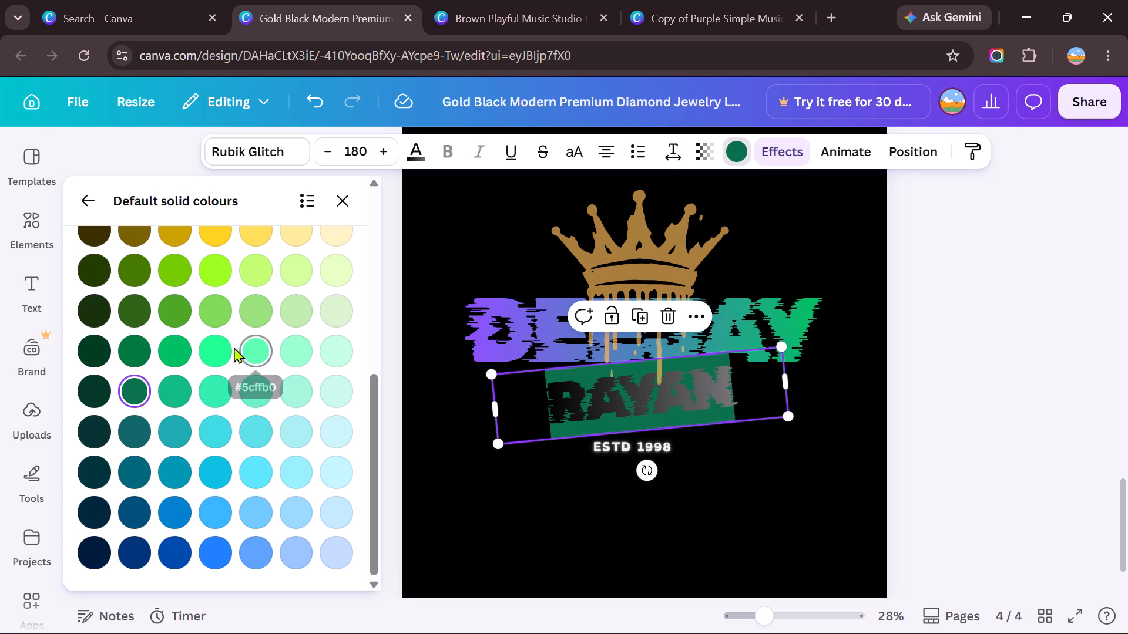
pyautogui.click(222, 346)
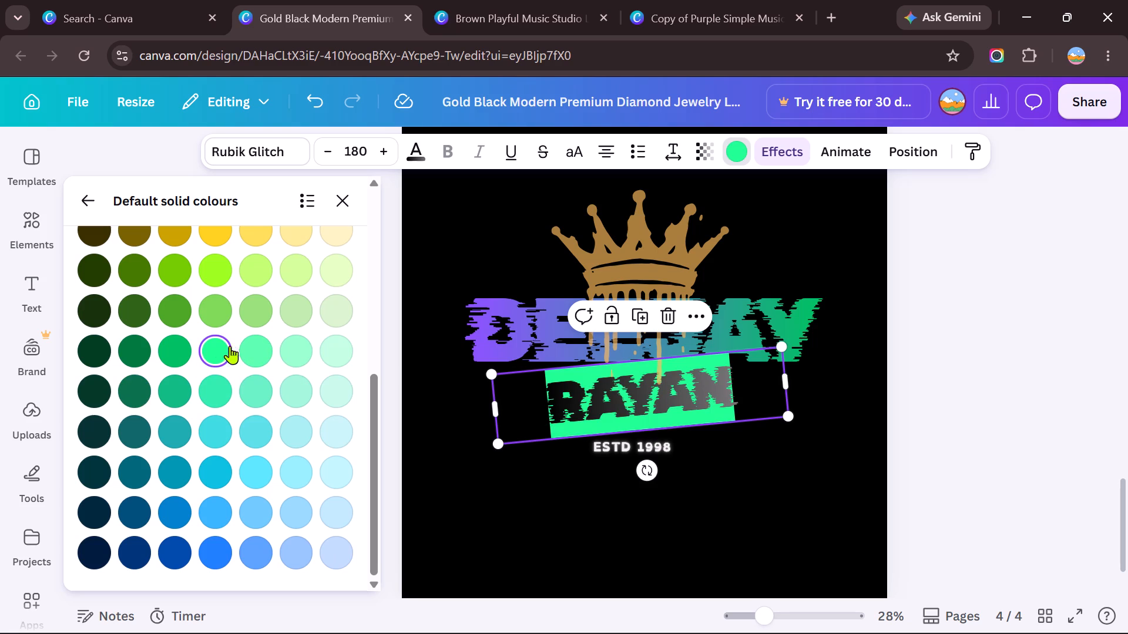
pyautogui.scroll(3, 325, 431)
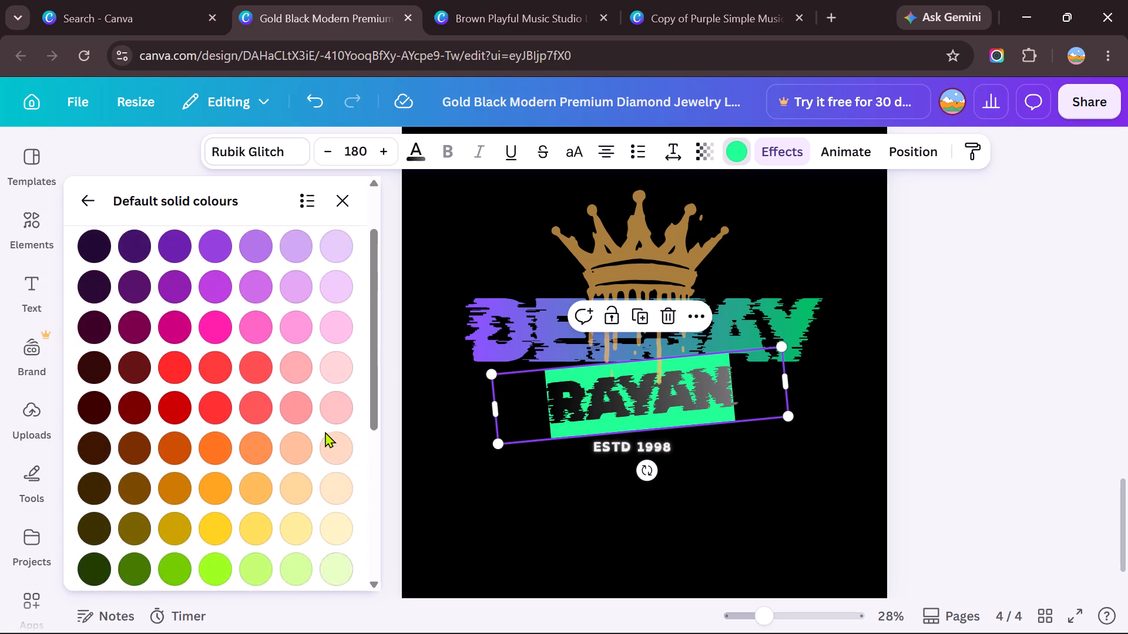
pyautogui.scroll(-4, 278, 382)
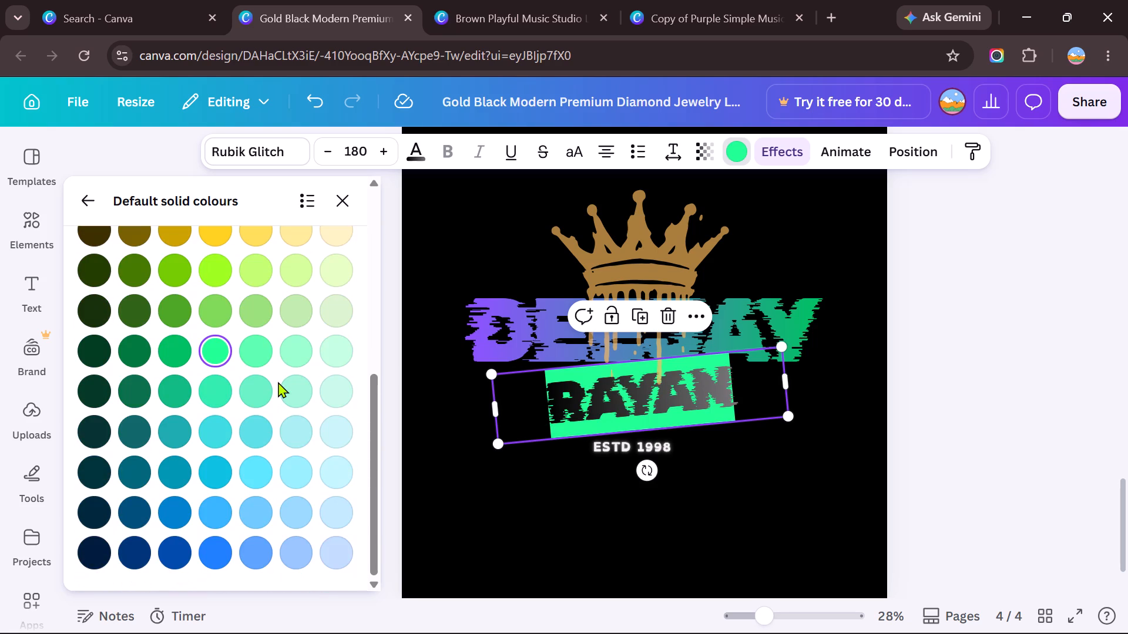
pyautogui.click(254, 389)
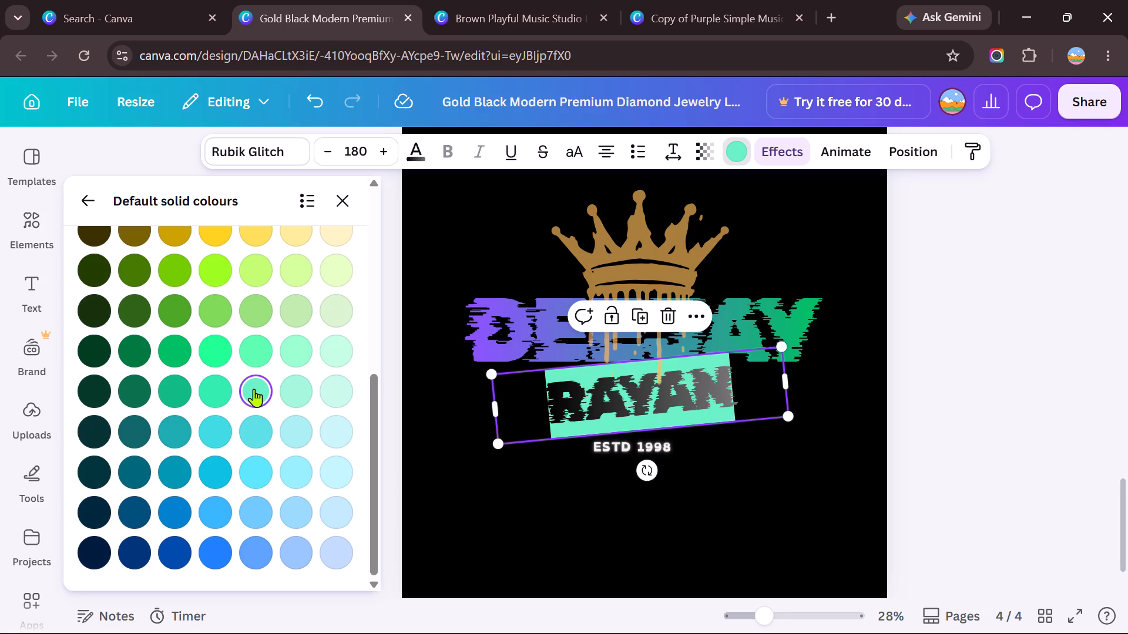
pyautogui.click(334, 352)
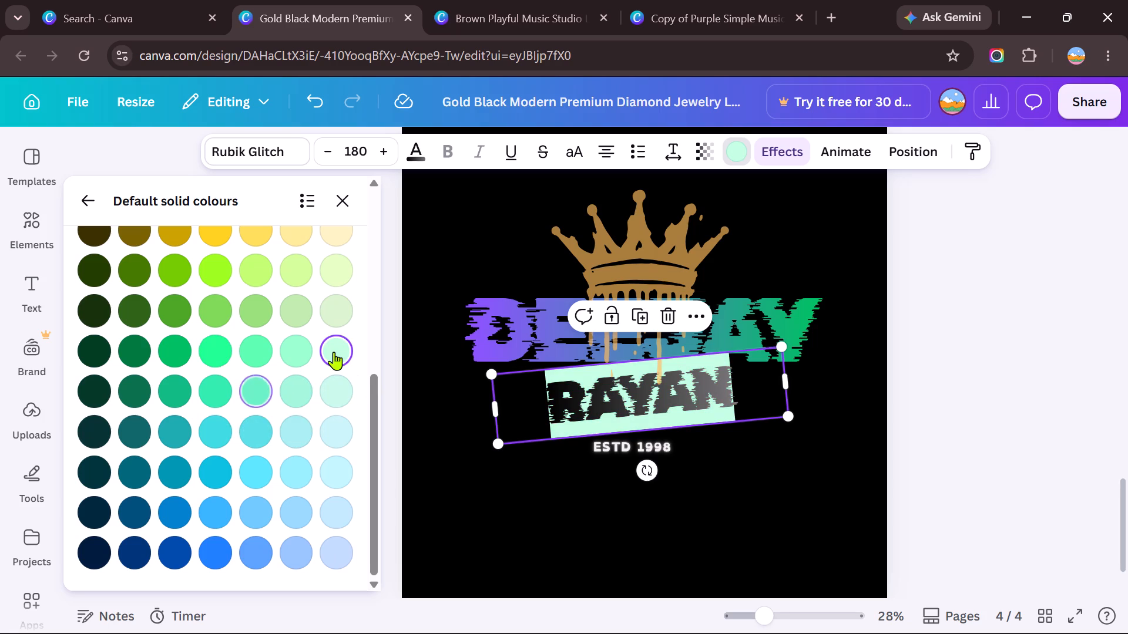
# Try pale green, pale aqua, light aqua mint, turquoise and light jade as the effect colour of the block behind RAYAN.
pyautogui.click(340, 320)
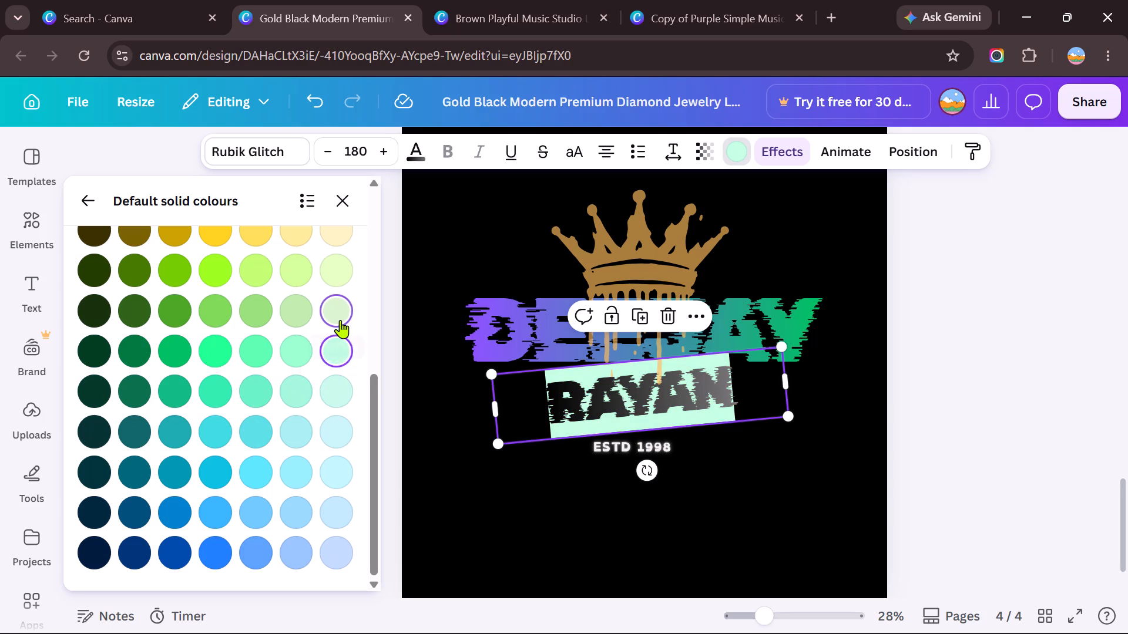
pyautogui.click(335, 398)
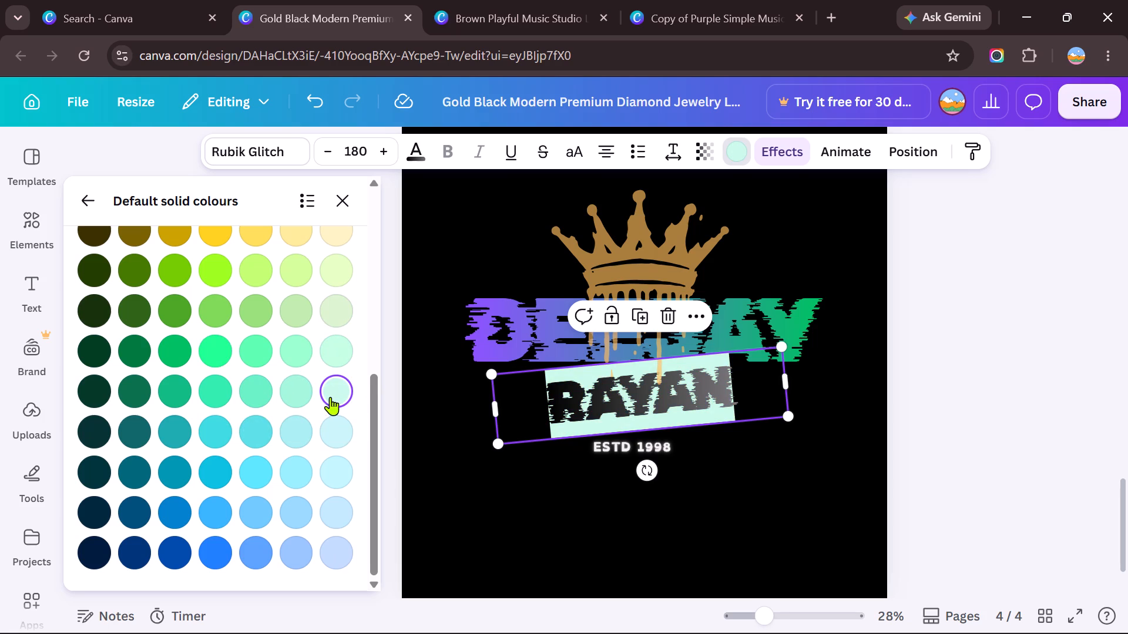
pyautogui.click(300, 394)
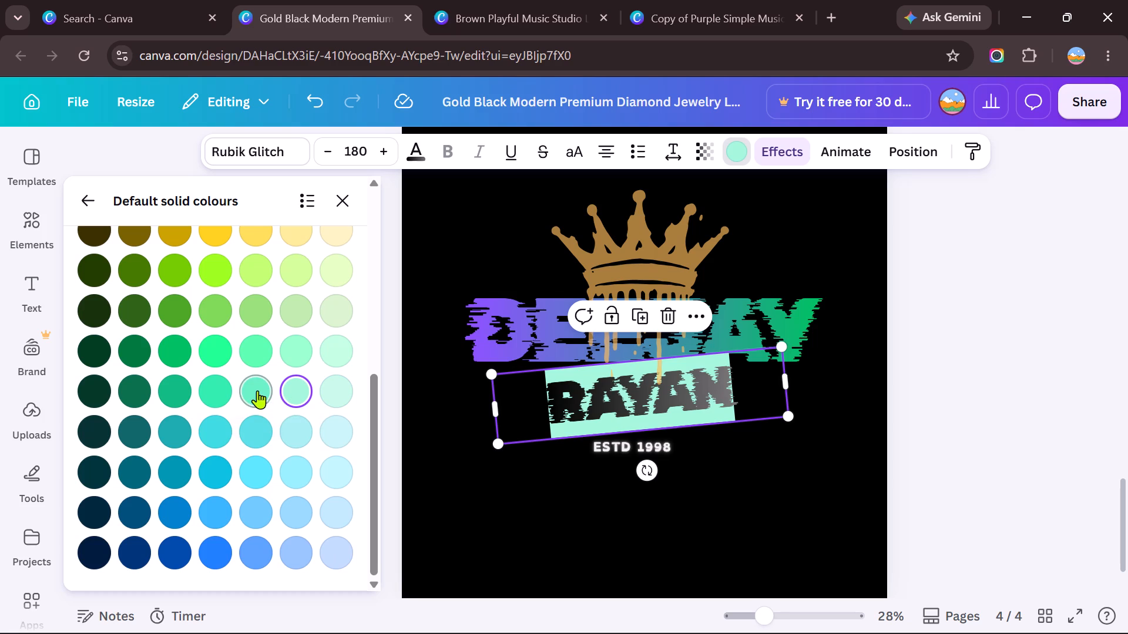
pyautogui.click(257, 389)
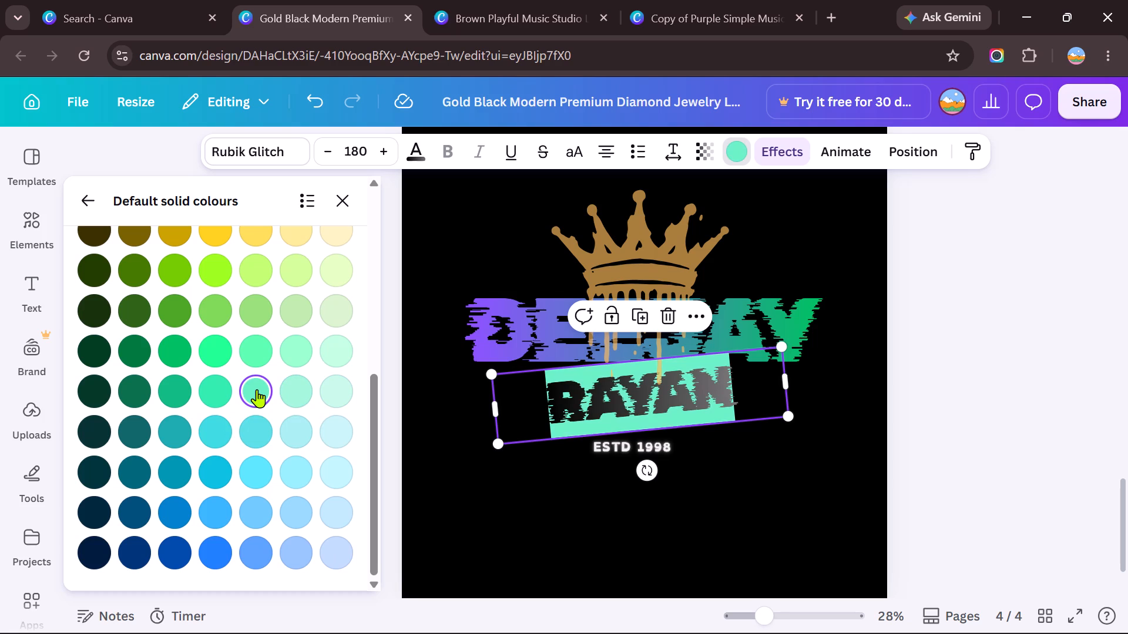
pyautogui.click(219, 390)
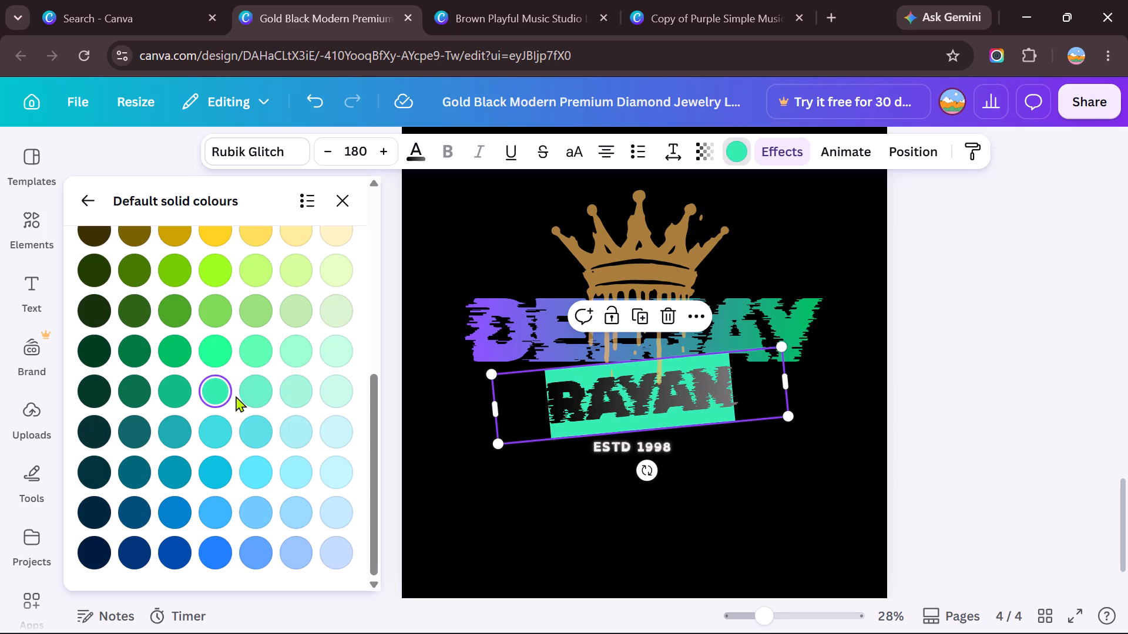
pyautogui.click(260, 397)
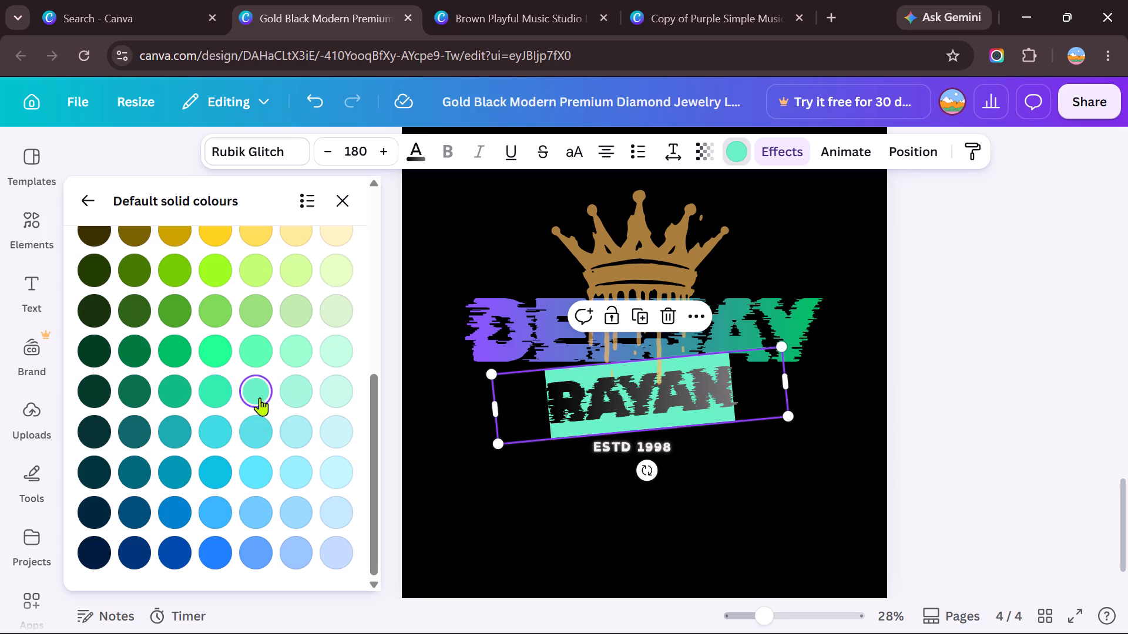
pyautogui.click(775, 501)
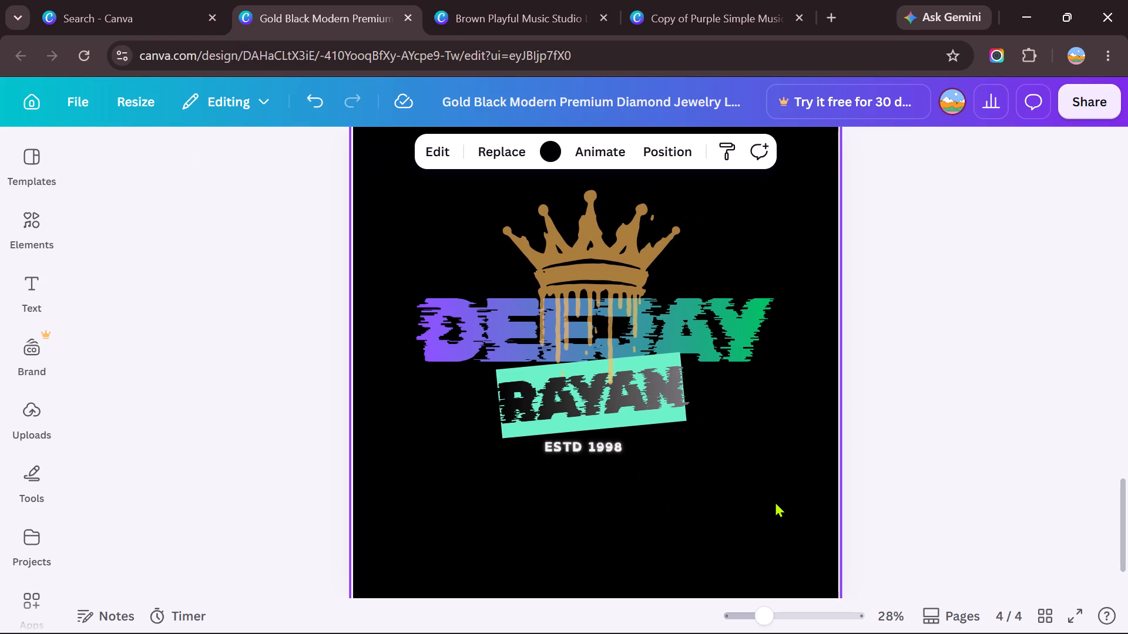
# Try the purple-to-green gradient #8c52ff–#00bf63 on the RAYAN text, and settle on solid black.
pyautogui.click(594, 447)
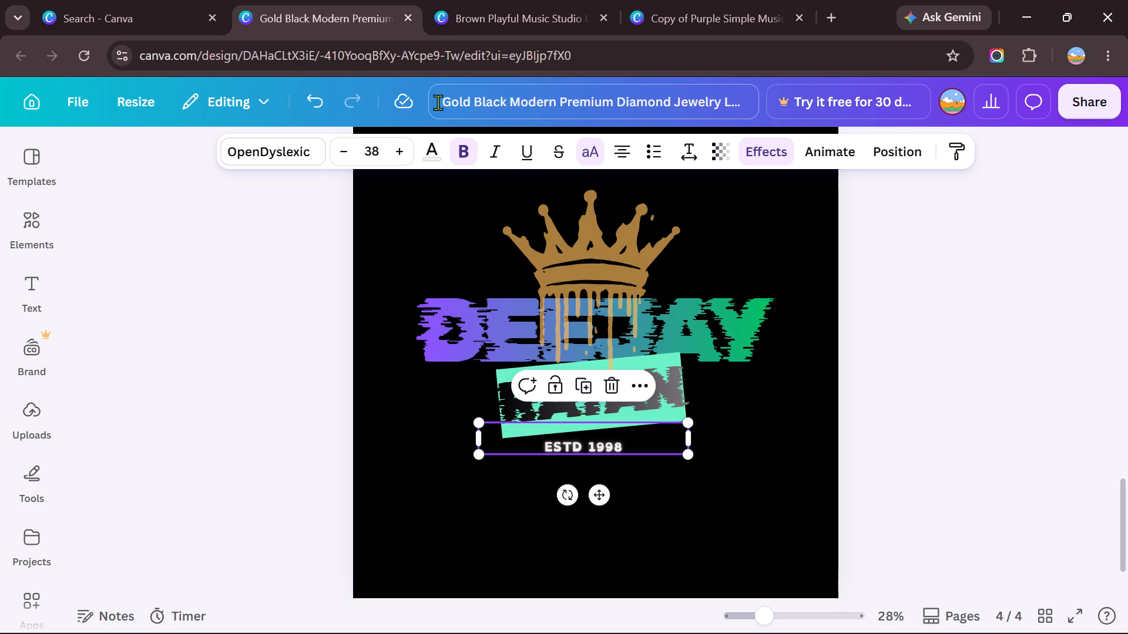
pyautogui.click(434, 146)
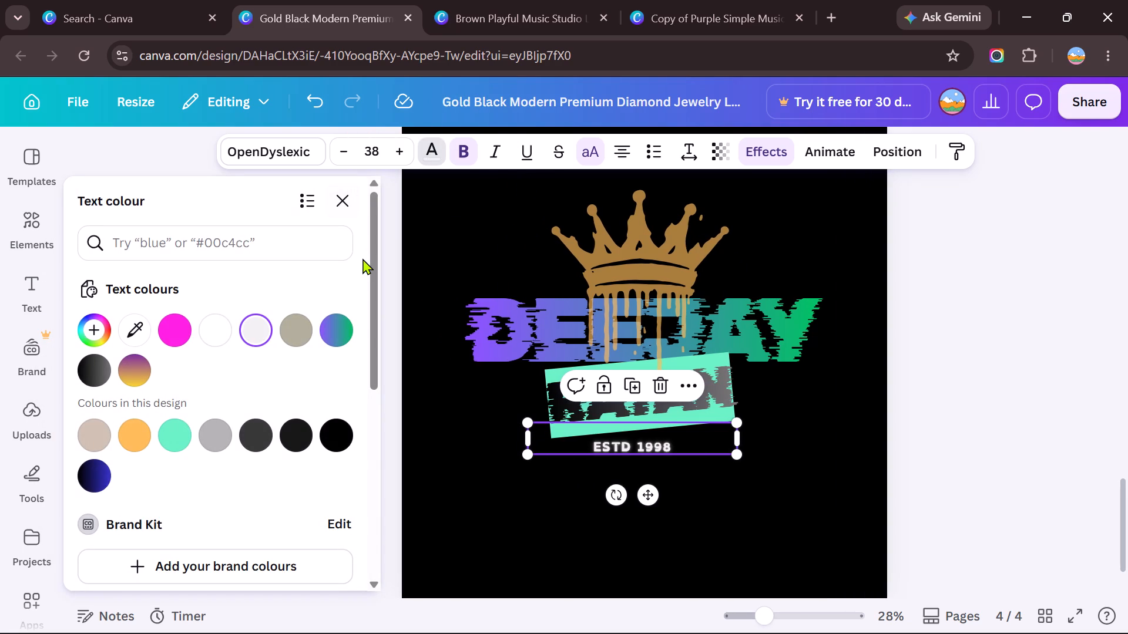
pyautogui.click(560, 403)
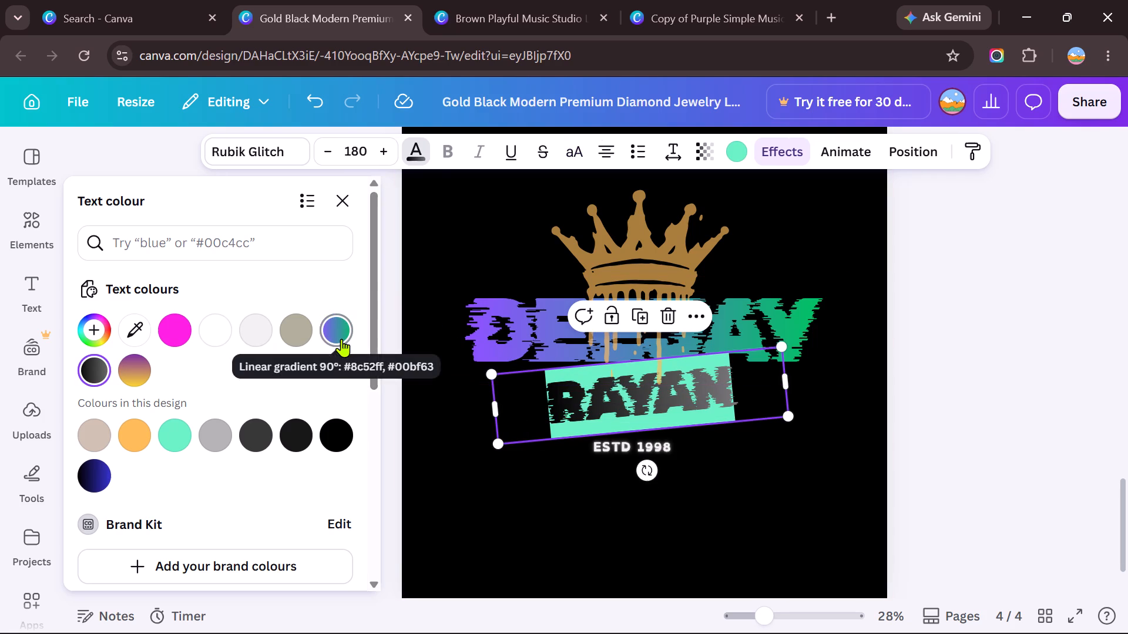
pyautogui.click(341, 339)
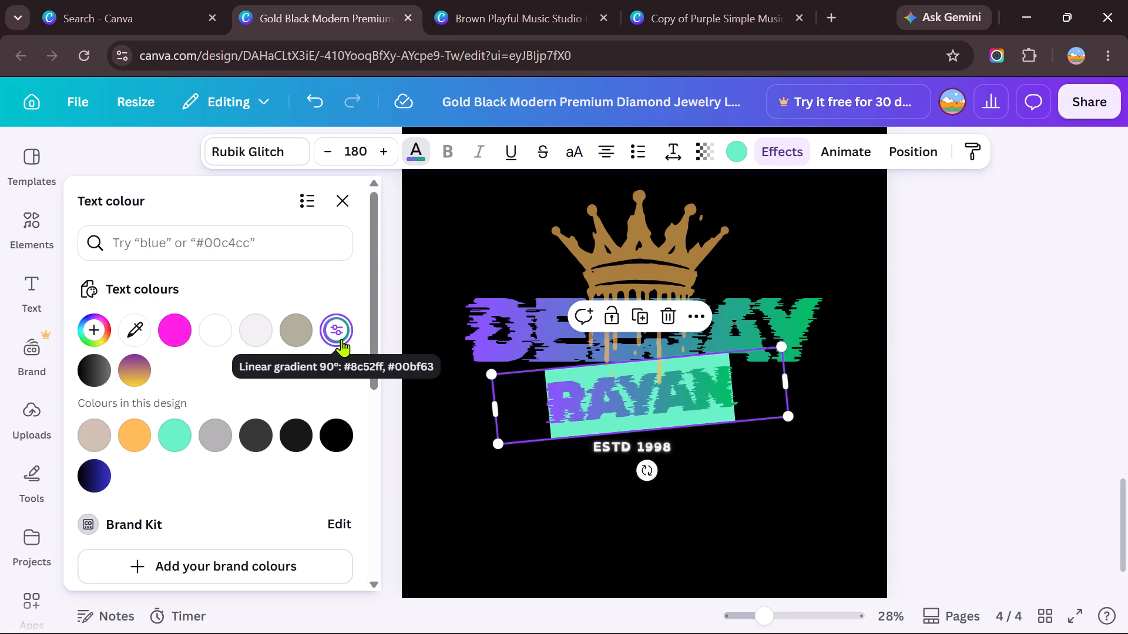
pyautogui.click(331, 434)
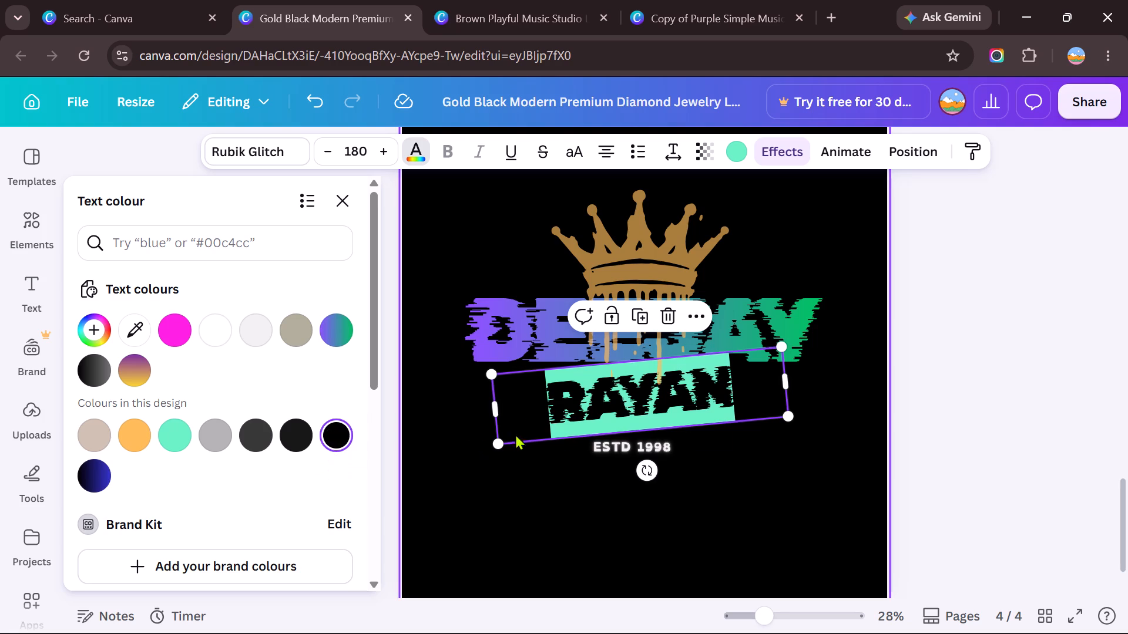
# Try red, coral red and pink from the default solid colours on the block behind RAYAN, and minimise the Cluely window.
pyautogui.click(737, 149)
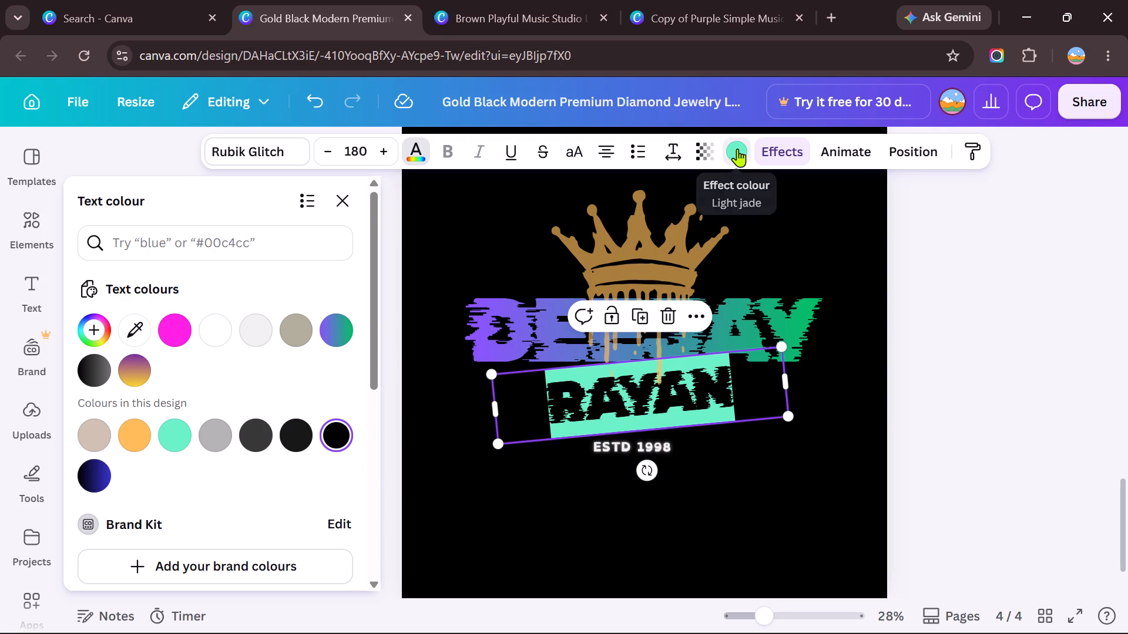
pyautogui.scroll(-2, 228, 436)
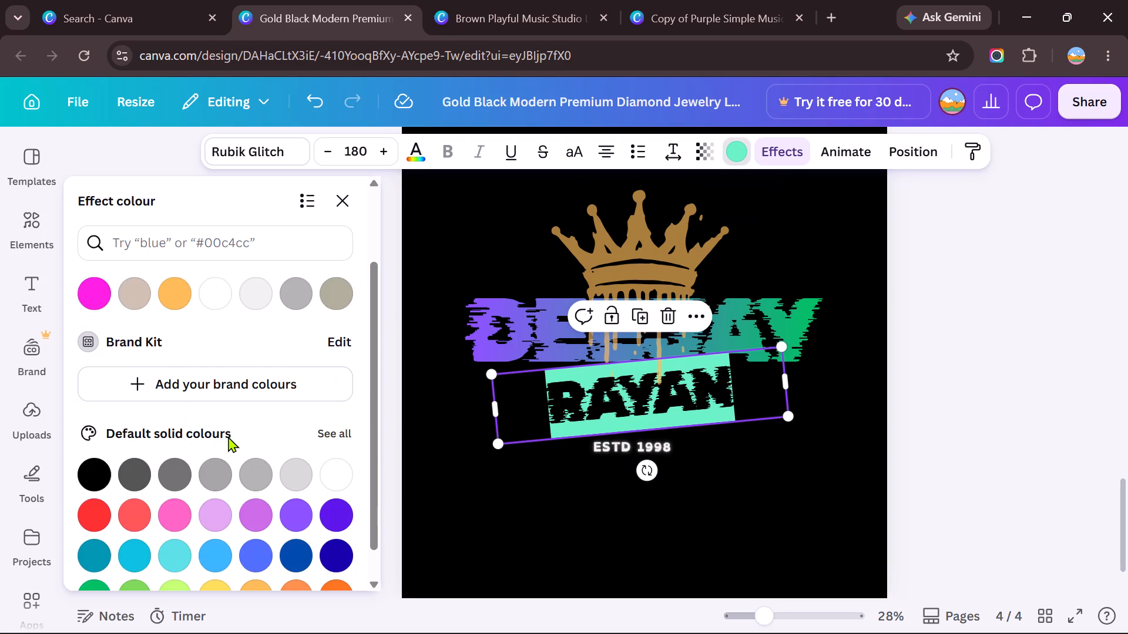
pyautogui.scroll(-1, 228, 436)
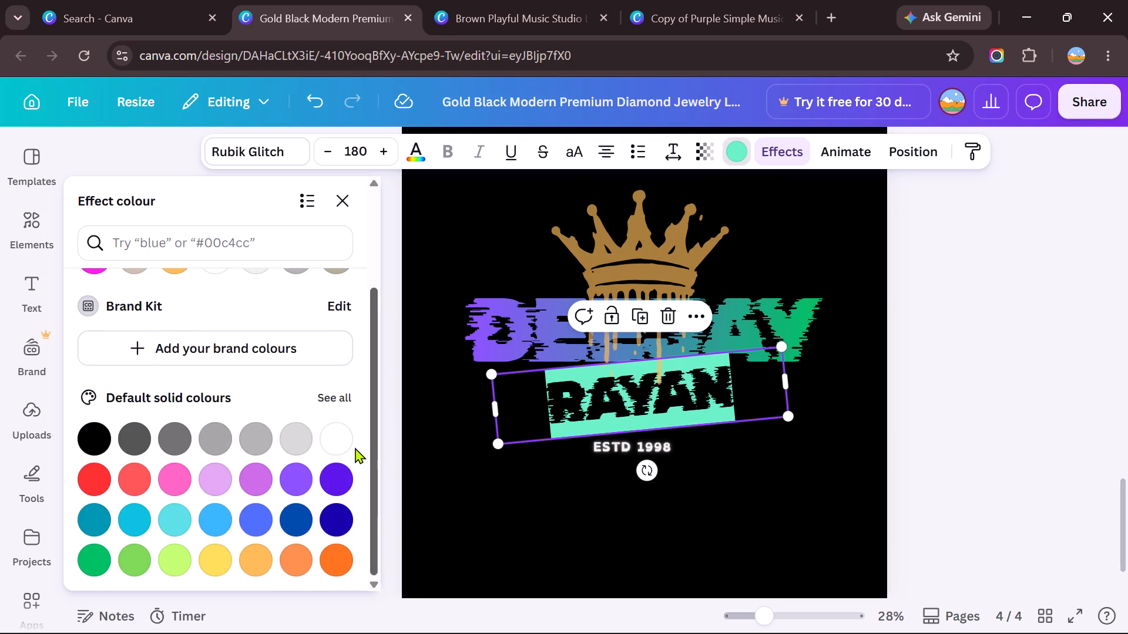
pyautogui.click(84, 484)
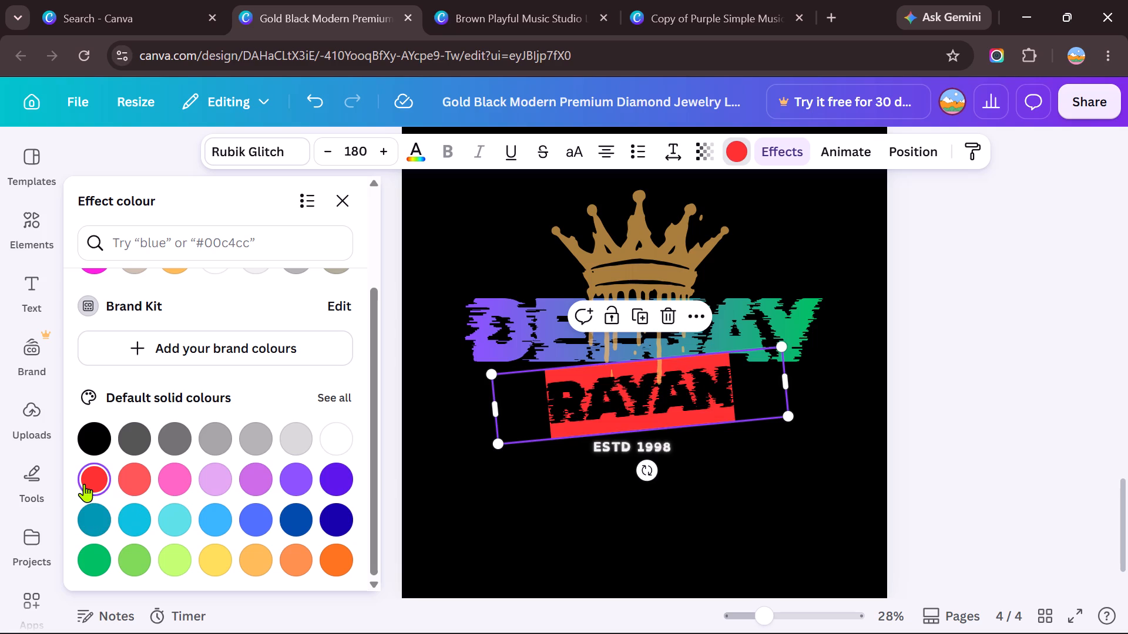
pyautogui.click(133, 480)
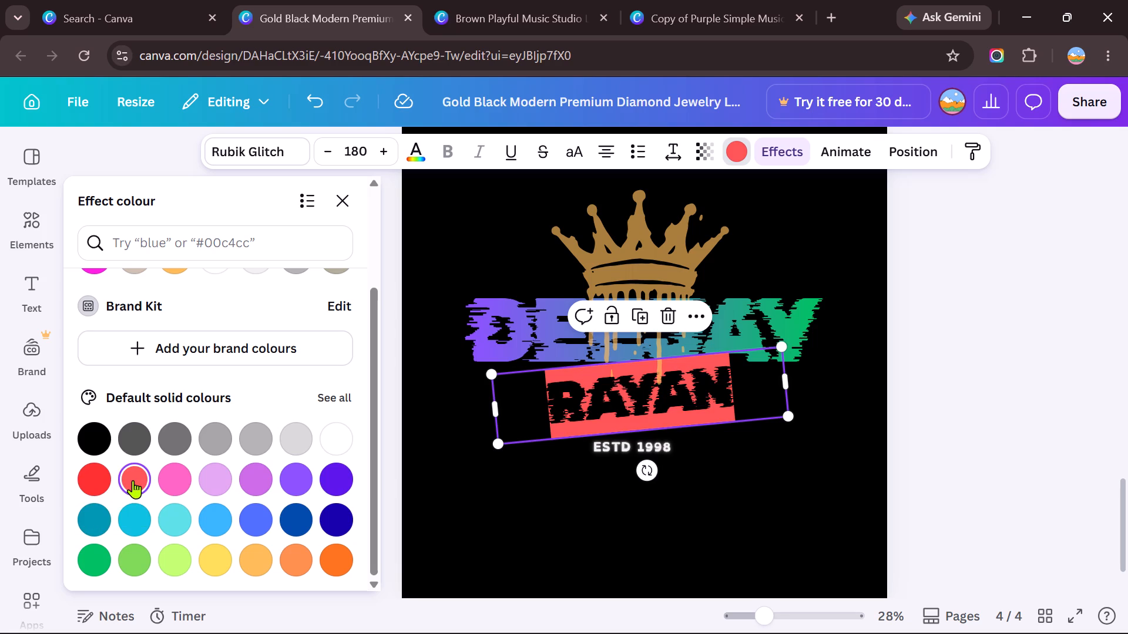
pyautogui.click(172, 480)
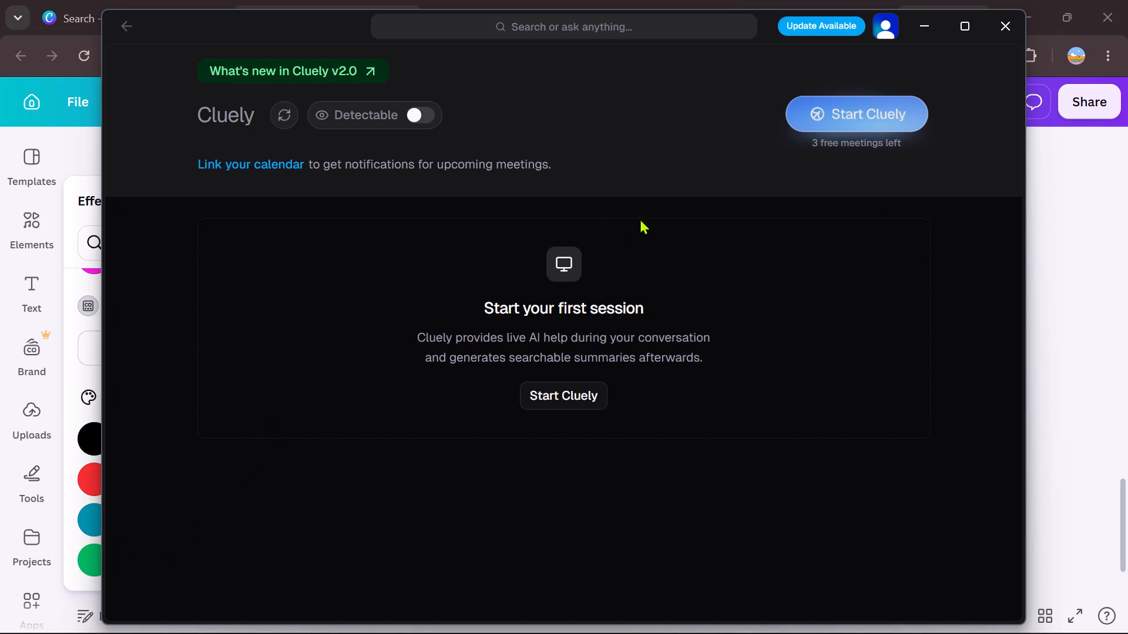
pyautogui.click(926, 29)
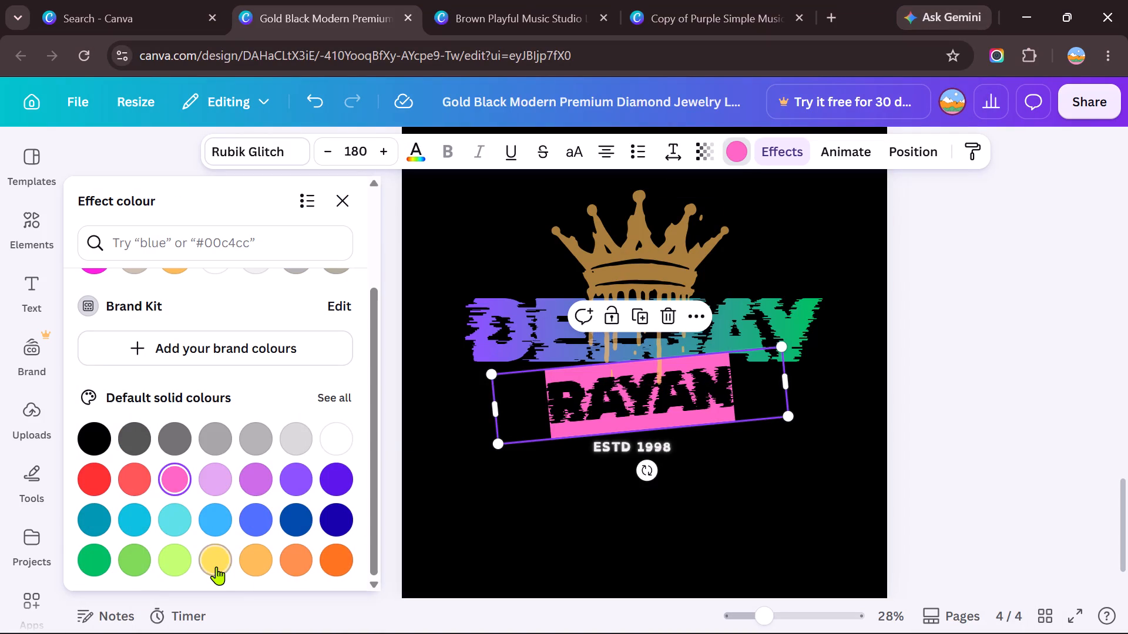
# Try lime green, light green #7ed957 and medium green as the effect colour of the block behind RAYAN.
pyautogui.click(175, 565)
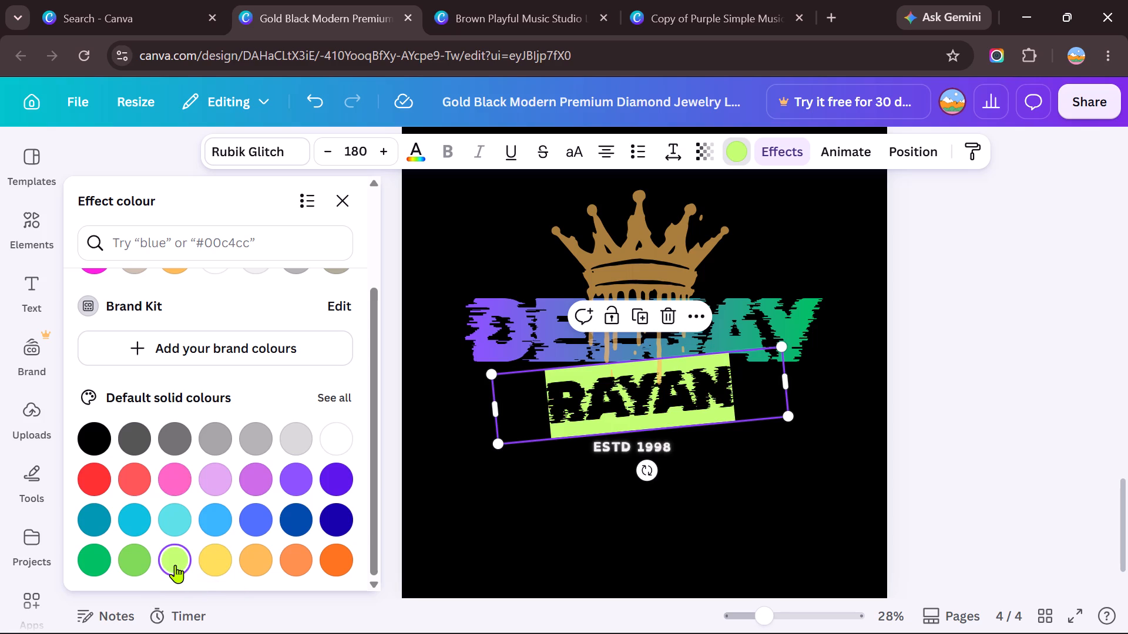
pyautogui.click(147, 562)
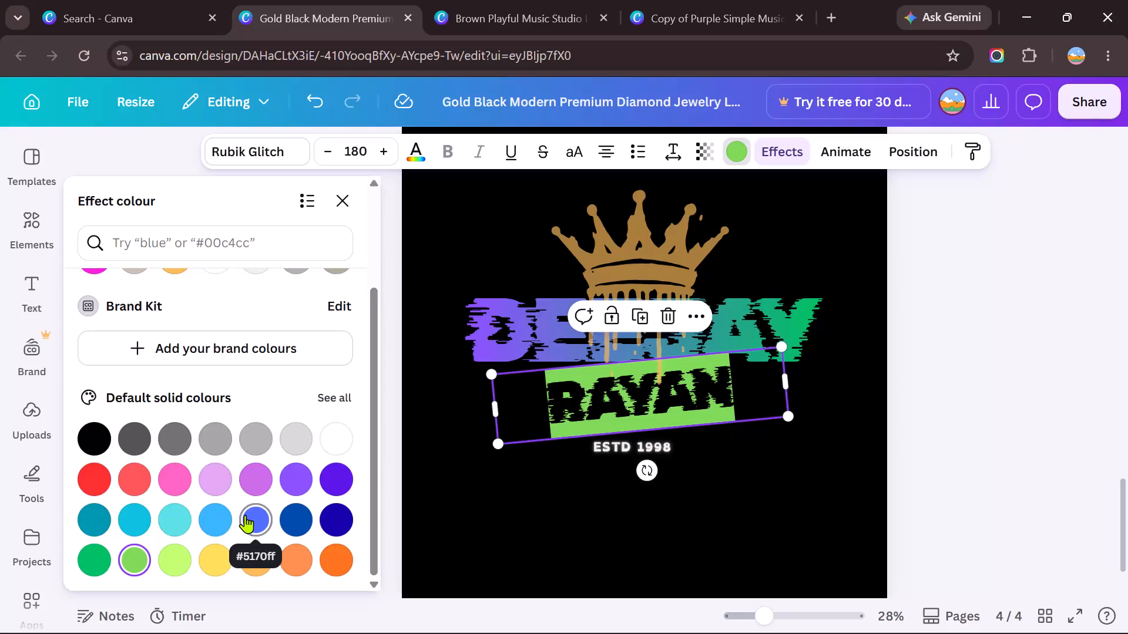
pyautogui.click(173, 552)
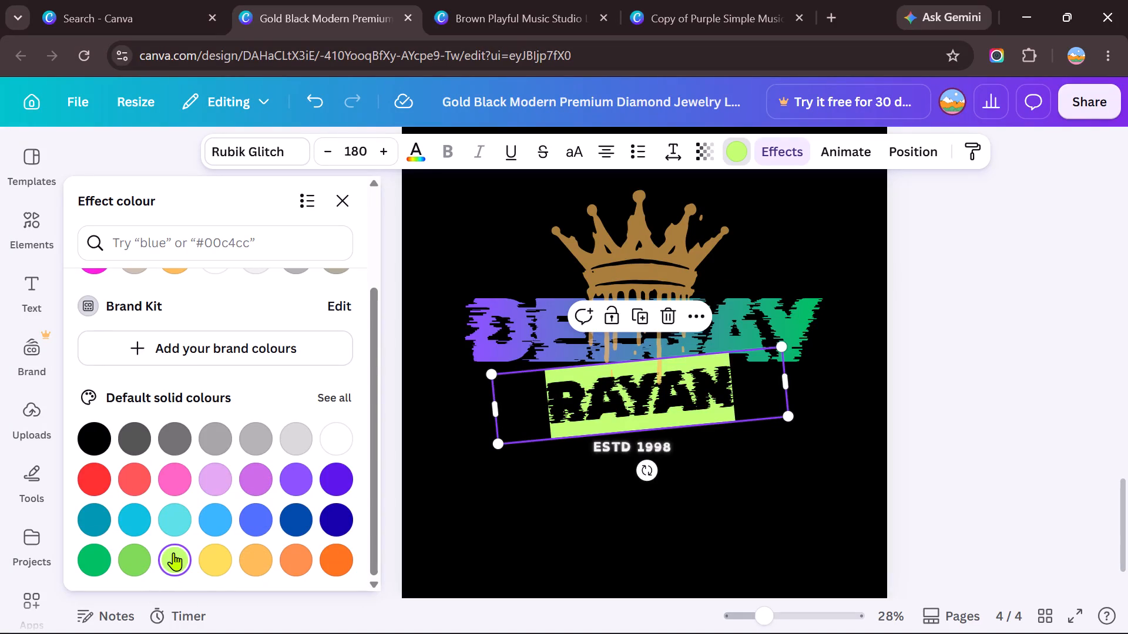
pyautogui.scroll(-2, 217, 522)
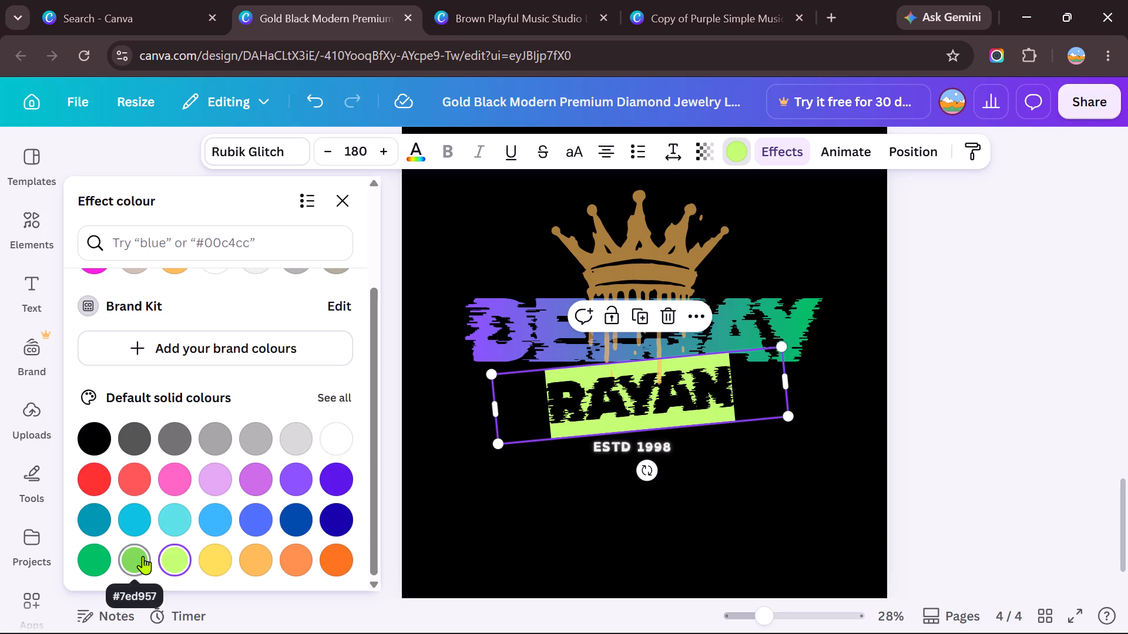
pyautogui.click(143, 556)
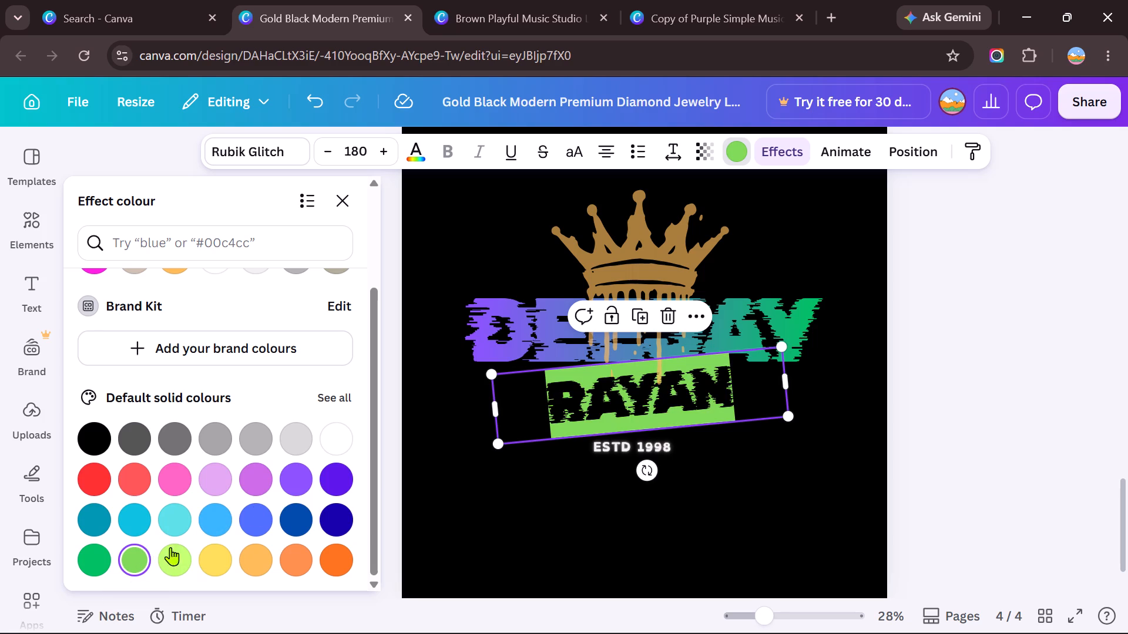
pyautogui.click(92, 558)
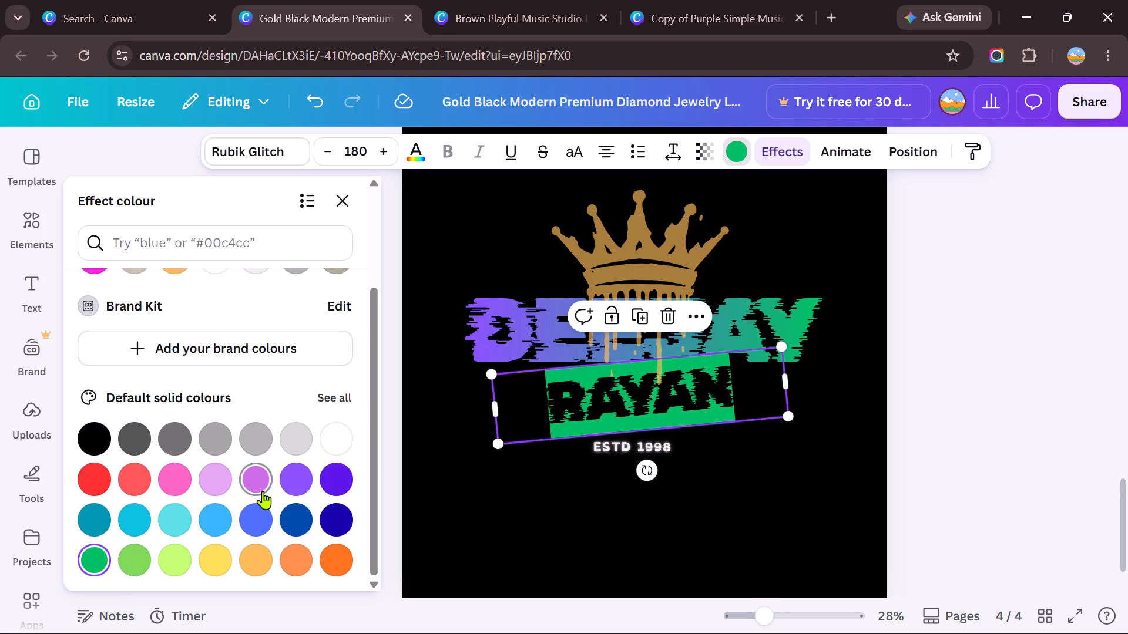
# Compare light jade and turquoise from the full solid palette on the block behind RAYAN, and settle on green #10bb82.
pyautogui.scroll(-2, 263, 491)
pyautogui.click(346, 401)
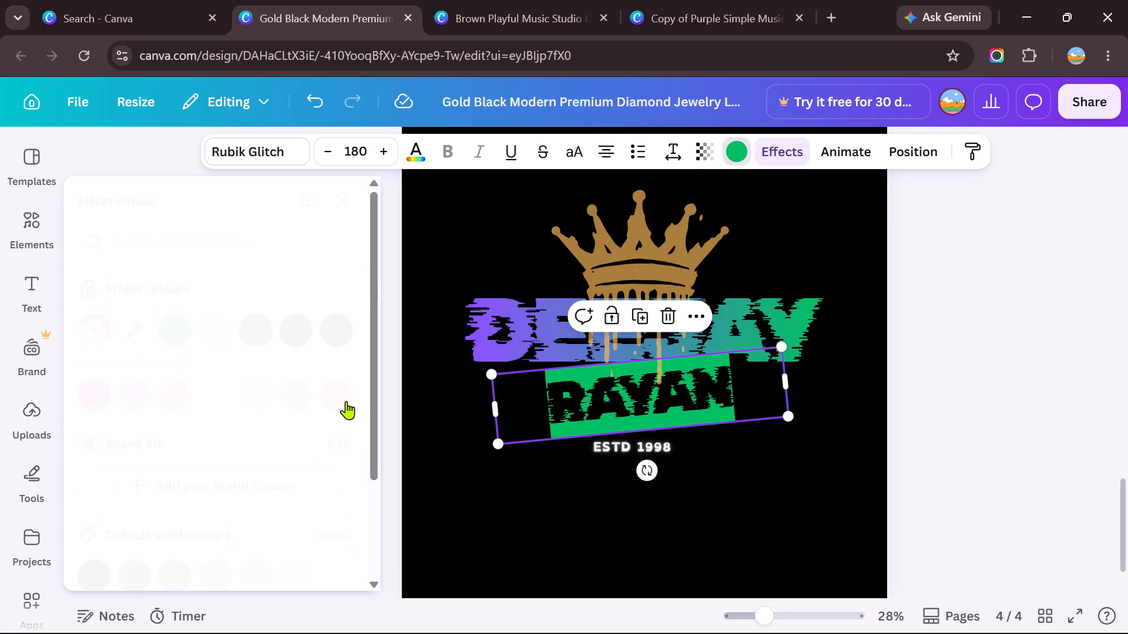
pyautogui.scroll(-7, 263, 463)
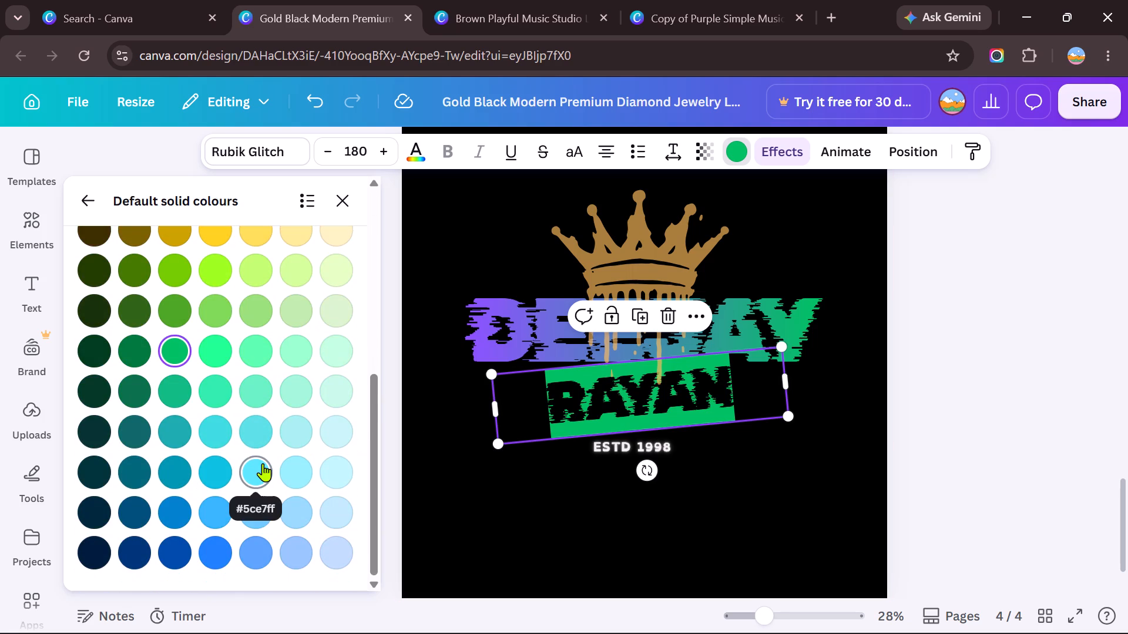
pyautogui.click(260, 393)
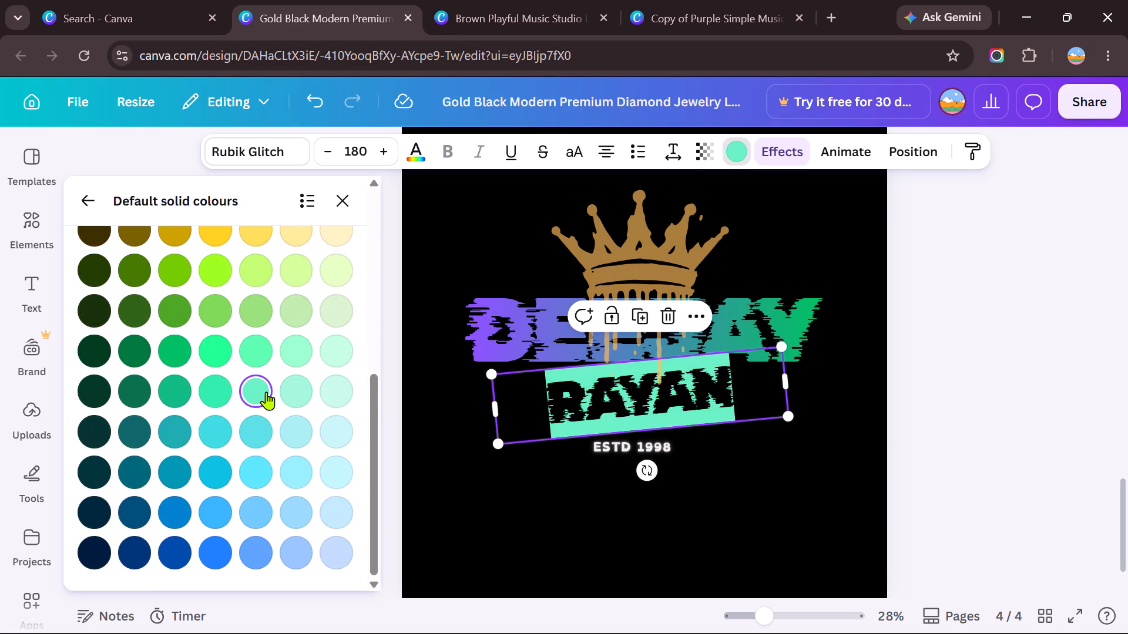
pyautogui.click(226, 389)
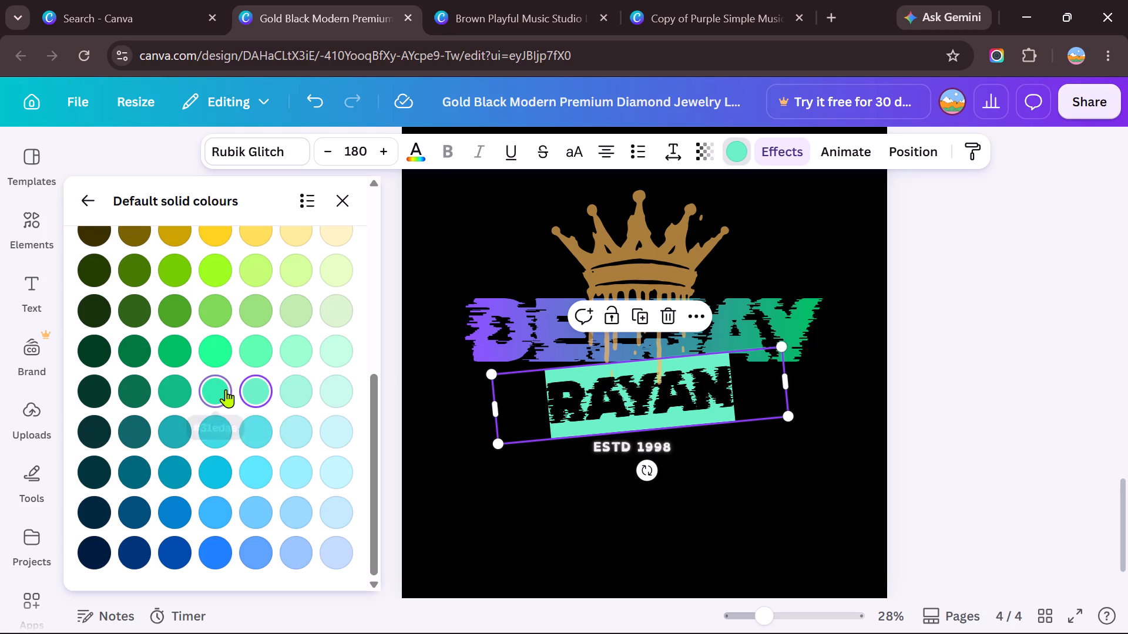
pyautogui.click(183, 383)
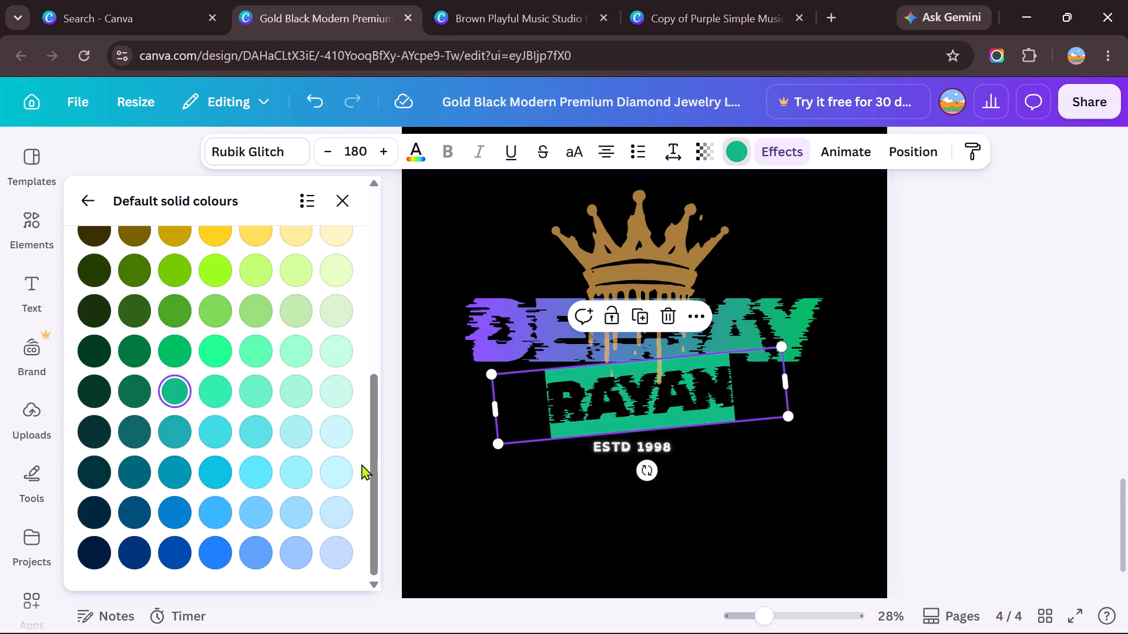
pyautogui.click(699, 565)
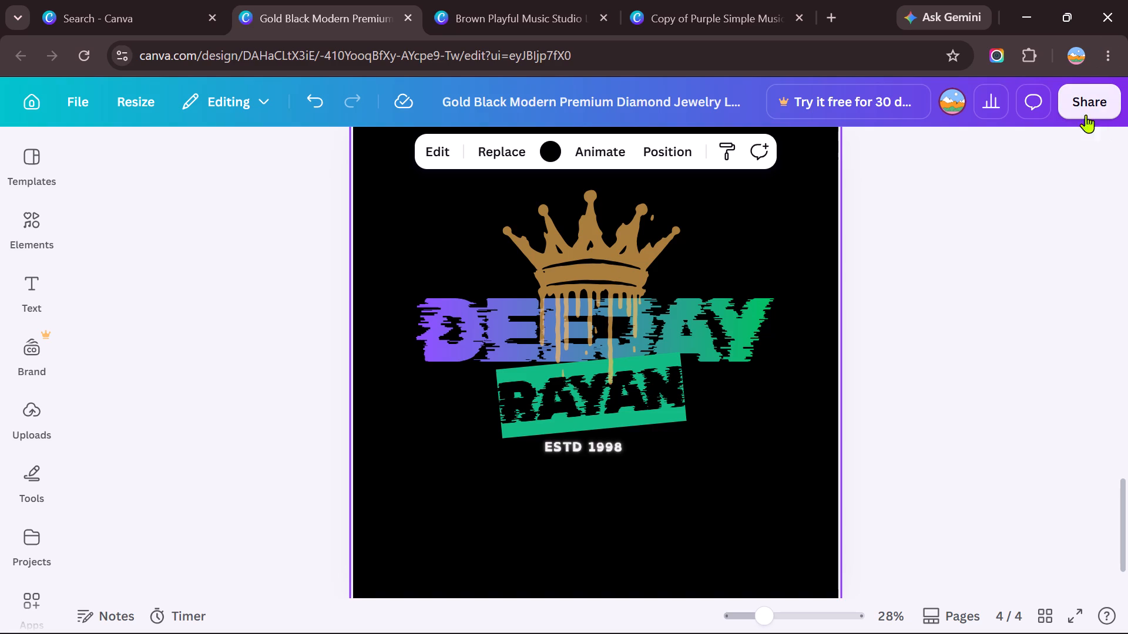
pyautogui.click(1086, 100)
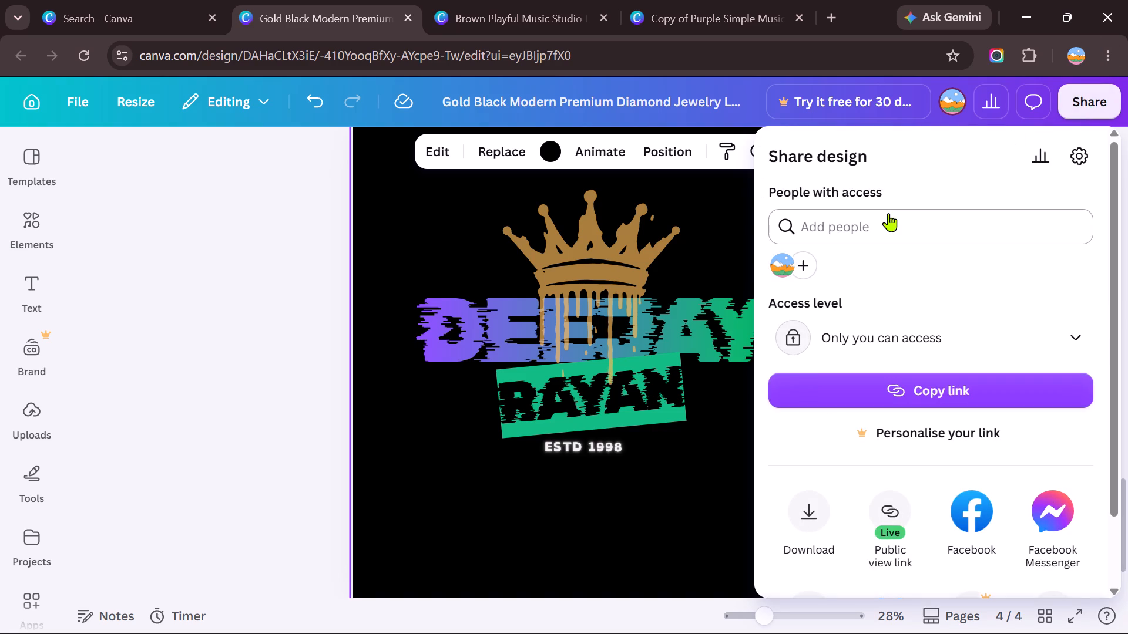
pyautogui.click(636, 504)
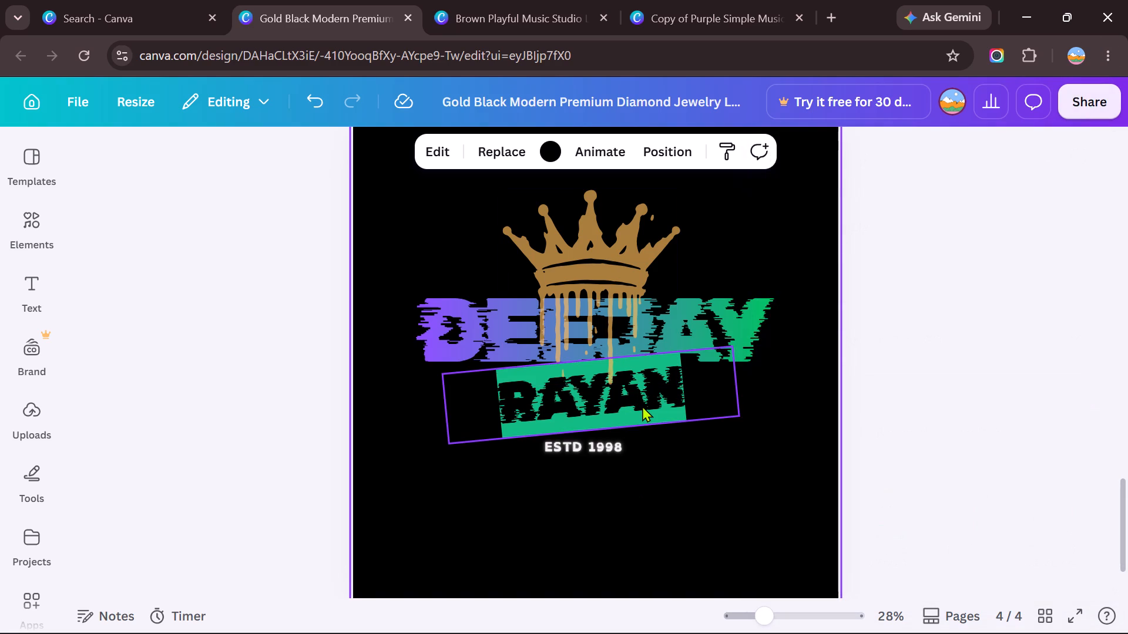
# Set the transparency of the RAYAN text and its green block to 85.
pyautogui.click(642, 406)
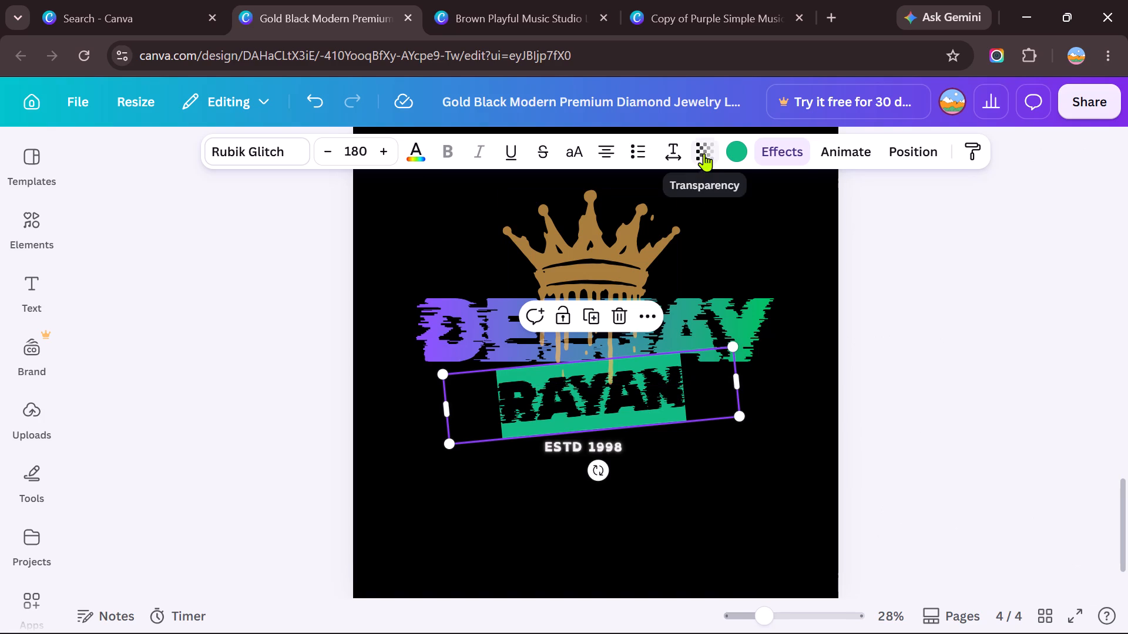
pyautogui.click(704, 153)
pyautogui.click(727, 222)
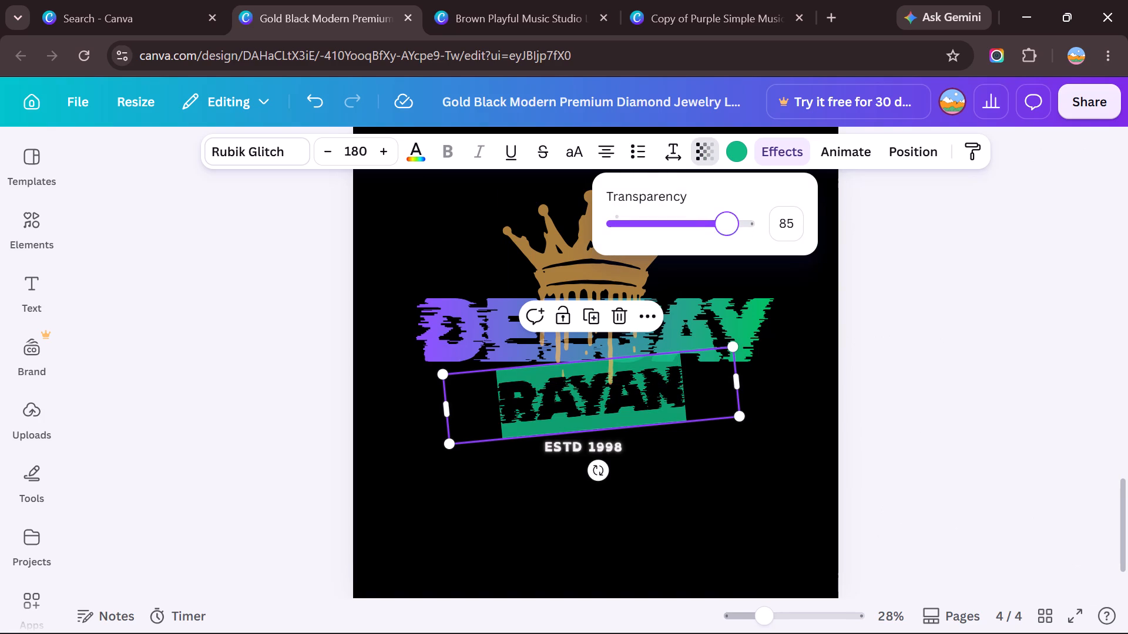
# Try a transparency of 64 on the RAYAN text and its green block, and settle on 76.
pyautogui.click(699, 231)
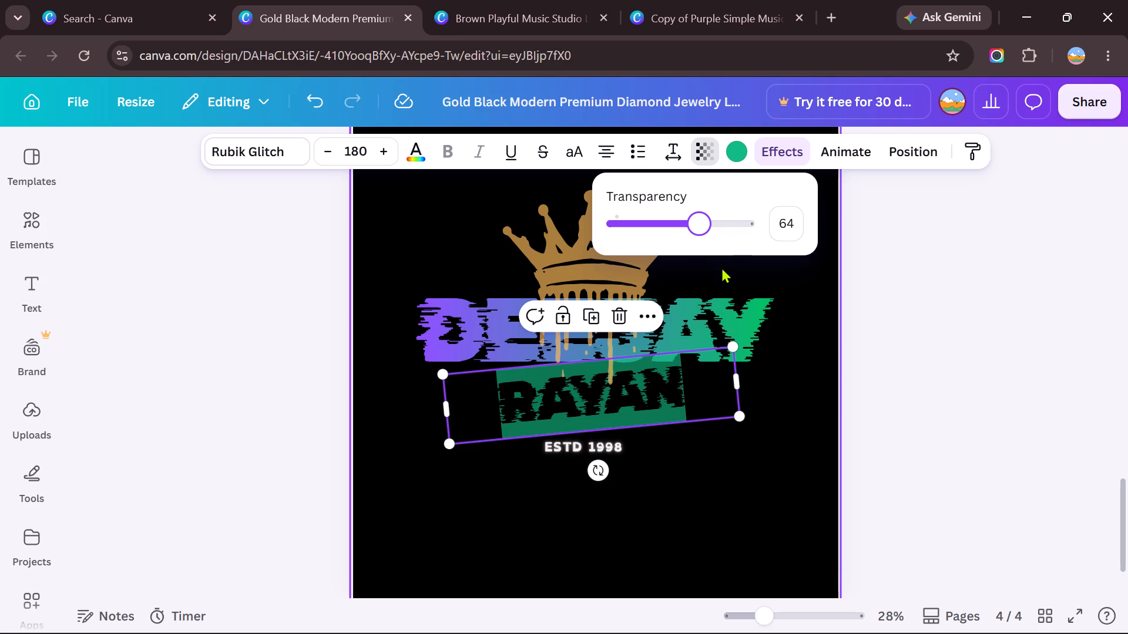
pyautogui.click(753, 490)
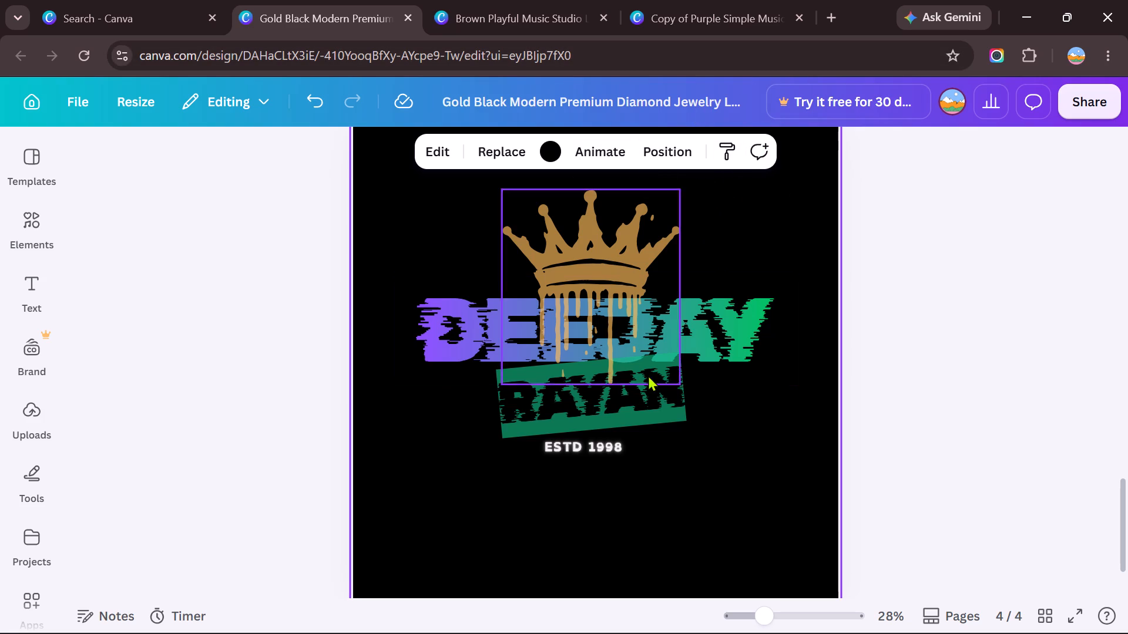
pyautogui.click(624, 407)
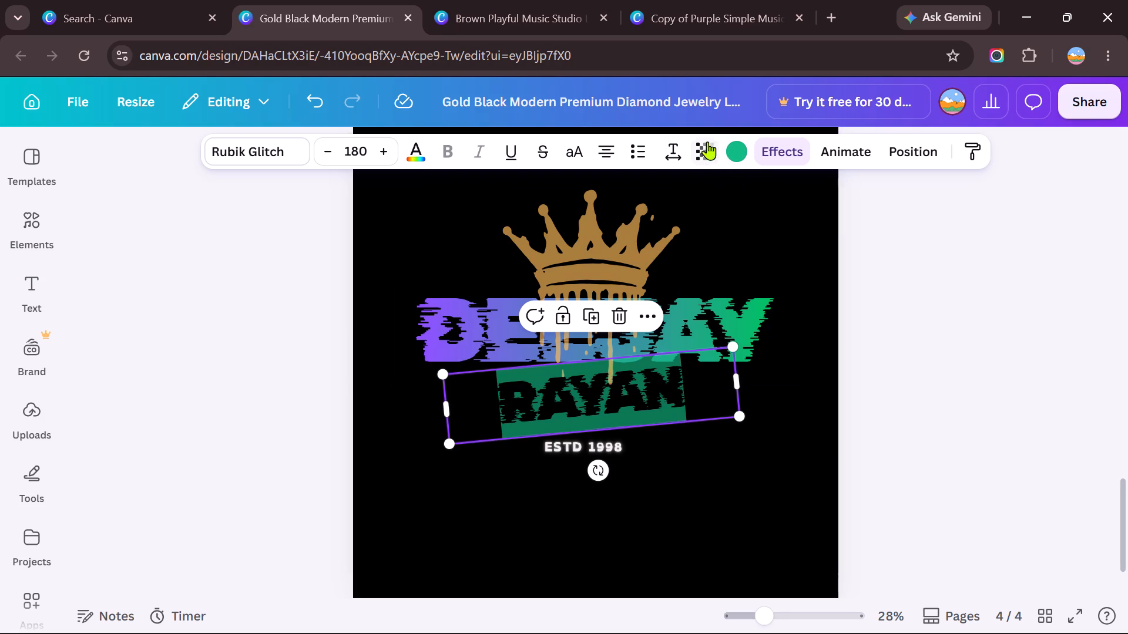
pyautogui.click(701, 153)
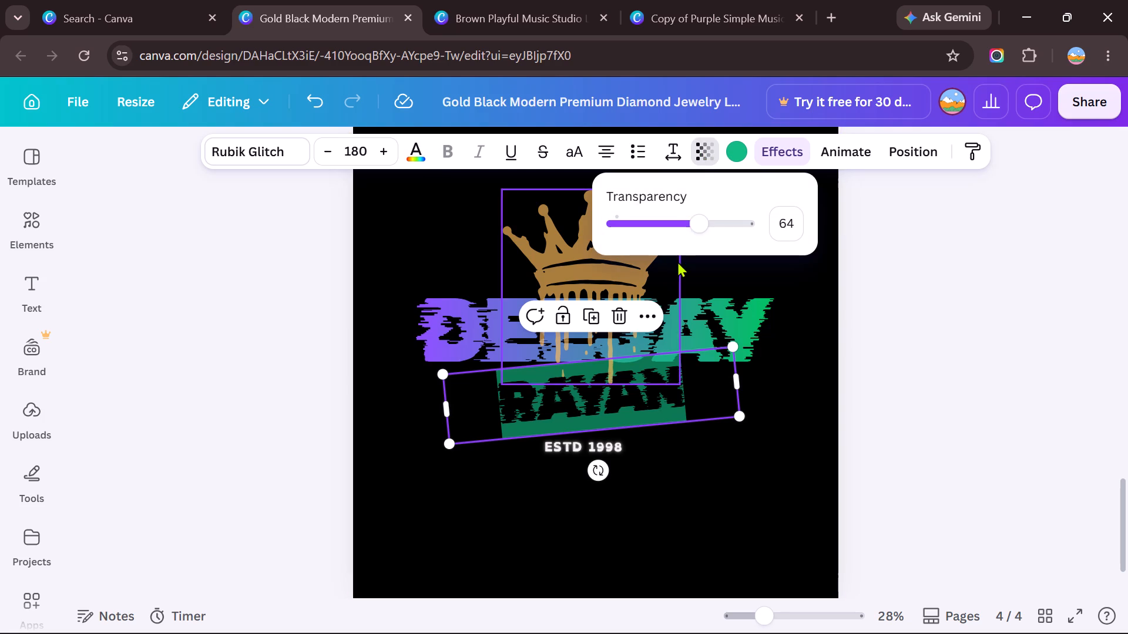
pyautogui.click(715, 231)
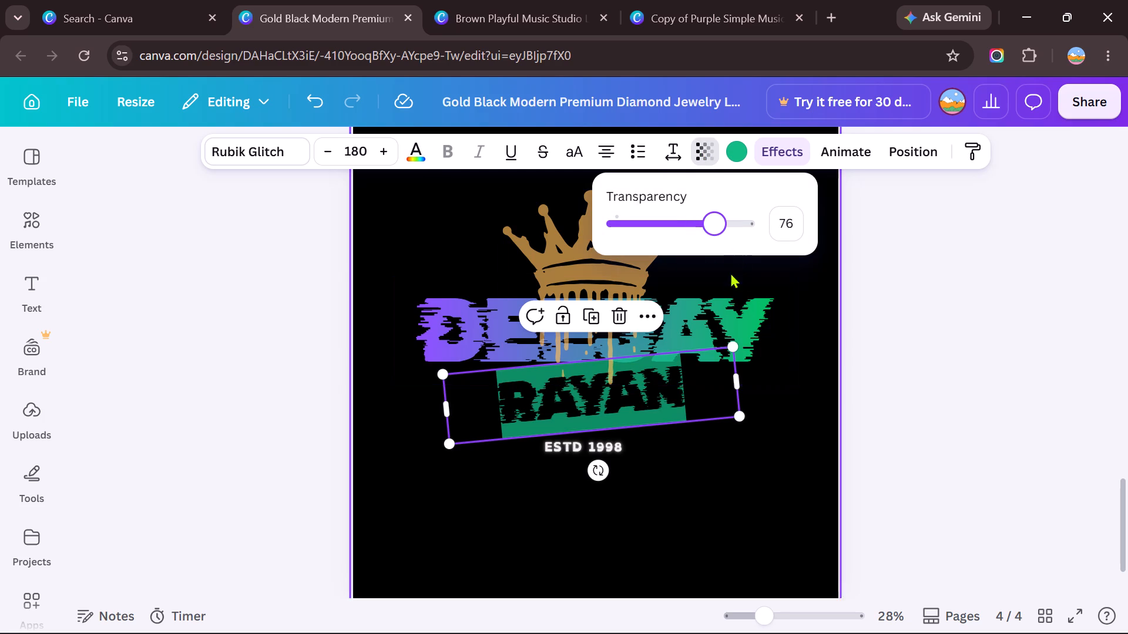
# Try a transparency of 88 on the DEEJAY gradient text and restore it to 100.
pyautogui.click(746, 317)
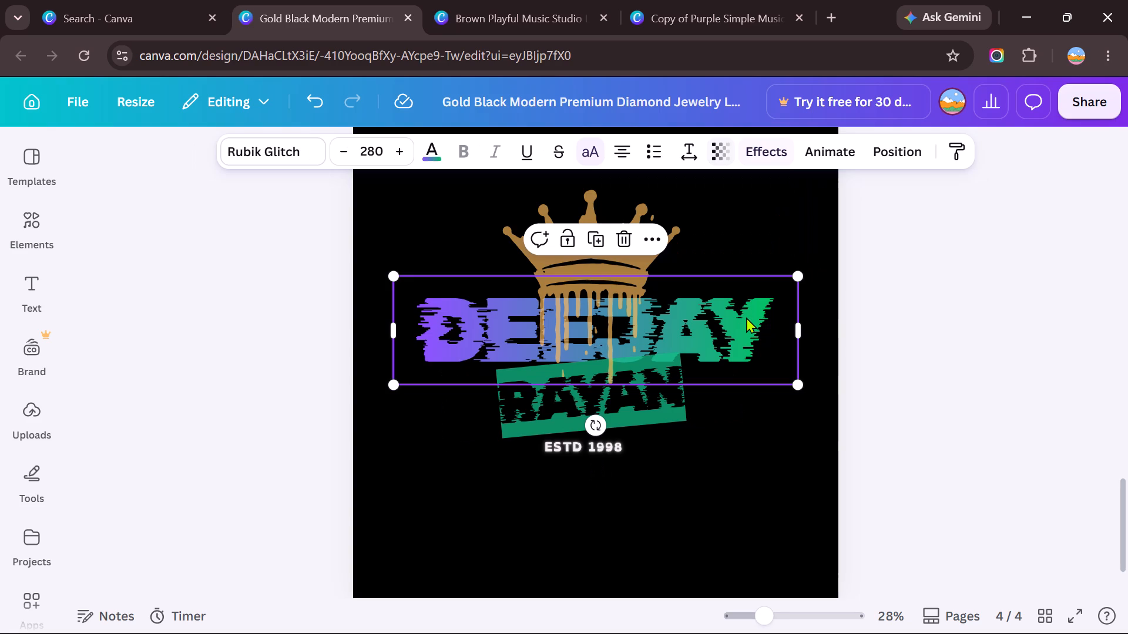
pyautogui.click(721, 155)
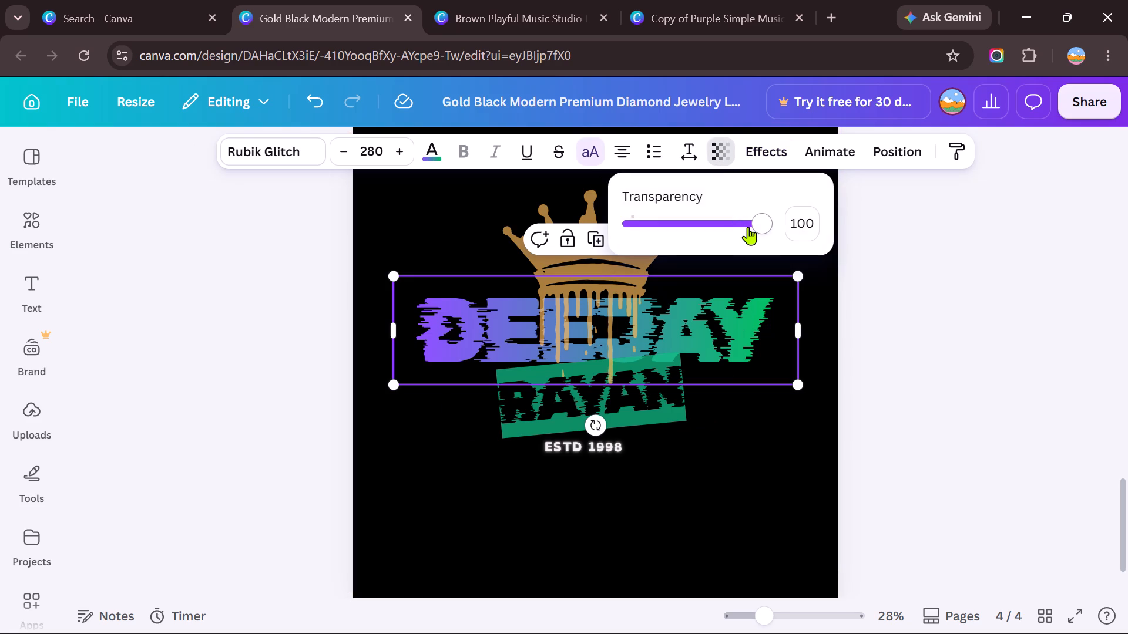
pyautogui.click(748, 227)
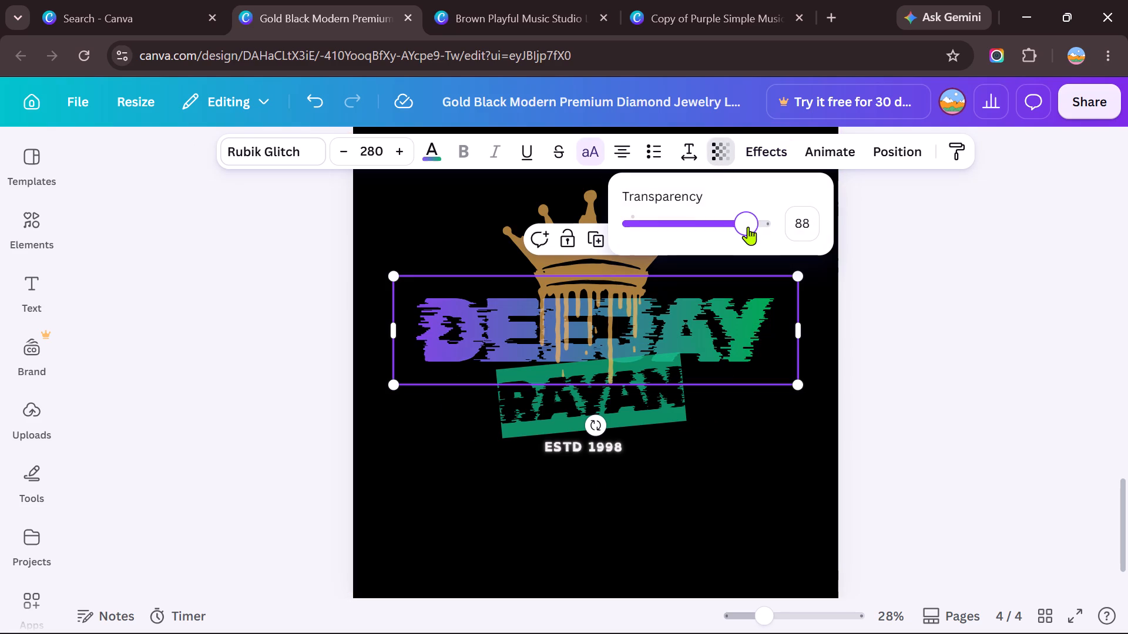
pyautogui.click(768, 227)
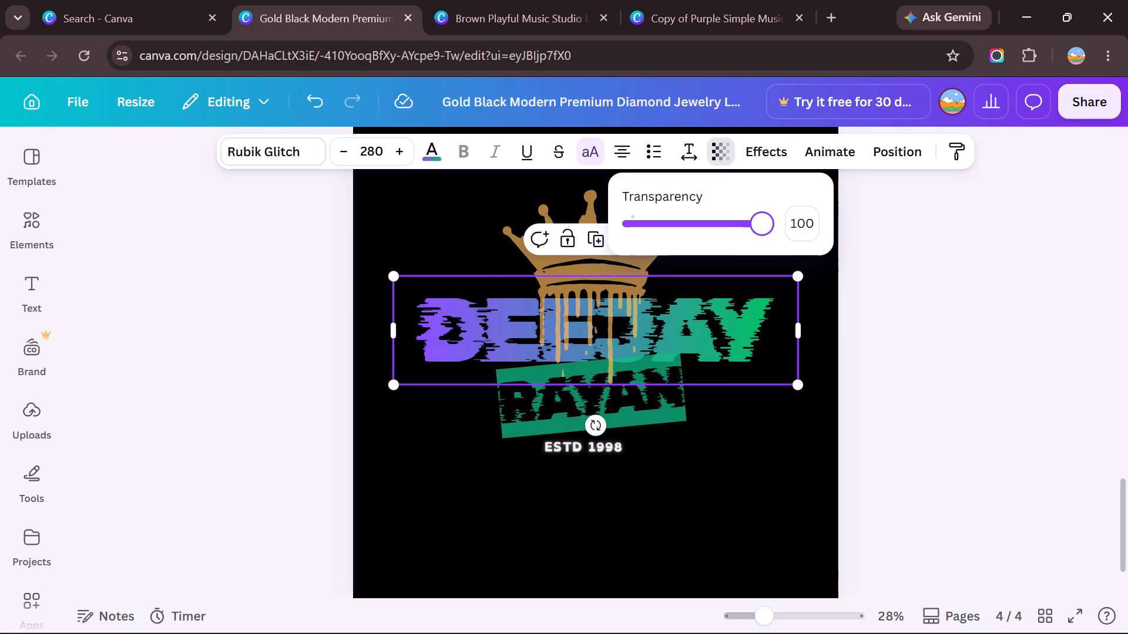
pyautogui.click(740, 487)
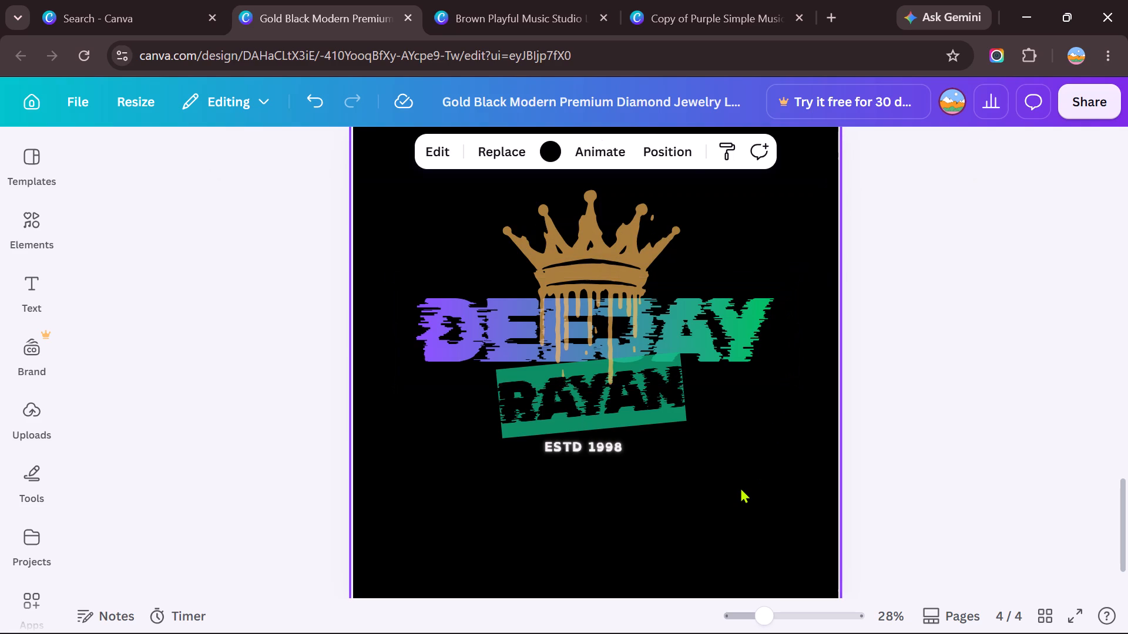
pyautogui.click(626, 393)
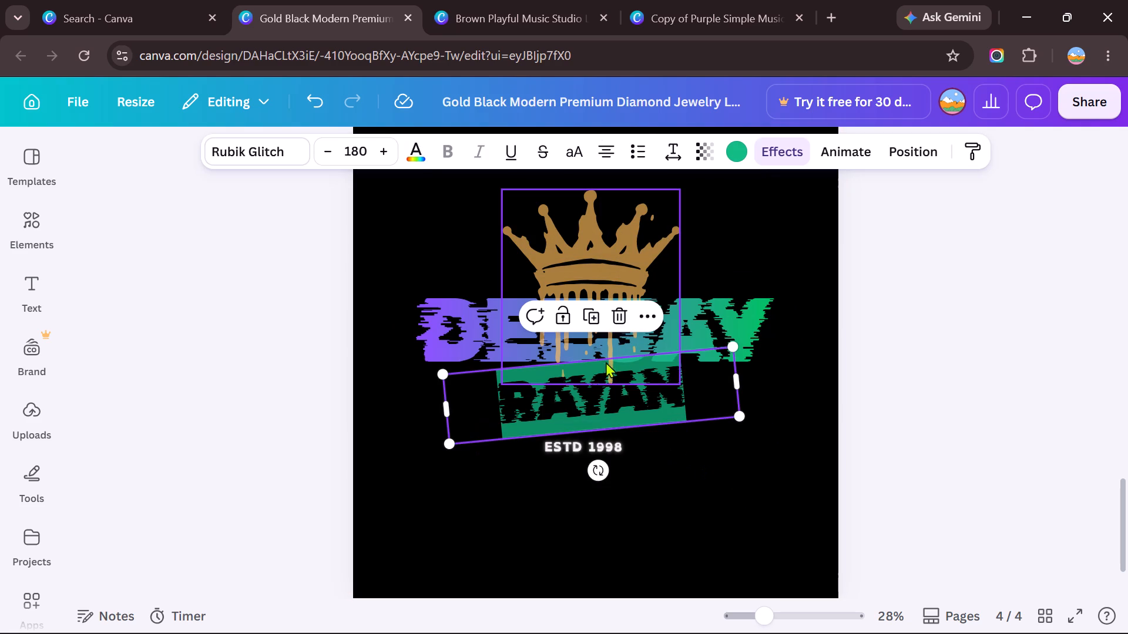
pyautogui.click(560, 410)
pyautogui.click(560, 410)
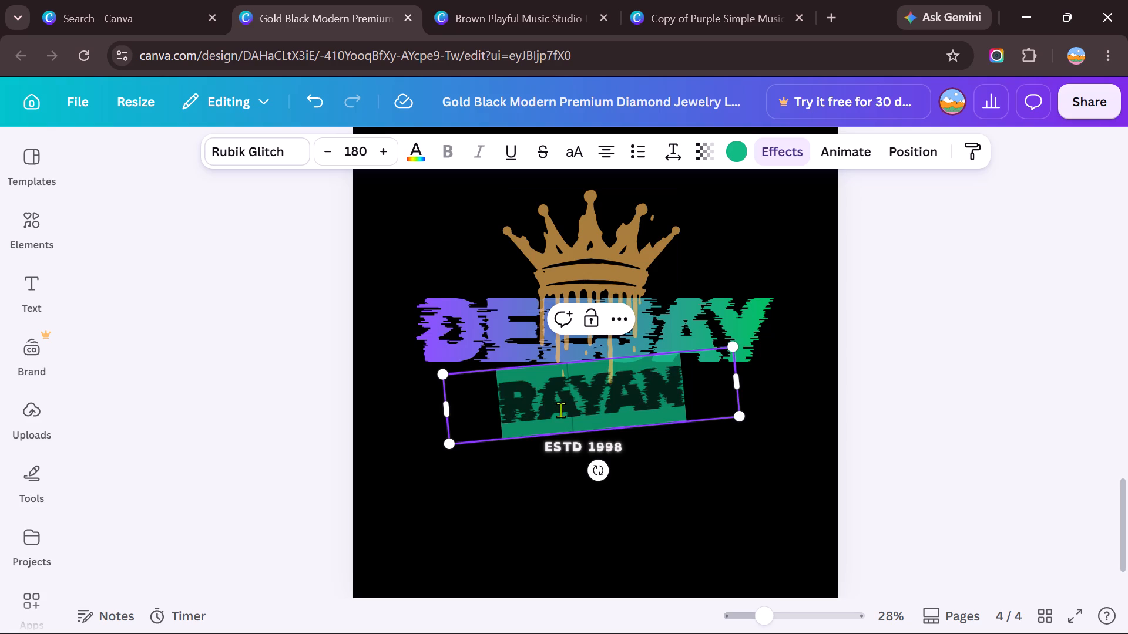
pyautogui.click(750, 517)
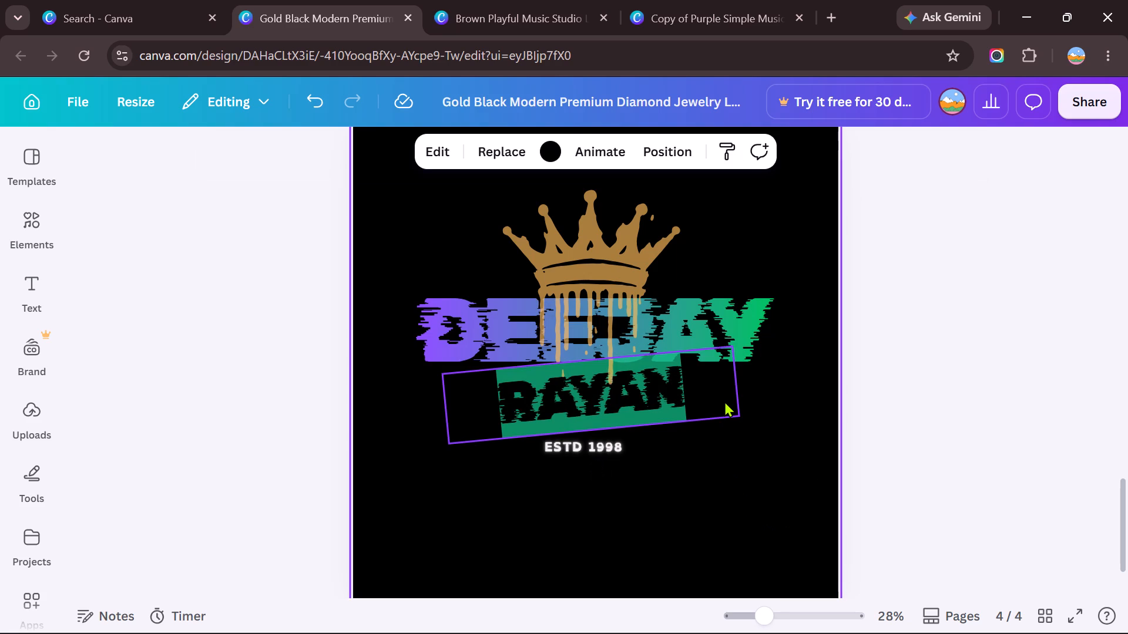
# Share the design by email, sending its public view link to the prefilled recipient address.
pyautogui.click(1086, 100)
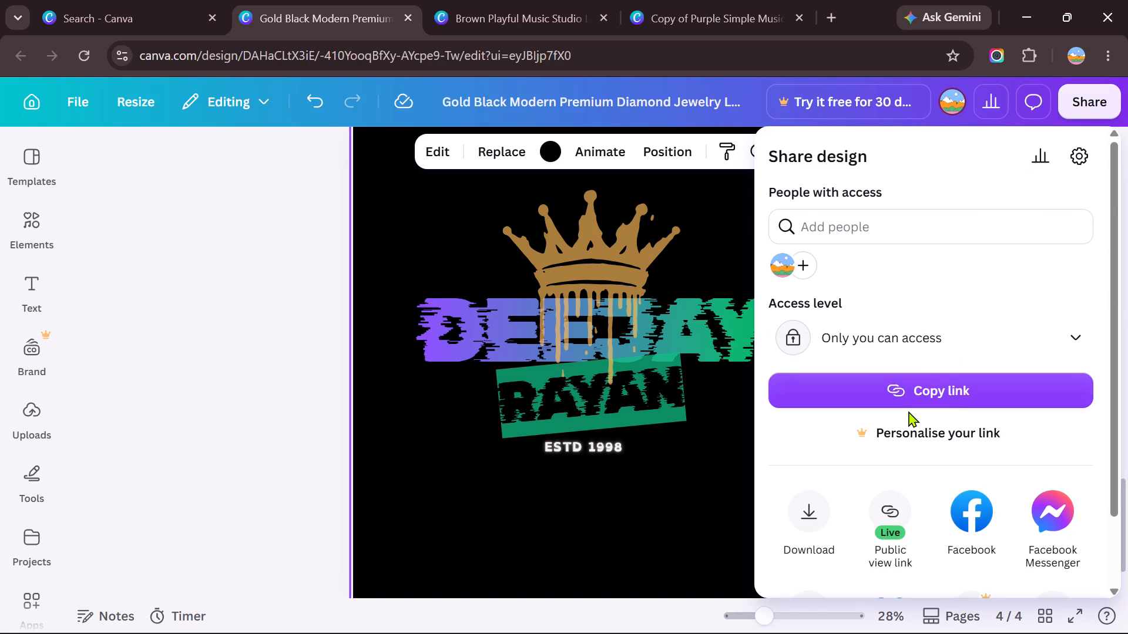
pyautogui.scroll(-3, 908, 411)
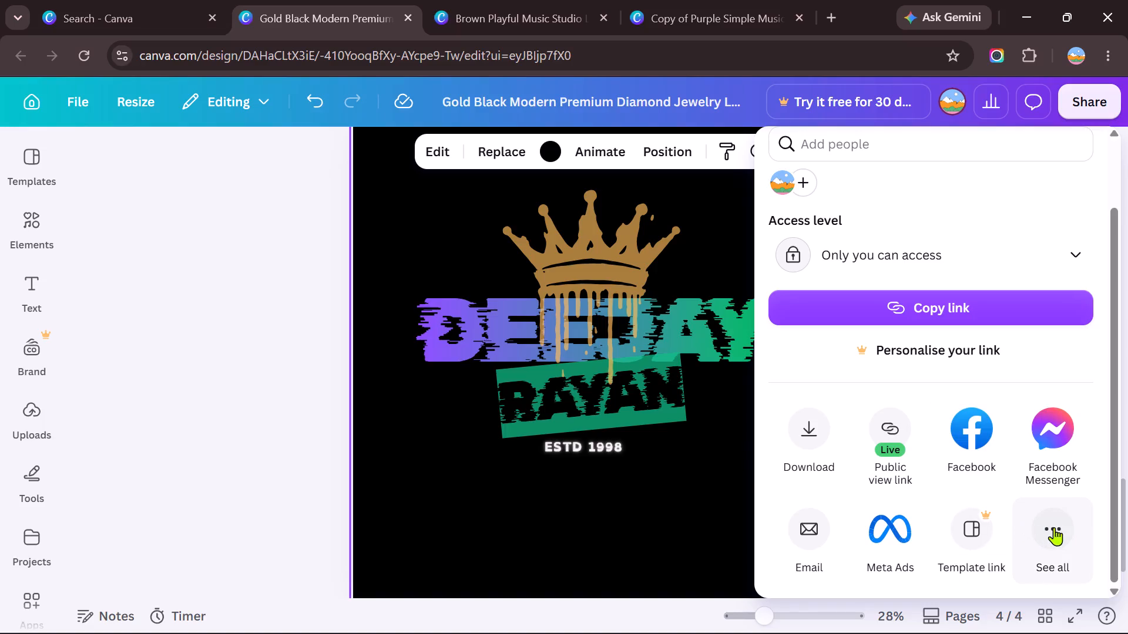
pyautogui.click(1054, 527)
pyautogui.scroll(-3, 863, 484)
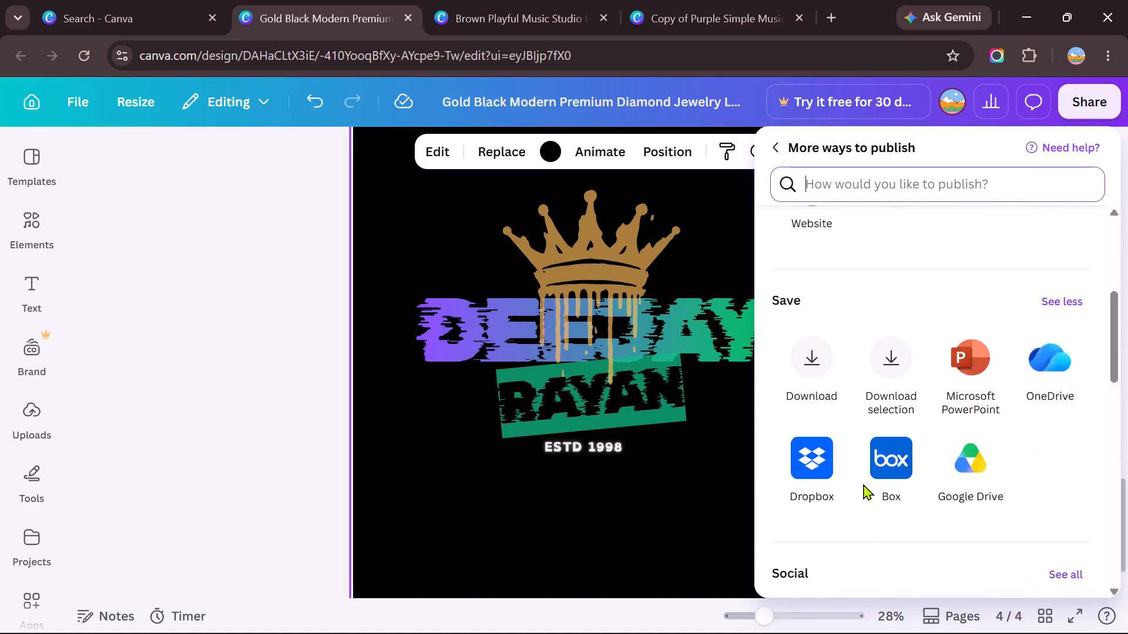
pyautogui.scroll(-5, 863, 484)
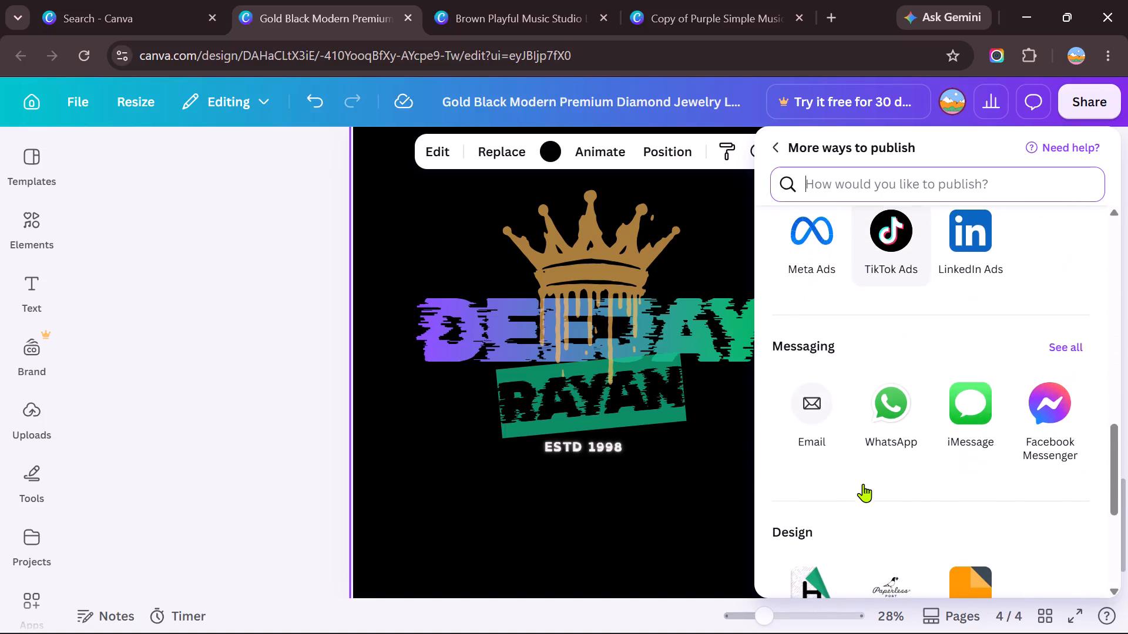
pyautogui.click(811, 400)
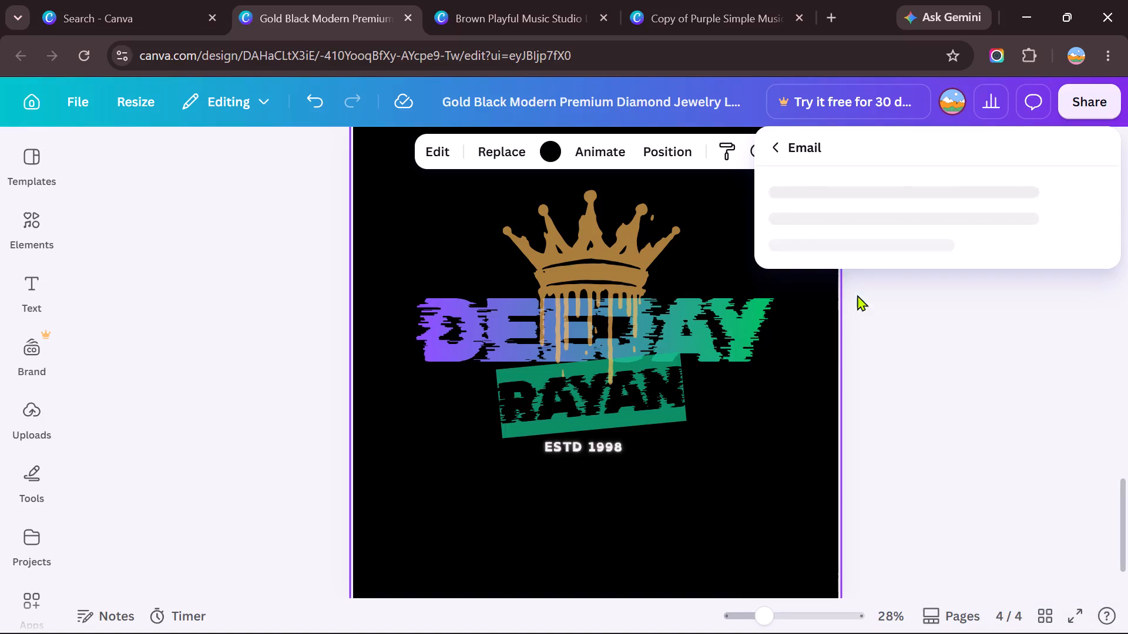
pyautogui.click(912, 359)
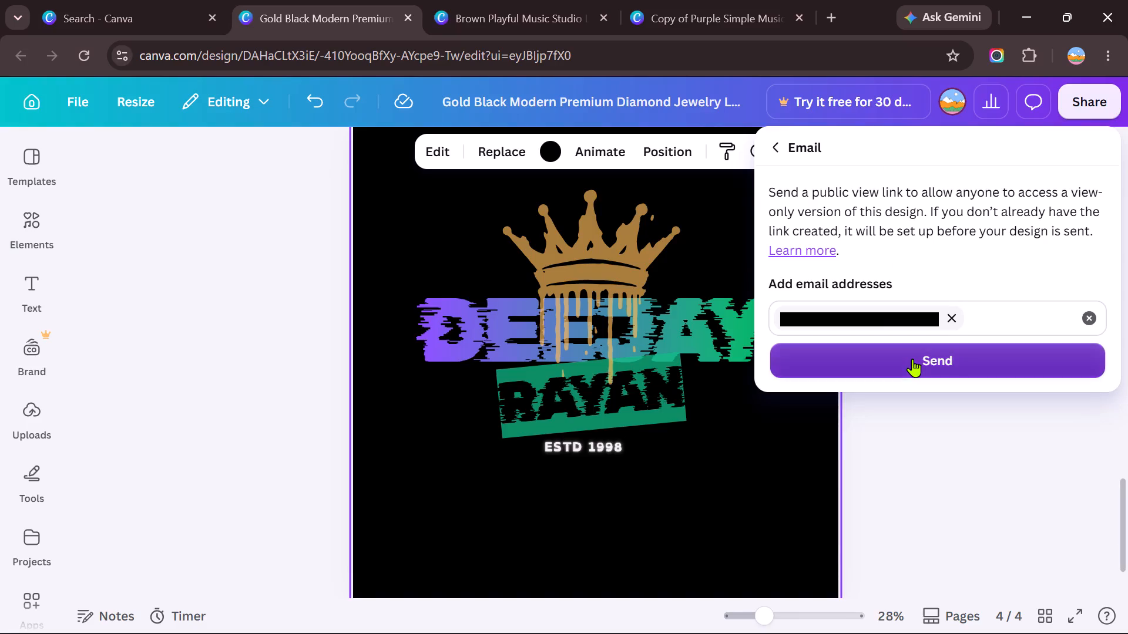
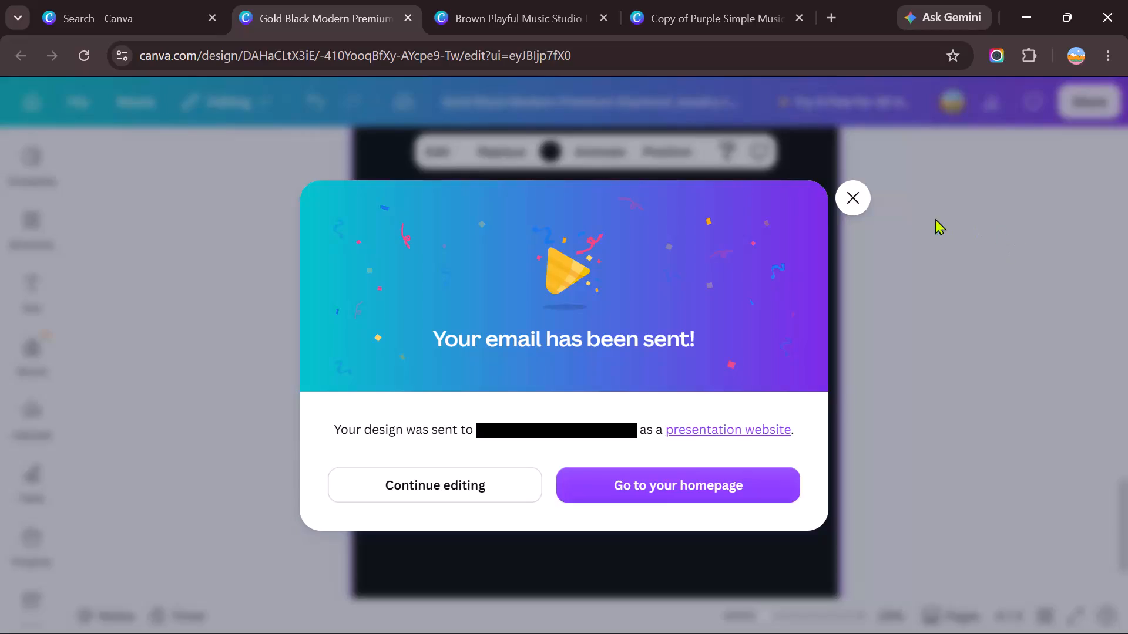
# Dismiss the email-sent confirmation and return to the logo design.
pyautogui.click(849, 197)
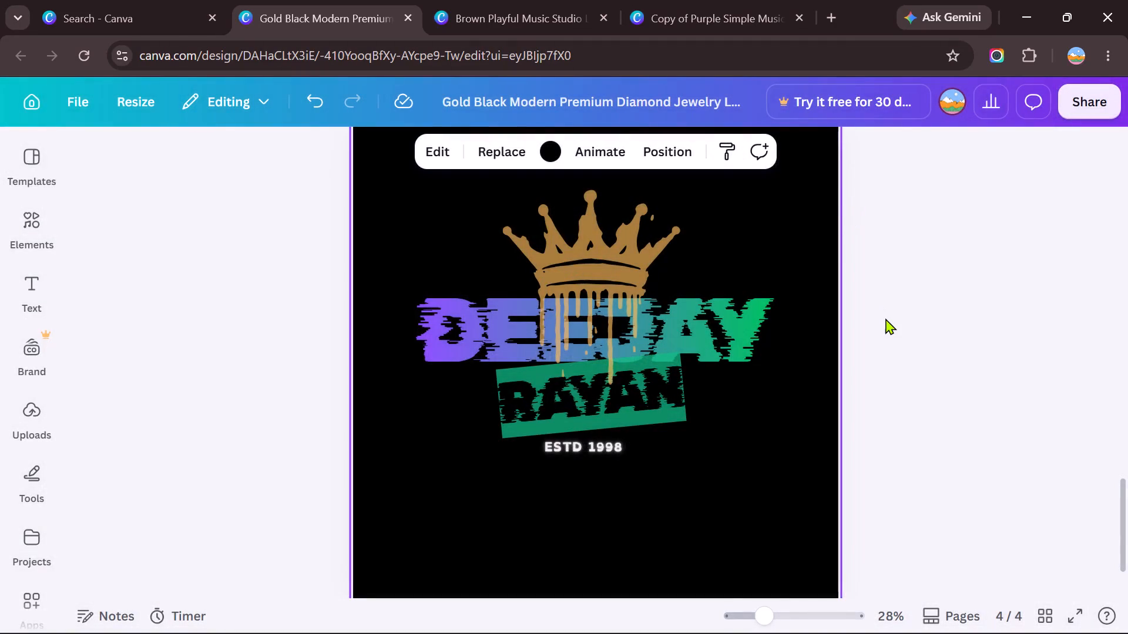
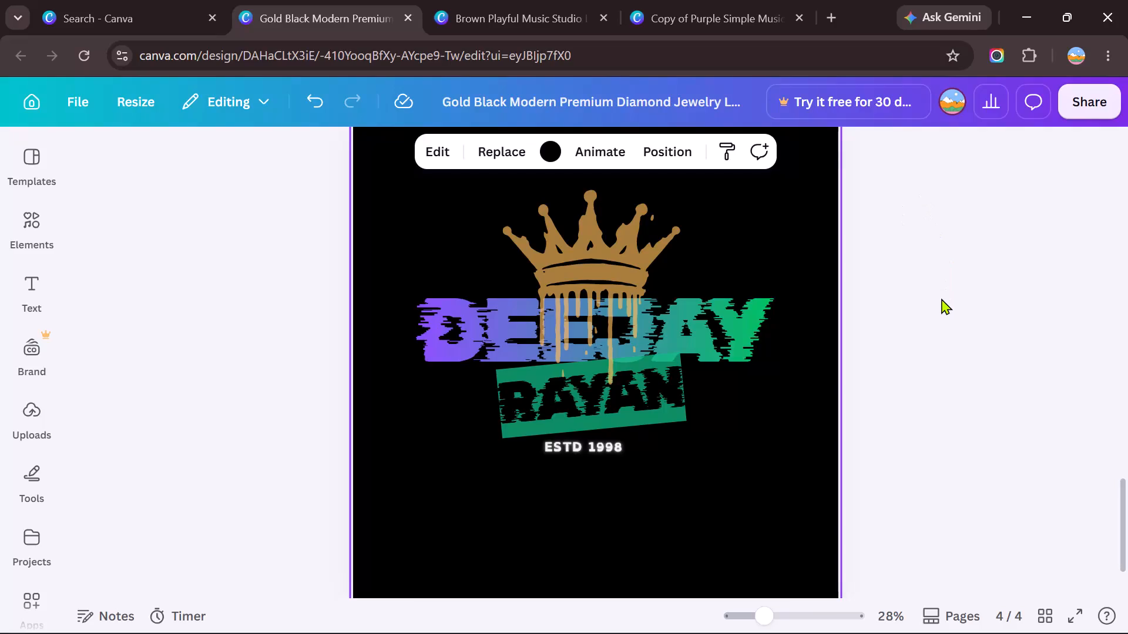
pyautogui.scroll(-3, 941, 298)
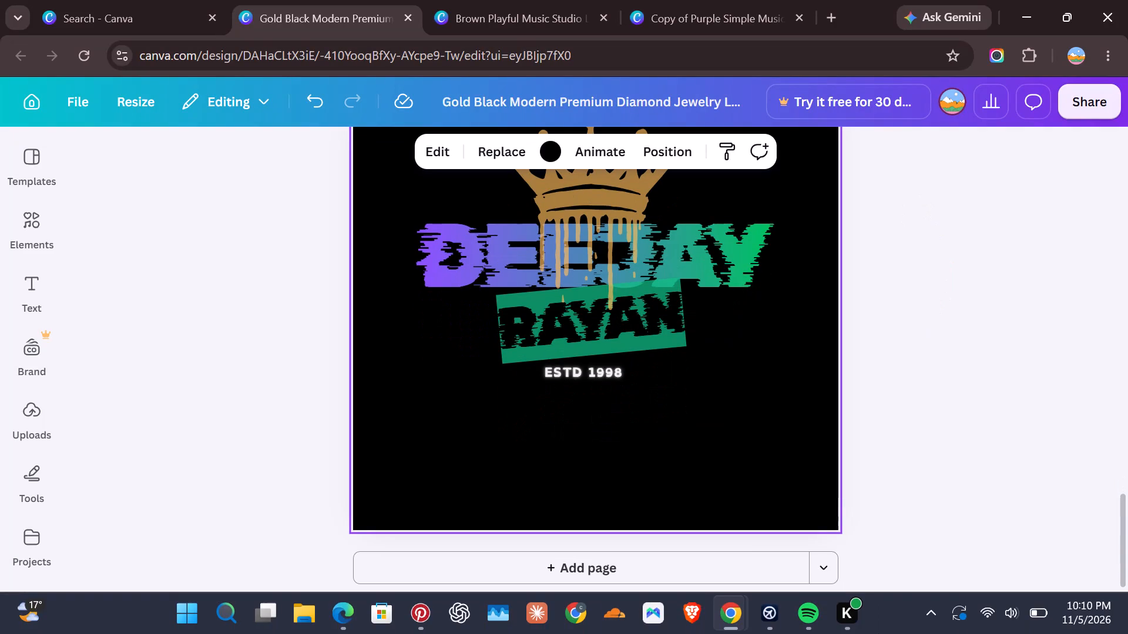
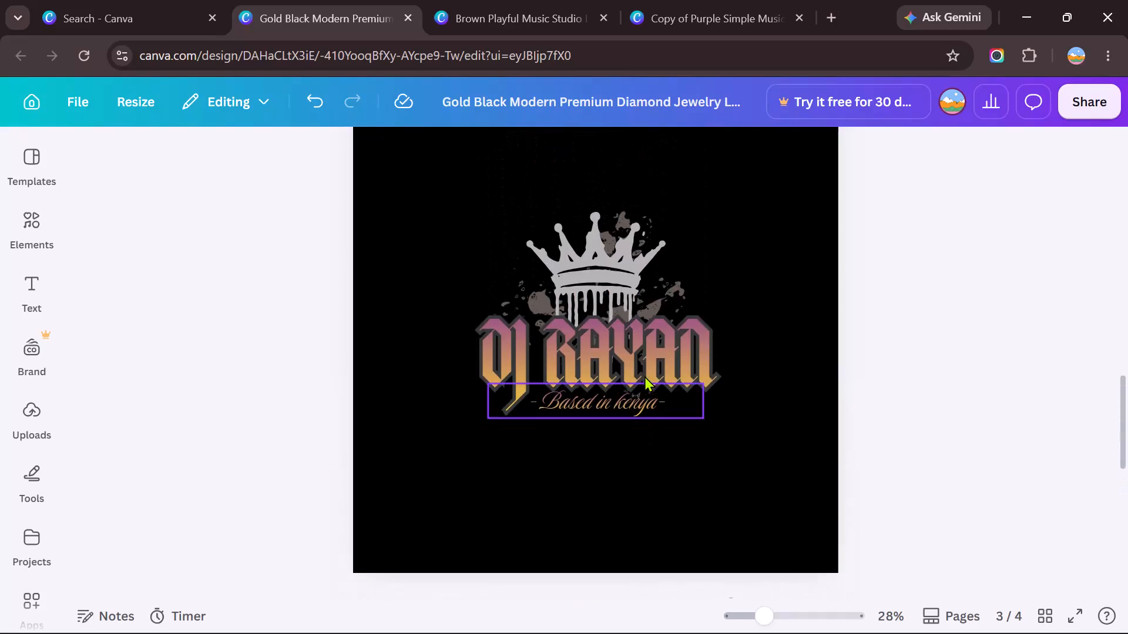
# Review the design's logo pages, from the Wearable and DJ Rayan versions through to the Deejay Rayan crown page.
pyautogui.scroll(3, 644, 376)
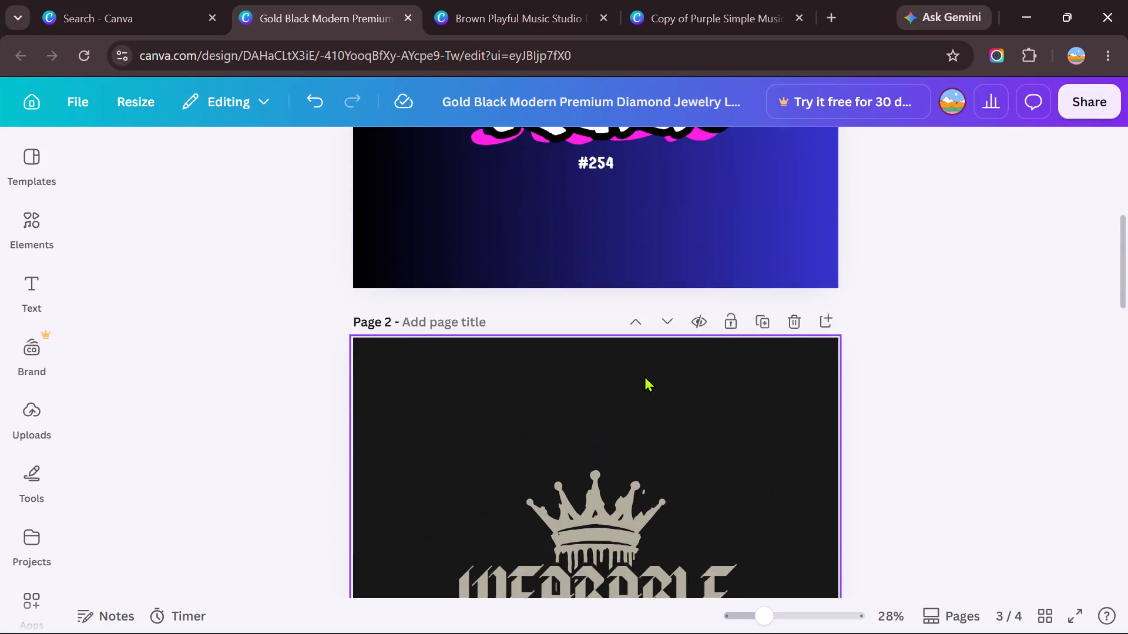
pyautogui.scroll(5, 644, 376)
pyautogui.scroll(-5, 644, 376)
pyautogui.scroll(1, 644, 376)
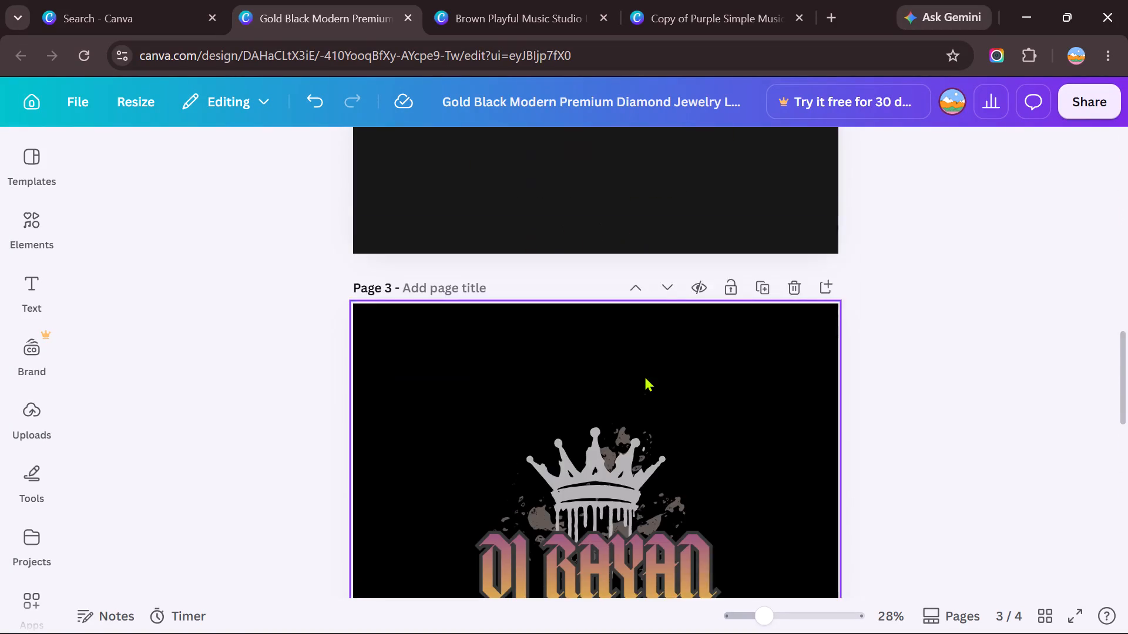
pyautogui.scroll(1, 644, 376)
pyautogui.click(644, 376)
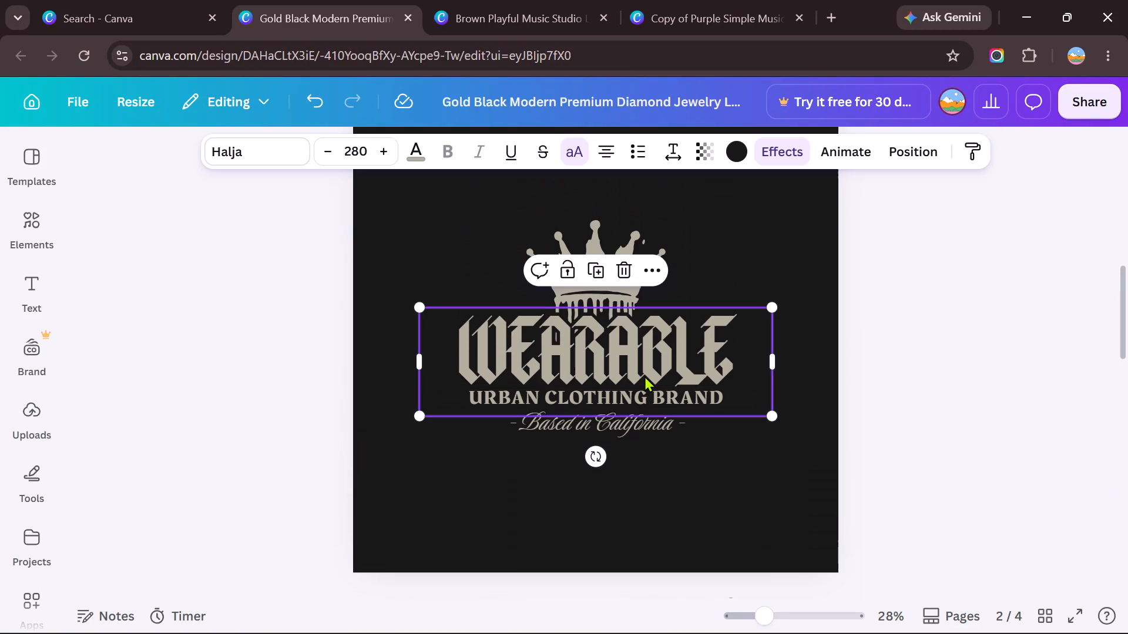
pyautogui.scroll(-10, 827, 461)
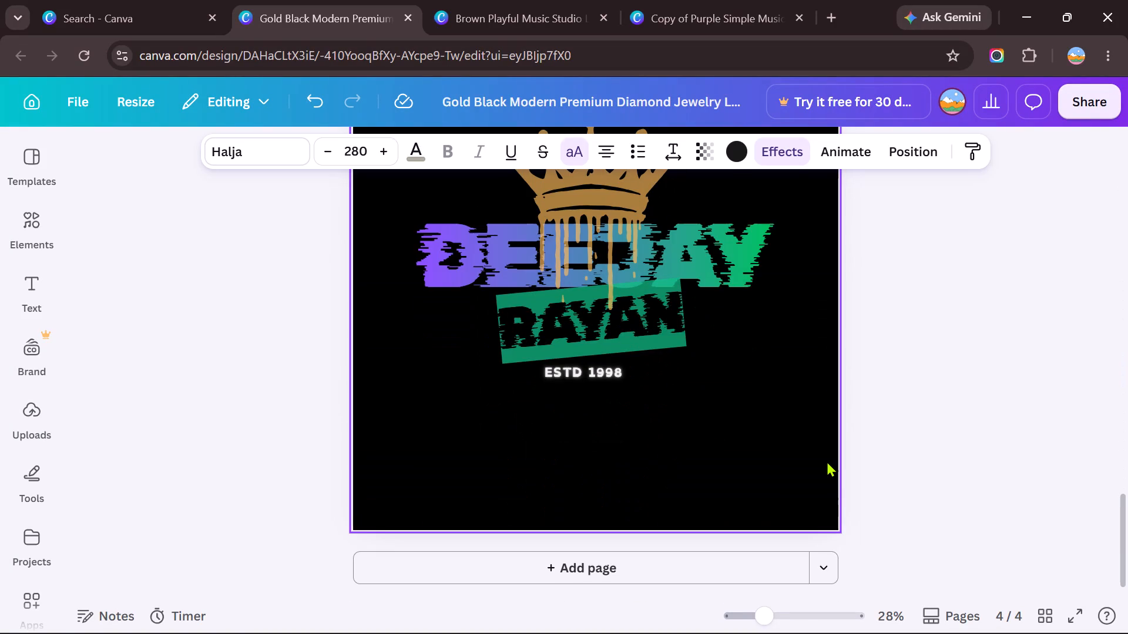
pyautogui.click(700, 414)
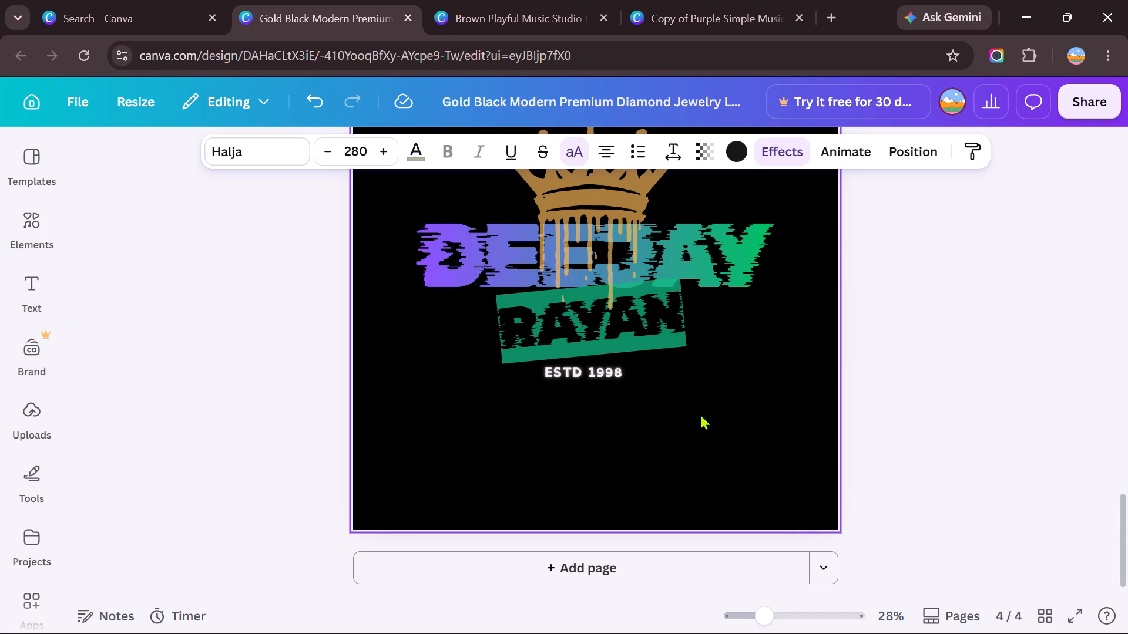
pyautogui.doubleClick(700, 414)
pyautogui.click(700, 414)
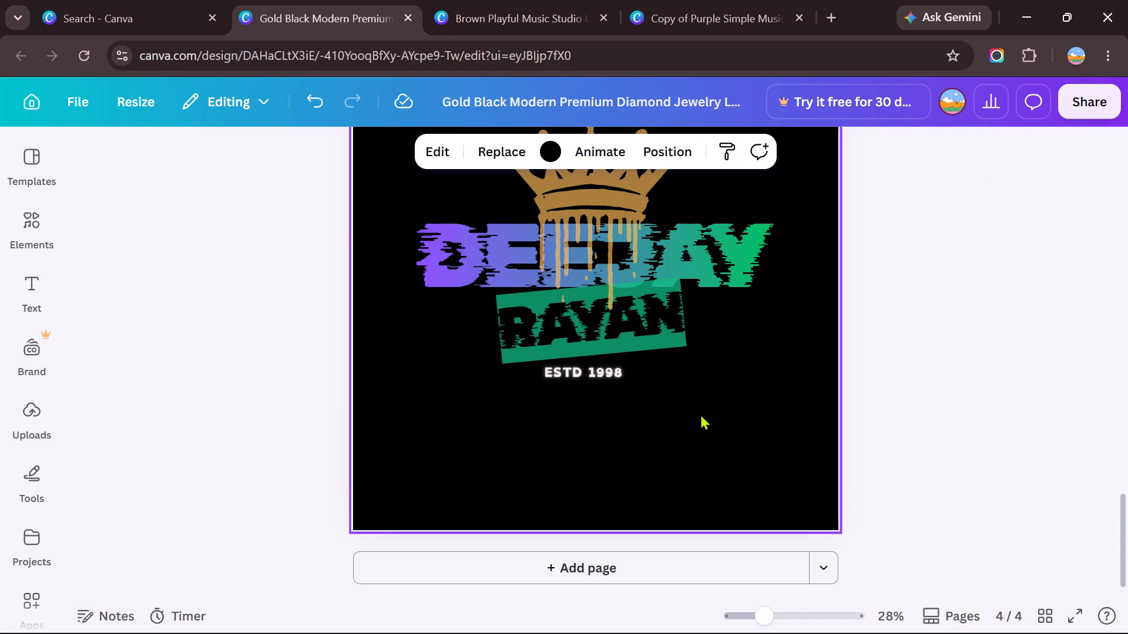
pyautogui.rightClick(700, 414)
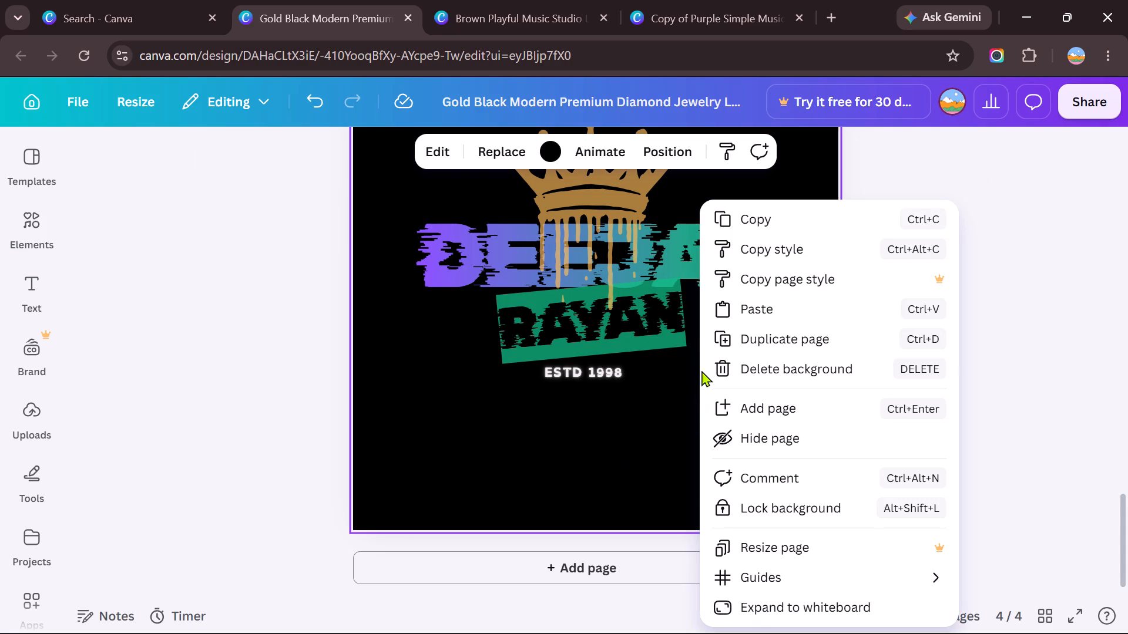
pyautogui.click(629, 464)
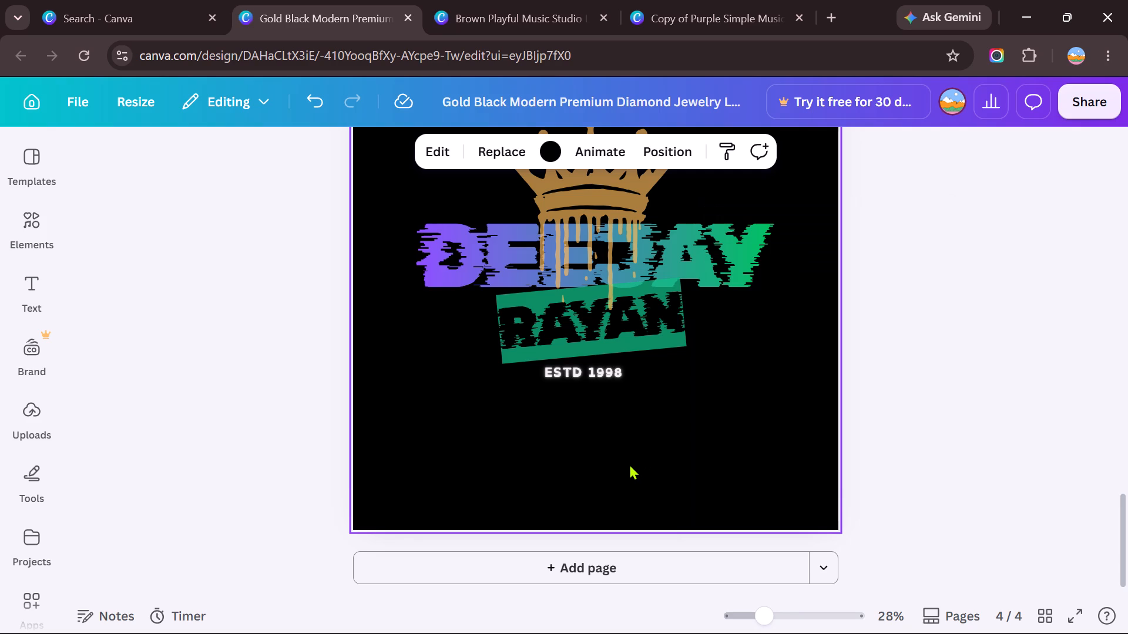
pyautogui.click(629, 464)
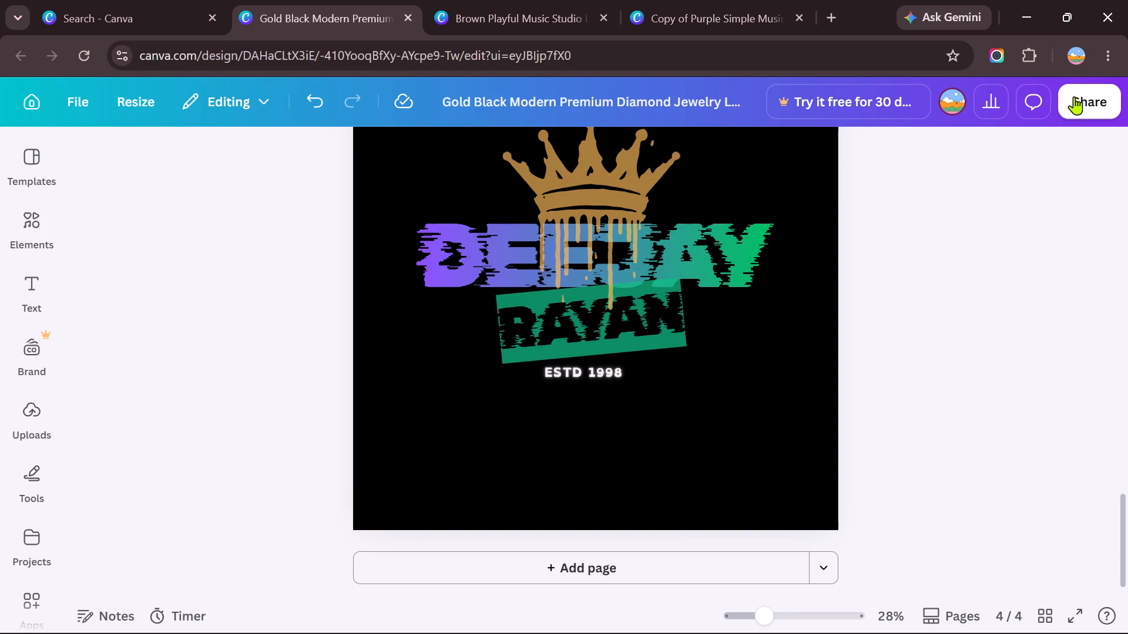
# Share the logo design by email as a presentation website and return to editing.
pyautogui.click(818, 385)
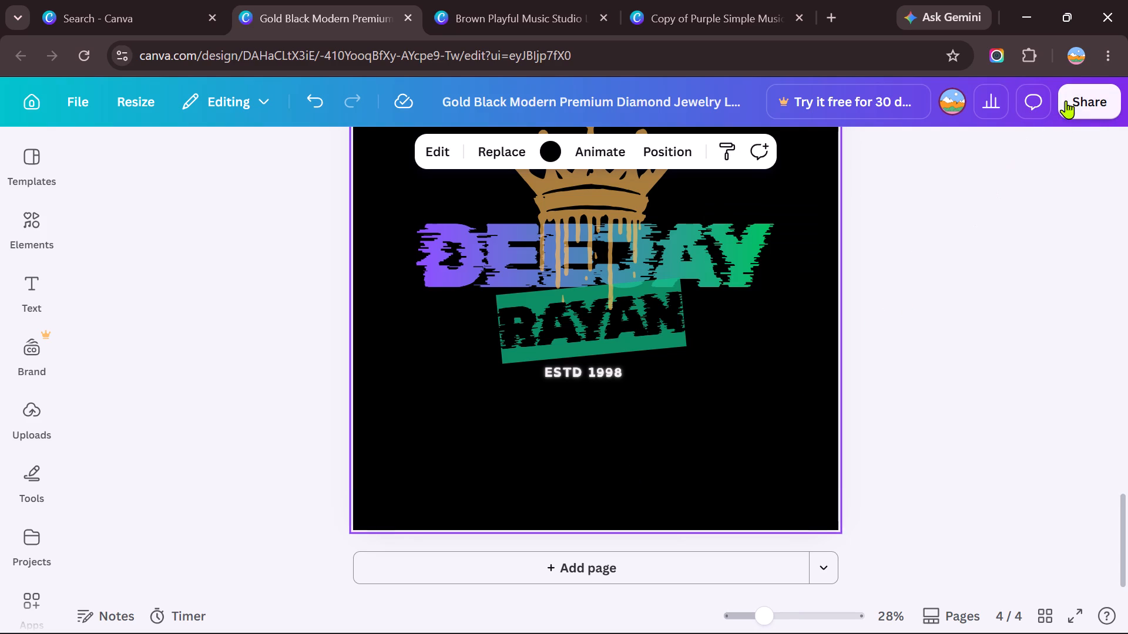
pyautogui.click(1079, 98)
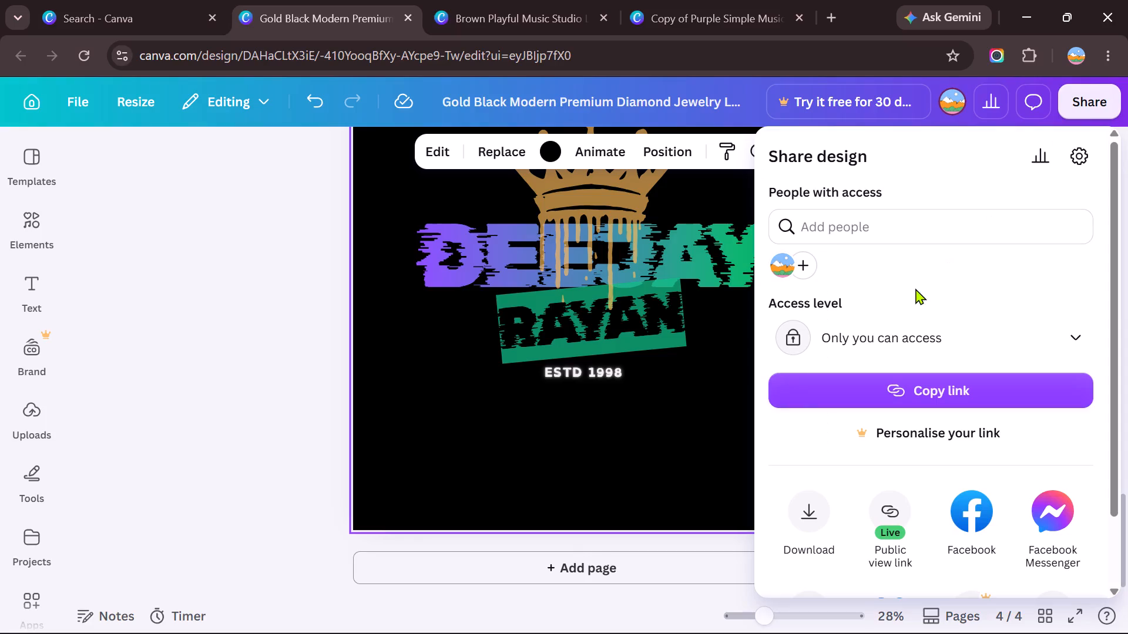
pyautogui.scroll(-2, 878, 483)
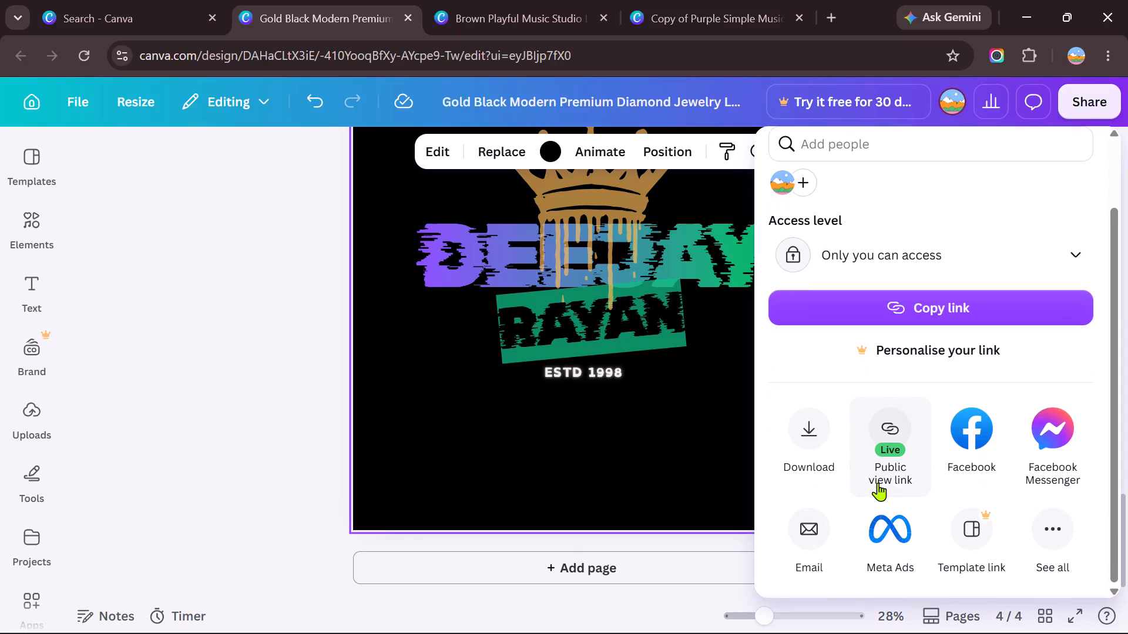
pyautogui.scroll(-1, 878, 483)
pyautogui.click(805, 541)
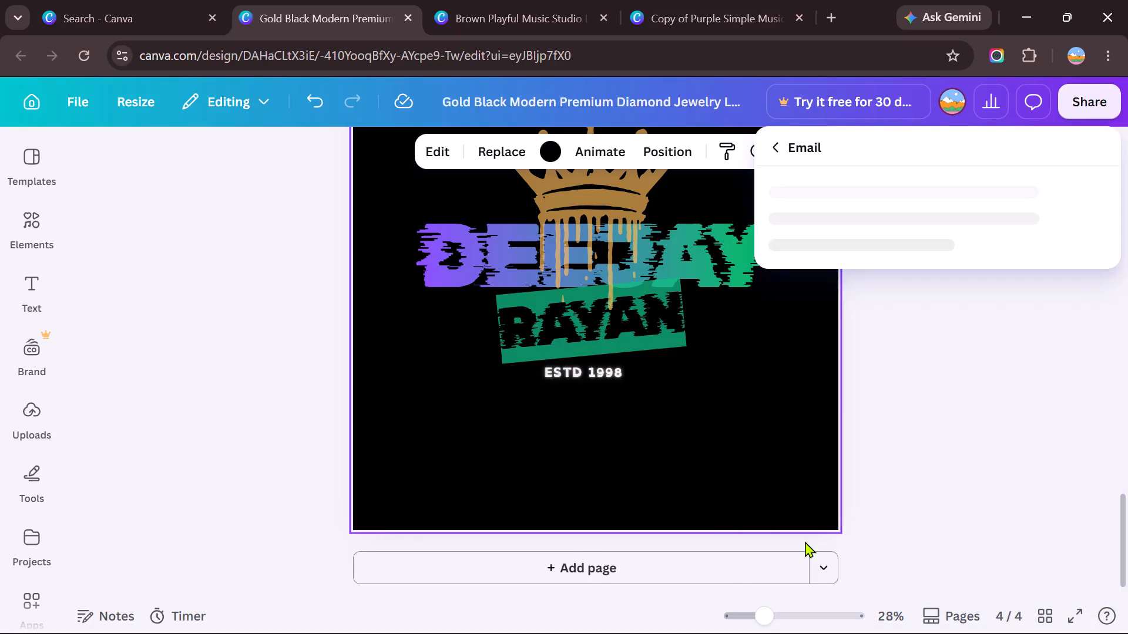
pyautogui.click(897, 356)
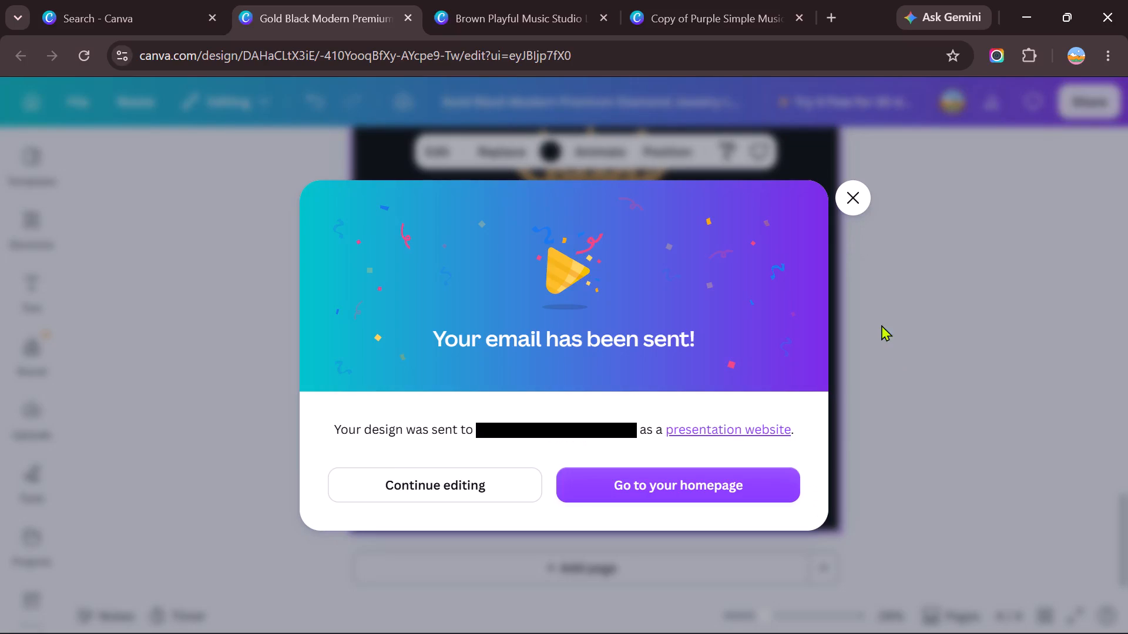
pyautogui.click(848, 201)
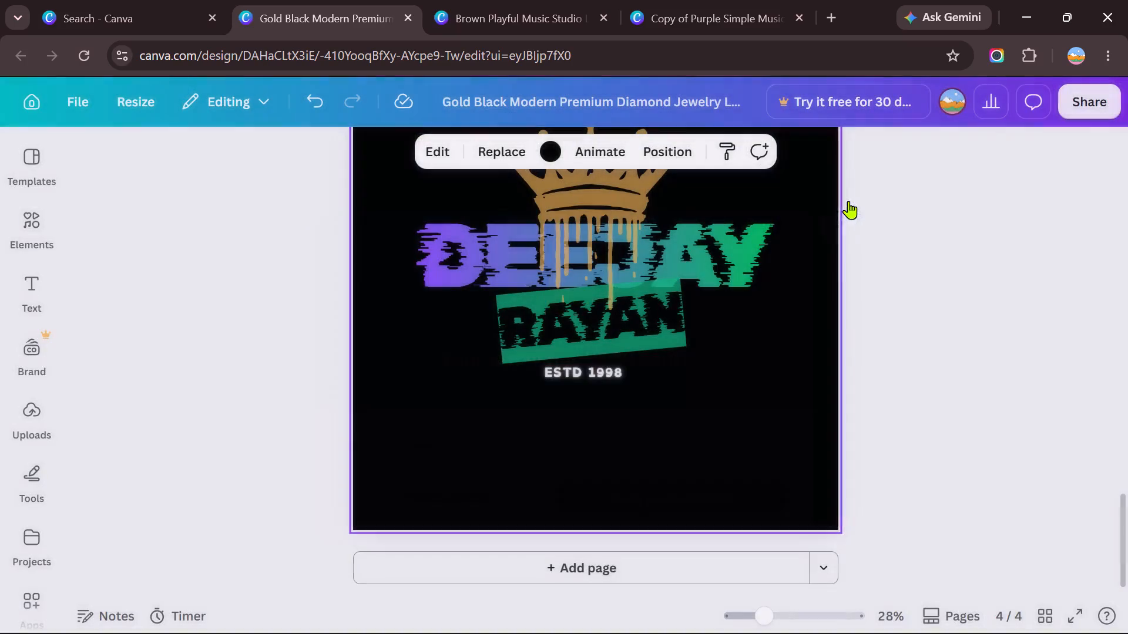
# Browse the suggested logo templates for another style suited to a further logo version.
pyautogui.scroll(4, 600, 399)
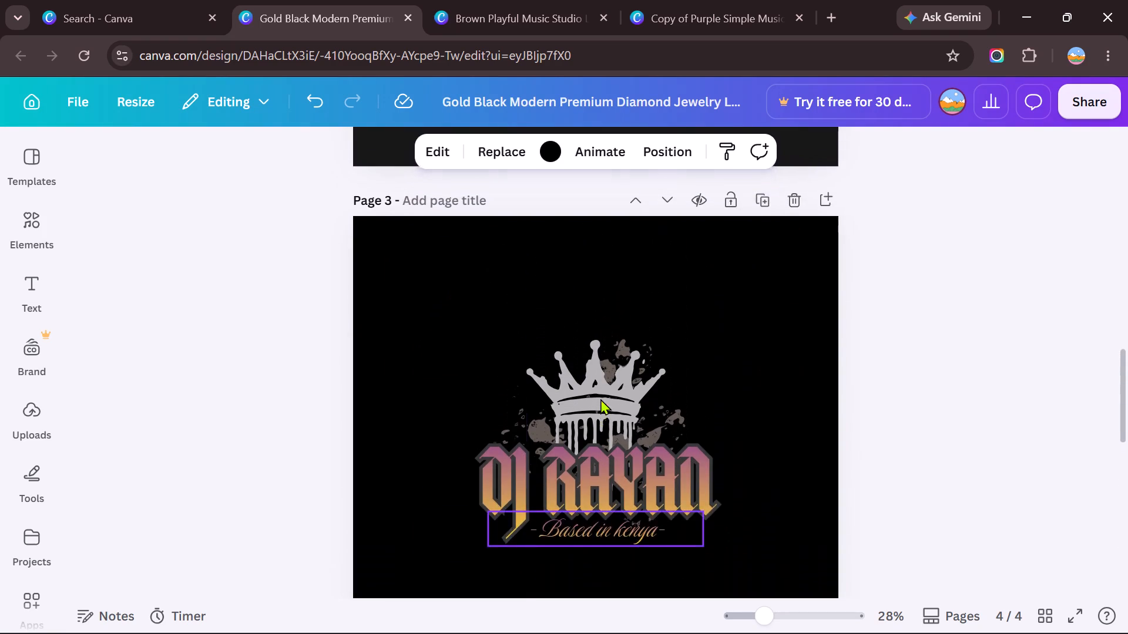
pyautogui.scroll(2, 600, 399)
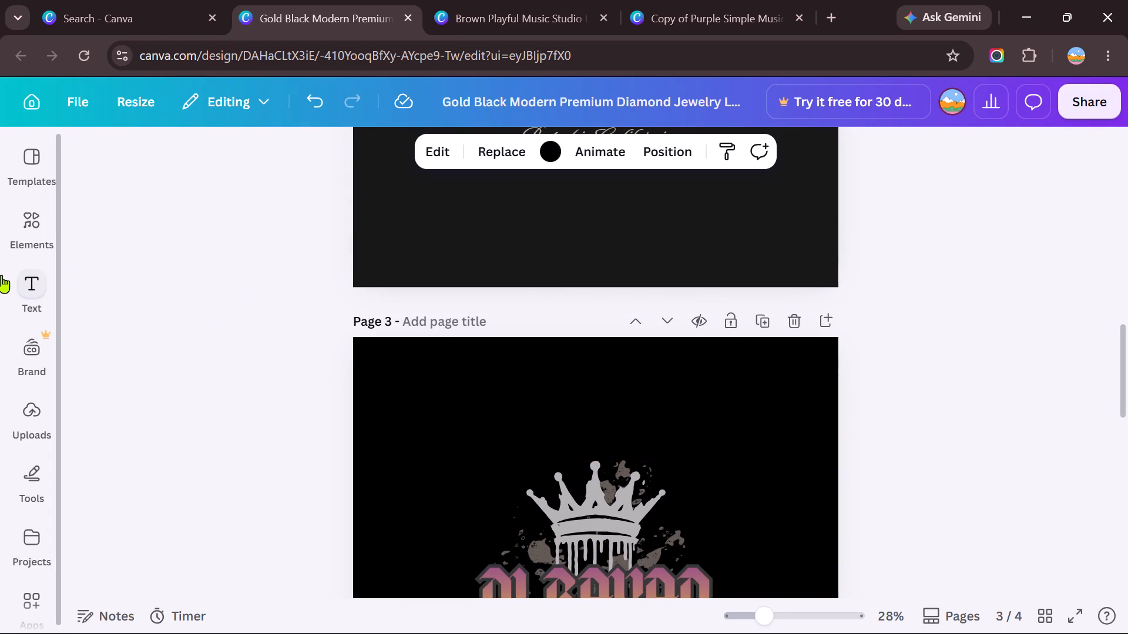
pyautogui.click(39, 174)
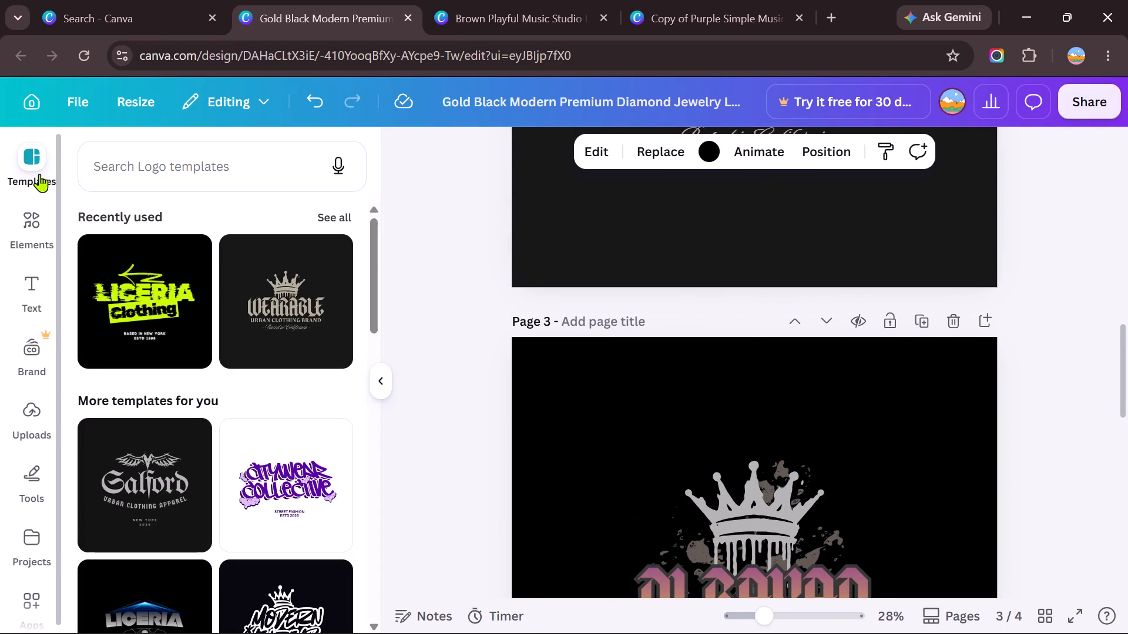
pyautogui.scroll(-3, 244, 488)
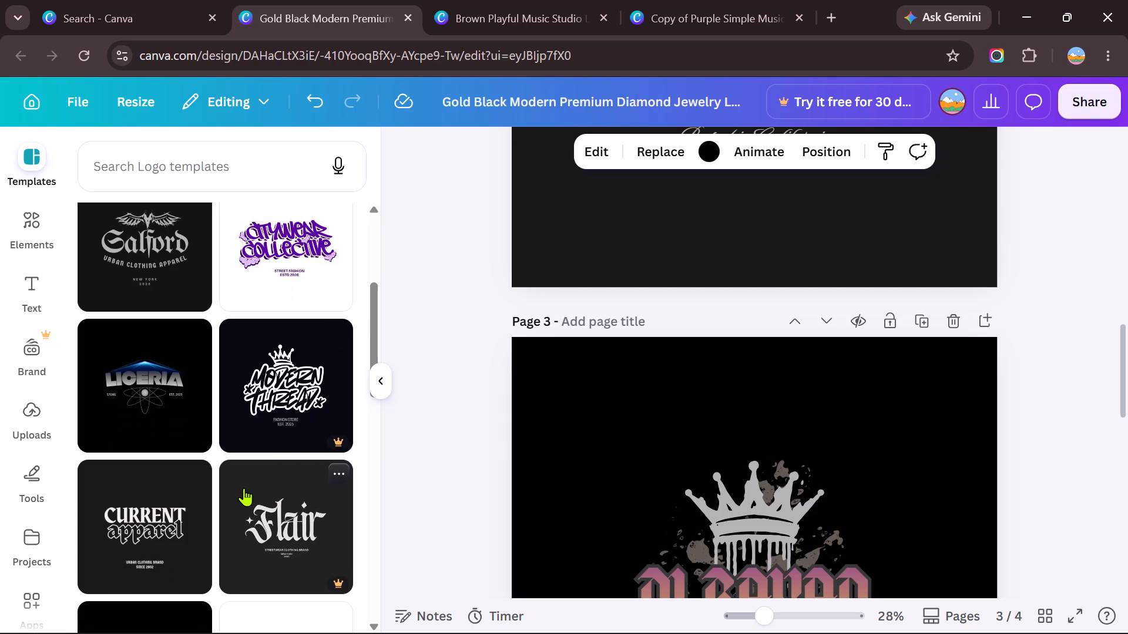
pyautogui.scroll(-2, 244, 488)
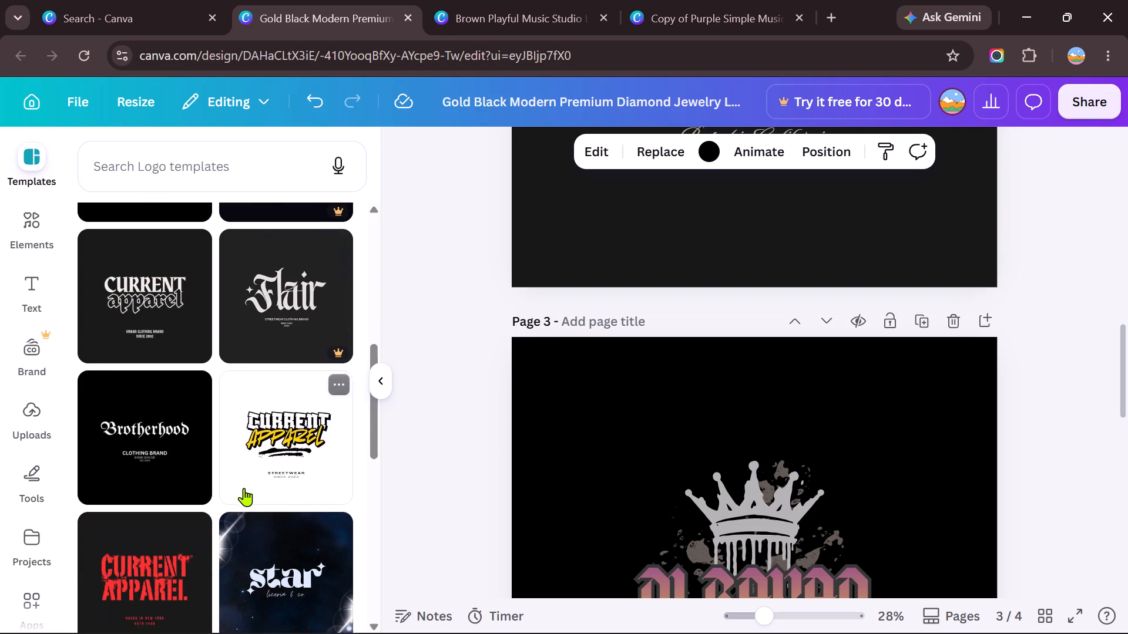
pyautogui.scroll(-3, 244, 488)
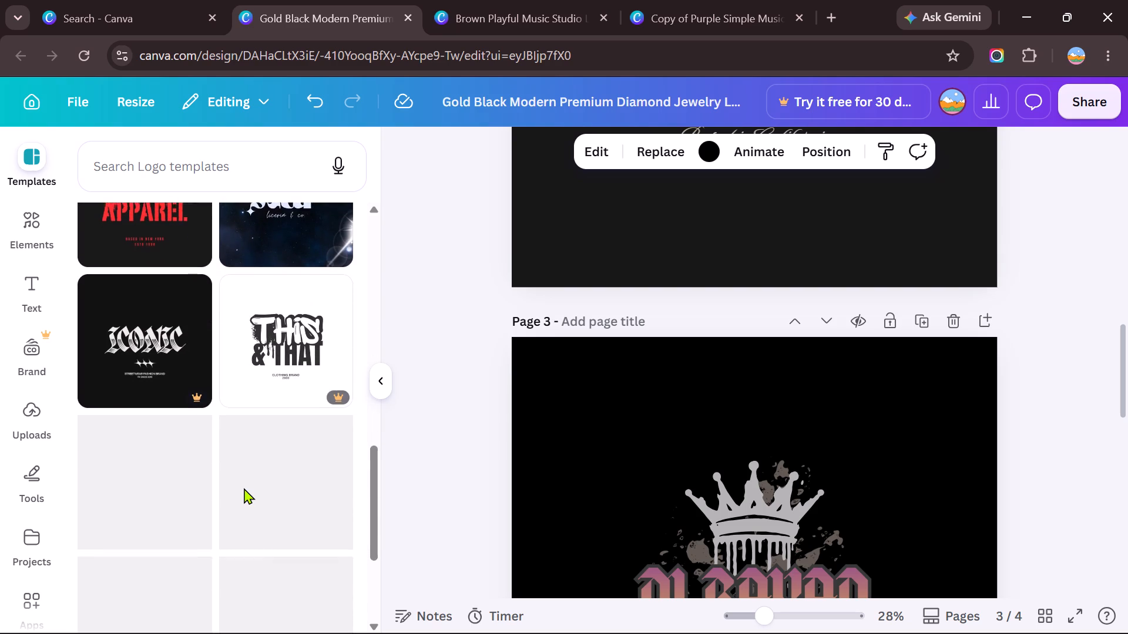
pyautogui.scroll(-2, 244, 488)
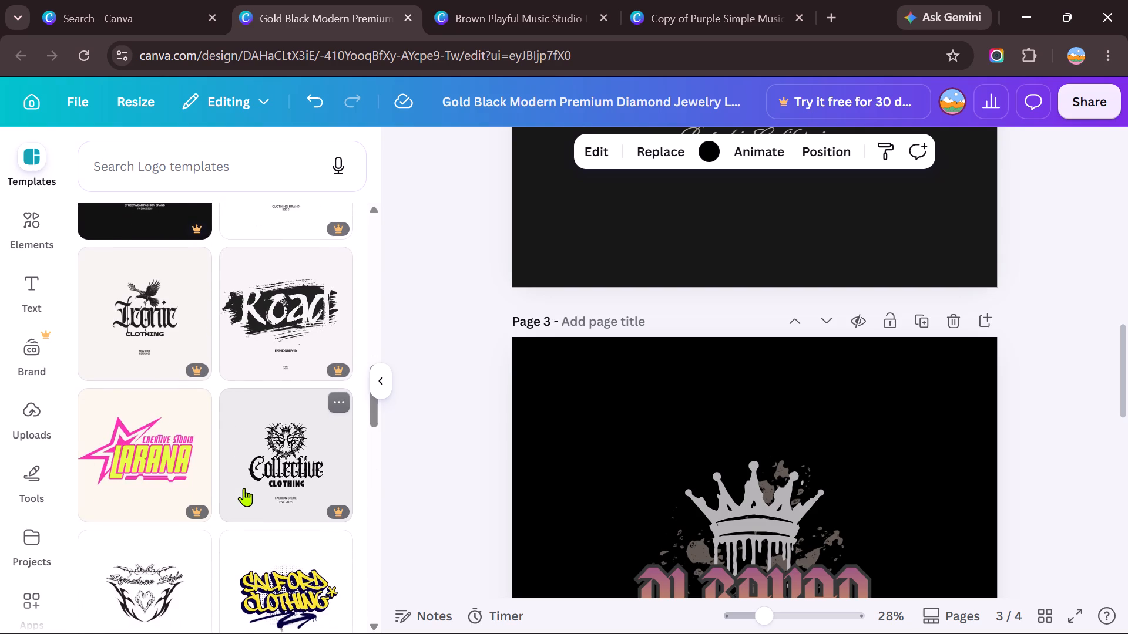
pyautogui.scroll(-1, 244, 488)
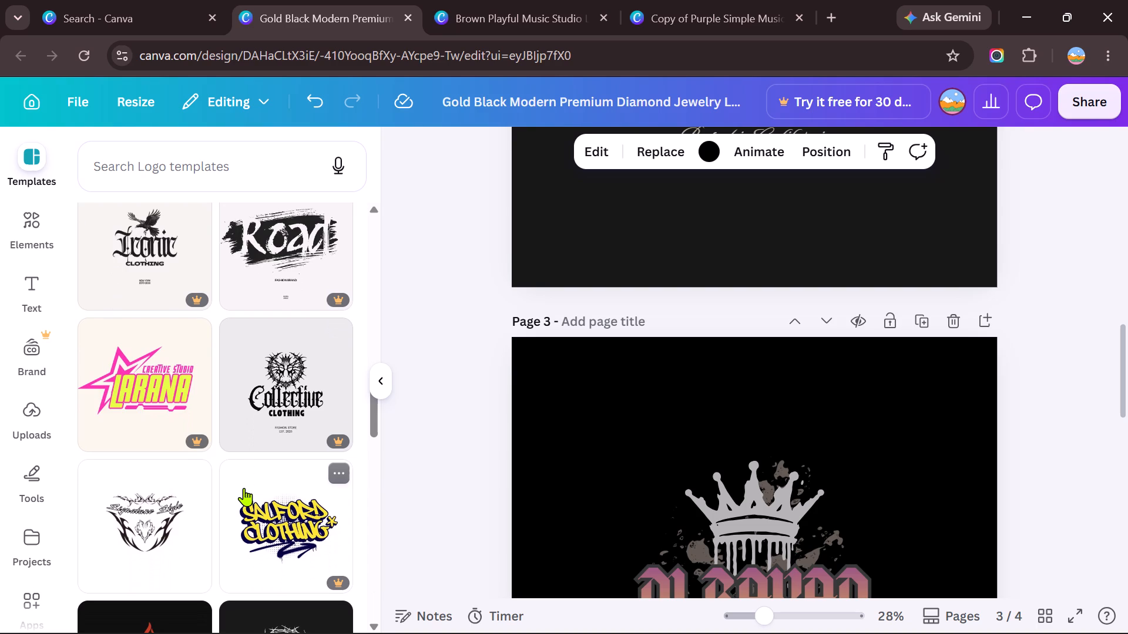
pyautogui.scroll(-1, 244, 488)
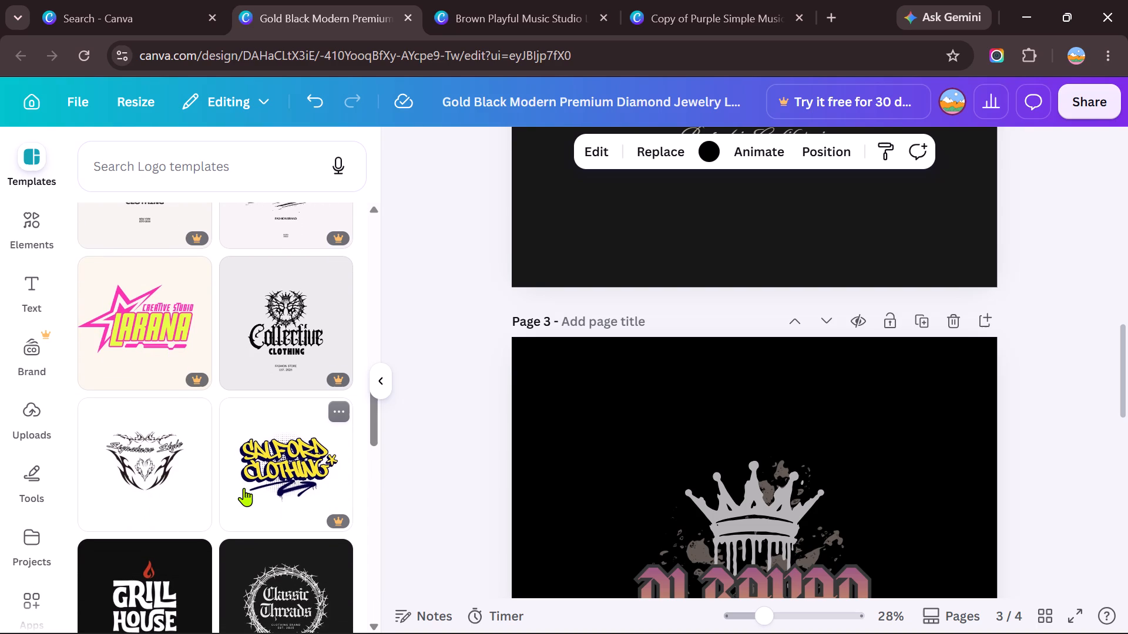
pyautogui.scroll(-6, 244, 488)
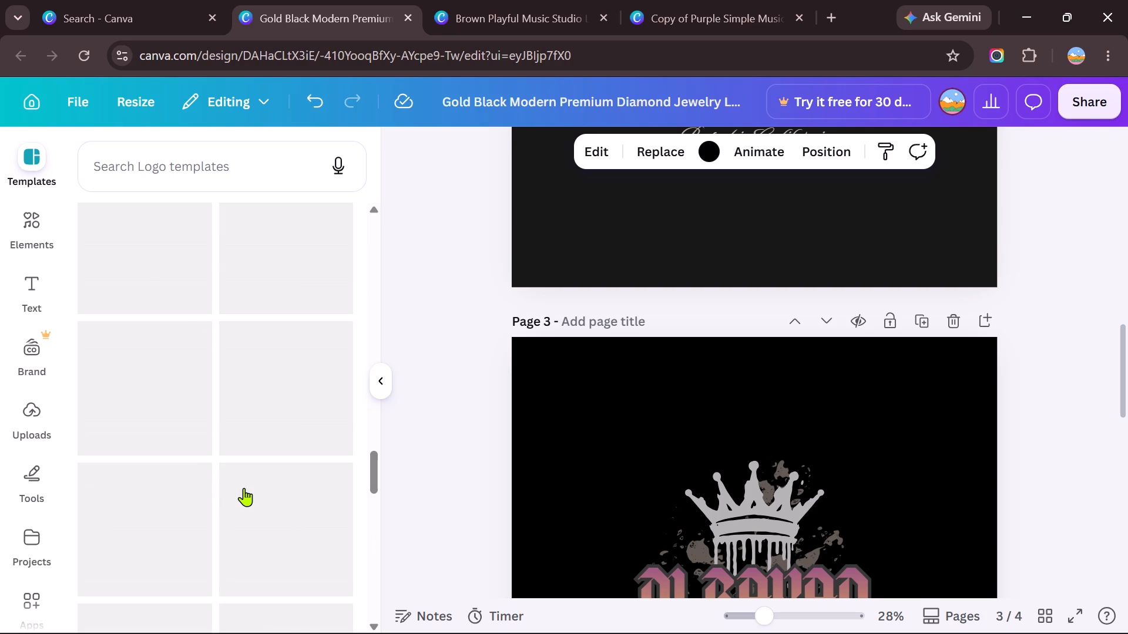
pyautogui.scroll(-2, 244, 488)
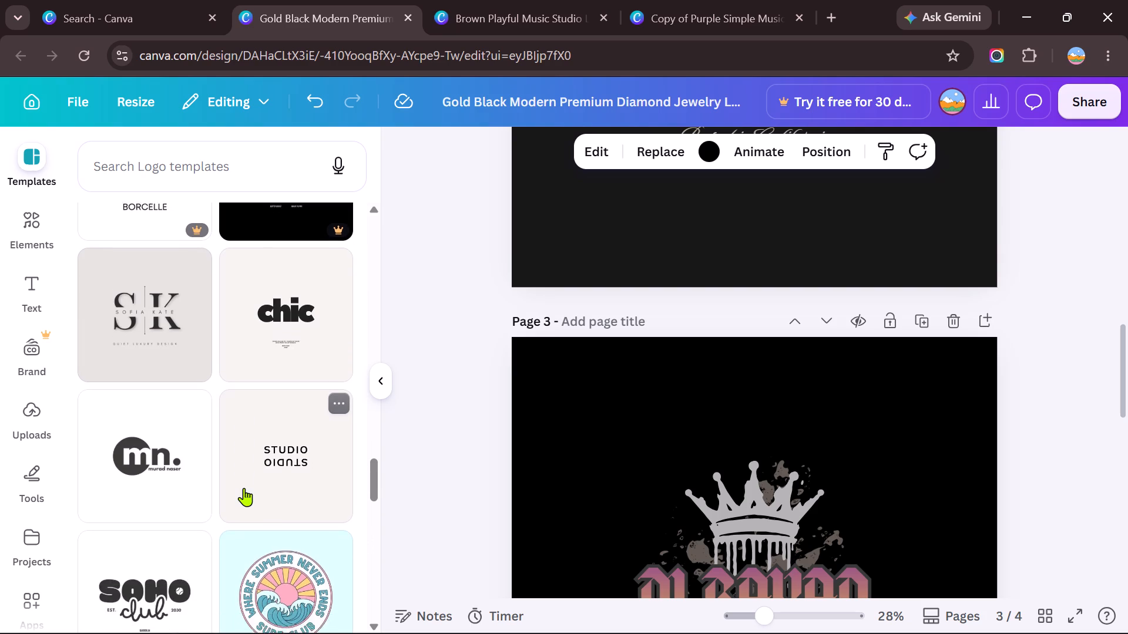
pyautogui.scroll(-14, 244, 488)
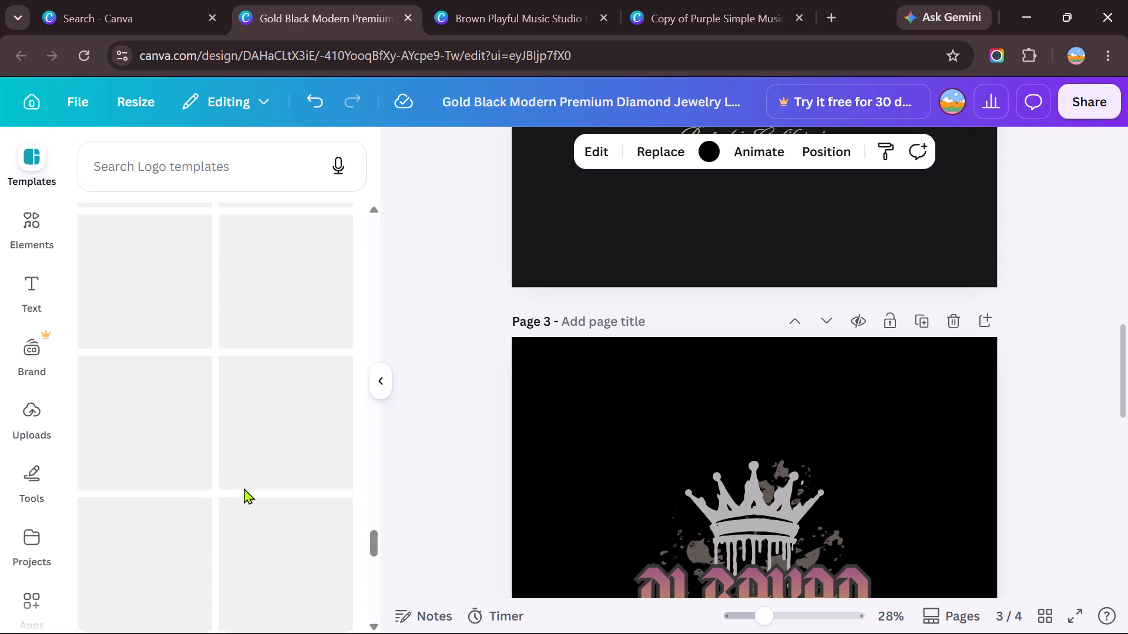
pyautogui.scroll(-9, 244, 488)
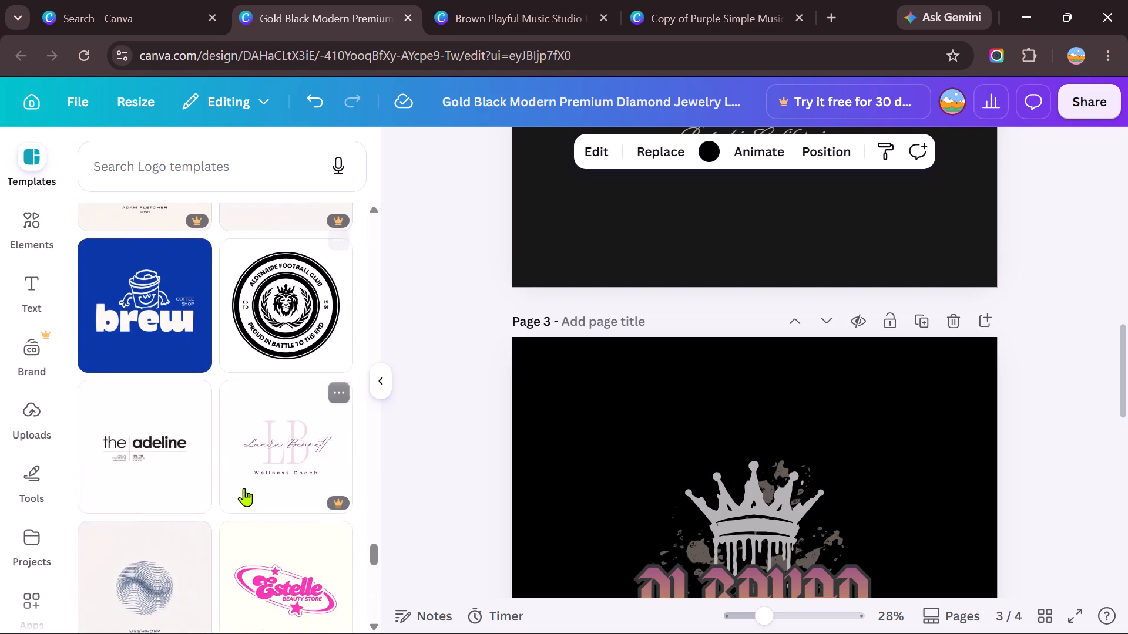
pyautogui.scroll(-4, 244, 488)
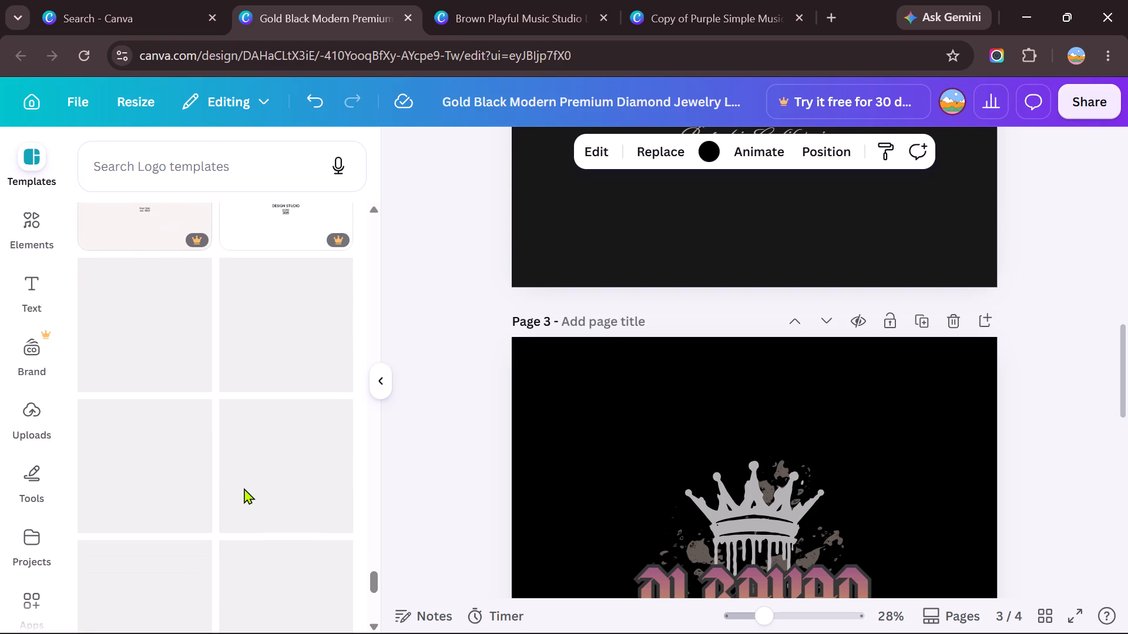
pyautogui.scroll(-6, 244, 488)
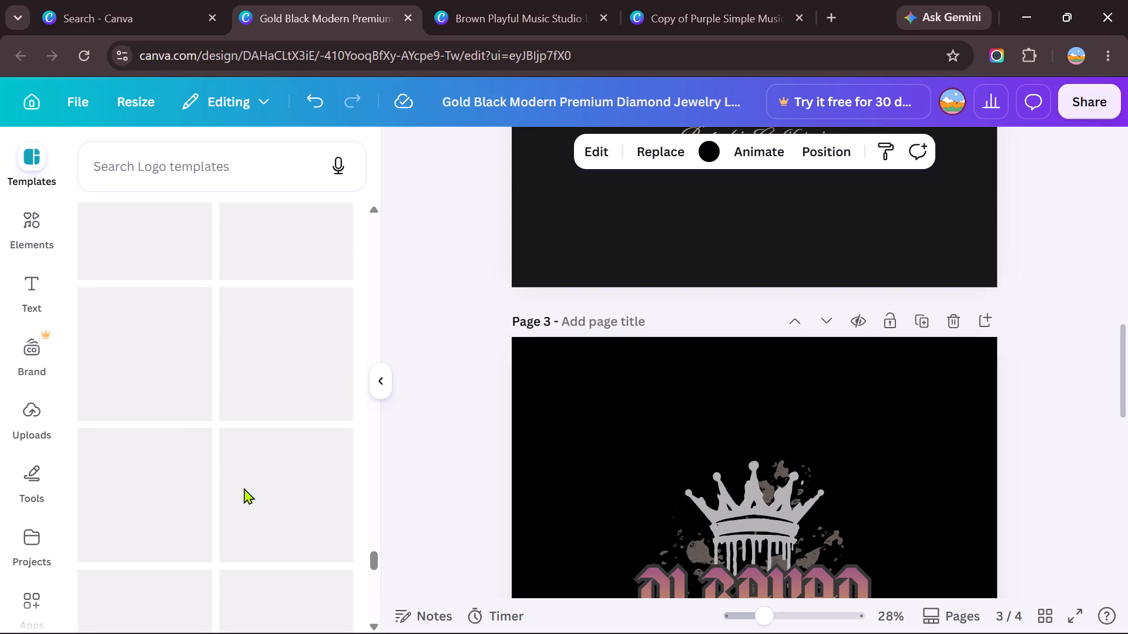
pyautogui.scroll(-3, 244, 488)
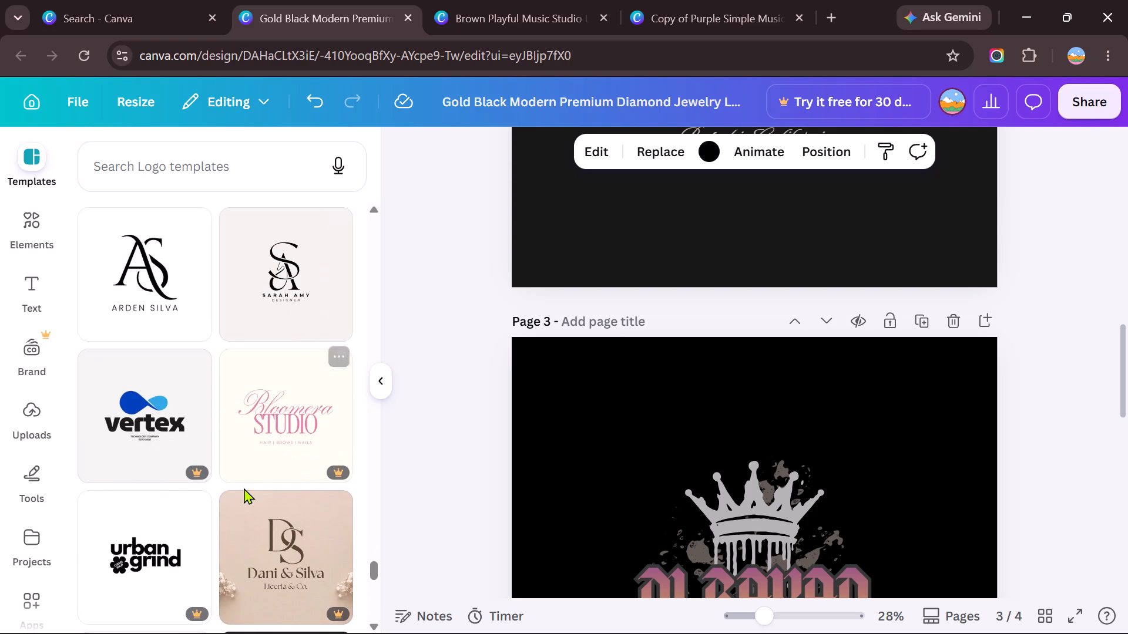
pyautogui.scroll(-4, 244, 488)
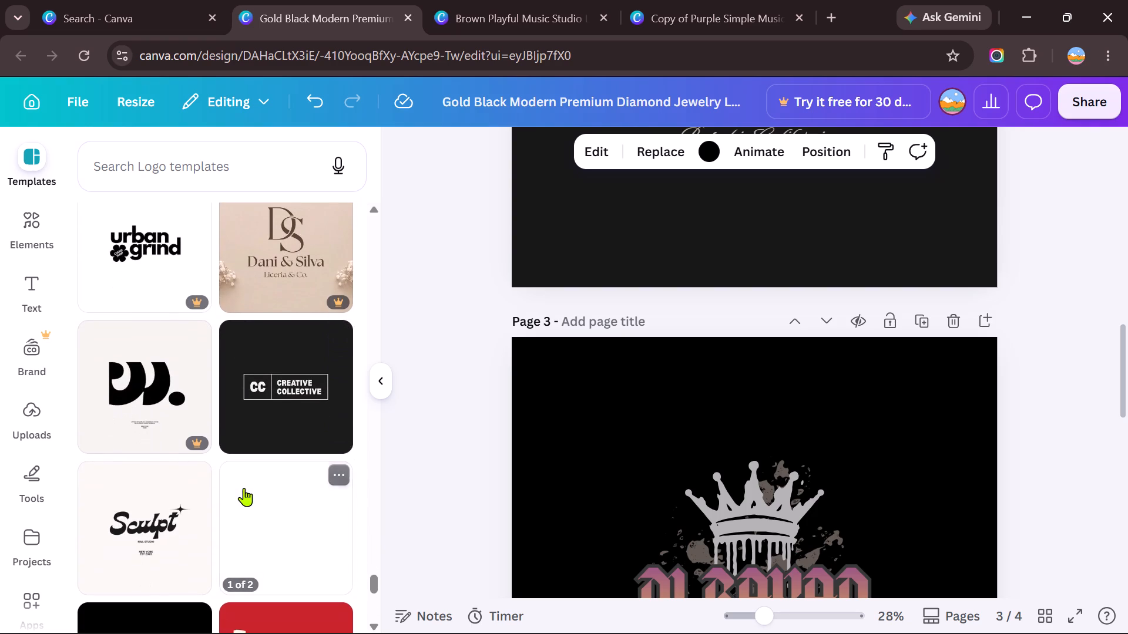
pyautogui.scroll(-9, 244, 488)
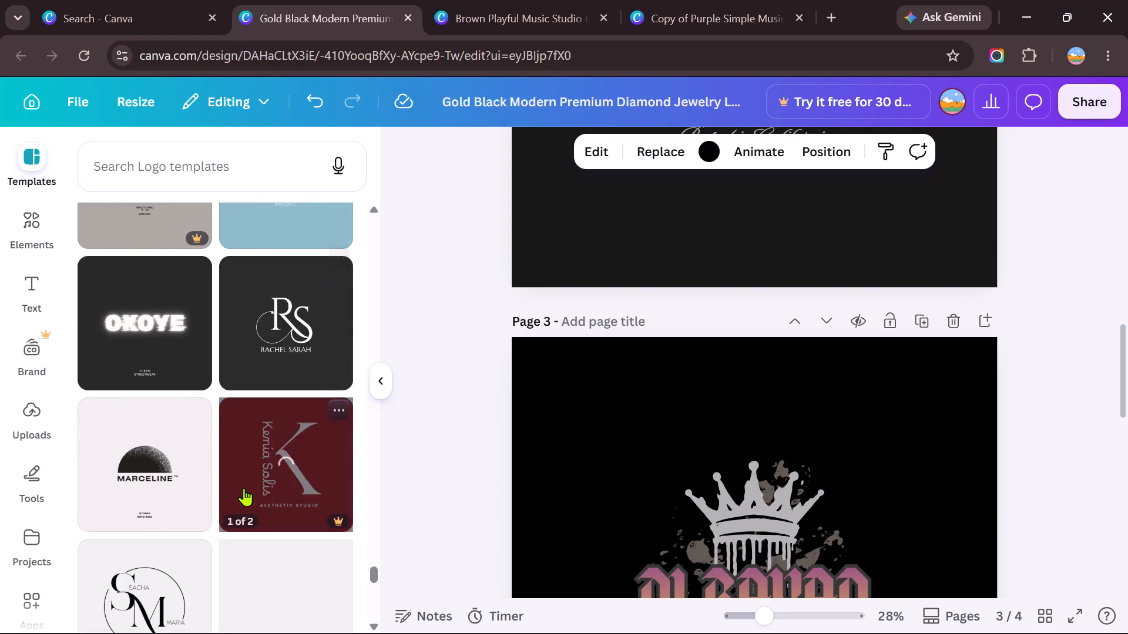
pyautogui.scroll(-6, 244, 488)
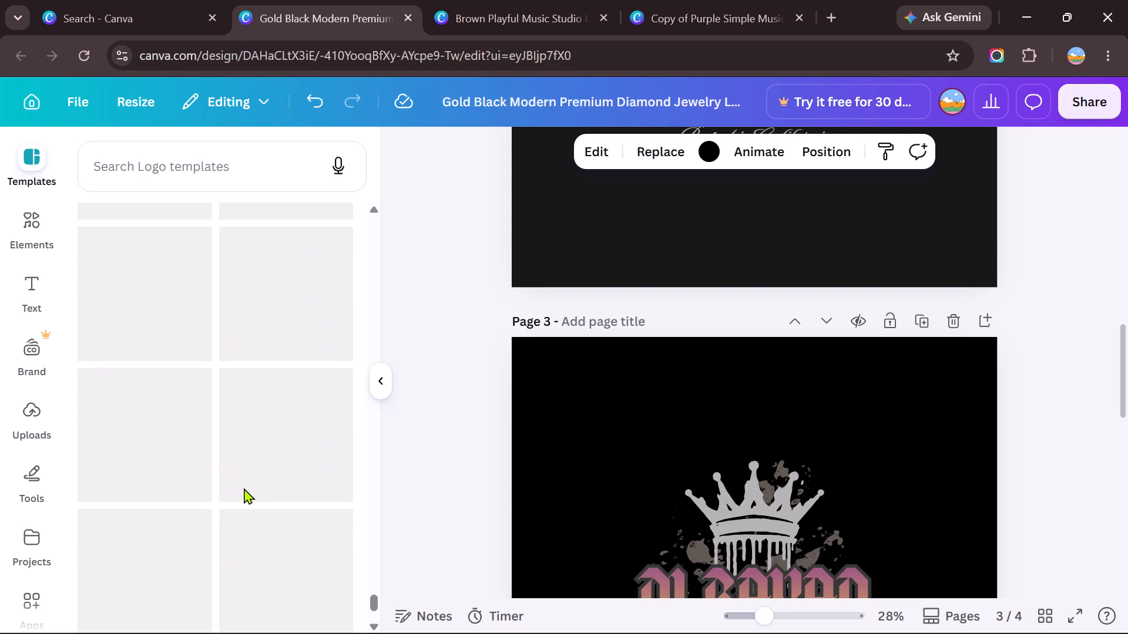
pyautogui.scroll(-8, 244, 488)
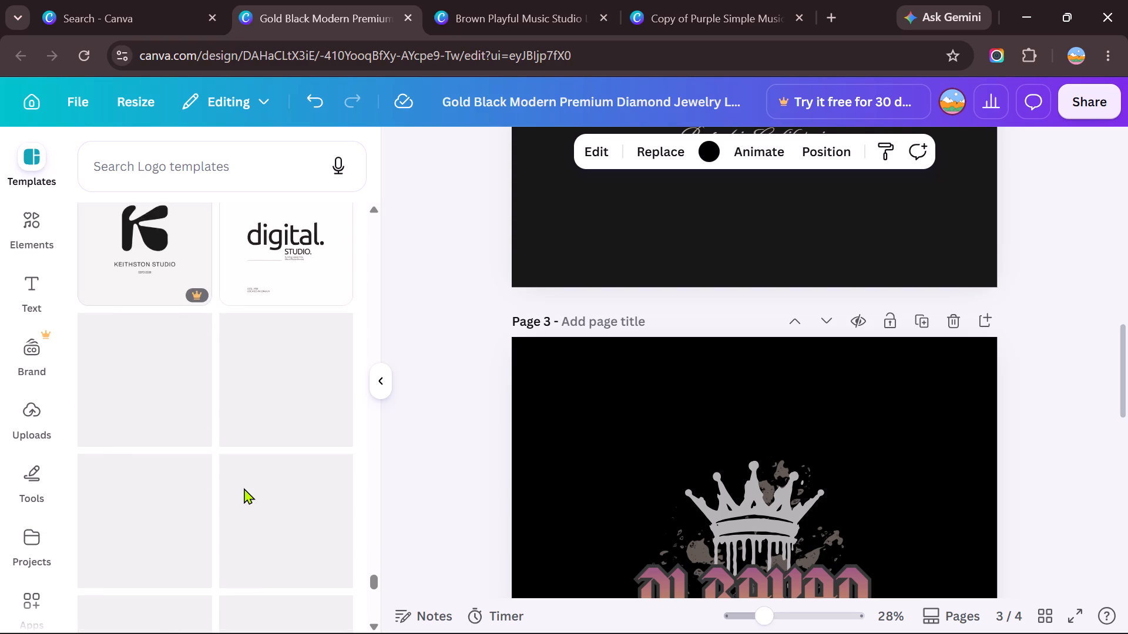
# Find the black "The World Studios" wireframe globe logo template and add it as a new page.
pyautogui.scroll(-9, 244, 488)
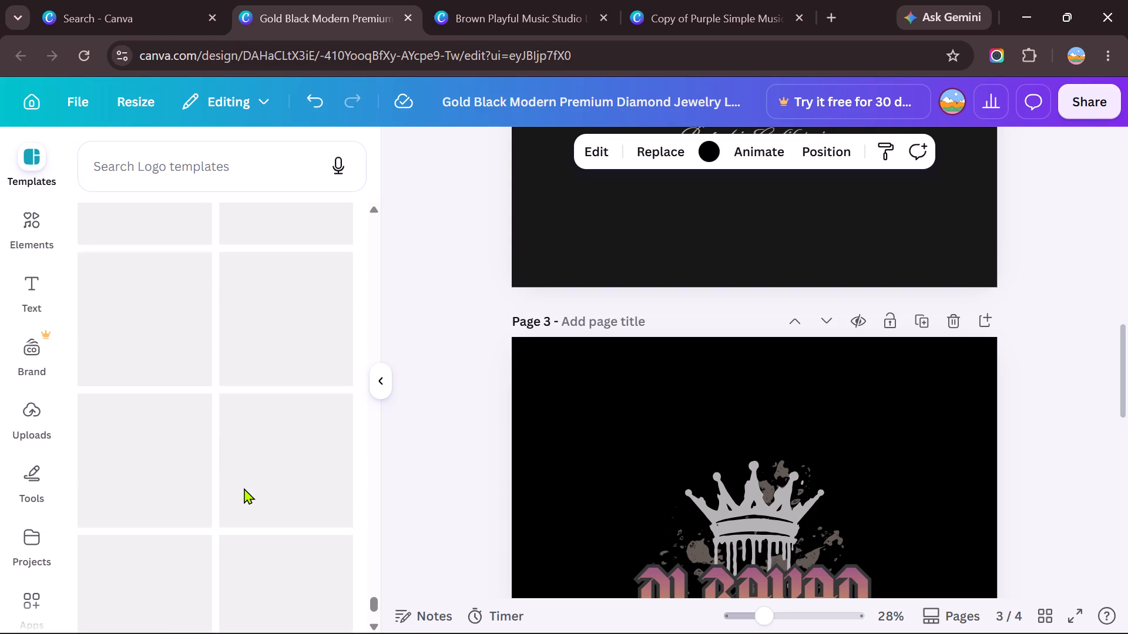
pyautogui.scroll(-7, 244, 488)
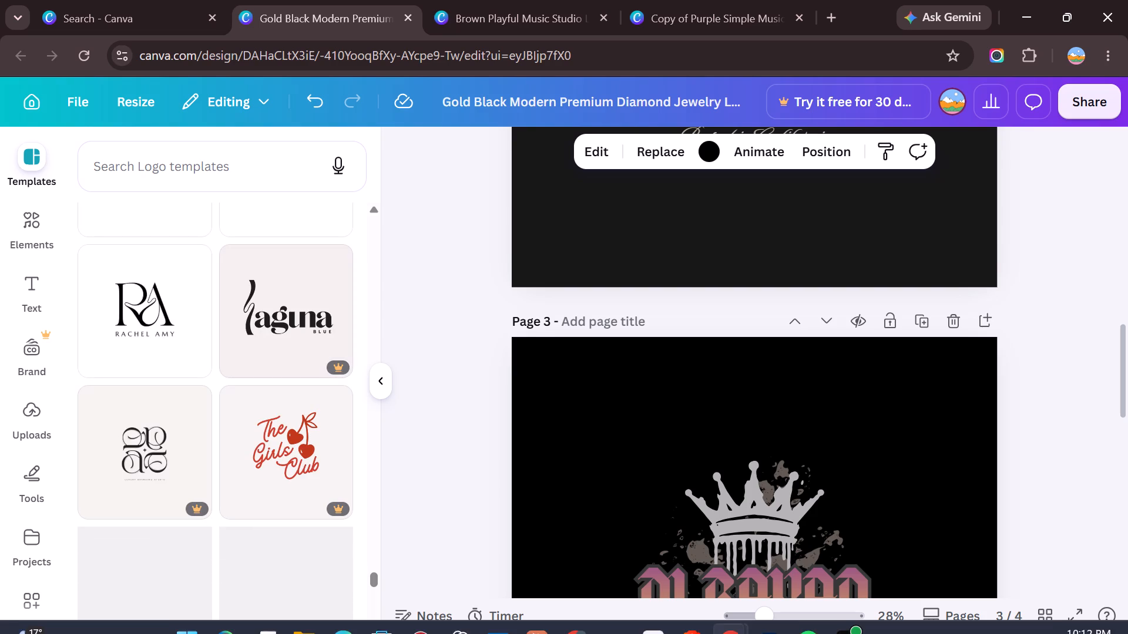
pyautogui.scroll(-5, 258, 431)
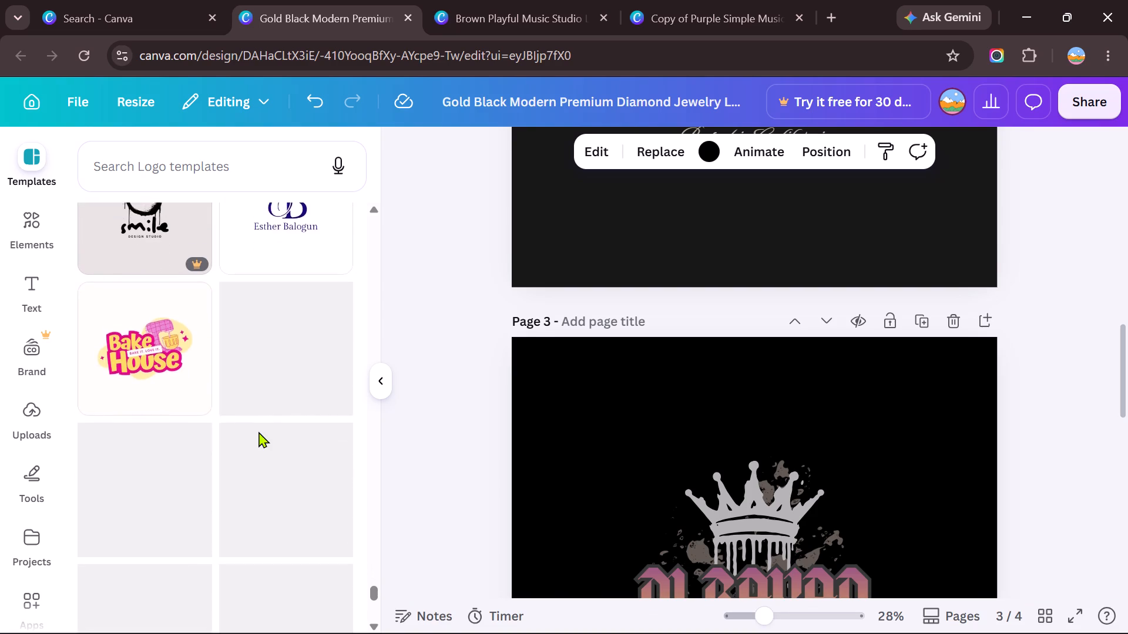
pyautogui.scroll(-1, 258, 431)
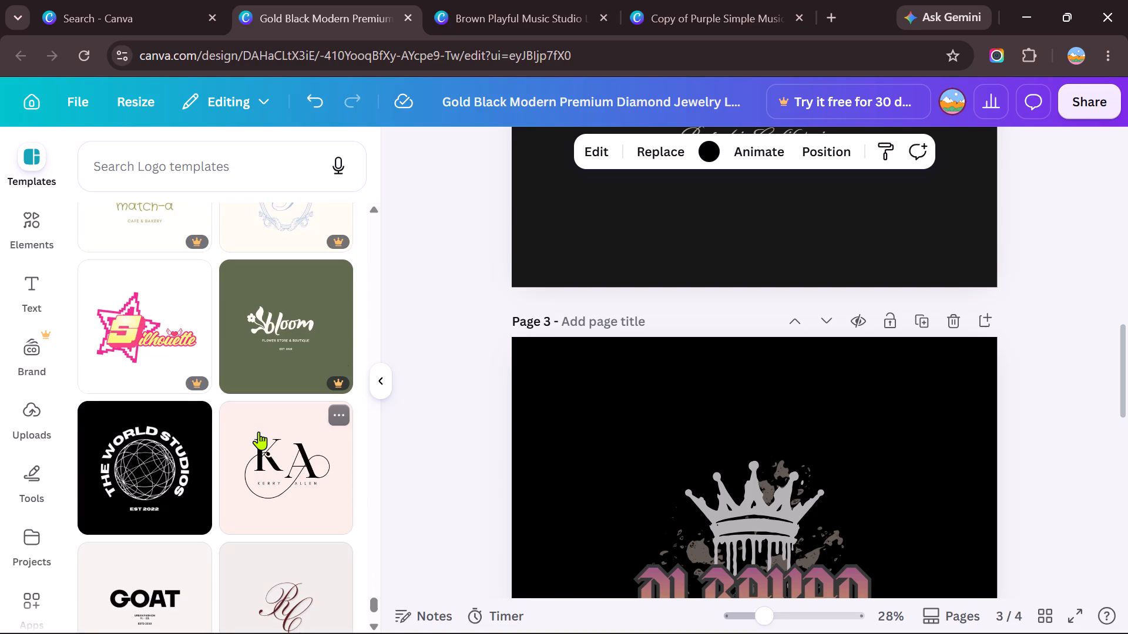
pyautogui.scroll(-2, 258, 431)
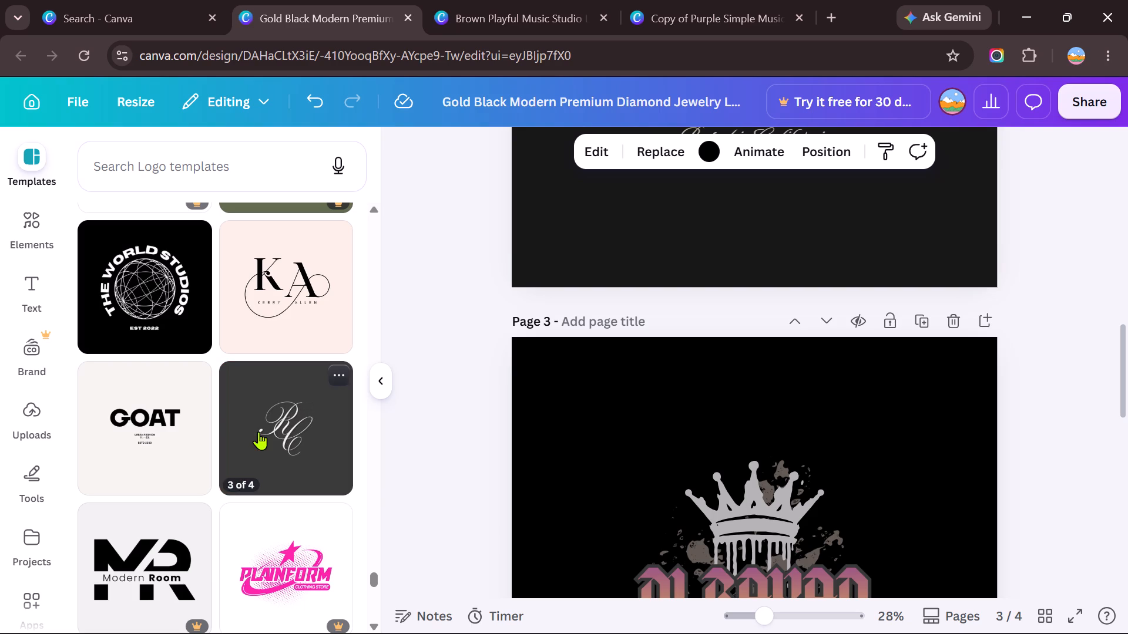
pyautogui.click(179, 309)
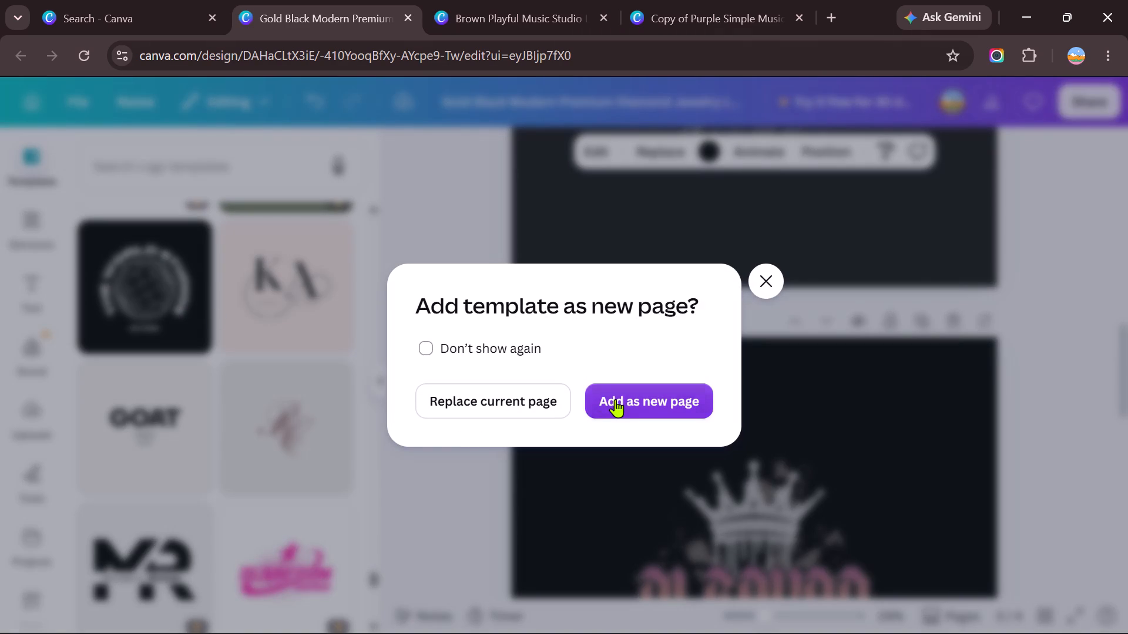
pyautogui.click(620, 399)
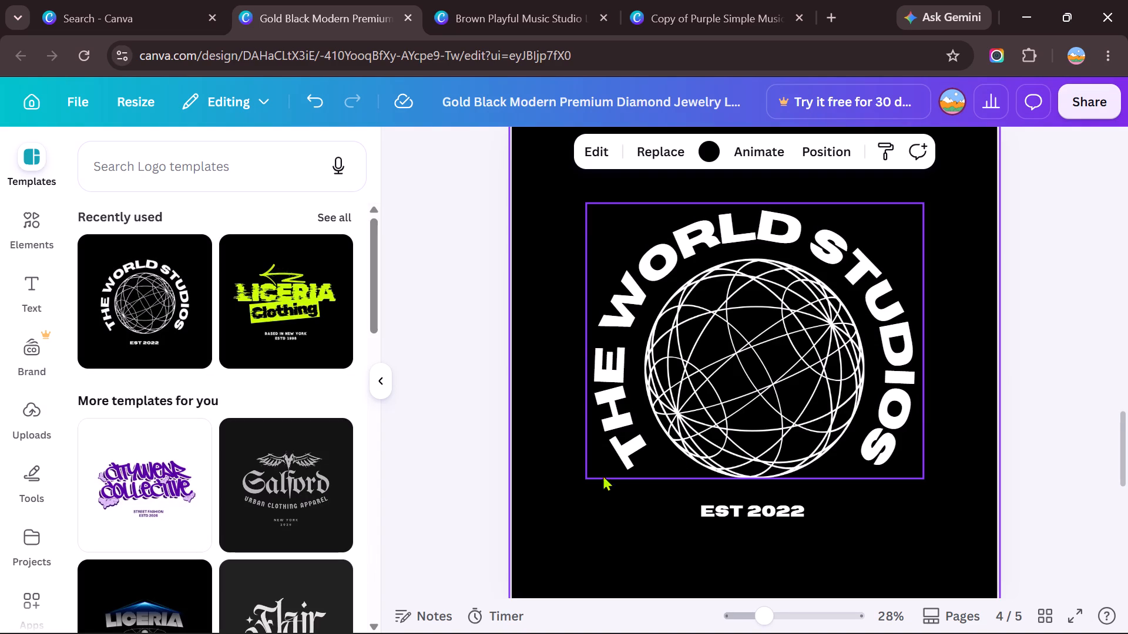
# Browse the suggested logo templates for further styles suited to the brand.
pyautogui.scroll(-3, 284, 525)
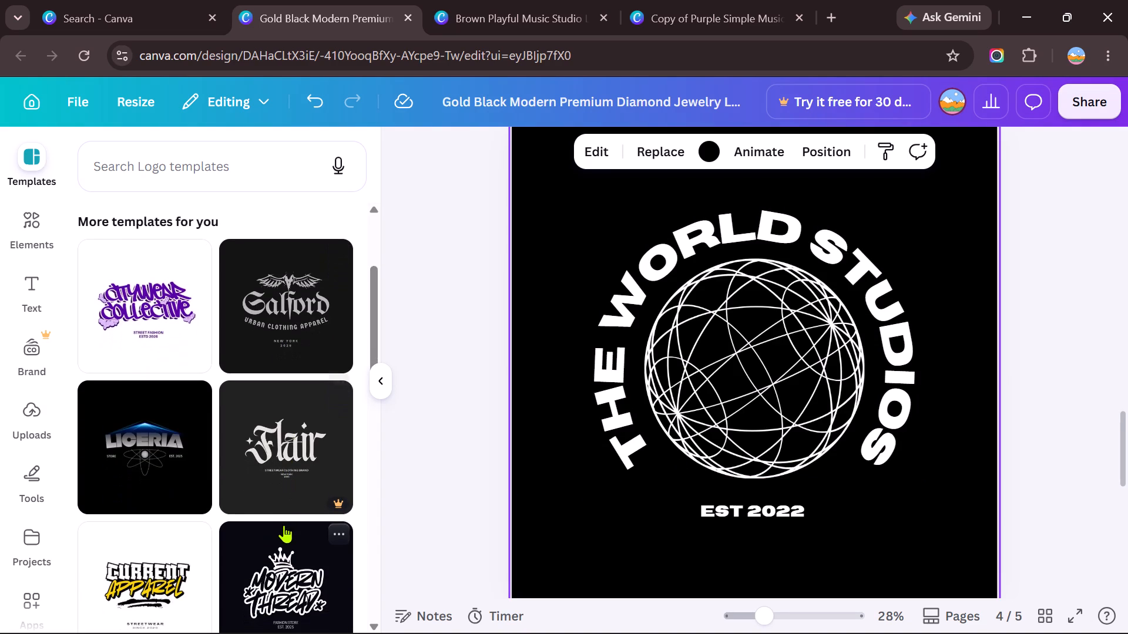
pyautogui.scroll(-5, 284, 525)
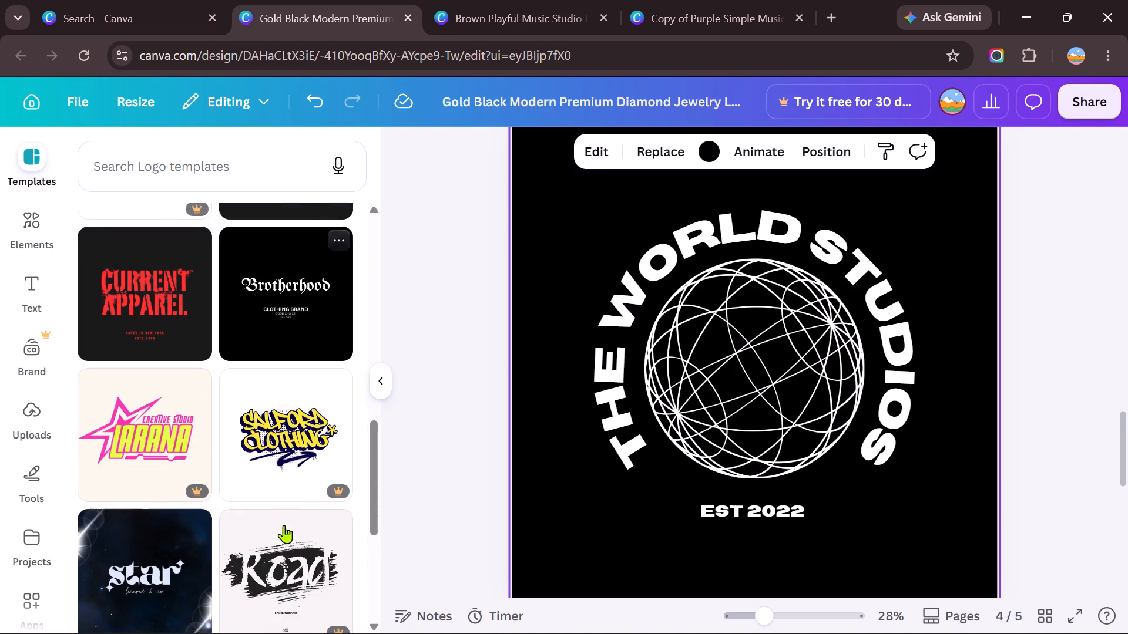
pyautogui.scroll(-4, 284, 525)
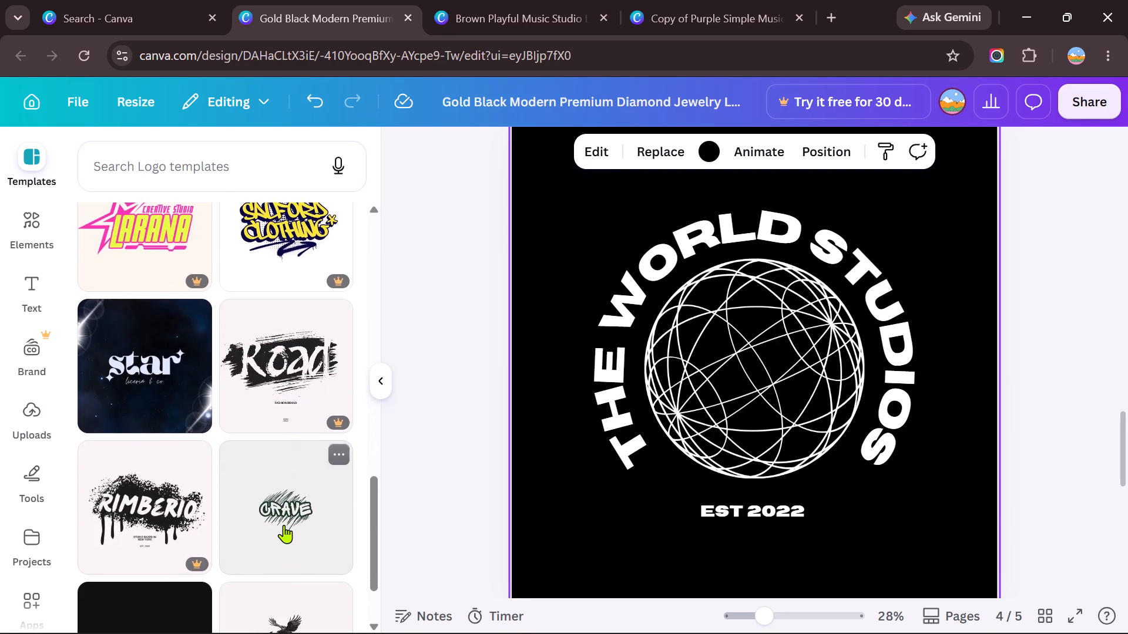
pyautogui.scroll(-3, 284, 525)
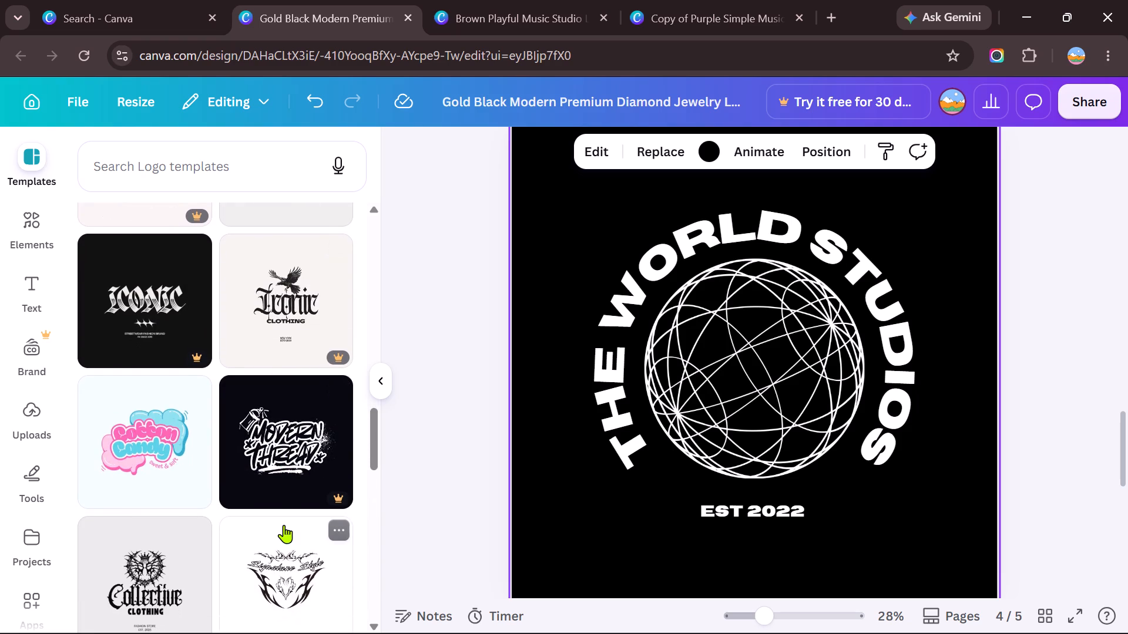
pyautogui.scroll(-3, 284, 525)
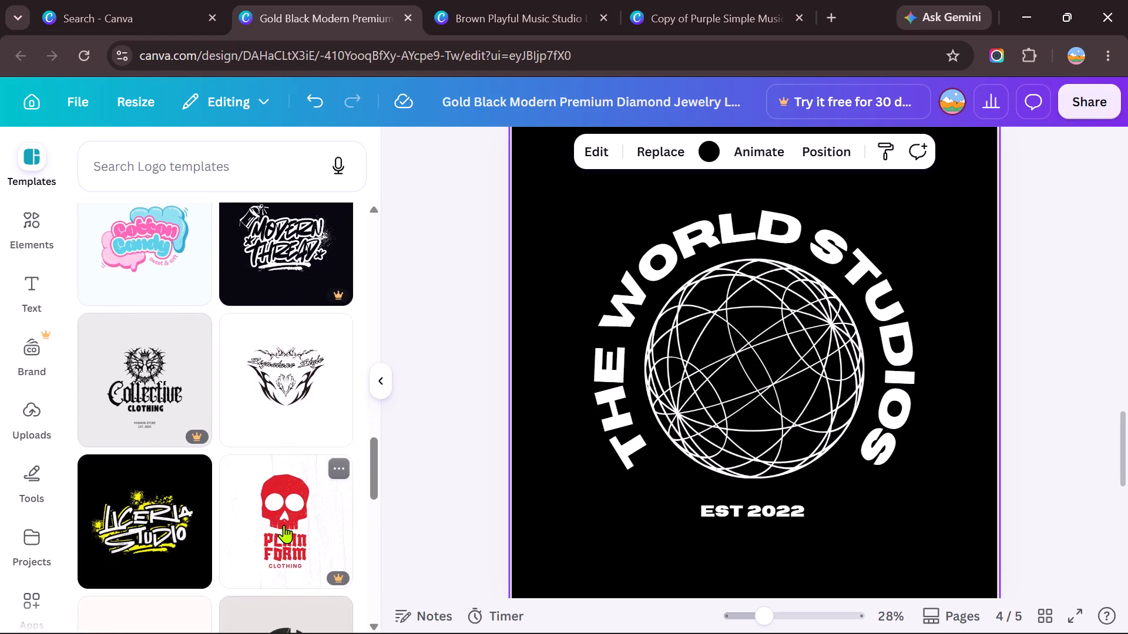
pyautogui.scroll(-5, 284, 525)
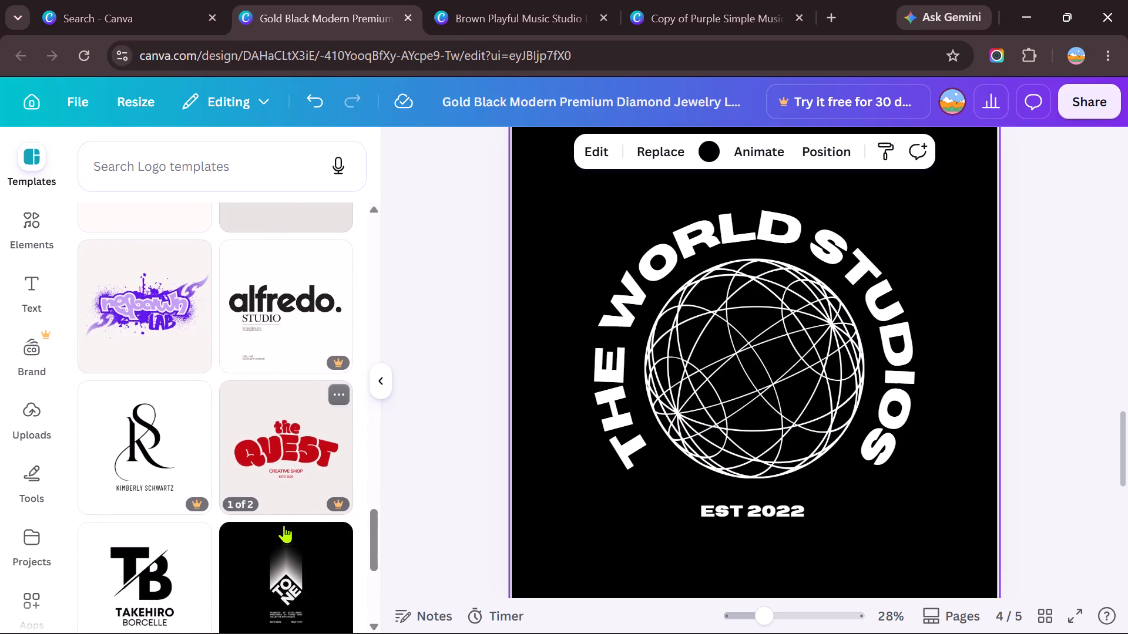
pyautogui.scroll(-4, 284, 525)
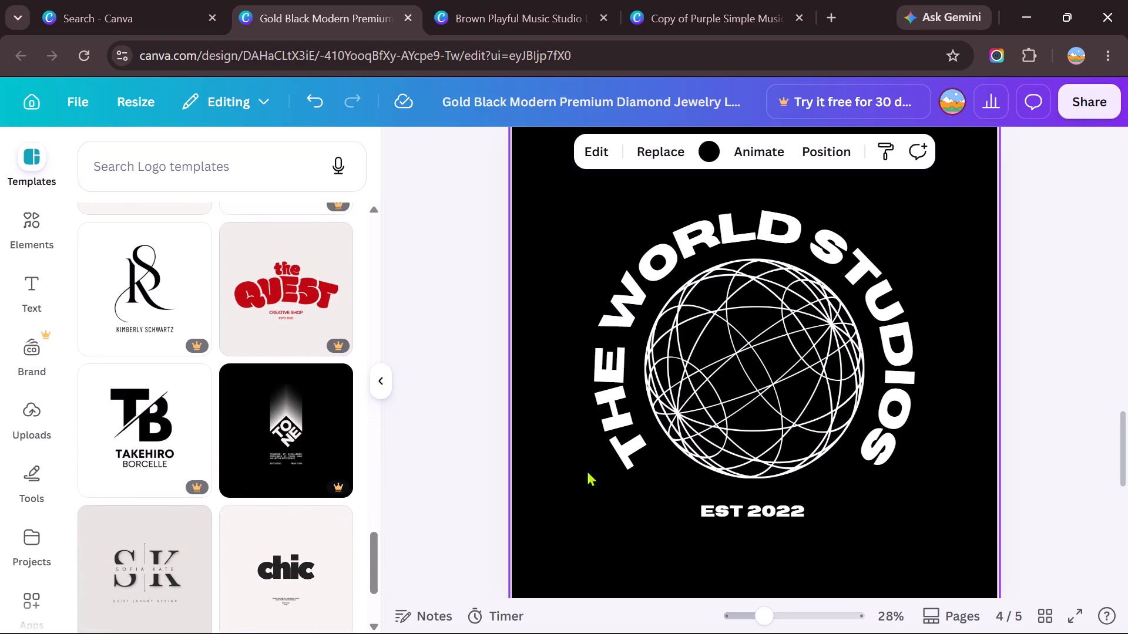
# Replace the curved "The World Studios" text around the globe with "DEEJAY RAYAN #254".
pyautogui.click(608, 451)
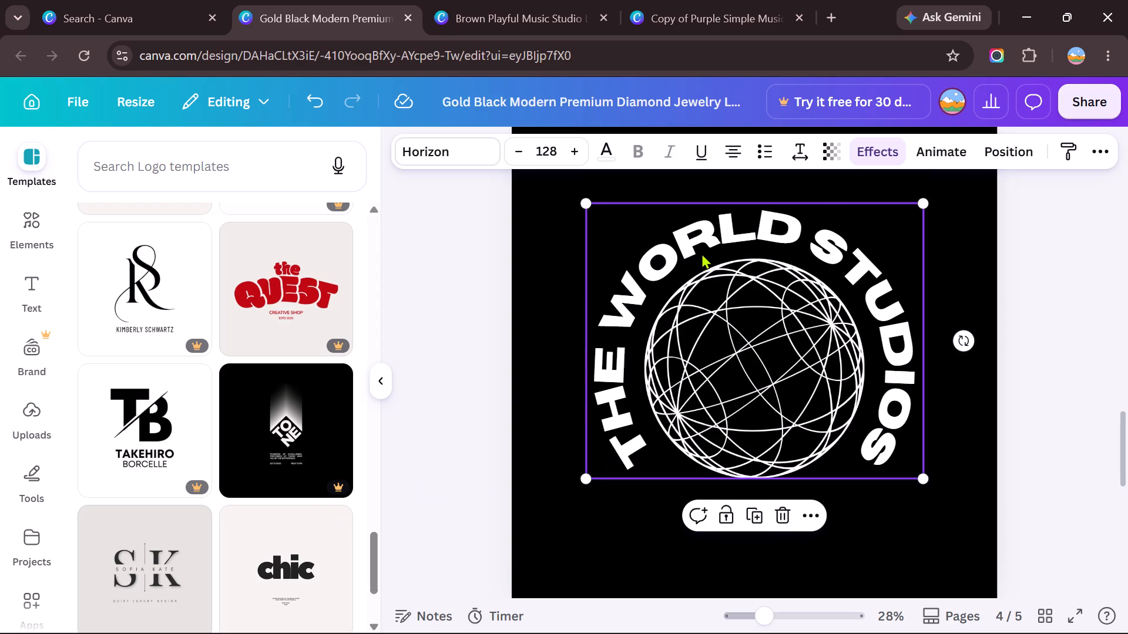
pyautogui.doubleClick(701, 253)
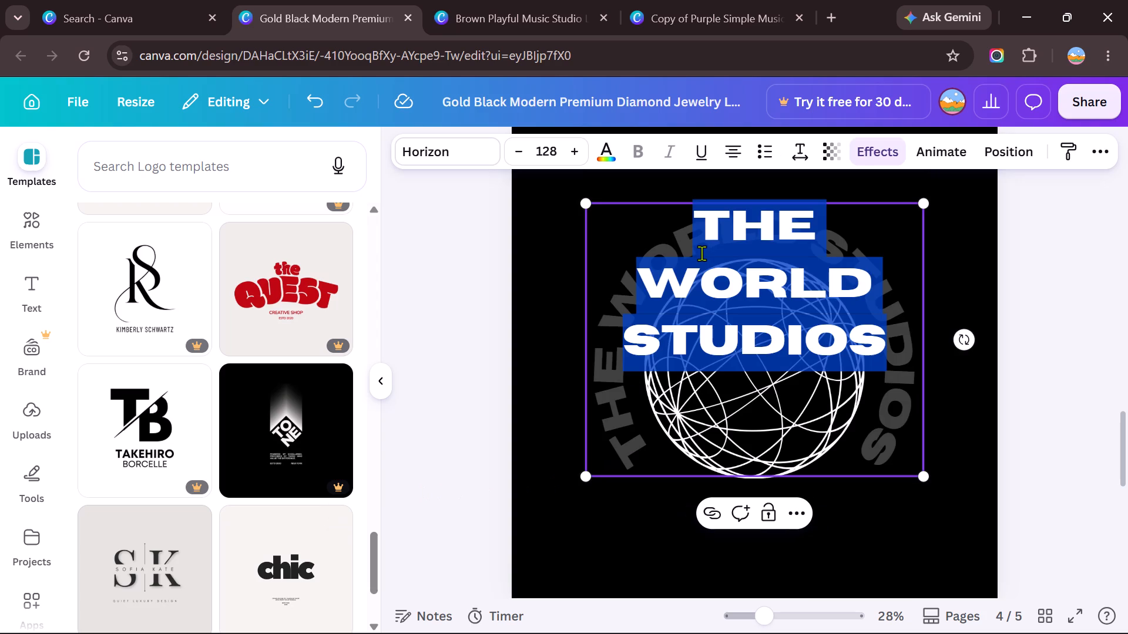
pyautogui.press('BackSpace')
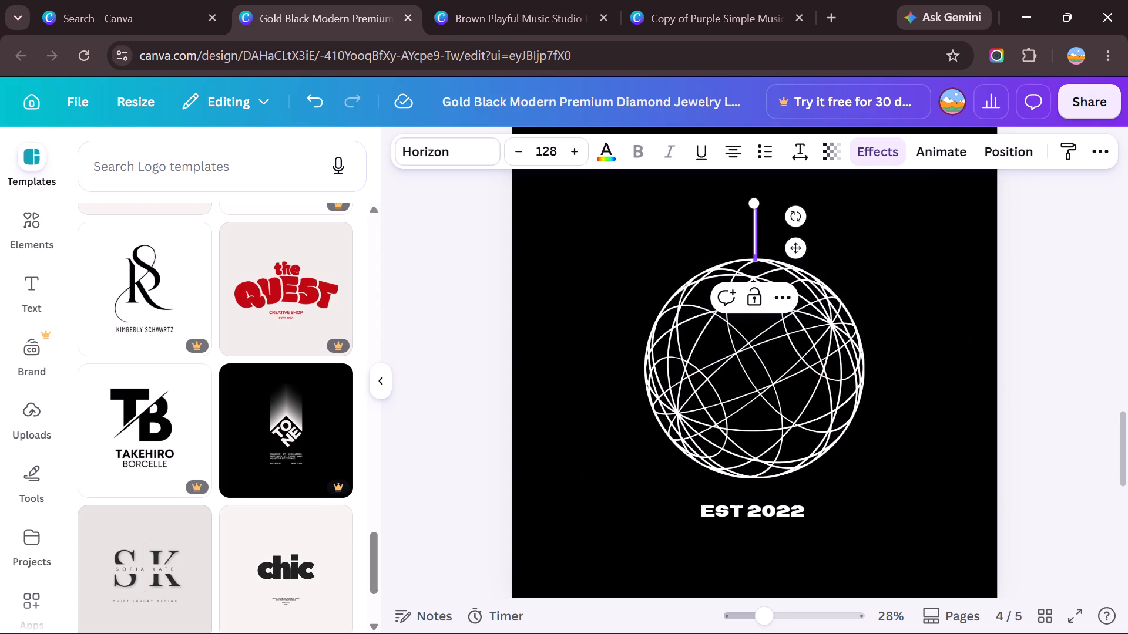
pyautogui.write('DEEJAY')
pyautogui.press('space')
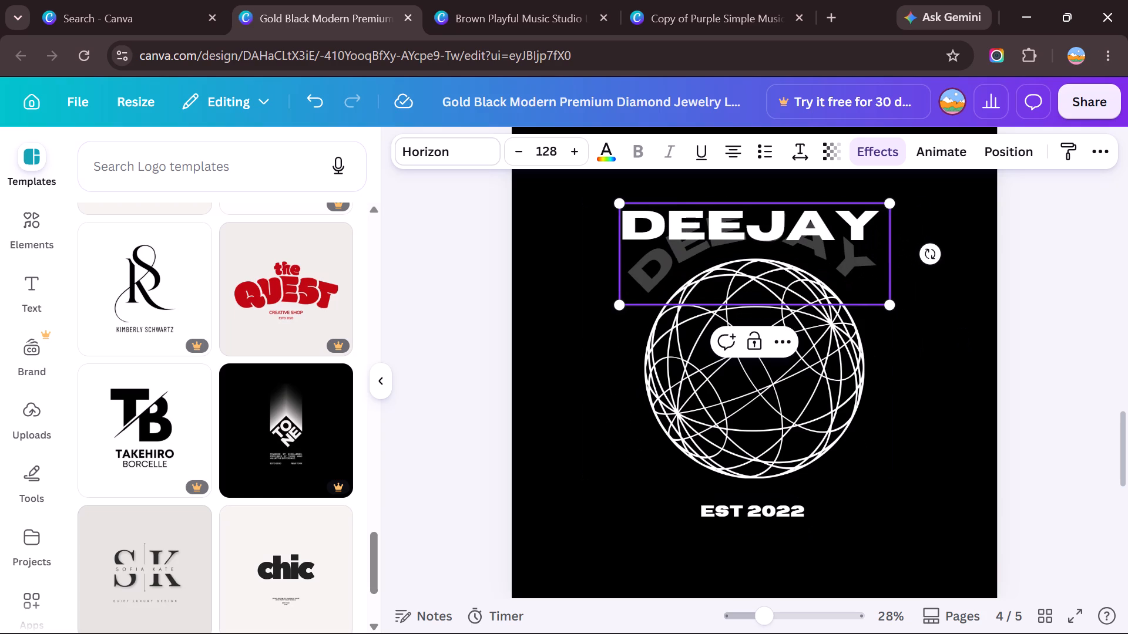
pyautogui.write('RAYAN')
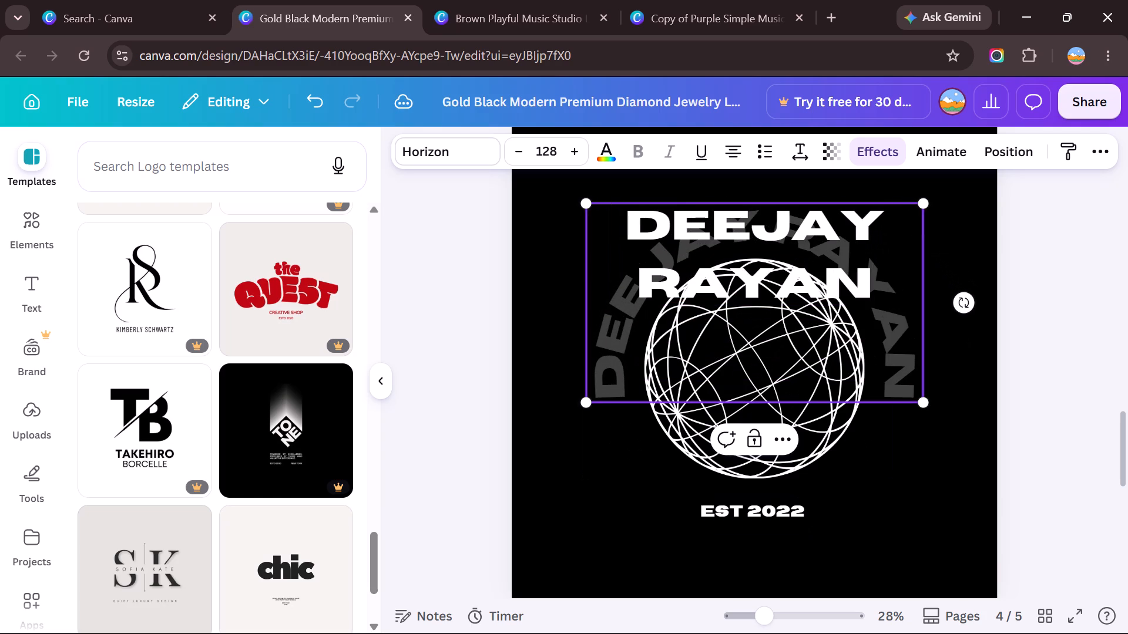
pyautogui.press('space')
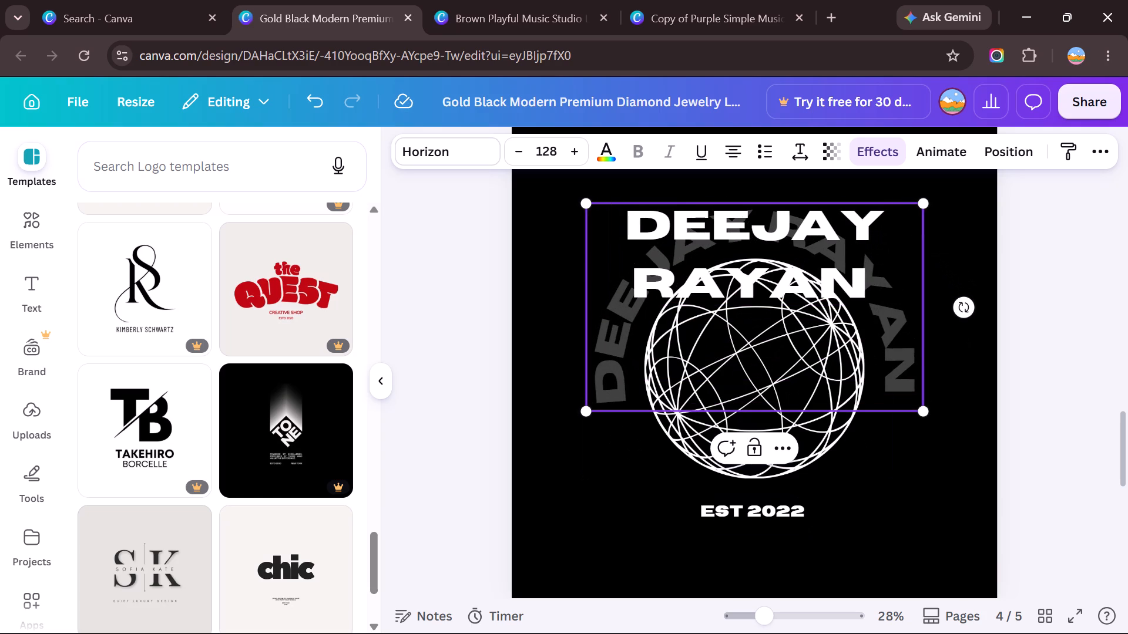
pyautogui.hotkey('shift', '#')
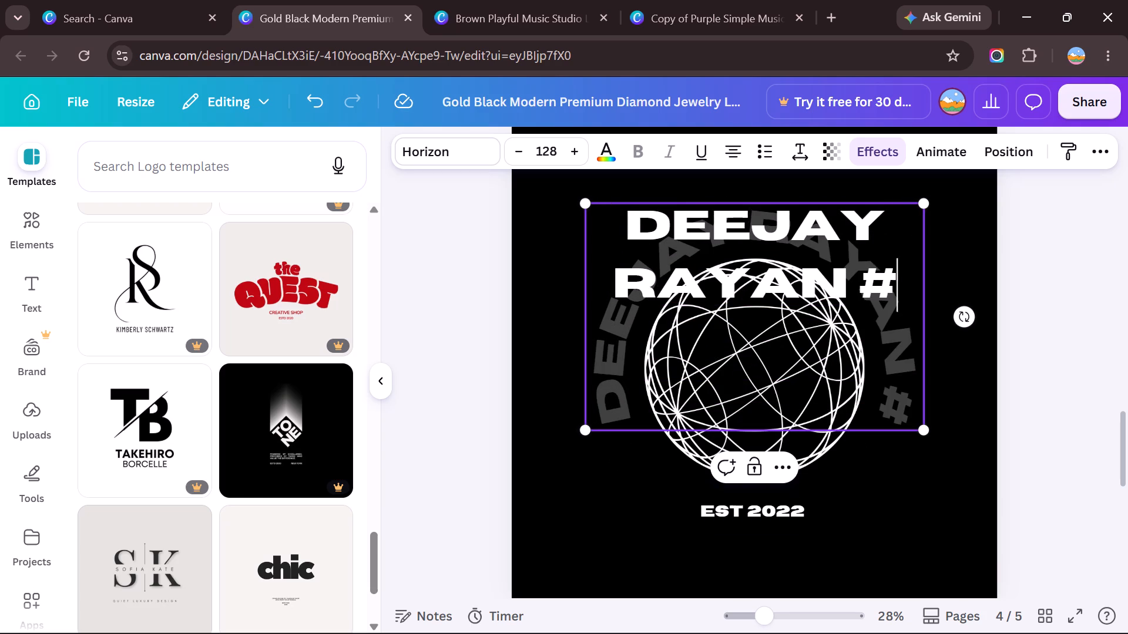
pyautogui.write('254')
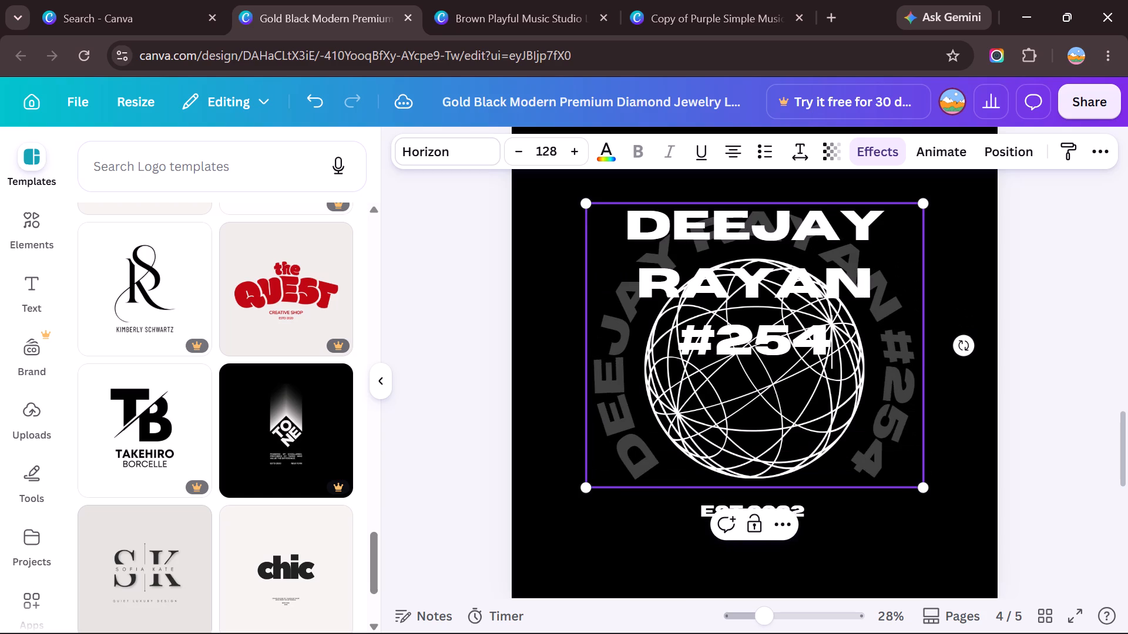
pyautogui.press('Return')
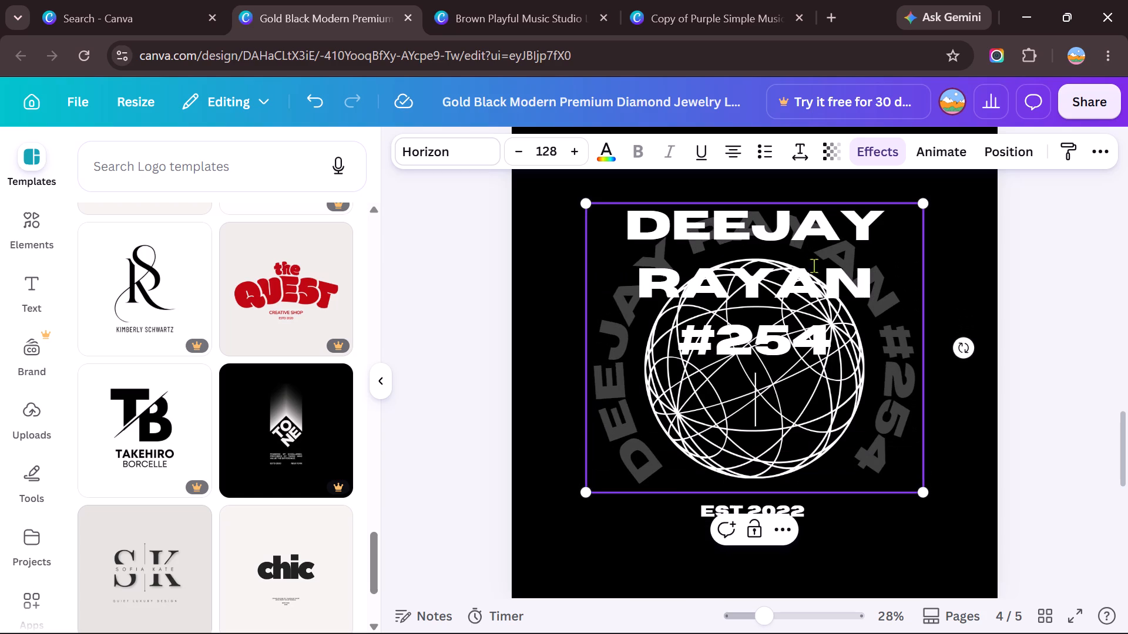
pyautogui.click(838, 562)
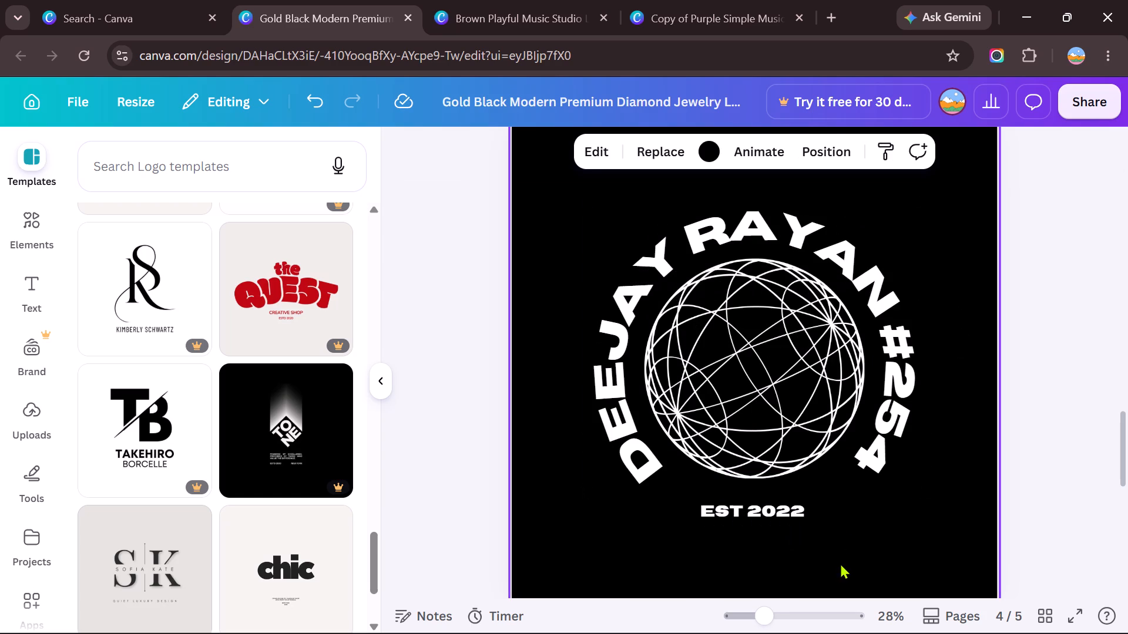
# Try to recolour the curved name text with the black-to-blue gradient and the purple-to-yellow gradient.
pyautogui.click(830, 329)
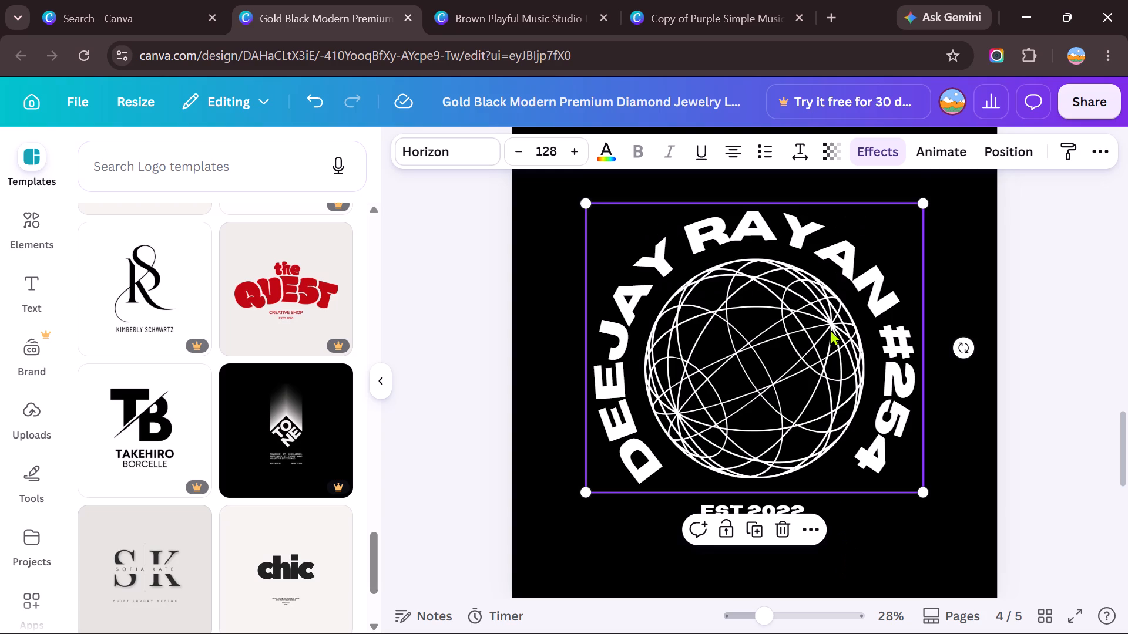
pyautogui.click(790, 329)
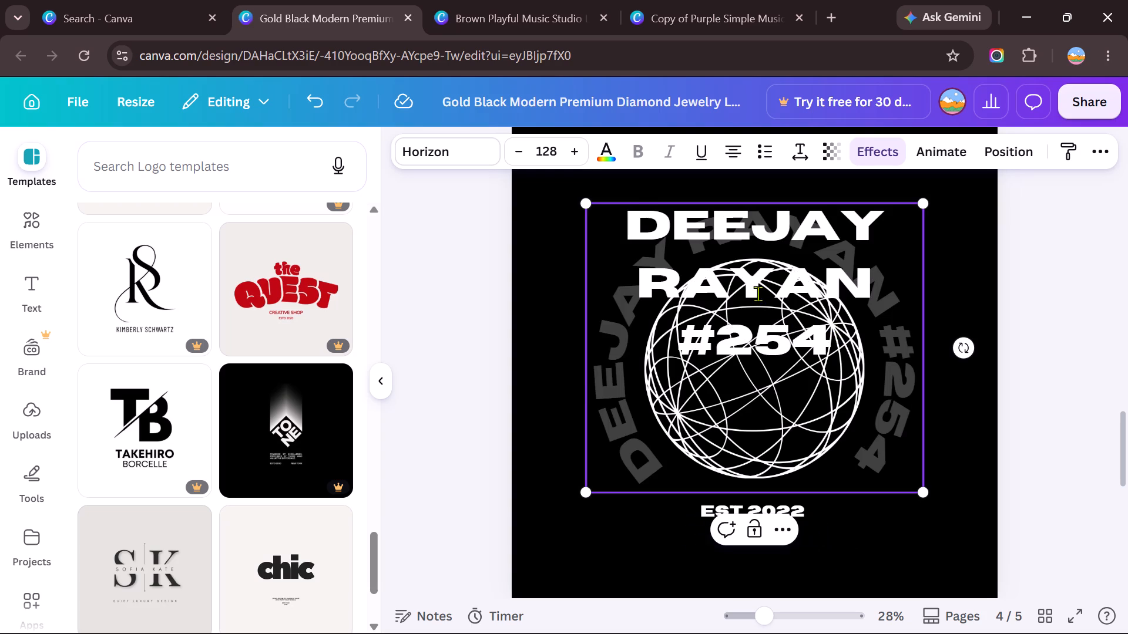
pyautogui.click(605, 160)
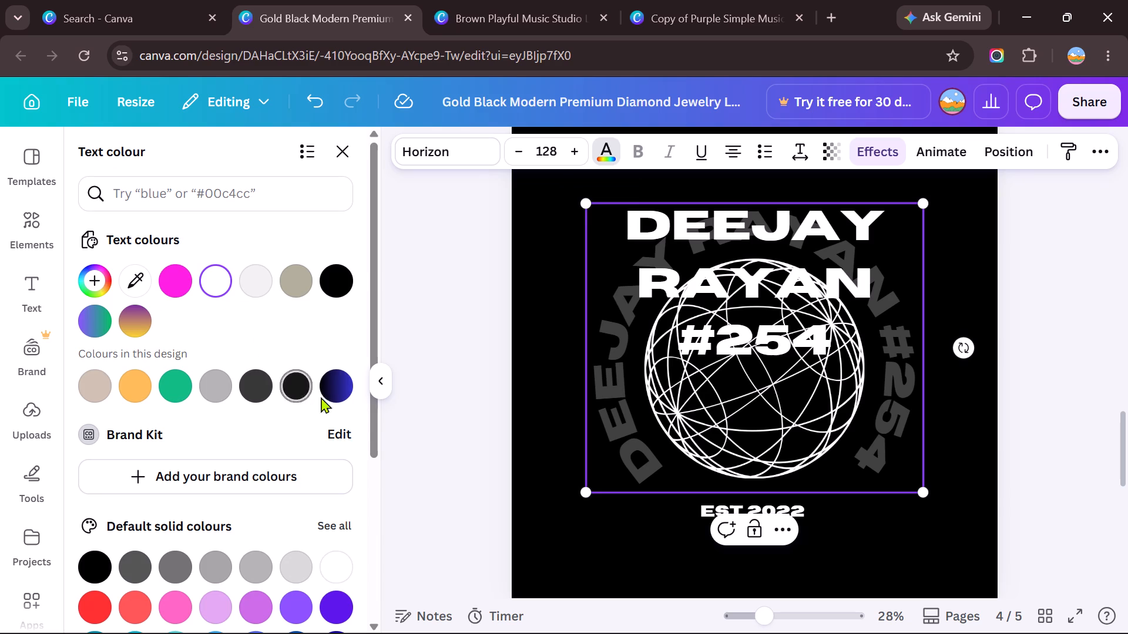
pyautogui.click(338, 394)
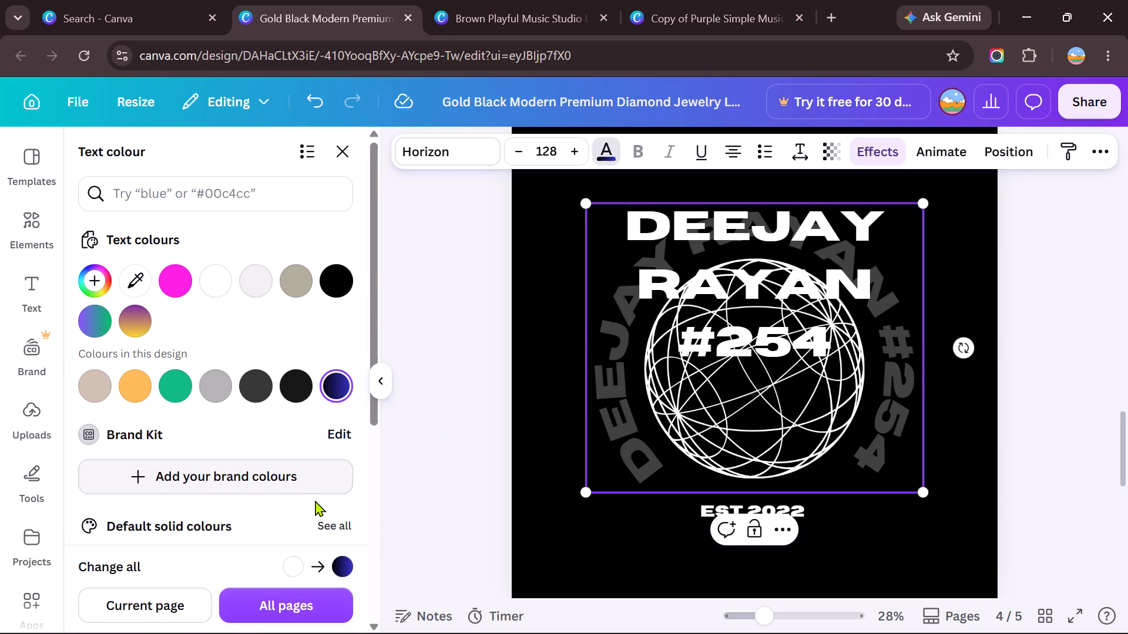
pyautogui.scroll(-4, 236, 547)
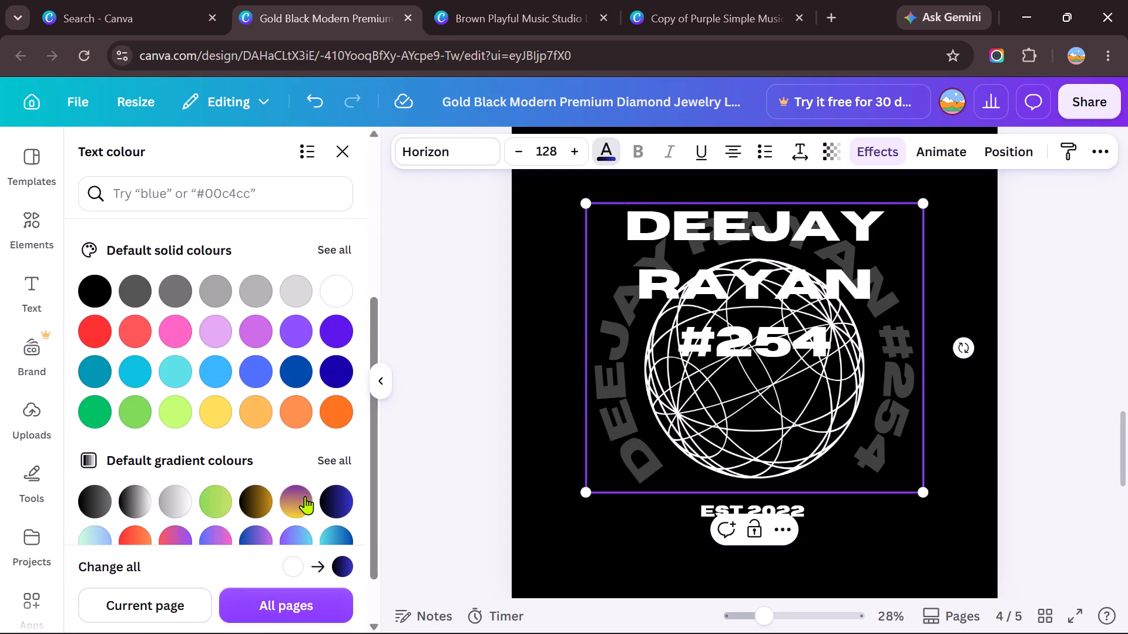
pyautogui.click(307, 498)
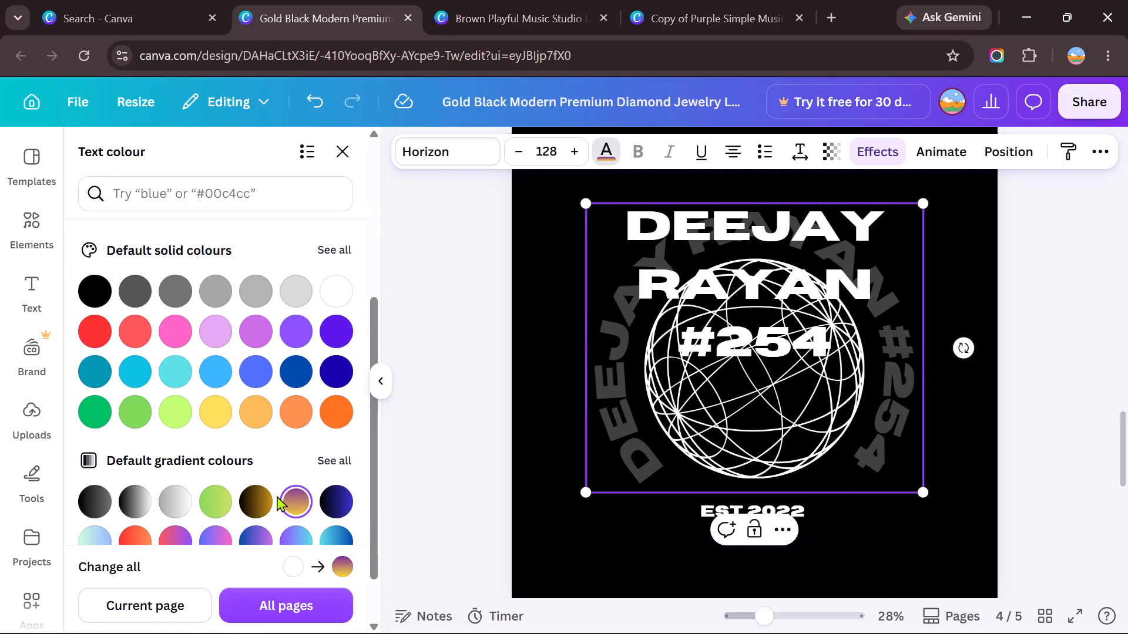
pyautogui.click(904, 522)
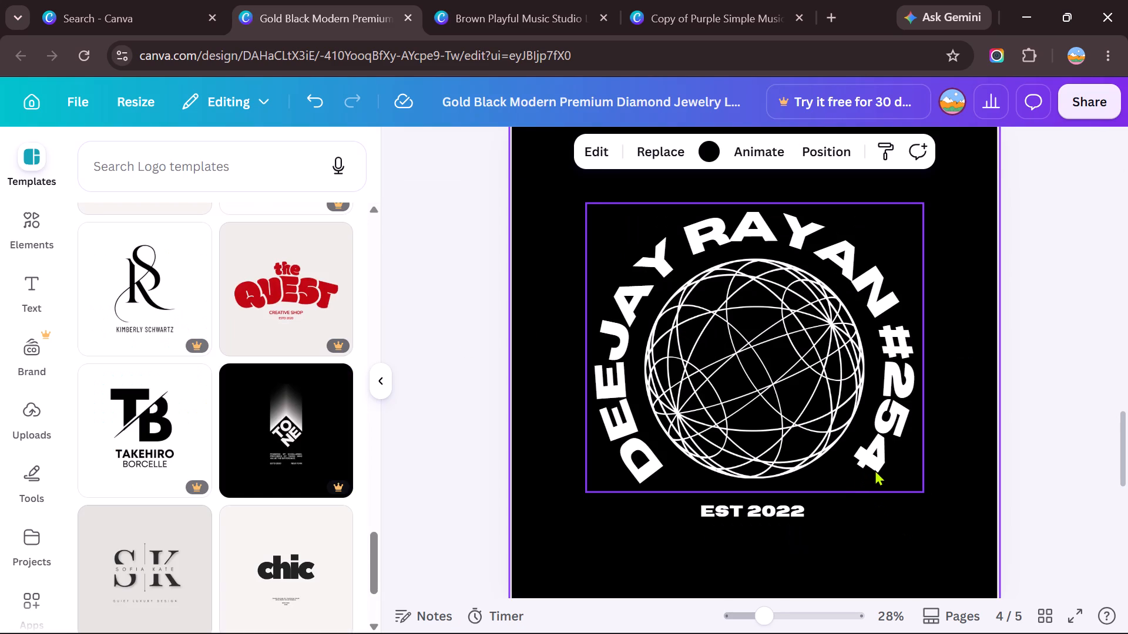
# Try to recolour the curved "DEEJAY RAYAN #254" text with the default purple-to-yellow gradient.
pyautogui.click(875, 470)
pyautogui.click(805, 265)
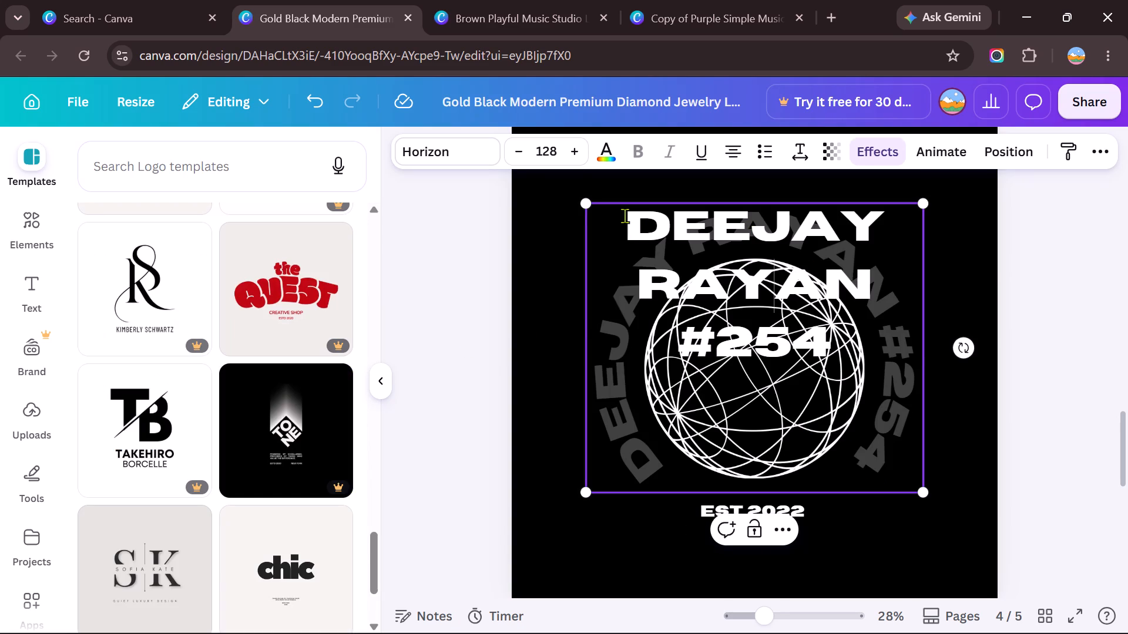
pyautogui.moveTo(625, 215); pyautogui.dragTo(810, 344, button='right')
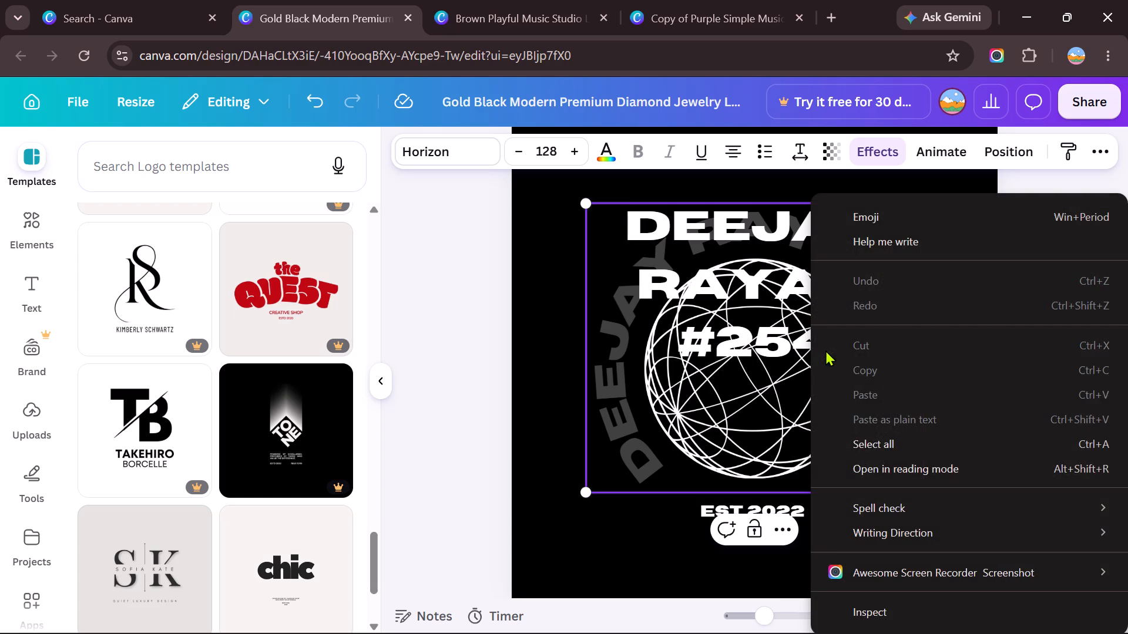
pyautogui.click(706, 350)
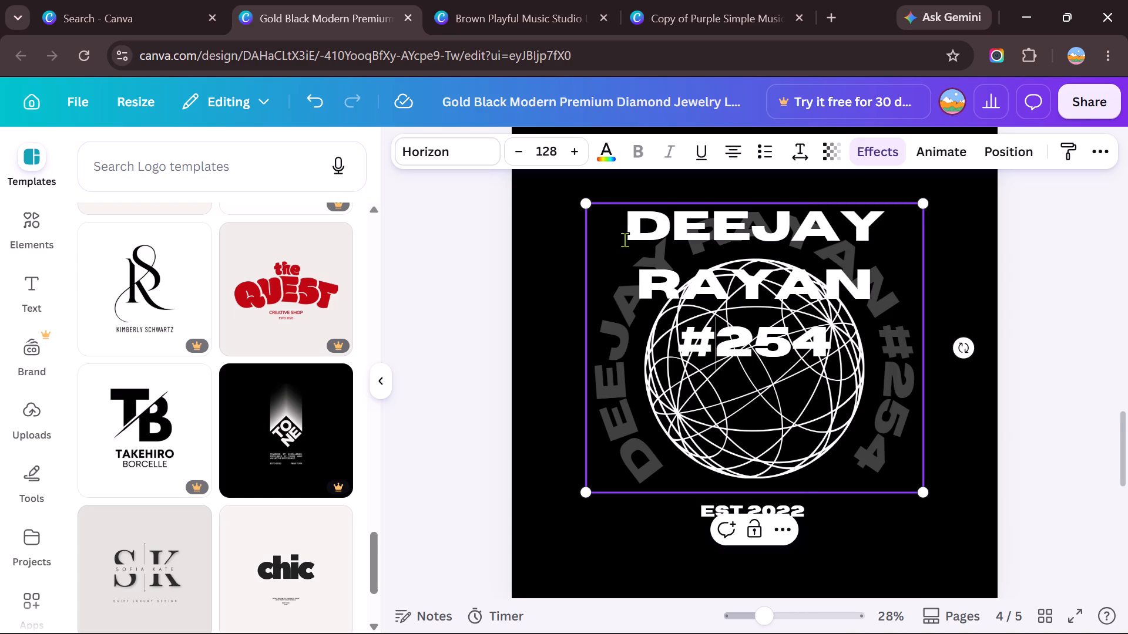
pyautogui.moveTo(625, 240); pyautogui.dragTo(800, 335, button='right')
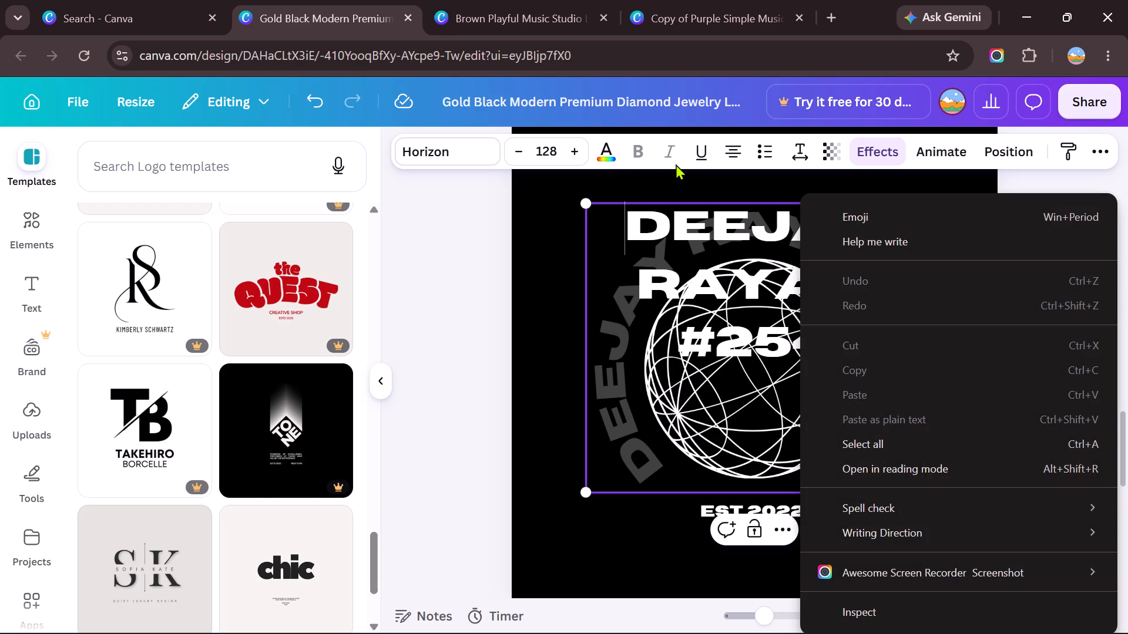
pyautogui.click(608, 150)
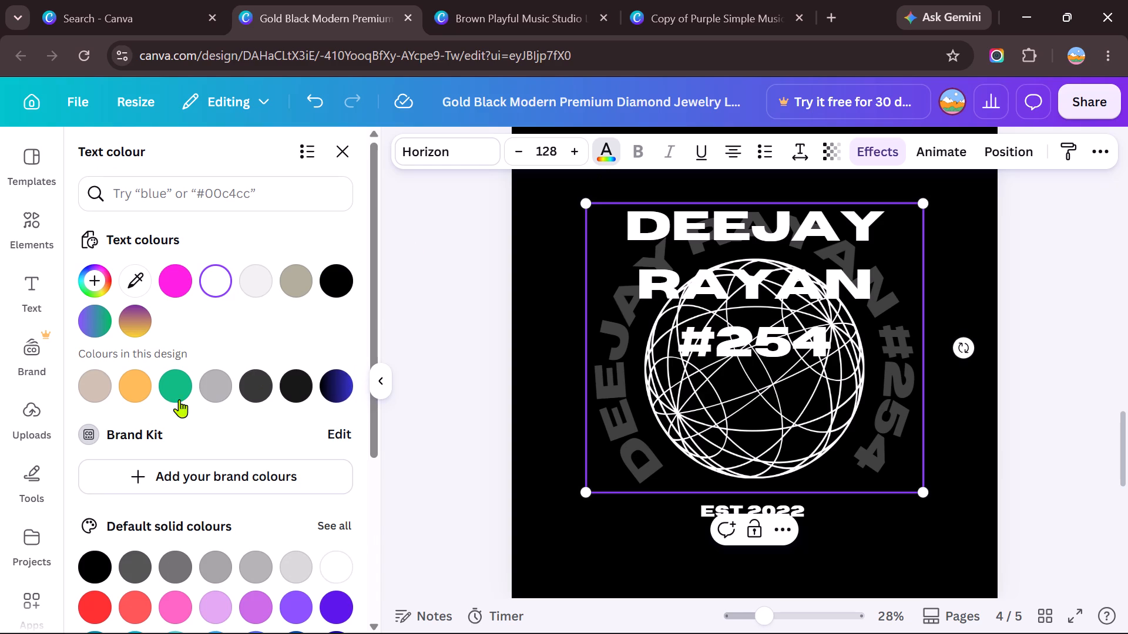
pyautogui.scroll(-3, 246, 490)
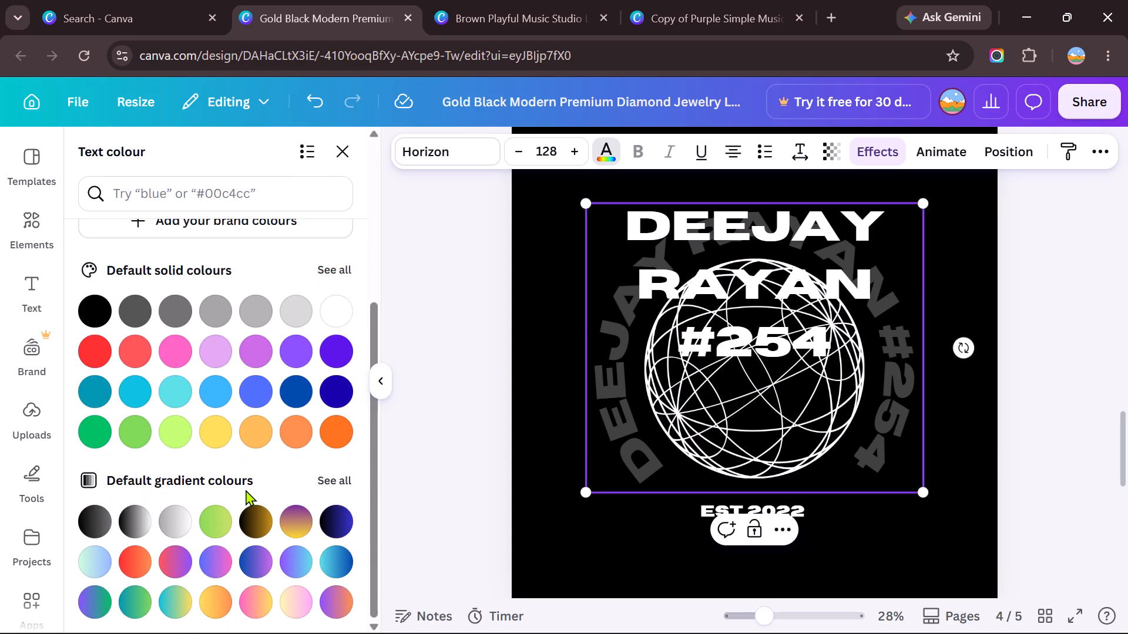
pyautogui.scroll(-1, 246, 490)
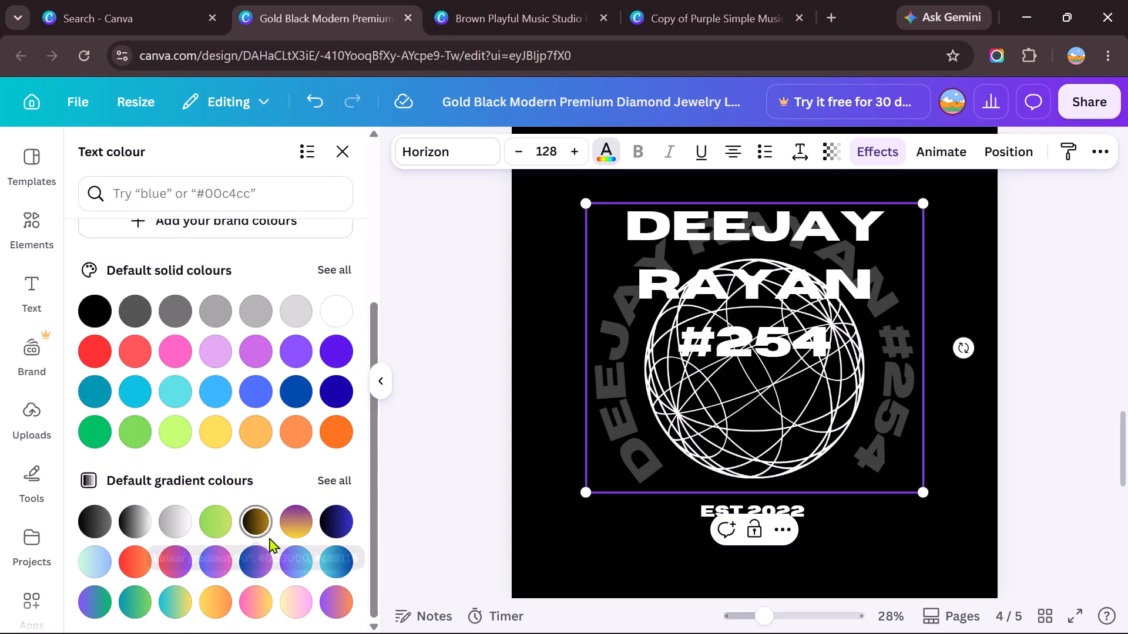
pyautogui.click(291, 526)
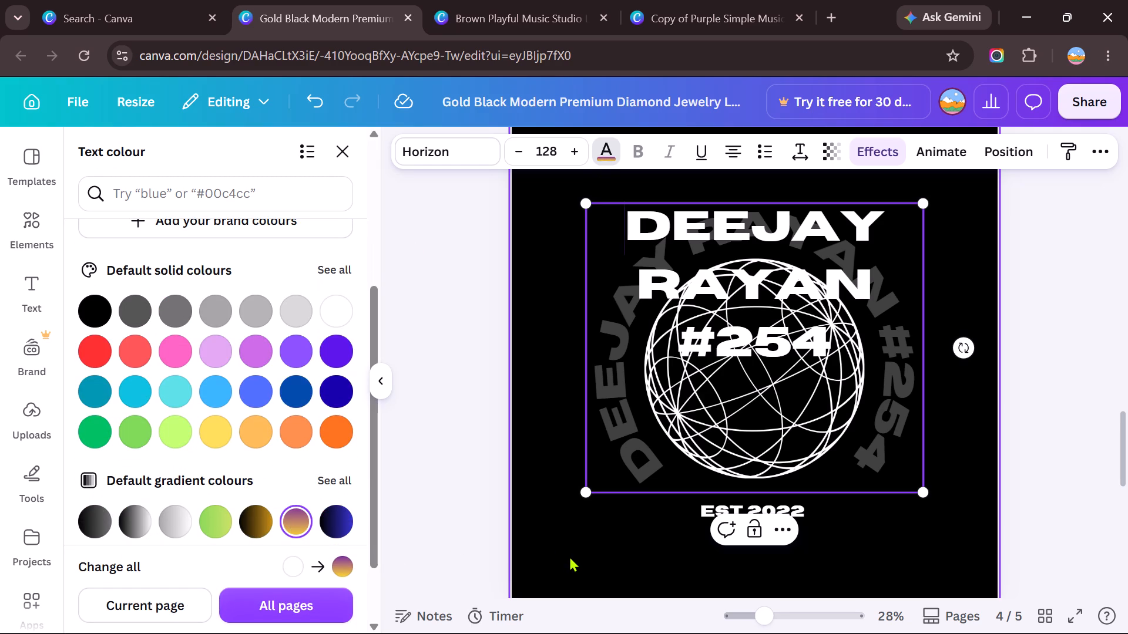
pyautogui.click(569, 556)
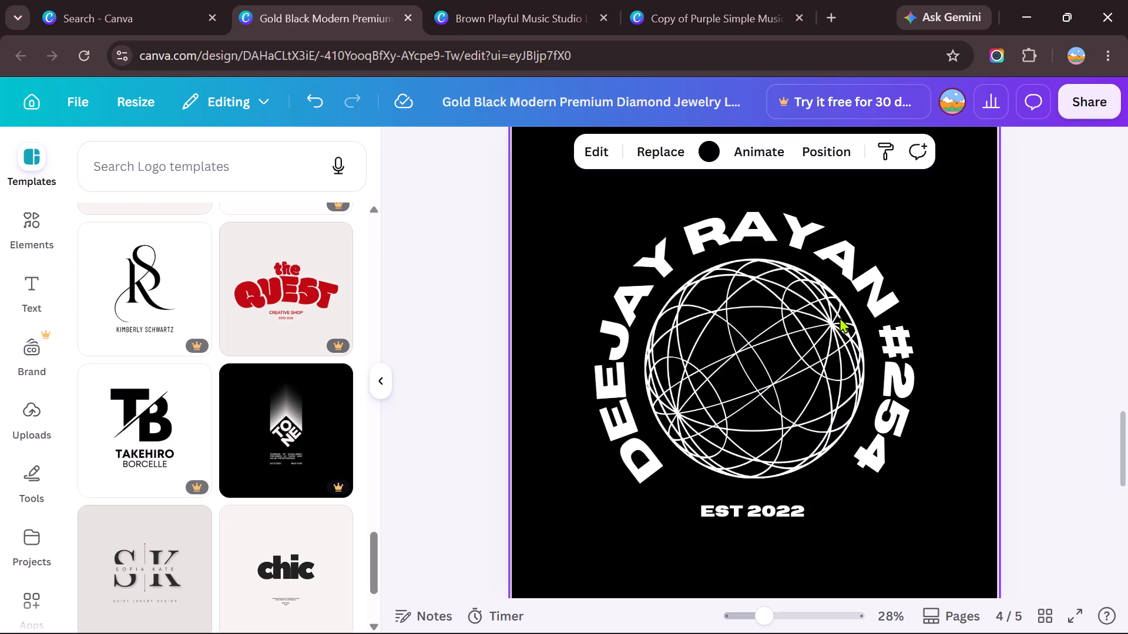
# Look over the crown logo designs on pages 3 and 5 around the globe page.
pyautogui.scroll(-5, 840, 317)
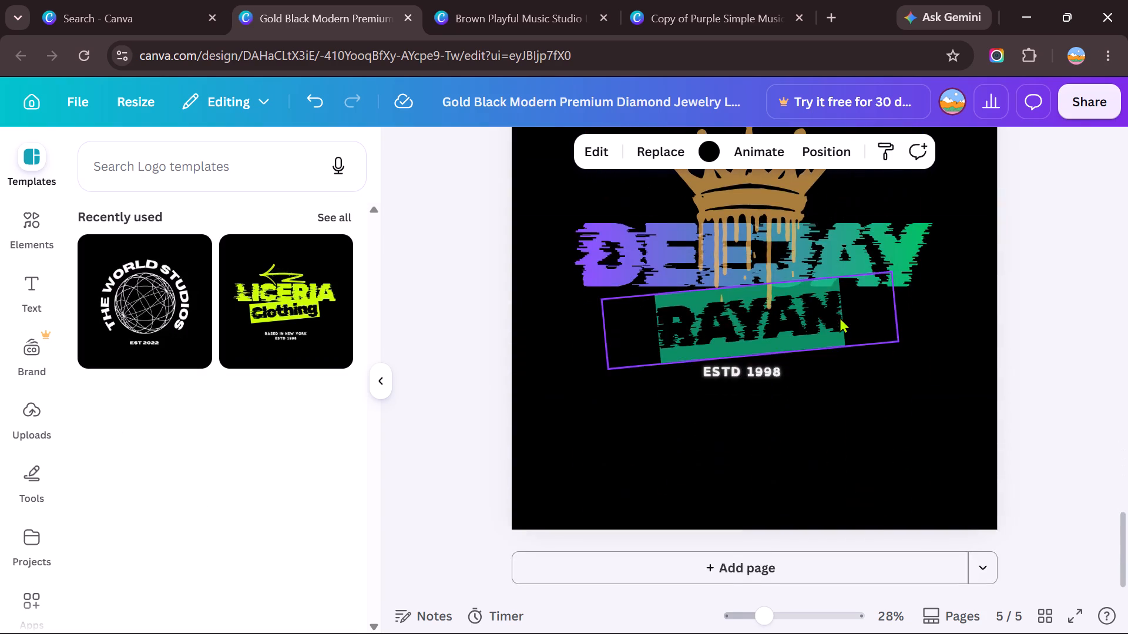
pyautogui.scroll(8, 840, 317)
pyautogui.scroll(-3, 840, 317)
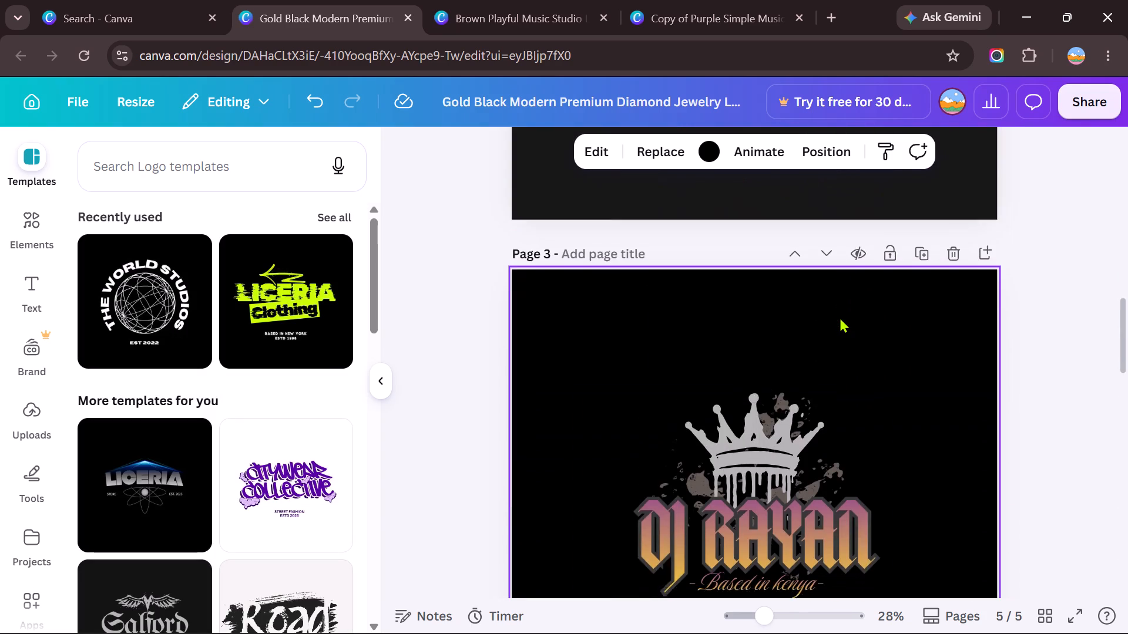
pyautogui.scroll(-4, 840, 317)
pyautogui.scroll(2, 840, 317)
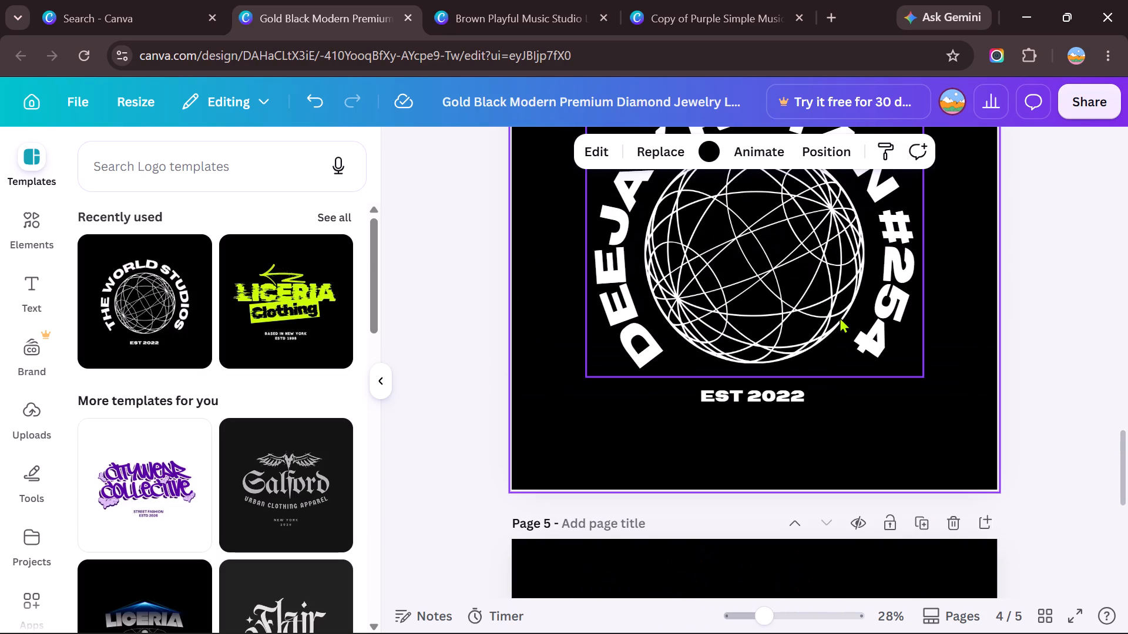
# Recolour the whole curved "DEEJAY RAYAN #254" text on page 4 with the purple-to-yellow gradient.
pyautogui.doubleClick(829, 276)
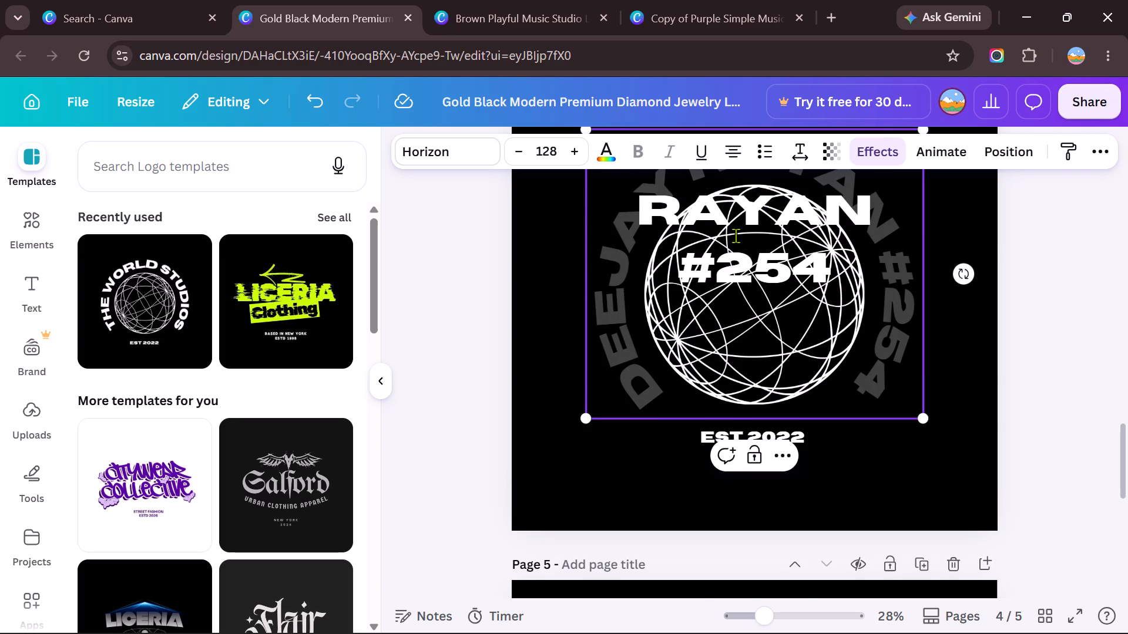
pyautogui.scroll(-1, 736, 235)
pyautogui.scroll(3, 736, 235)
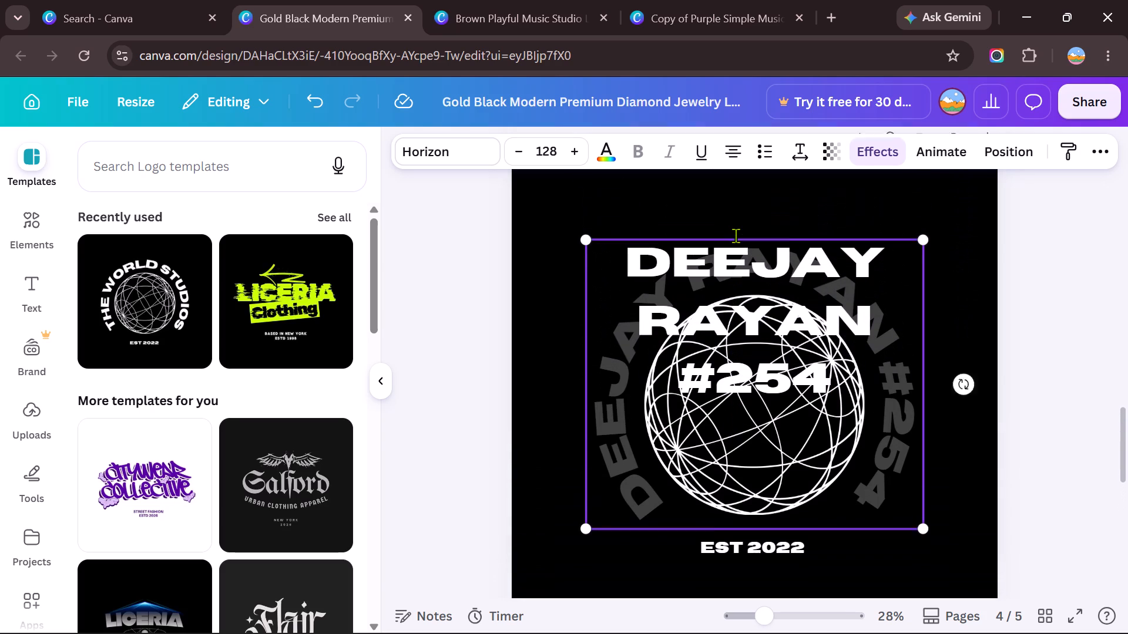
pyautogui.scroll(1, 736, 235)
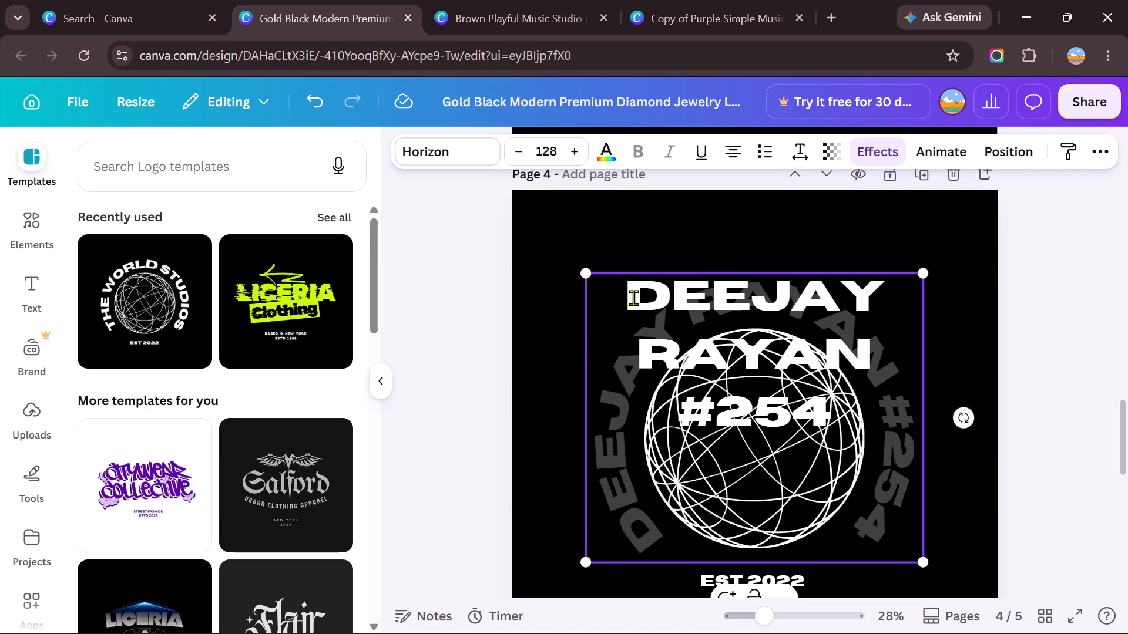
pyautogui.moveTo(633, 298); pyautogui.dragTo(861, 397)
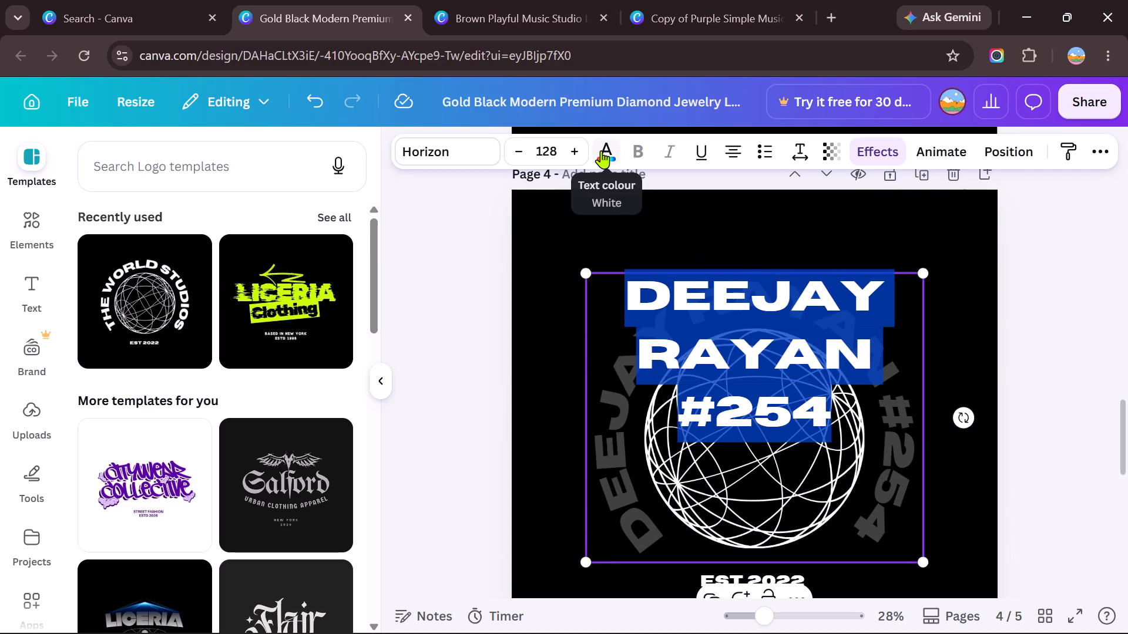
pyautogui.click(601, 150)
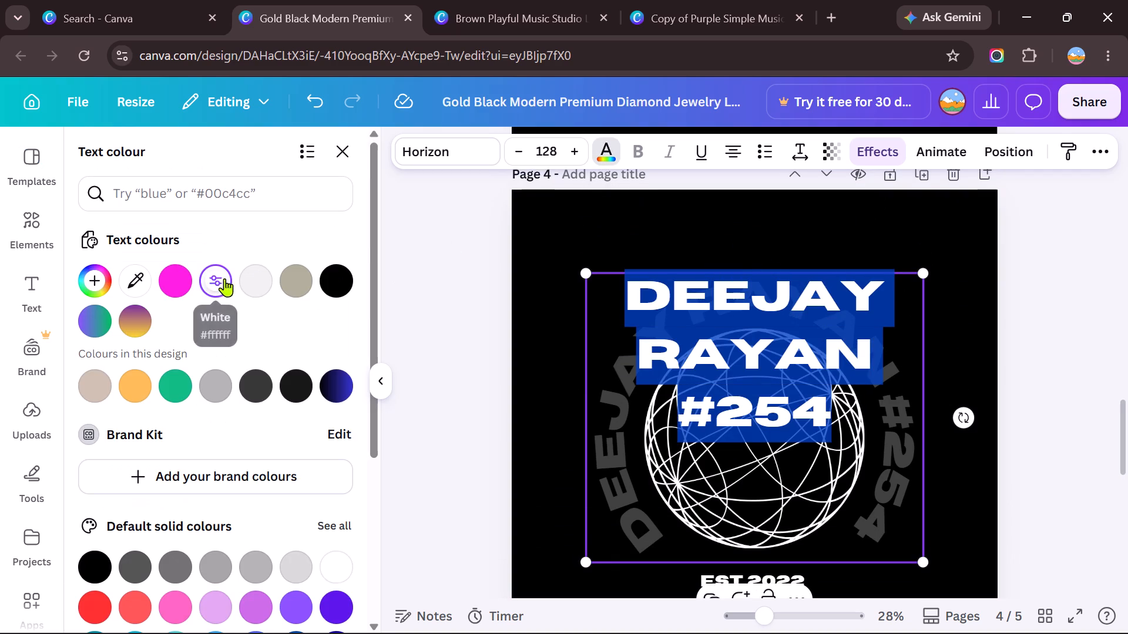
pyautogui.click(134, 327)
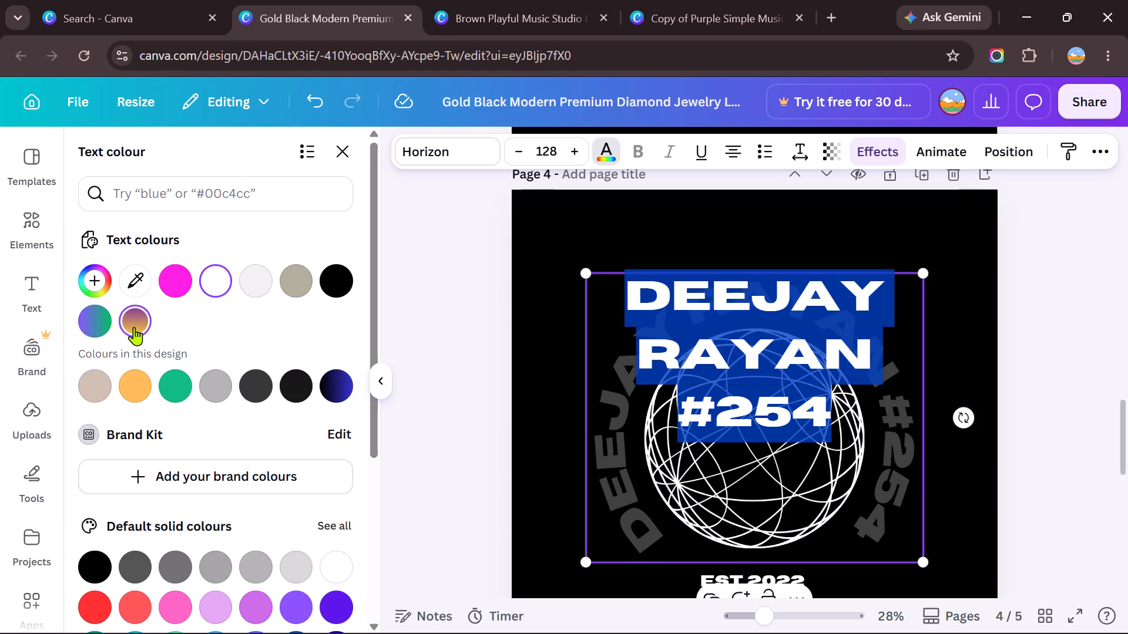
pyautogui.click(532, 434)
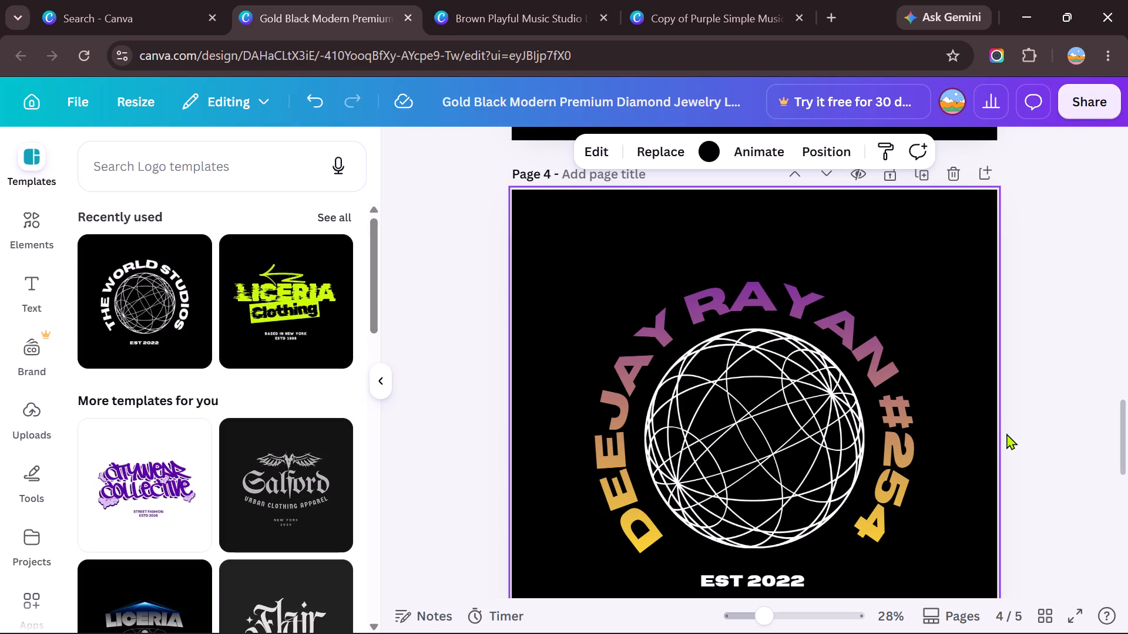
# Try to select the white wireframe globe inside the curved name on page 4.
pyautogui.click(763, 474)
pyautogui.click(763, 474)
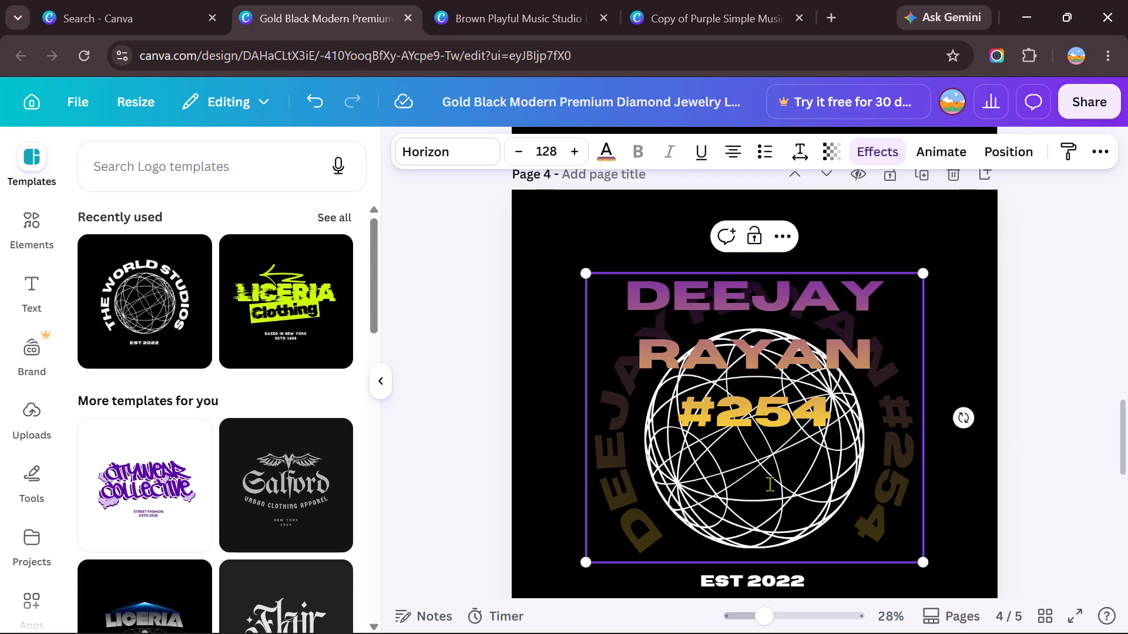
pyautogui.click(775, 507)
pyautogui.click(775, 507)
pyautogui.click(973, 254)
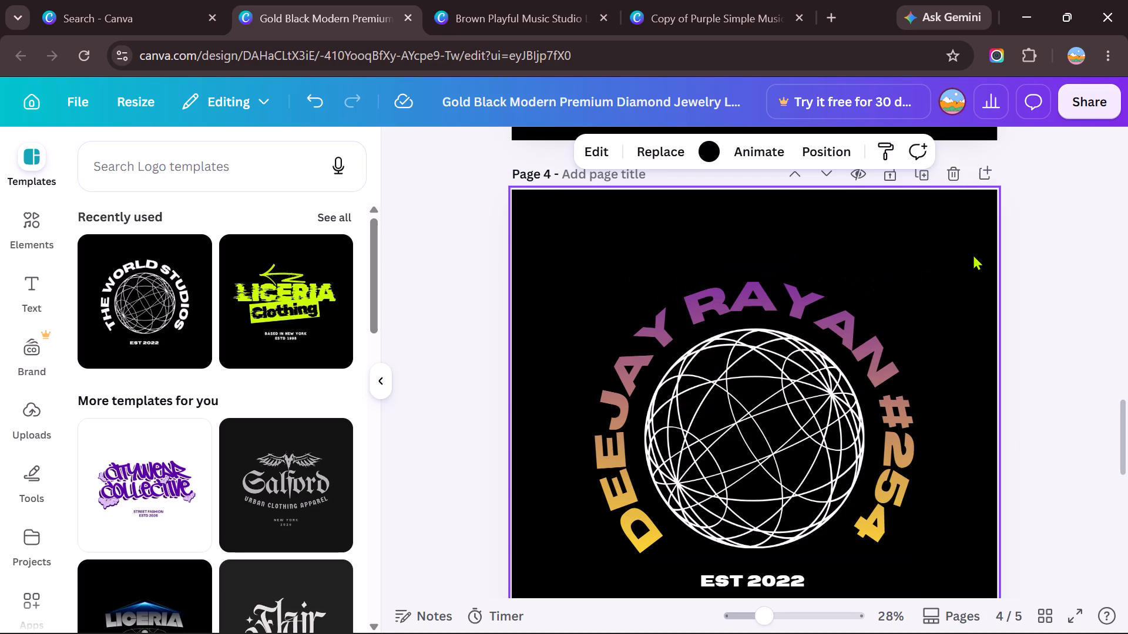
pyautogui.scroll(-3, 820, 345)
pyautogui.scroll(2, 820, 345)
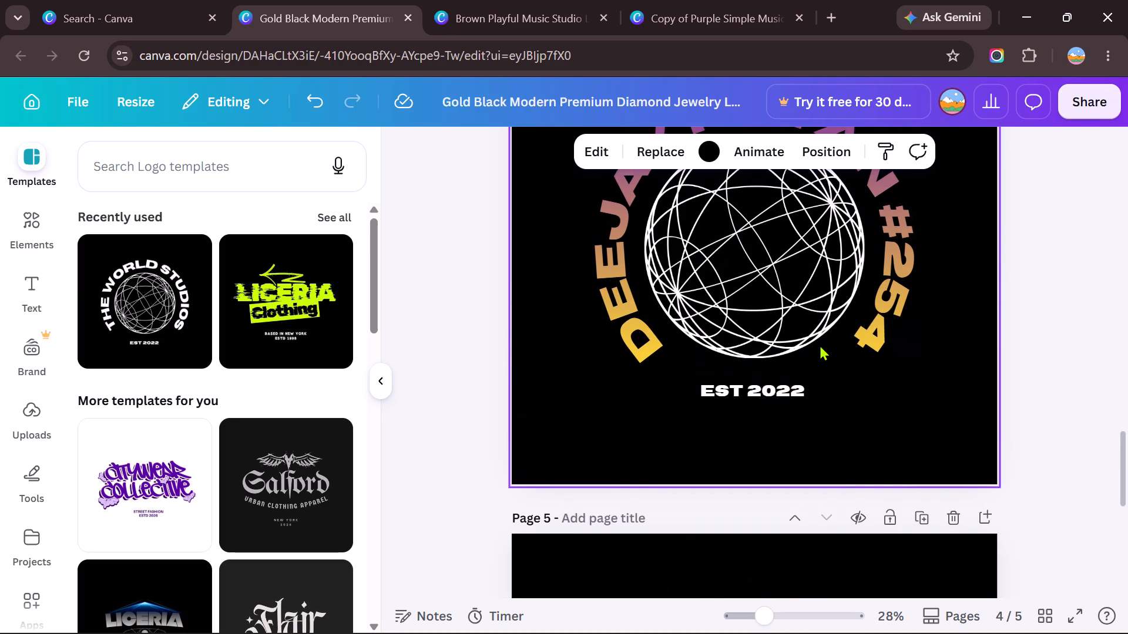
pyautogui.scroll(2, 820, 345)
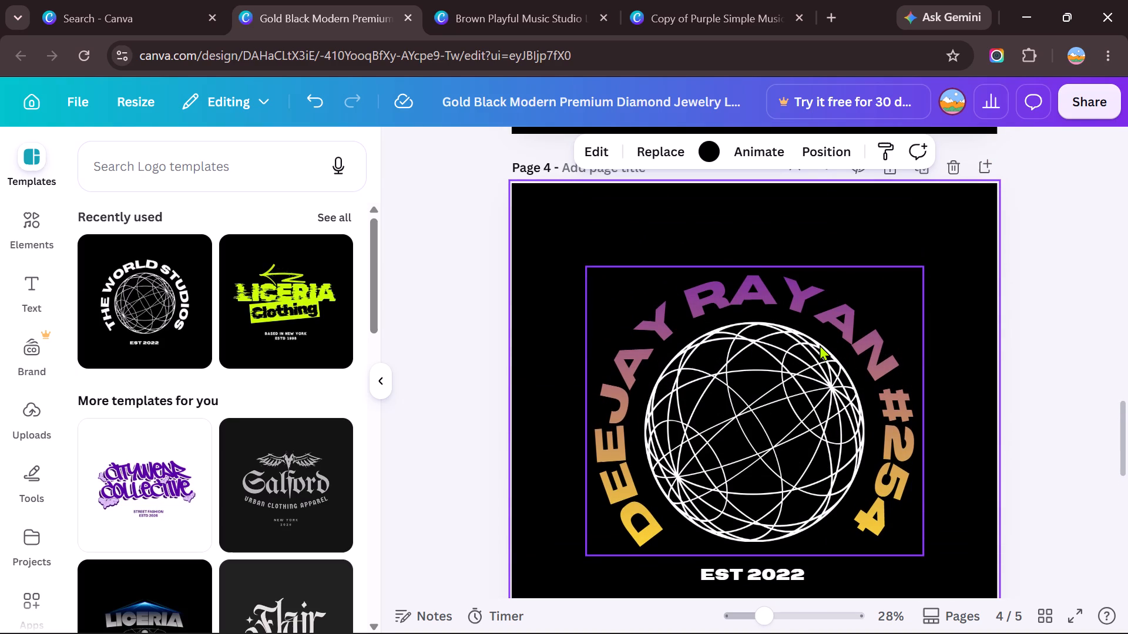
# Browse the suggested logo templates for another style suited to the Deejay Rayan brand.
pyautogui.scroll(-3, 211, 458)
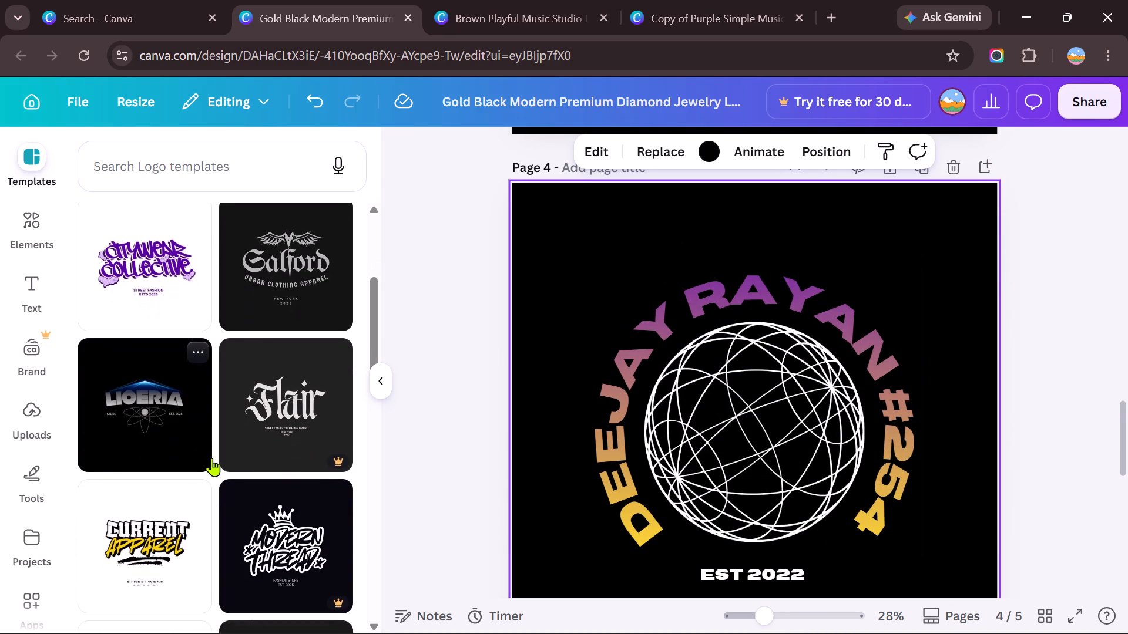
pyautogui.scroll(-3, 211, 458)
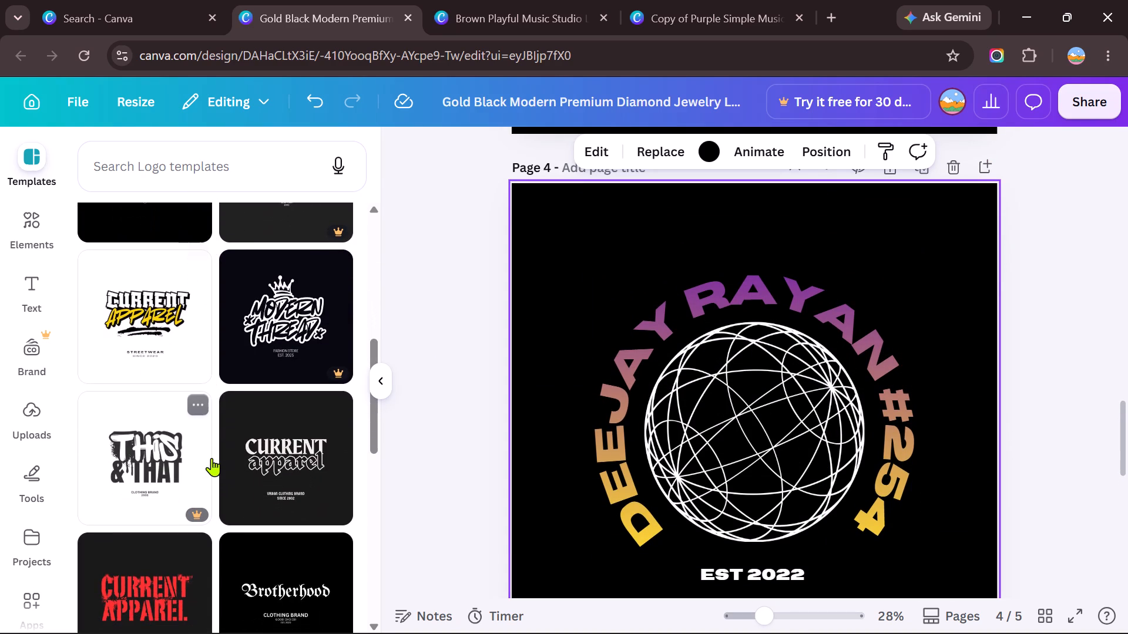
pyautogui.scroll(-5, 211, 458)
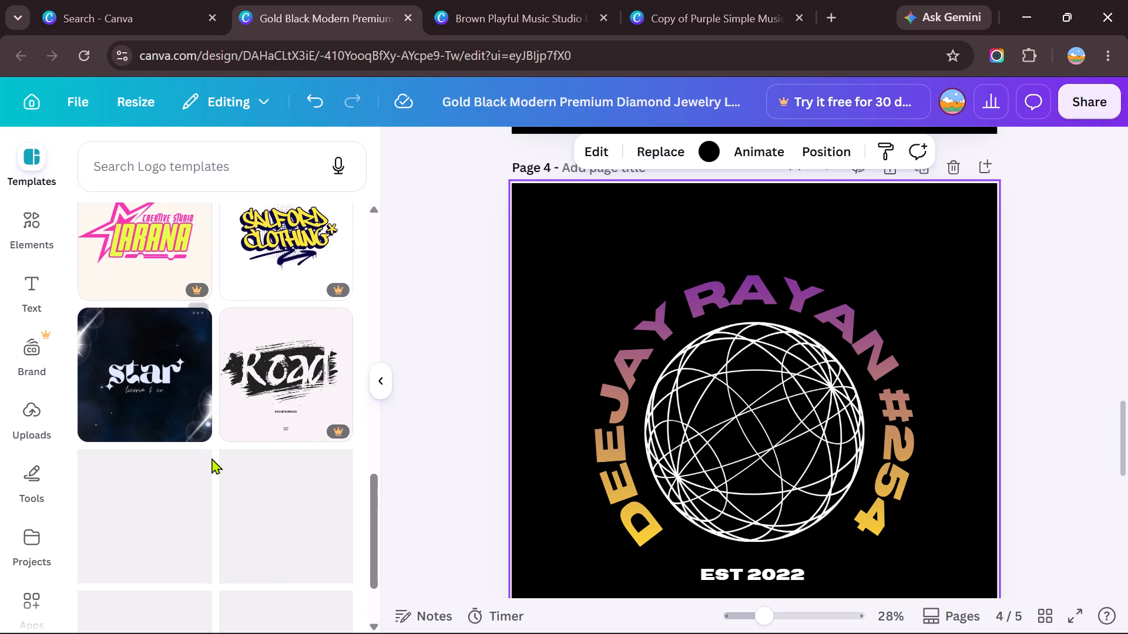
pyautogui.scroll(-5, 211, 458)
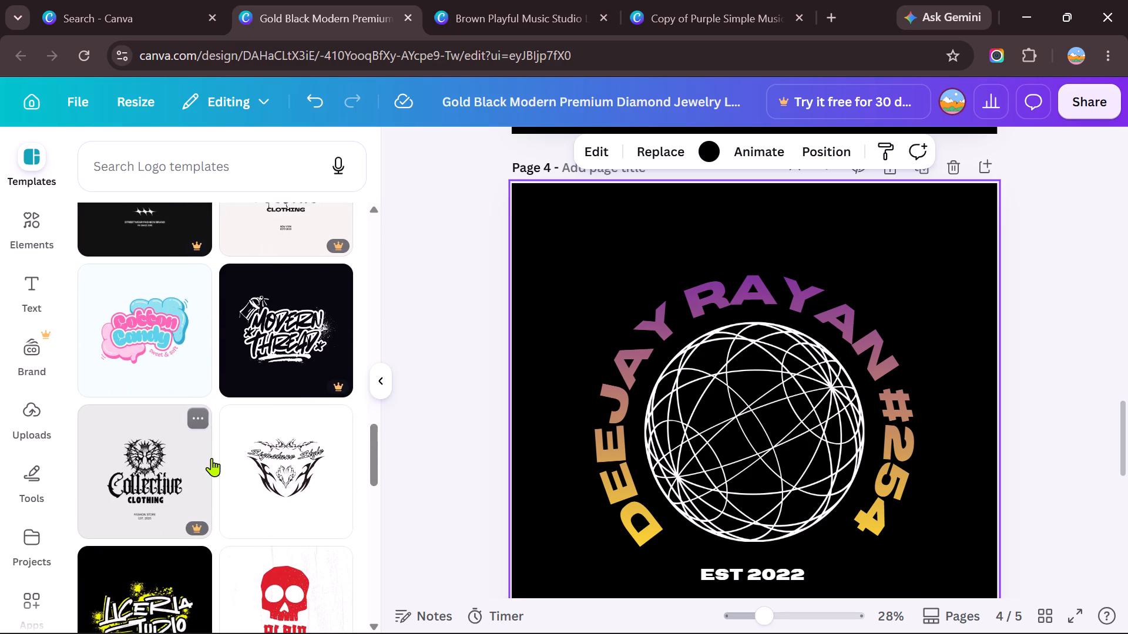
pyautogui.scroll(-1, 211, 458)
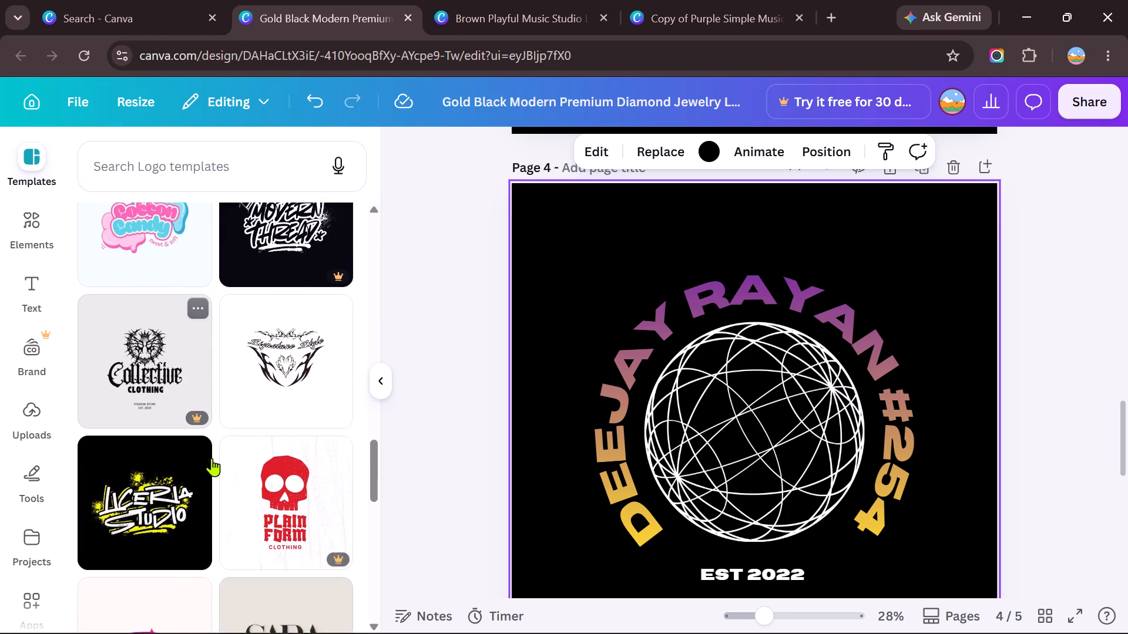
pyautogui.scroll(-1, 211, 458)
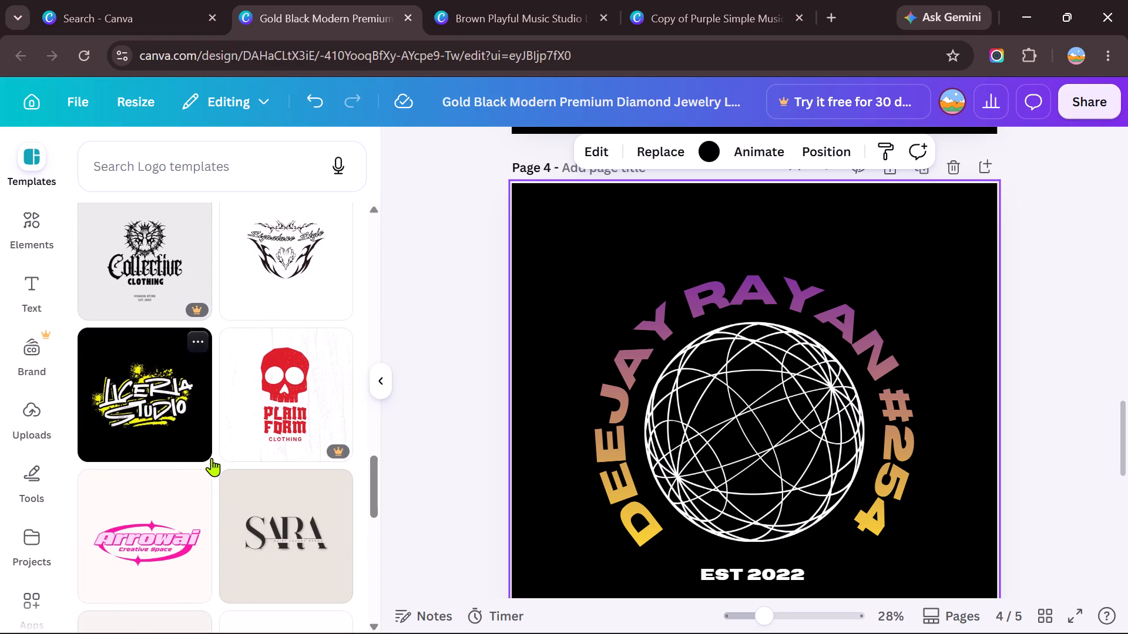
pyautogui.scroll(-4, 211, 458)
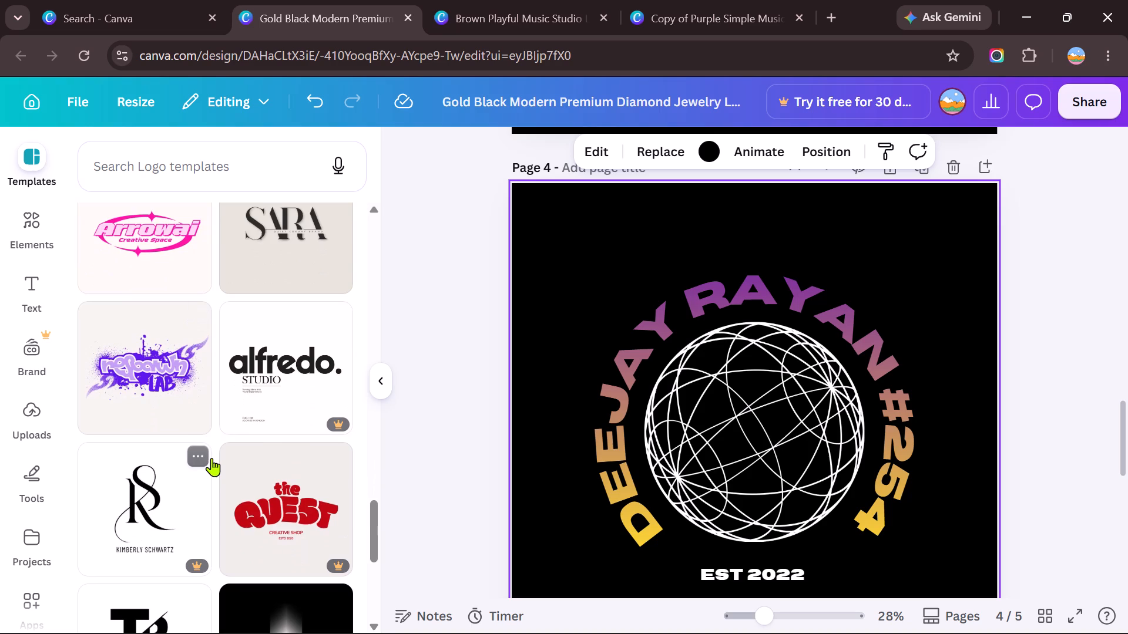
pyautogui.scroll(-5, 211, 458)
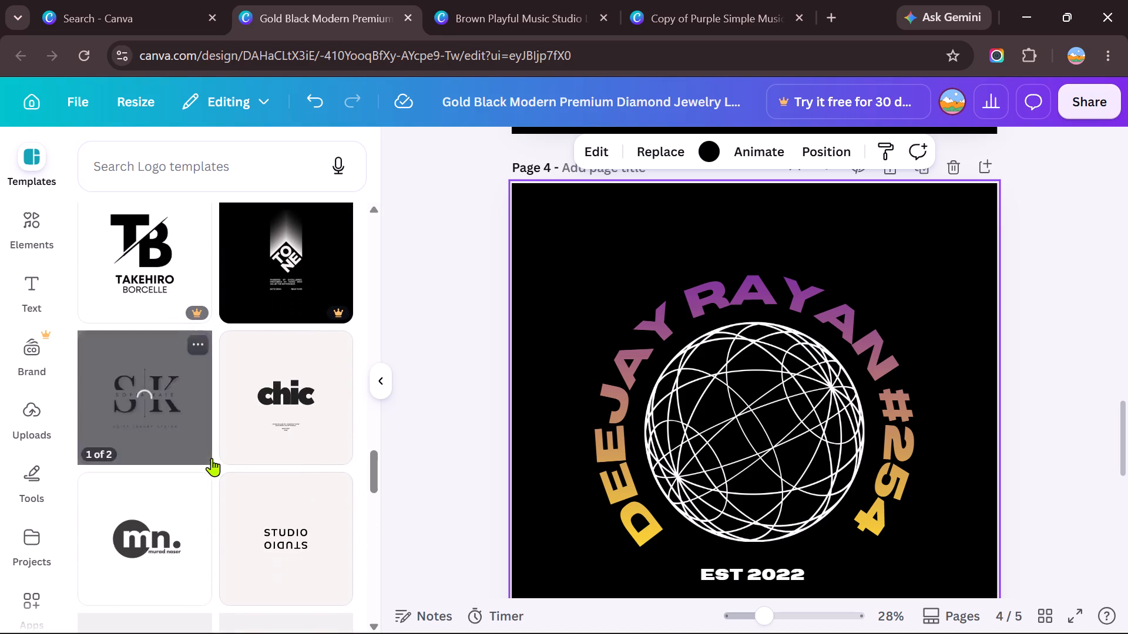
pyautogui.hscroll(1, 211, 458)
pyautogui.scroll(-3, 211, 458)
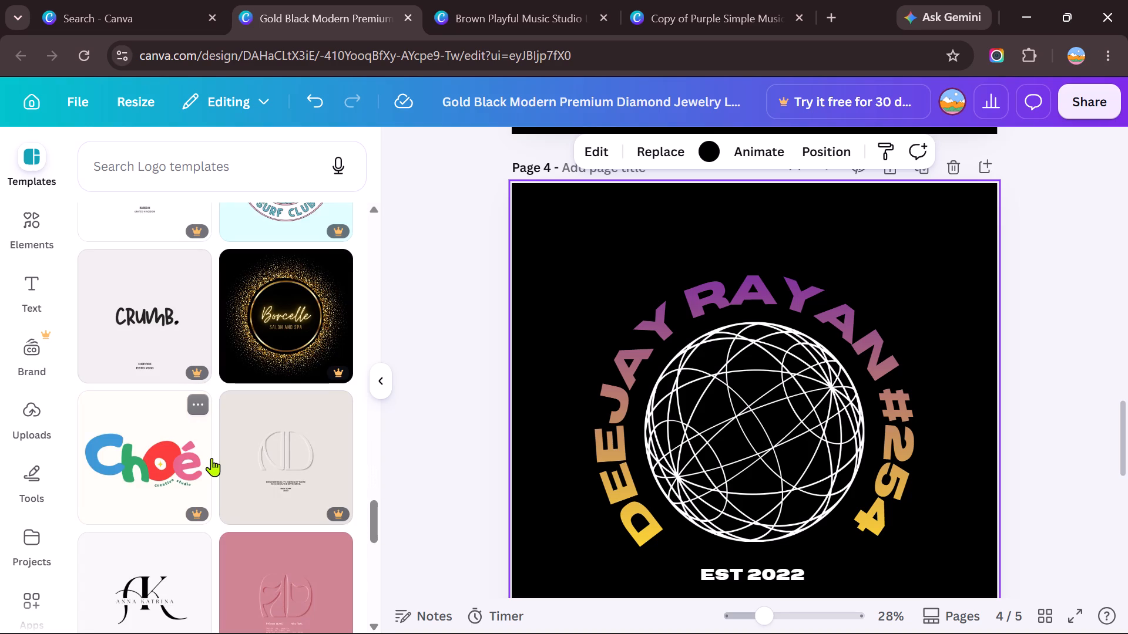
pyautogui.scroll(-2, 211, 458)
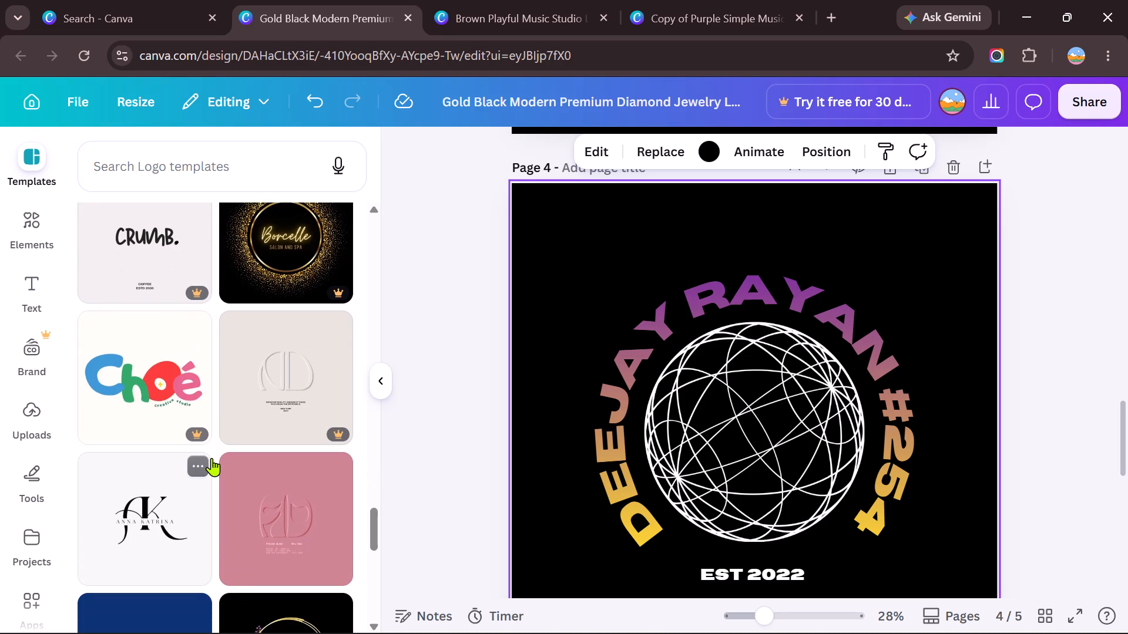
pyautogui.scroll(-5, 211, 458)
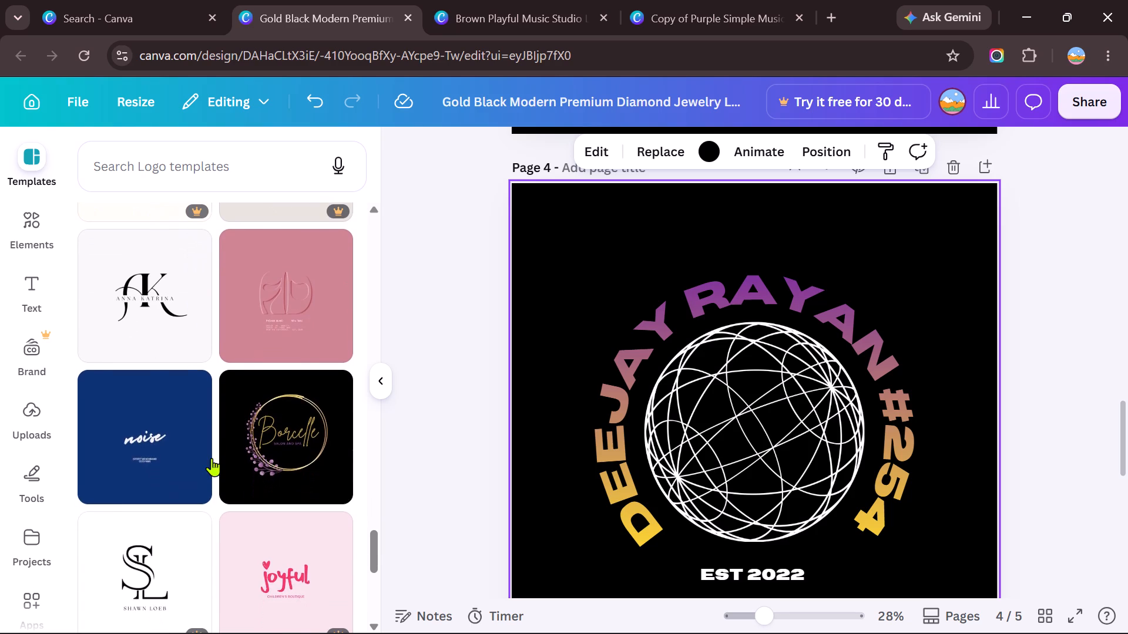
pyautogui.scroll(-3, 211, 458)
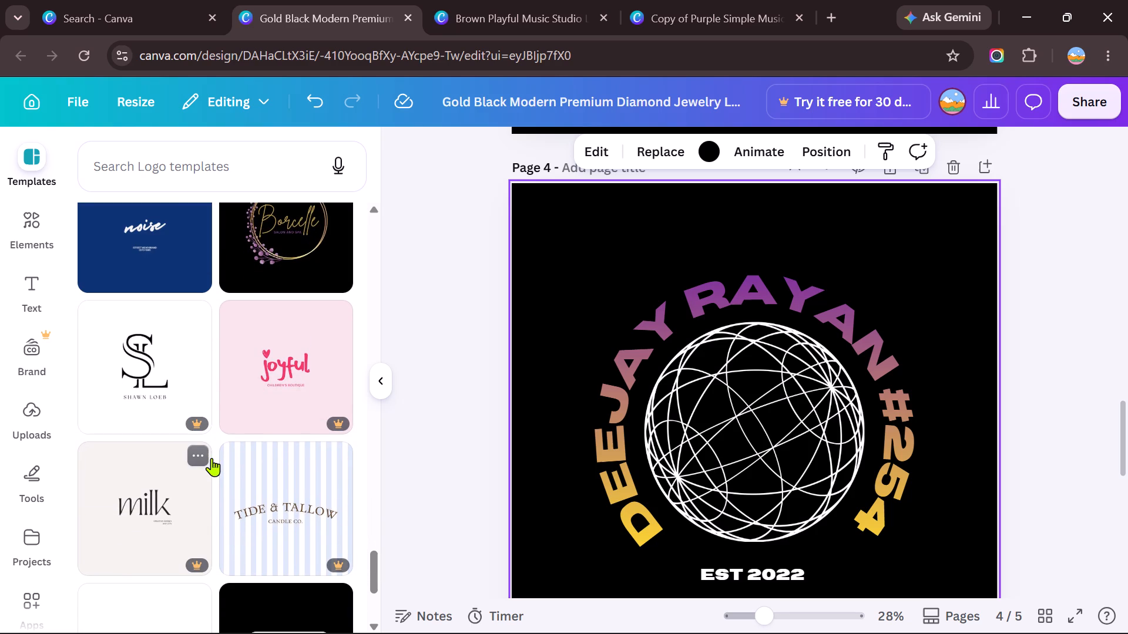
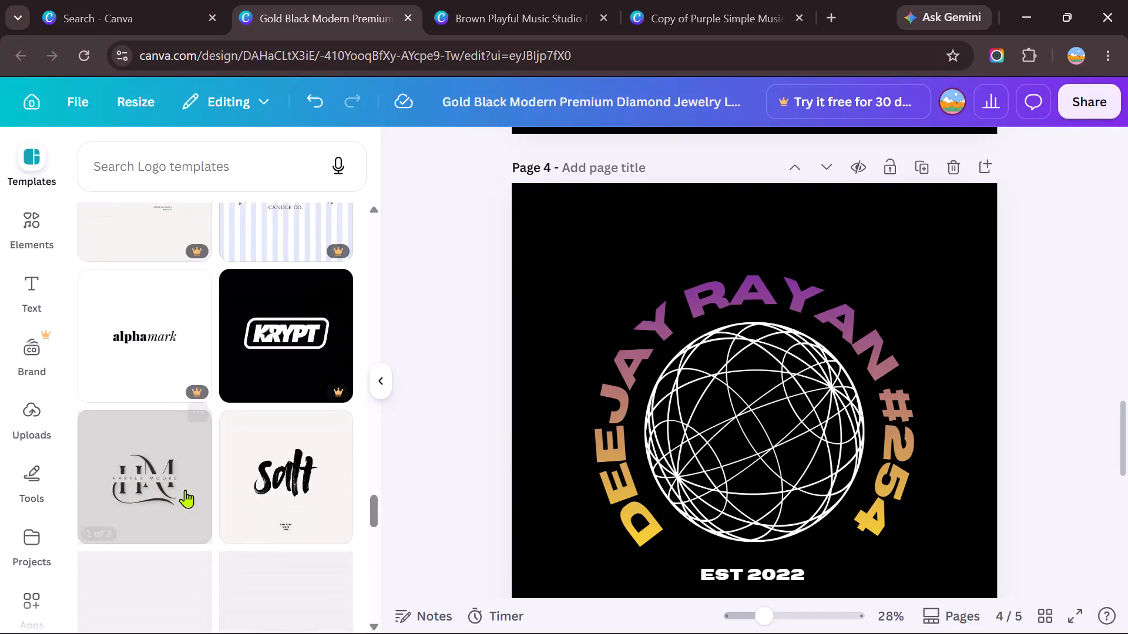
# Browse further through the suggested logo templates for another style that suits the Deejay Rayan brand.
pyautogui.scroll(-2, 185, 490)
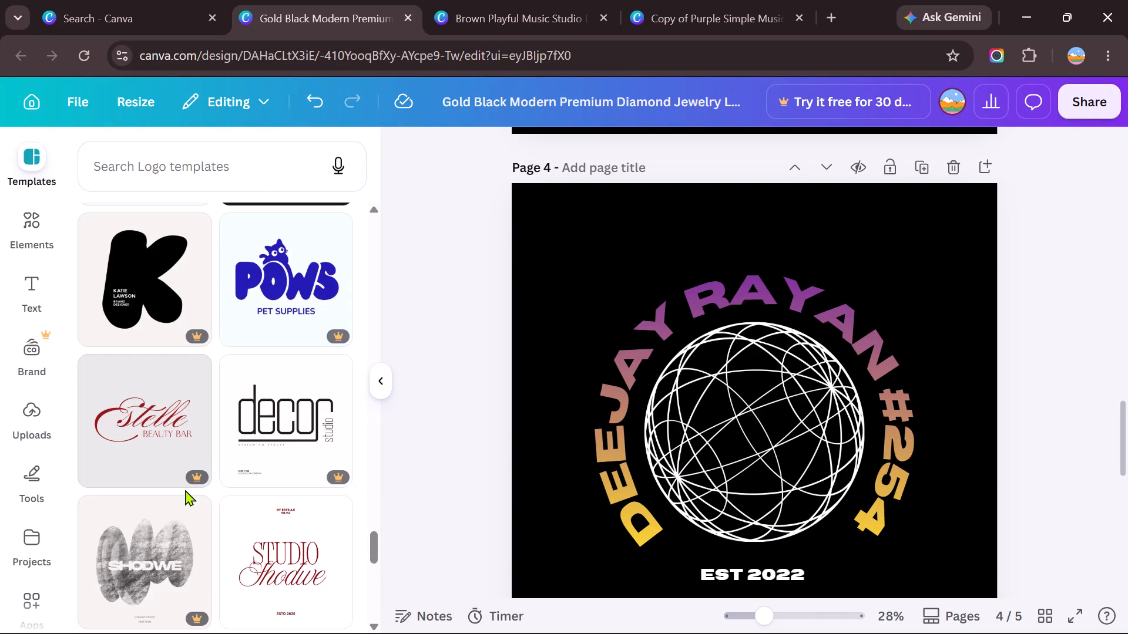
pyautogui.scroll(-6, 185, 490)
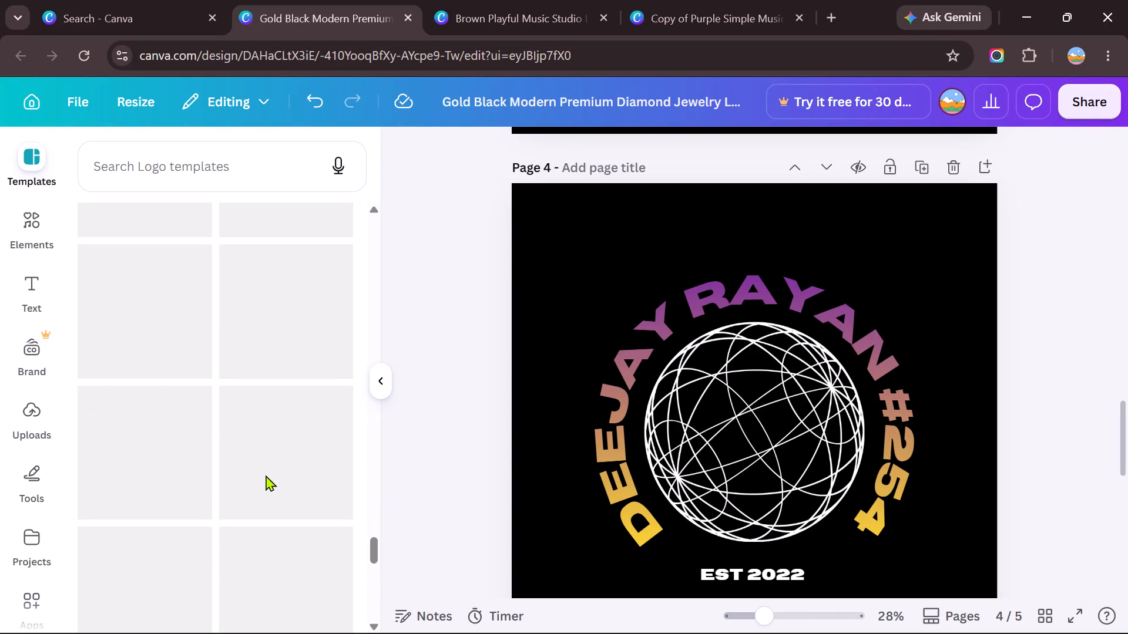
# Compare the globe logo on page 4 with the crown logo on page 5.
pyautogui.scroll(-4, 720, 547)
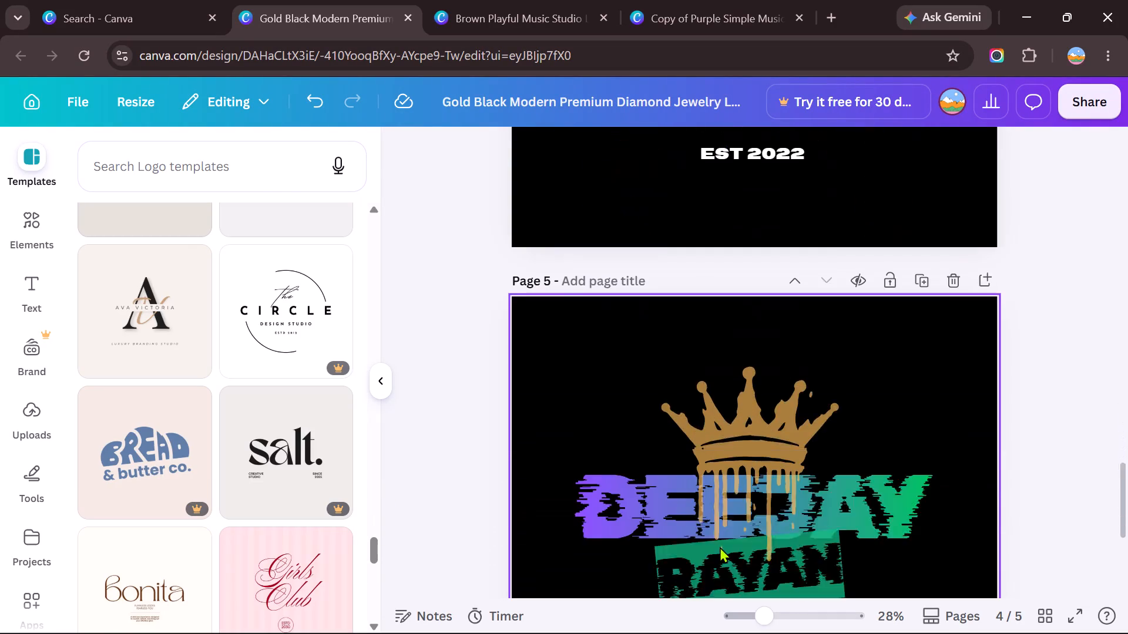
pyautogui.scroll(-1, 720, 547)
pyautogui.scroll(5, 720, 547)
pyautogui.scroll(-4, 720, 547)
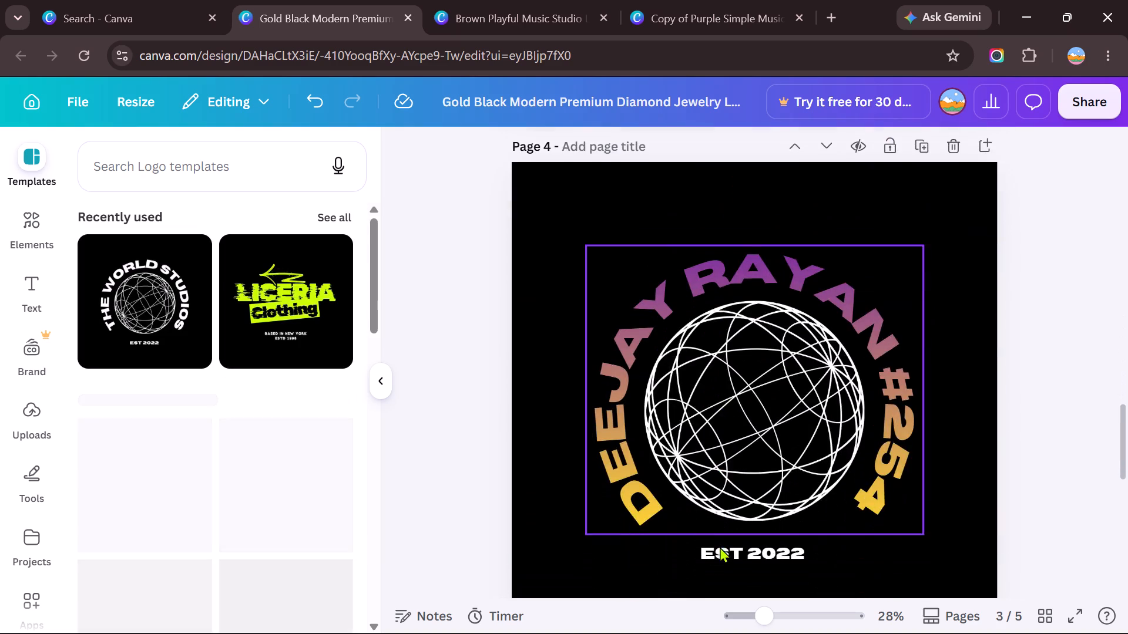
pyautogui.scroll(-2, 720, 547)
pyautogui.scroll(1, 720, 547)
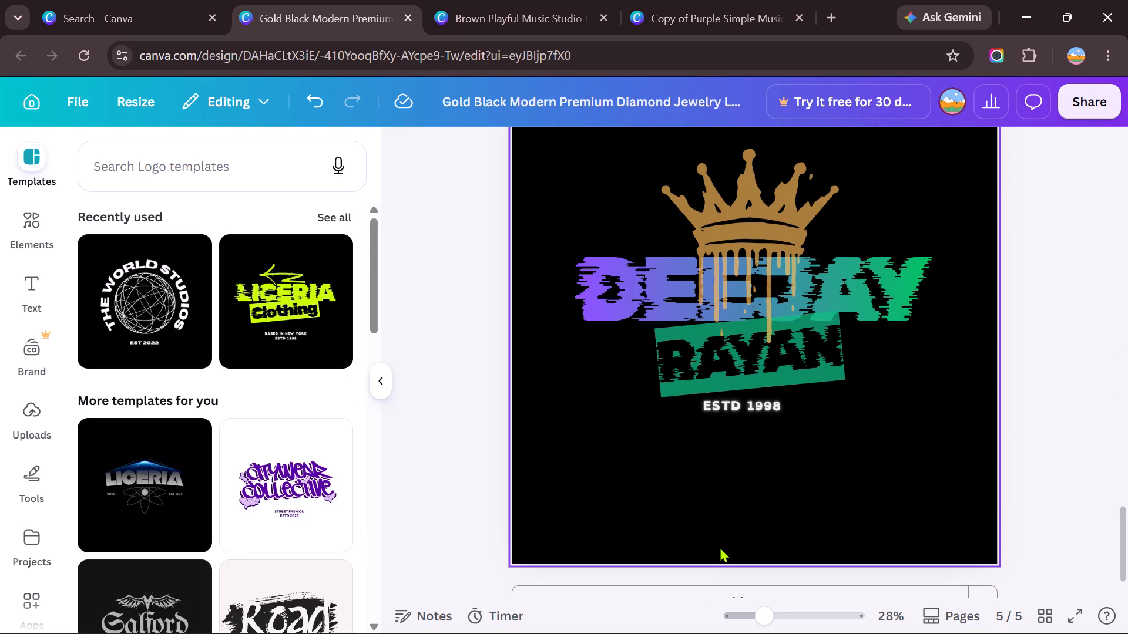
pyautogui.scroll(2, 720, 547)
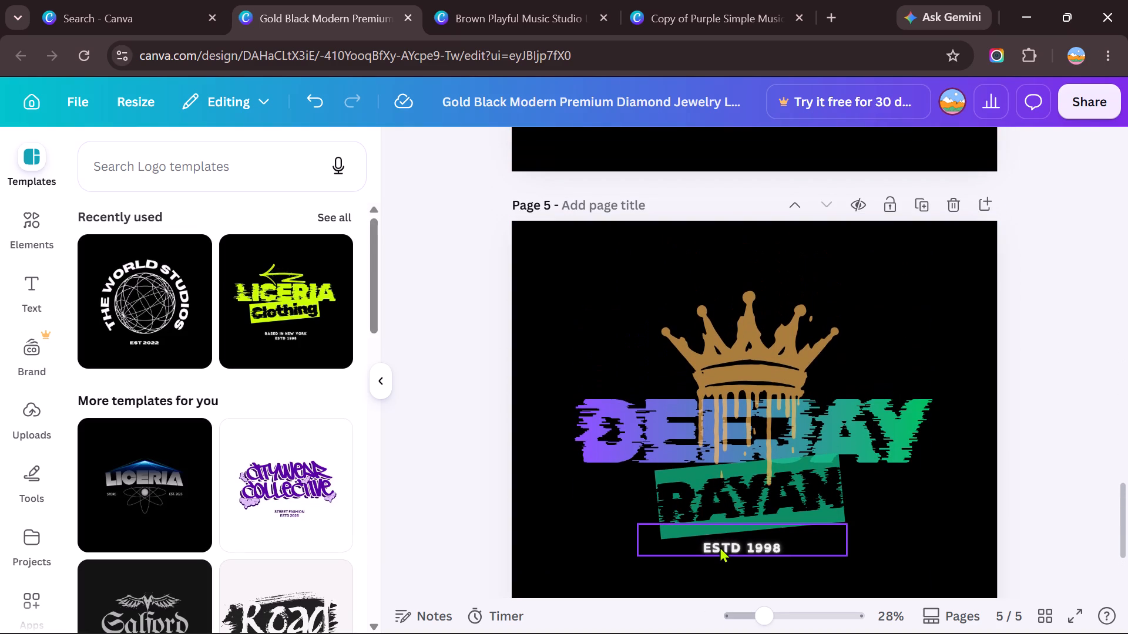
pyautogui.scroll(3, 720, 547)
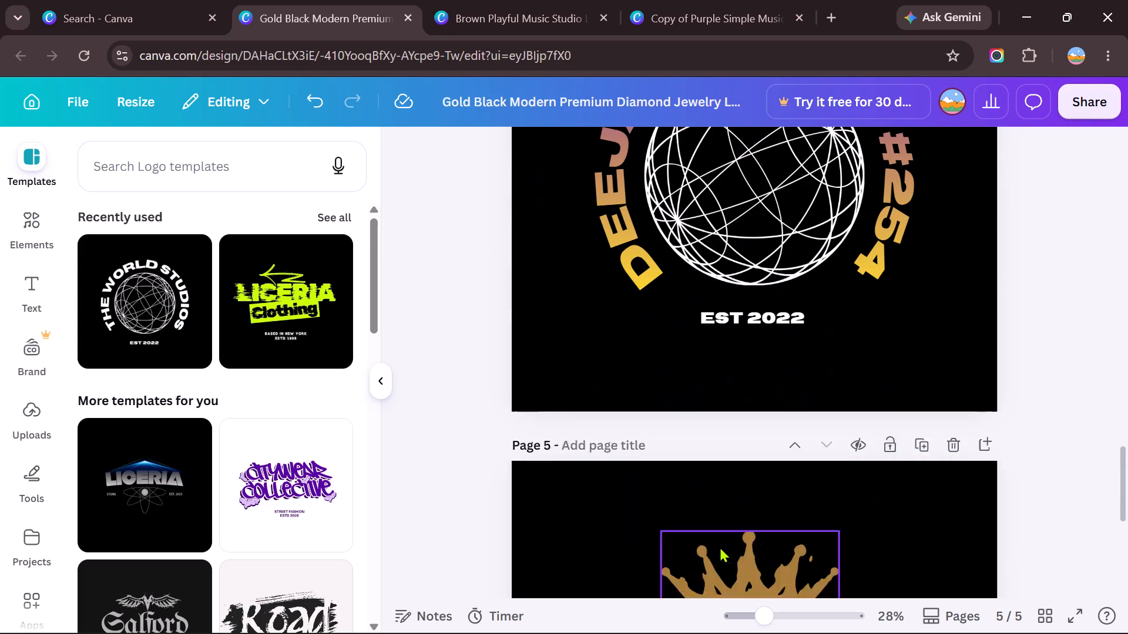
pyautogui.scroll(-1, 720, 547)
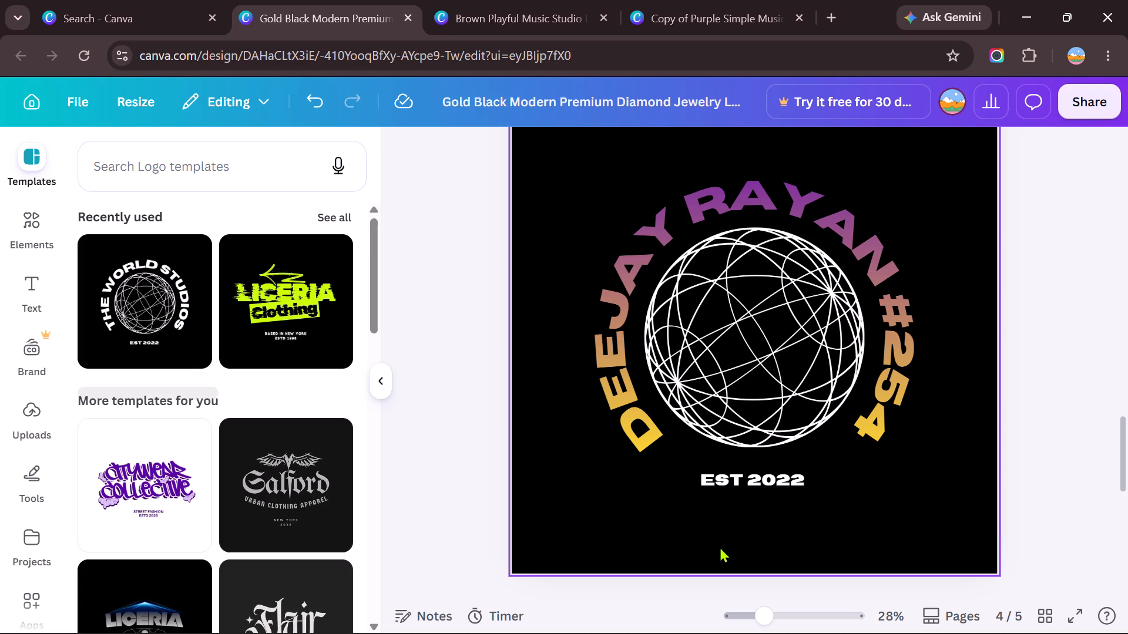
pyautogui.scroll(-1, 720, 547)
pyautogui.scroll(2, 720, 547)
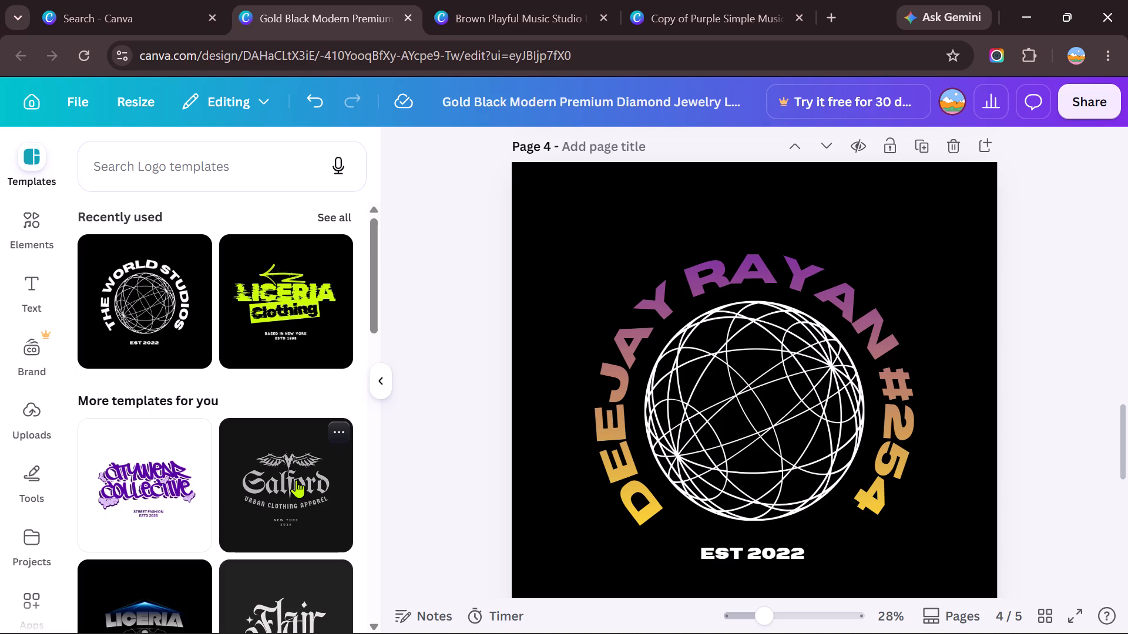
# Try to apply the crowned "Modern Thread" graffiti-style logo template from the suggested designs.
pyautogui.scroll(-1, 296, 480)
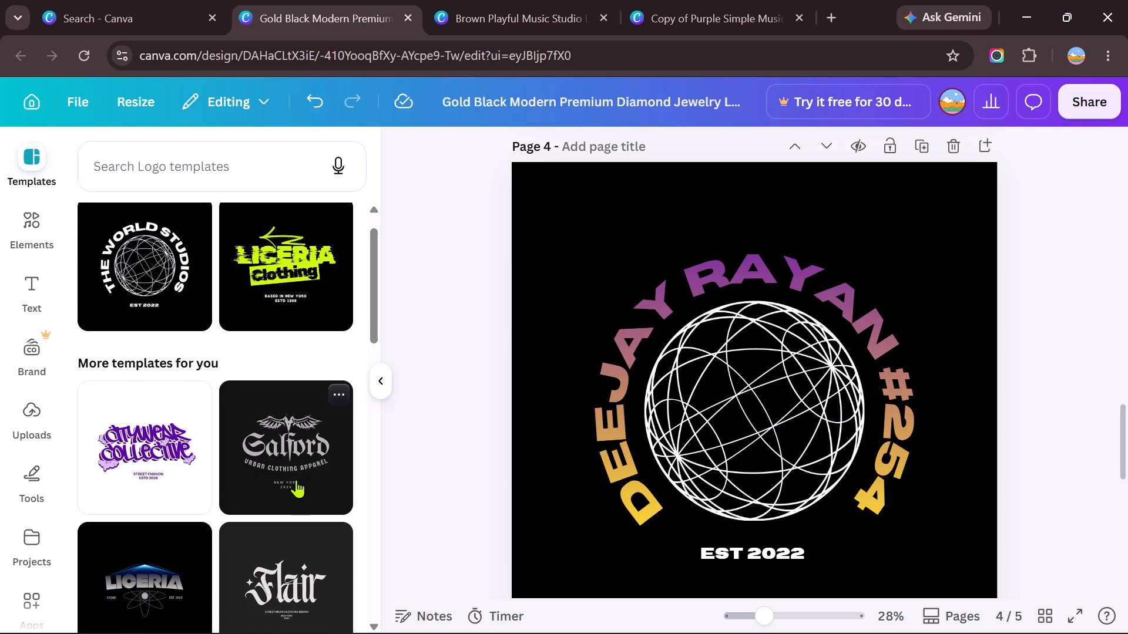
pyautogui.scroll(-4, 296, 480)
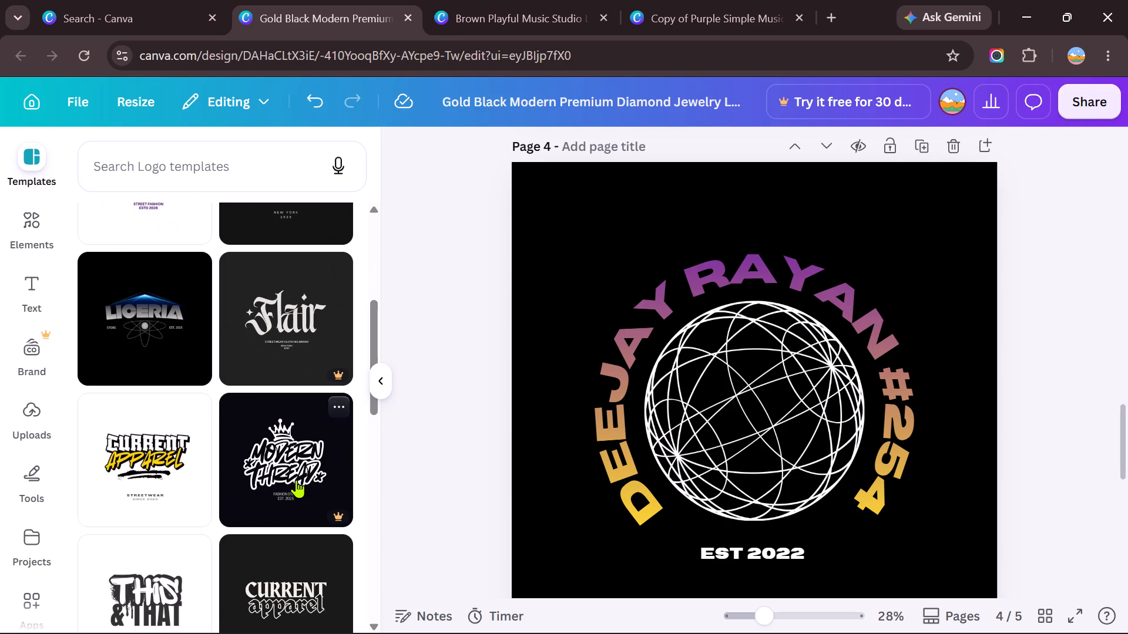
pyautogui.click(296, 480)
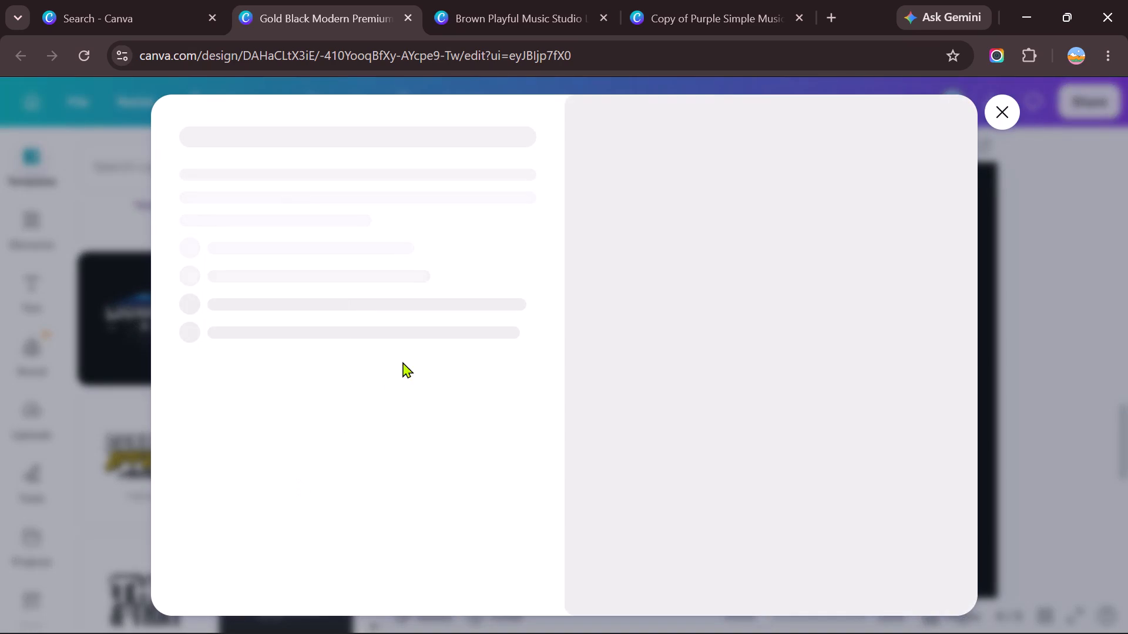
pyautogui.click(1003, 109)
# Change the outline effect colour of the "DJ RAYAN" text on page 3 to black.
pyautogui.scroll(4, 685, 362)
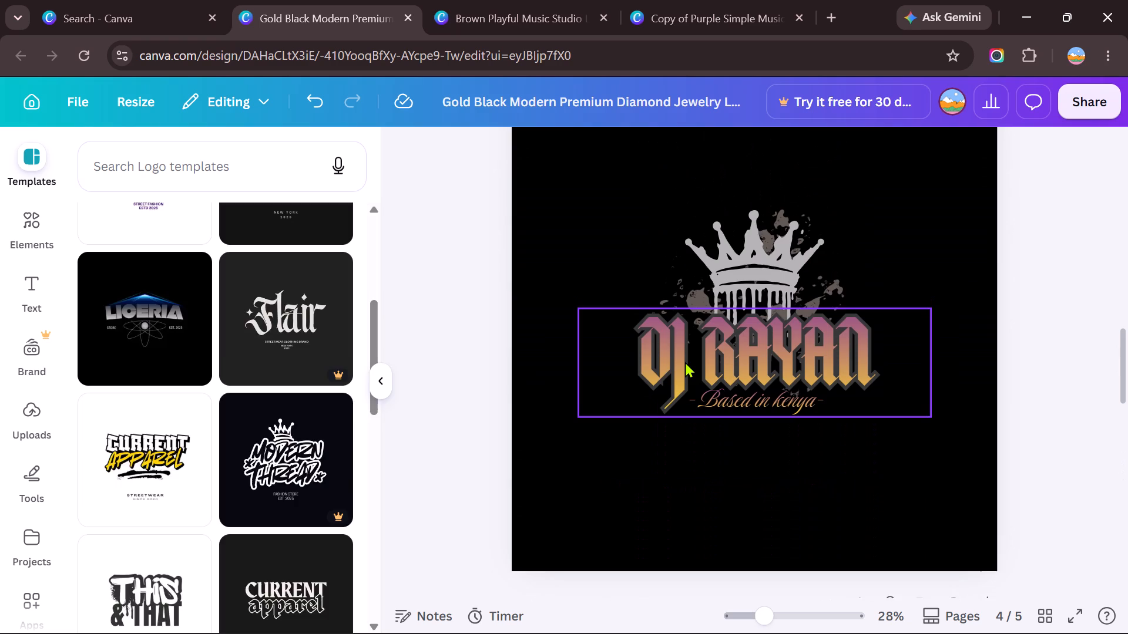
pyautogui.scroll(-1, 685, 362)
pyautogui.scroll(2, 685, 362)
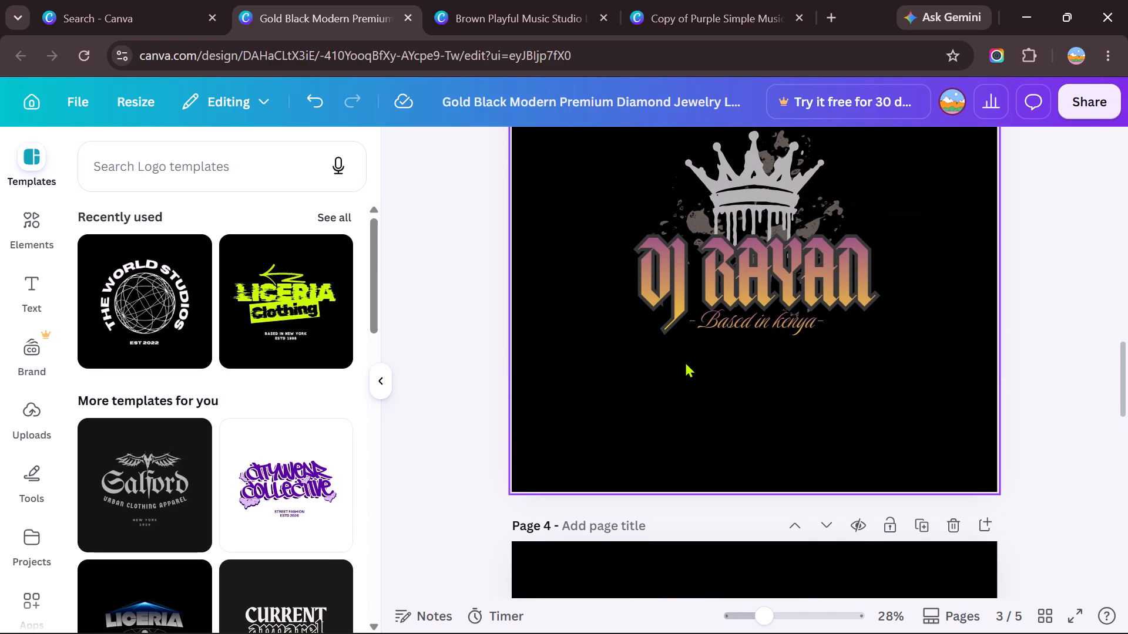
pyautogui.scroll(1, 685, 362)
pyautogui.click(721, 318)
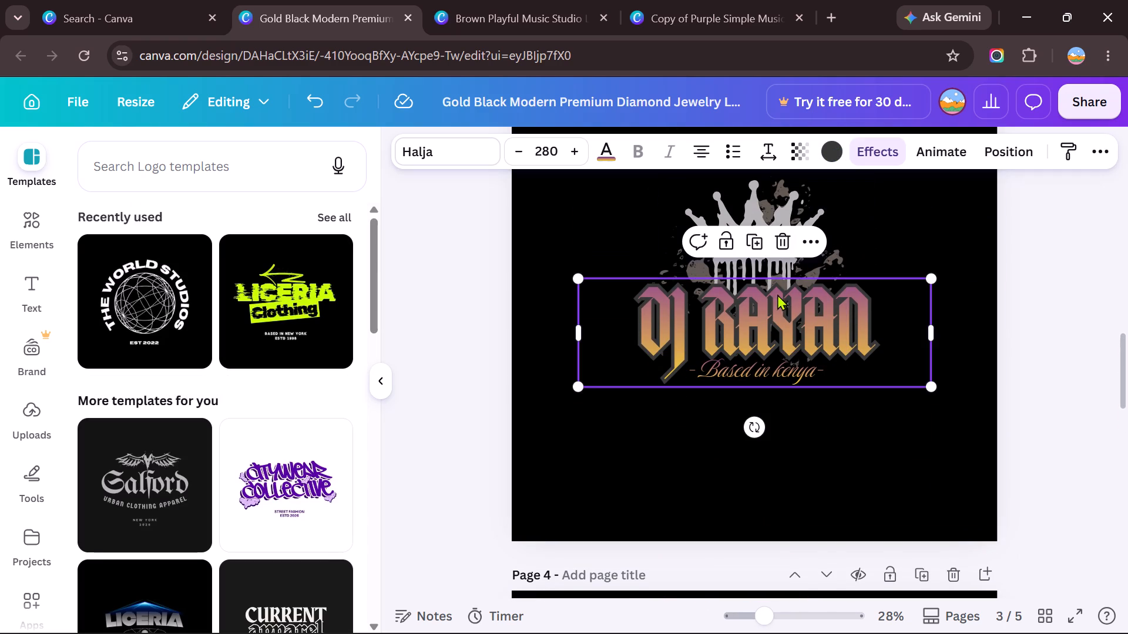
pyautogui.click(880, 144)
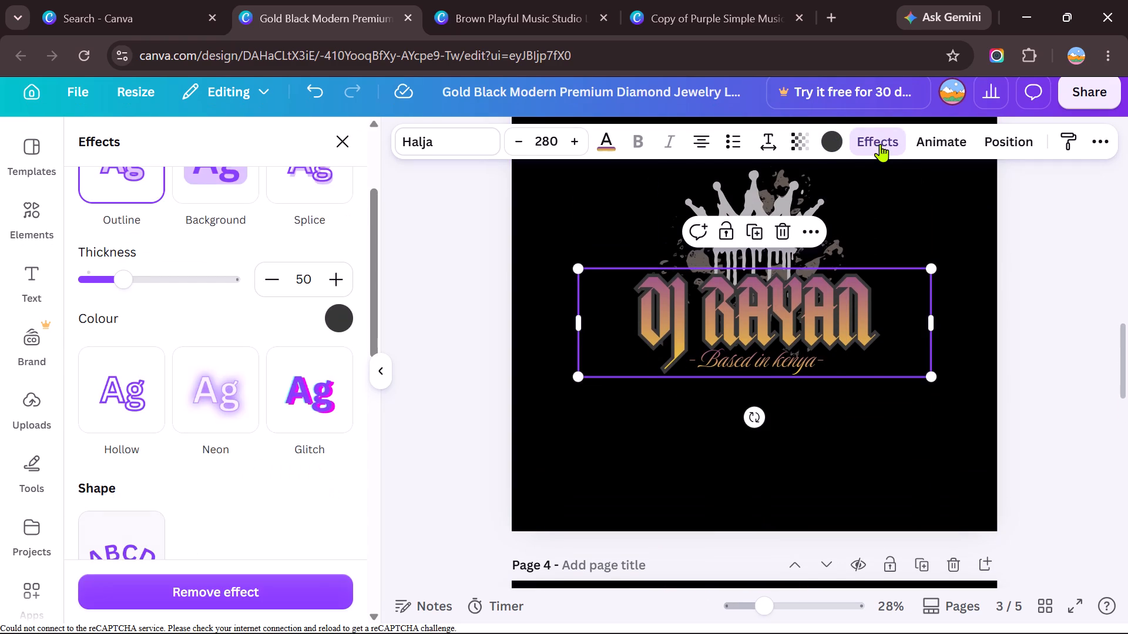
pyautogui.click(329, 326)
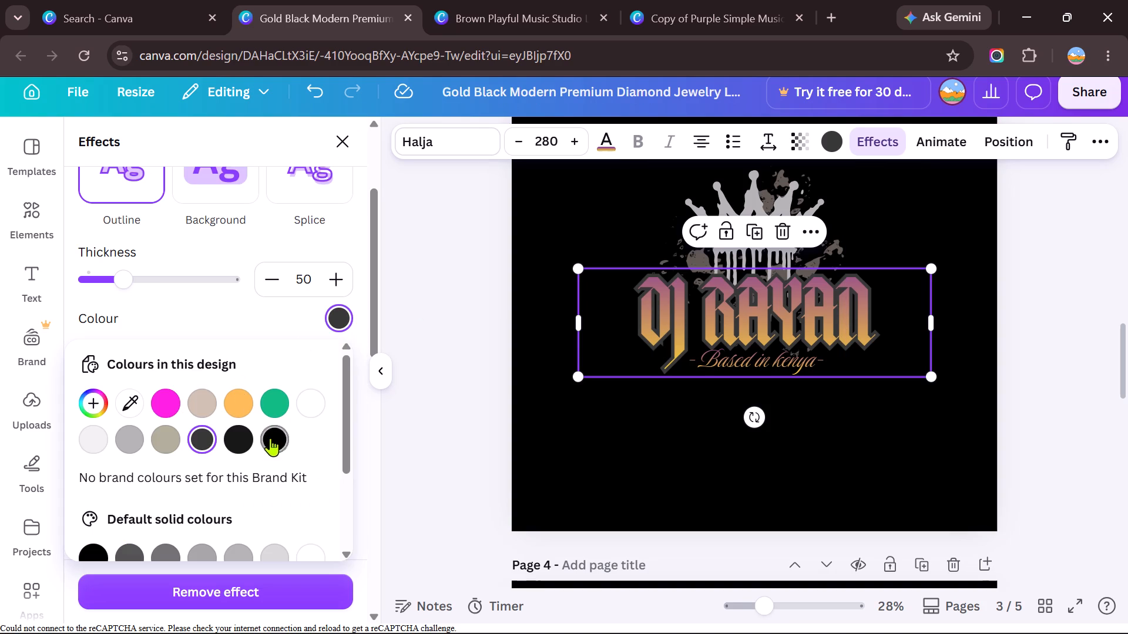
pyautogui.click(270, 439)
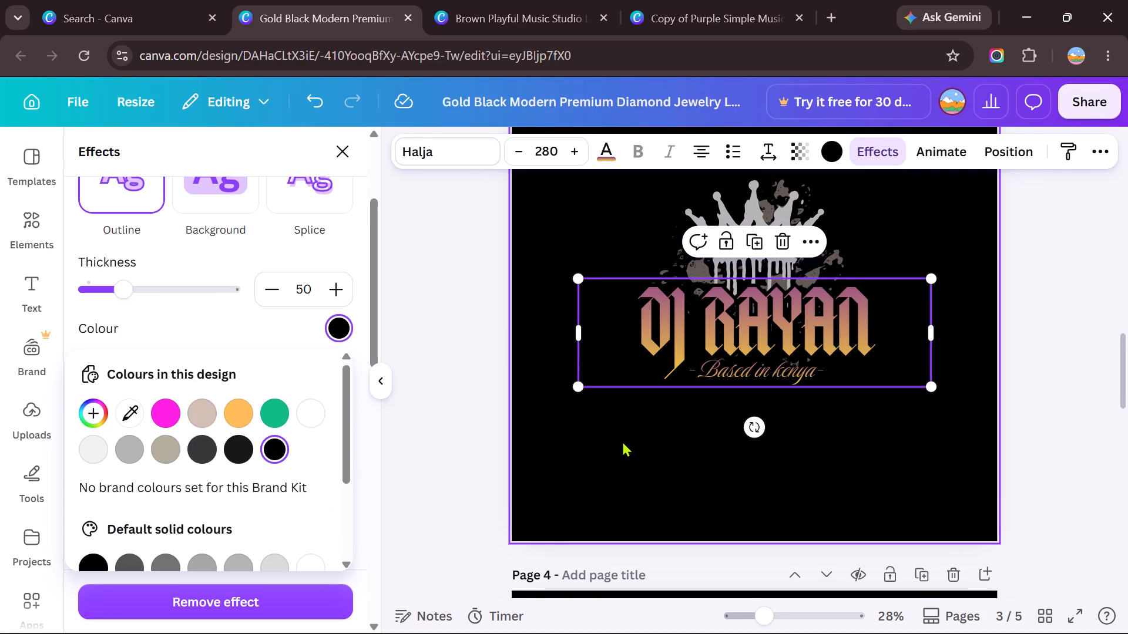
pyautogui.click(647, 464)
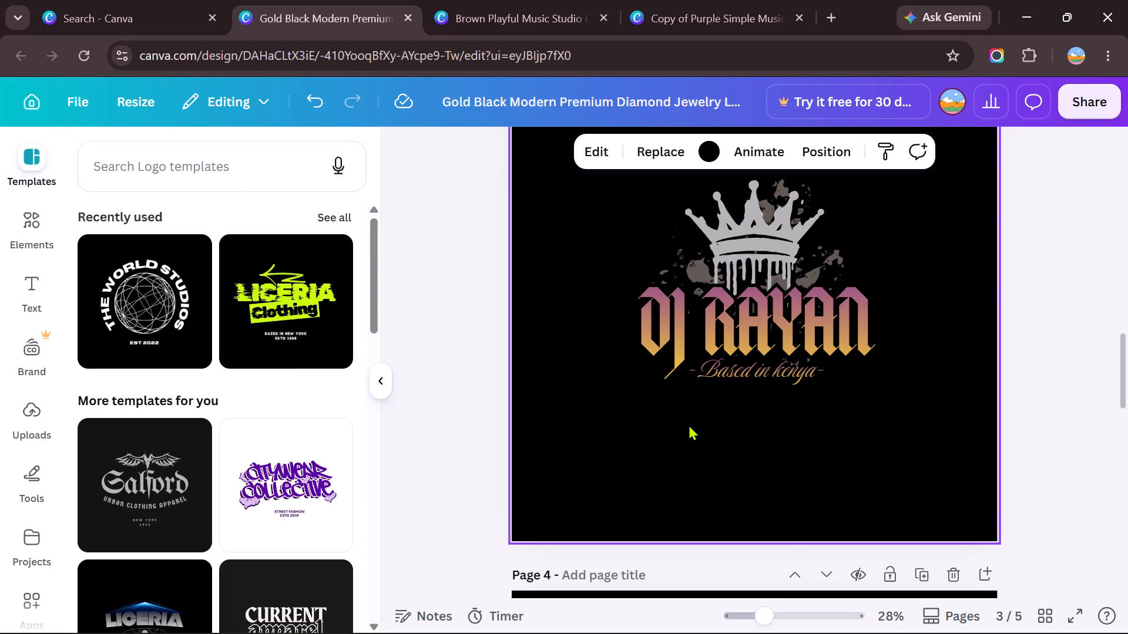
# Set the transparency value of the tilted green "RAYAN" text on page 5 to 100.
pyautogui.scroll(1, 689, 424)
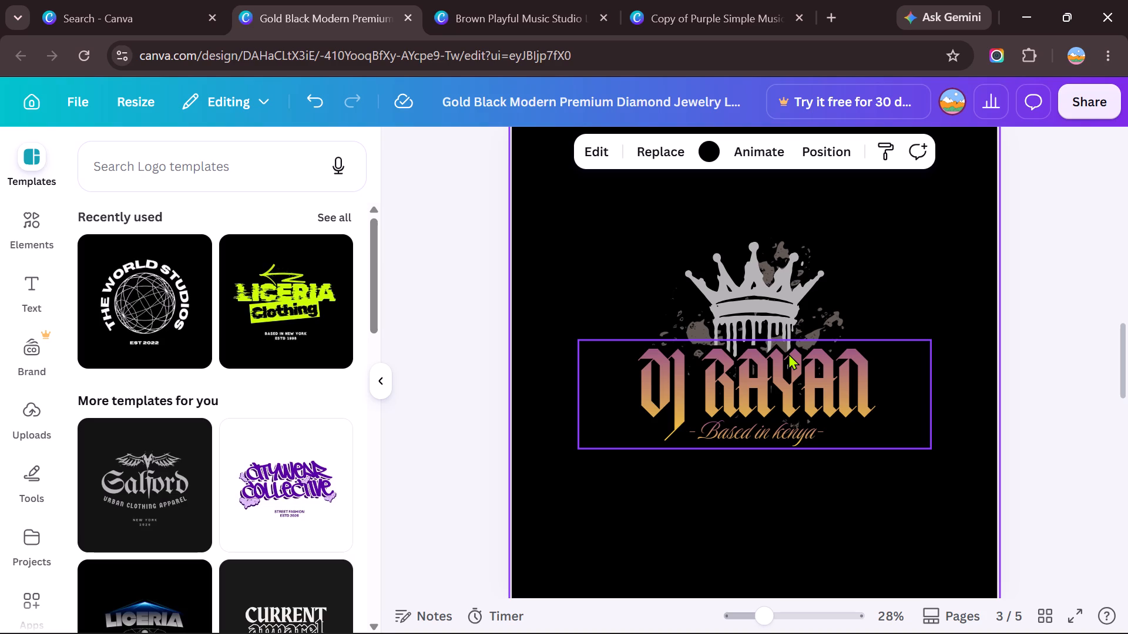
pyautogui.scroll(-7, 788, 353)
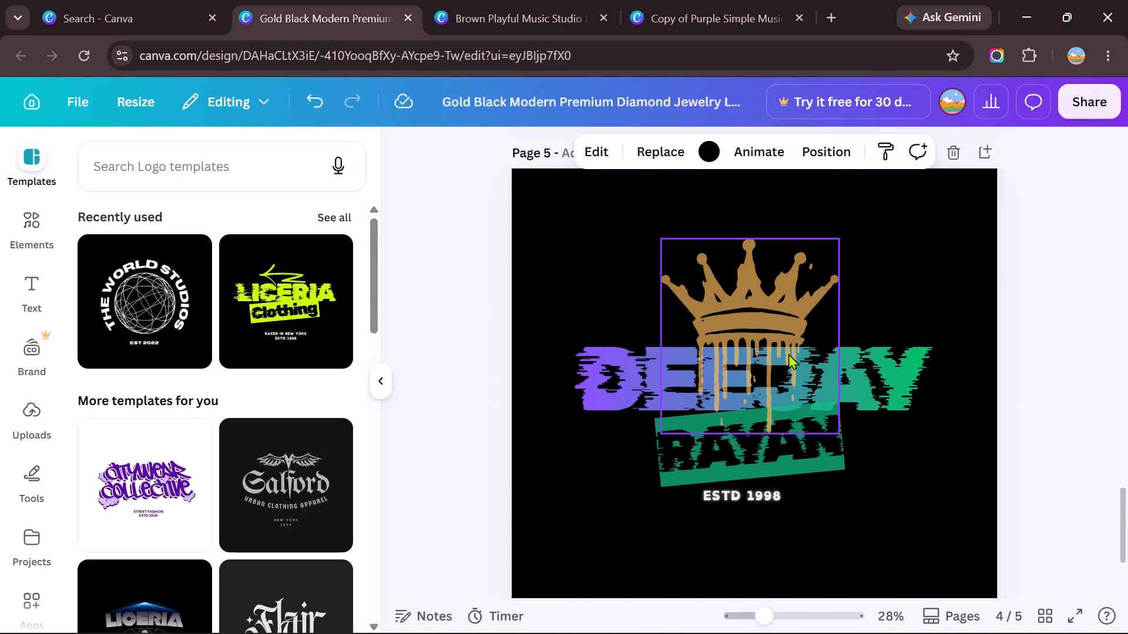
pyautogui.scroll(-1, 788, 353)
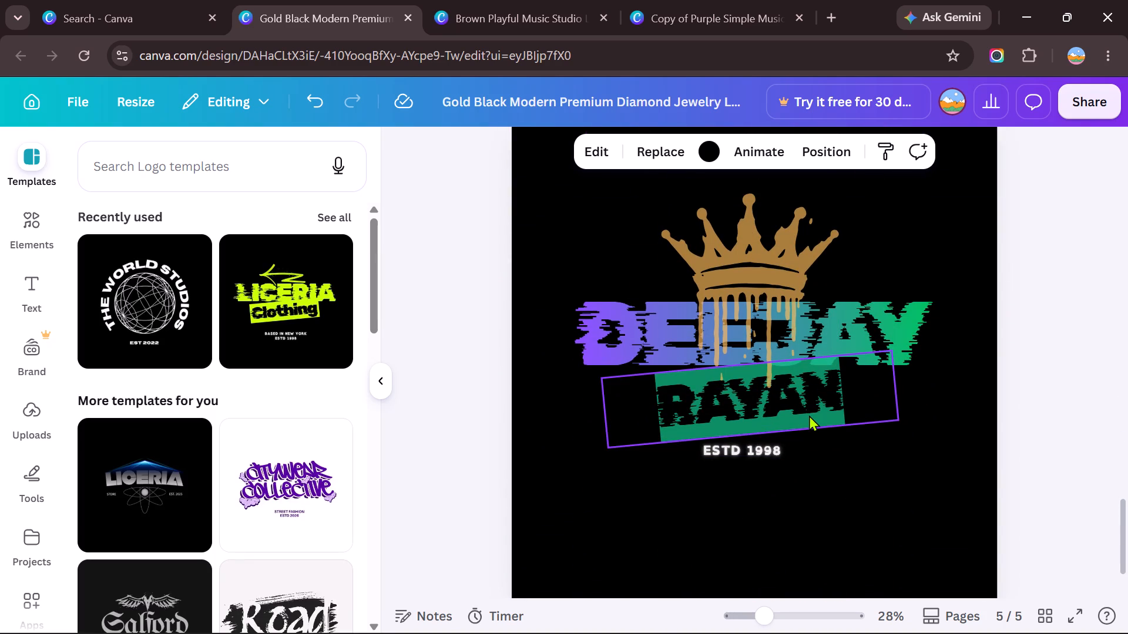
pyautogui.click(809, 416)
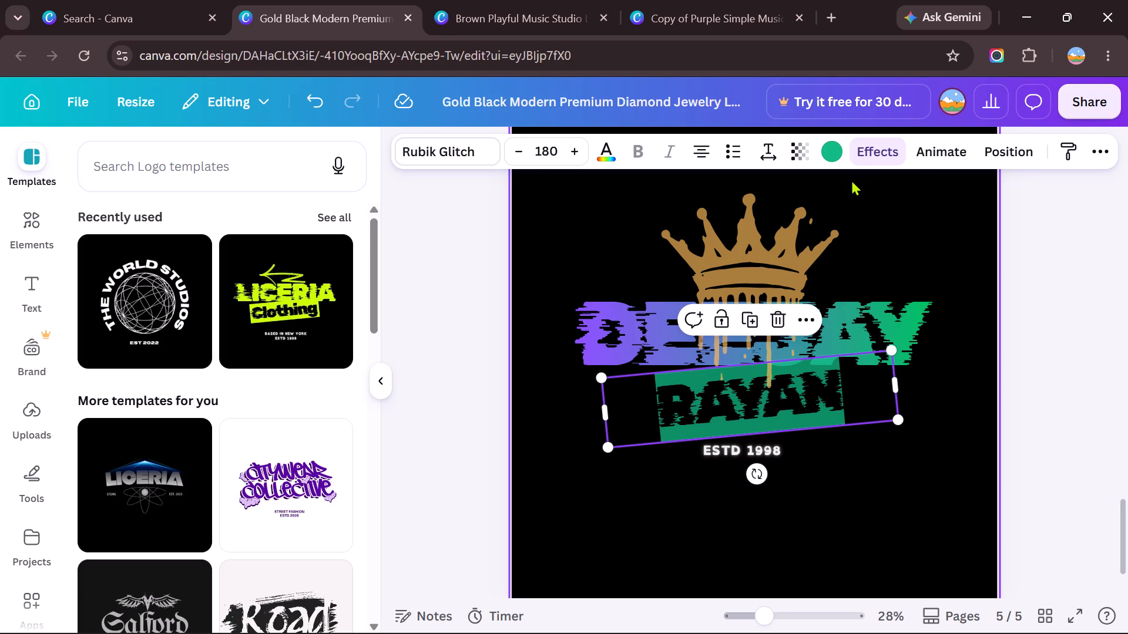
pyautogui.click(800, 150)
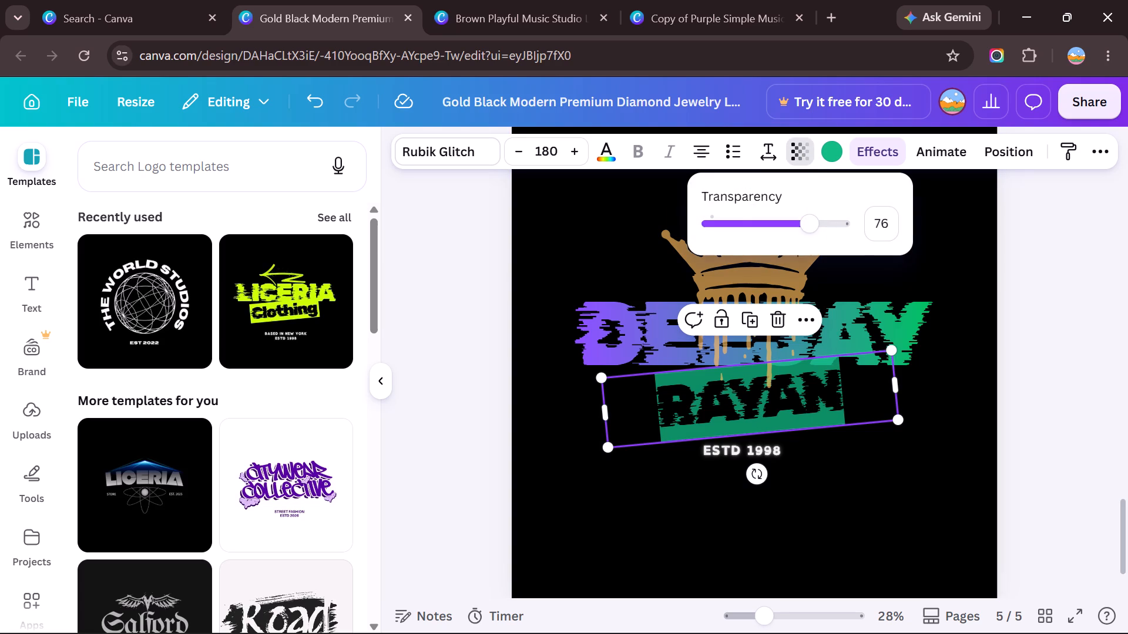
pyautogui.click(844, 219)
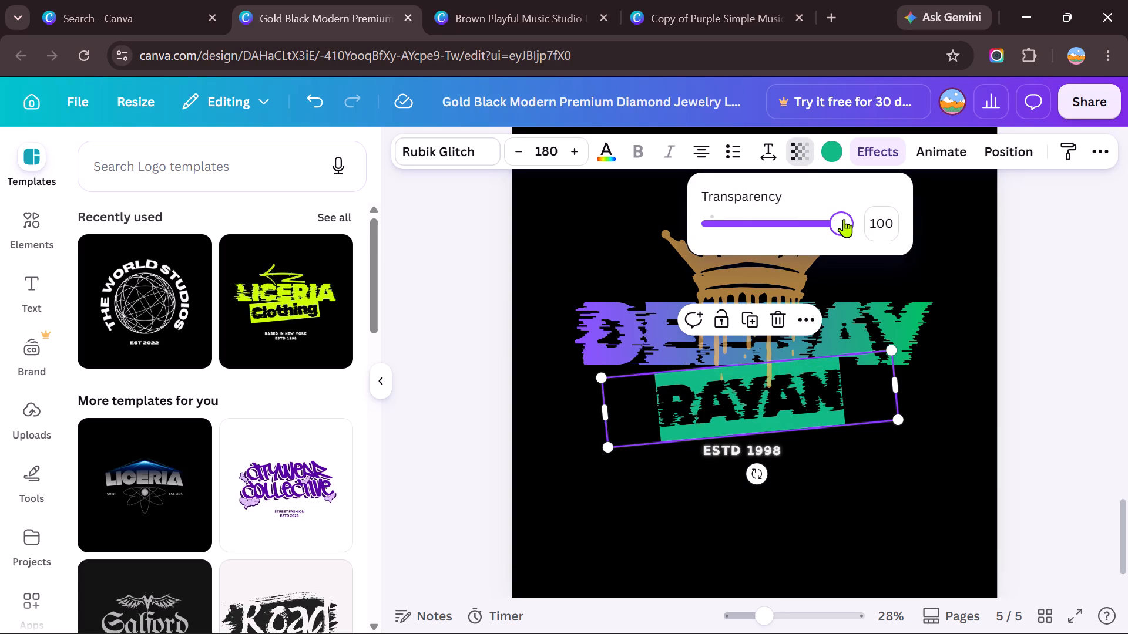
pyautogui.doubleClick(844, 219)
pyautogui.click(945, 514)
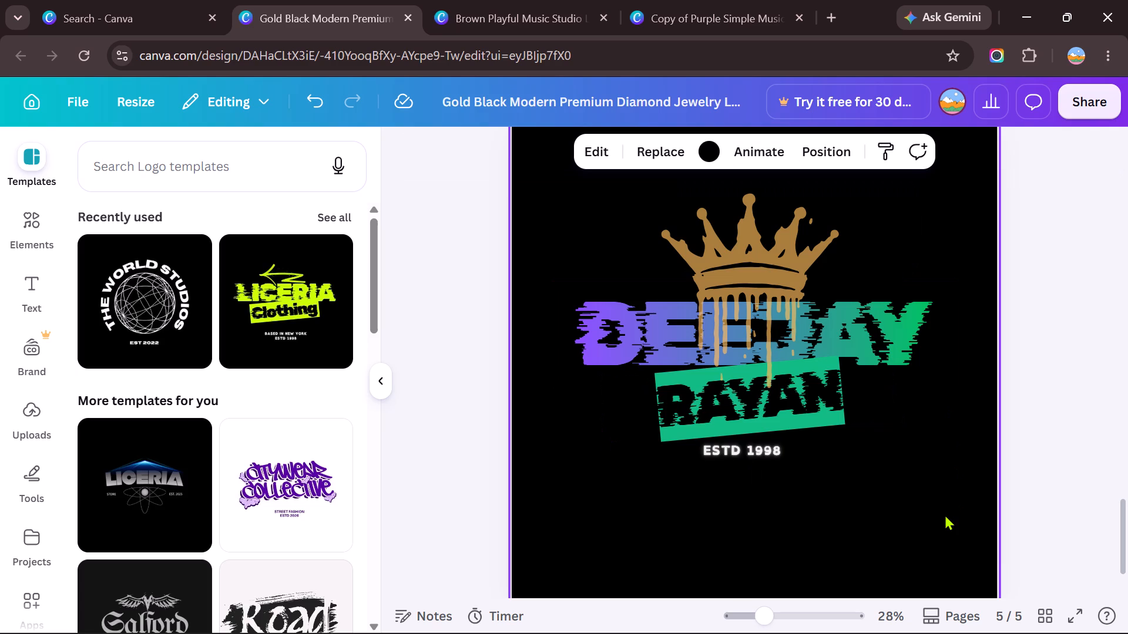
# Review the logo designs on pages 2 to 5 before sharing them.
pyautogui.scroll(-3, 867, 448)
pyautogui.scroll(2, 867, 448)
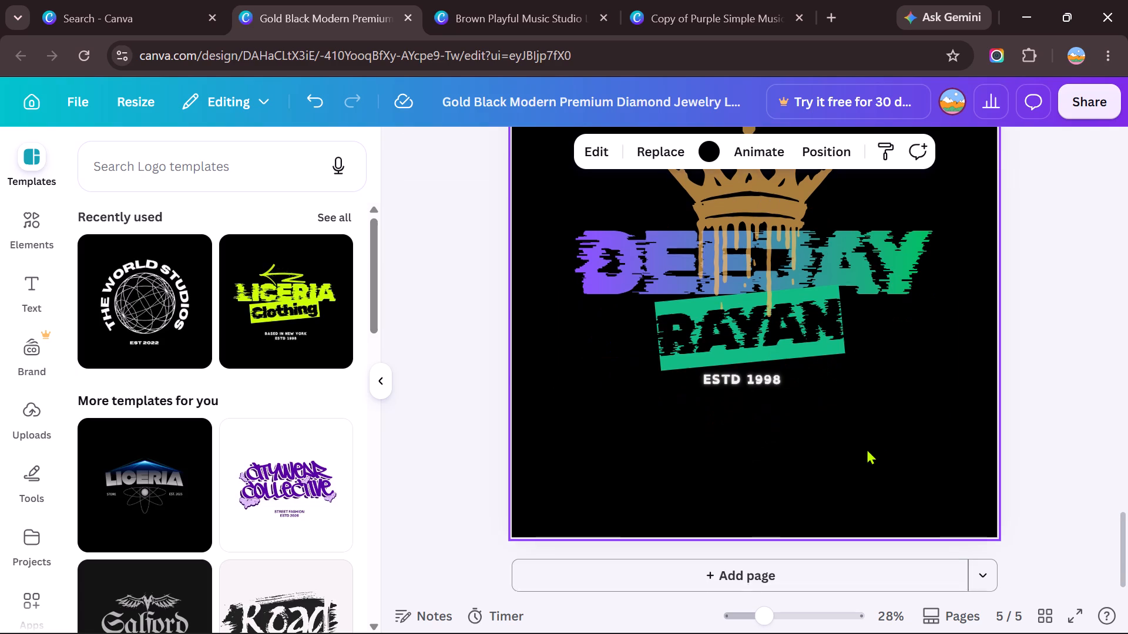
pyautogui.scroll(5, 867, 448)
pyautogui.scroll(-1, 867, 448)
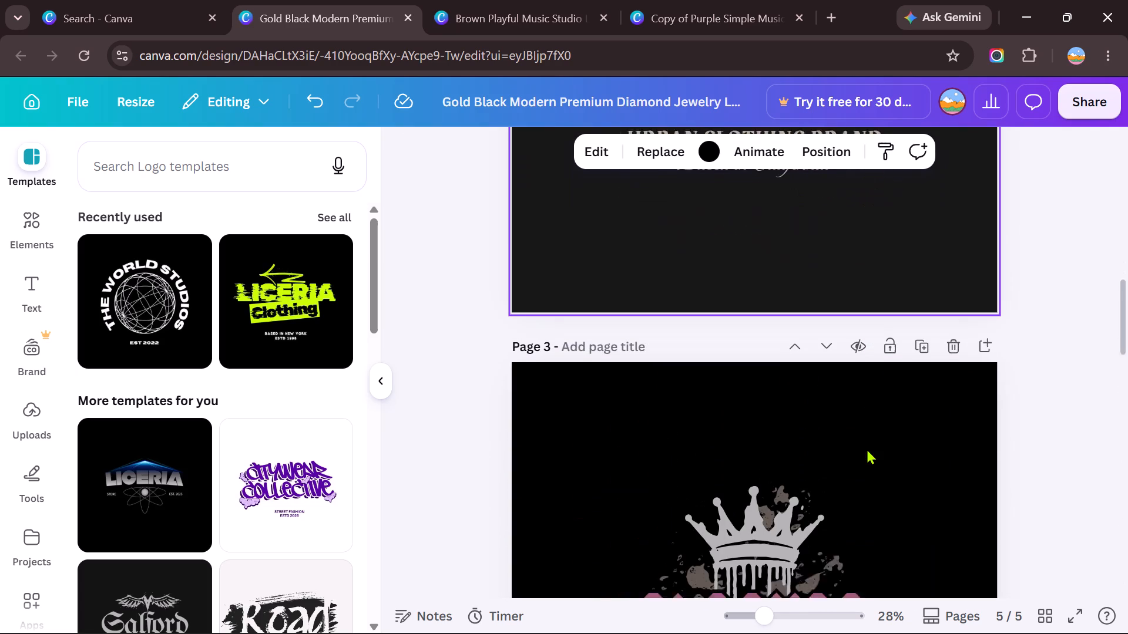
pyautogui.scroll(-2, 867, 448)
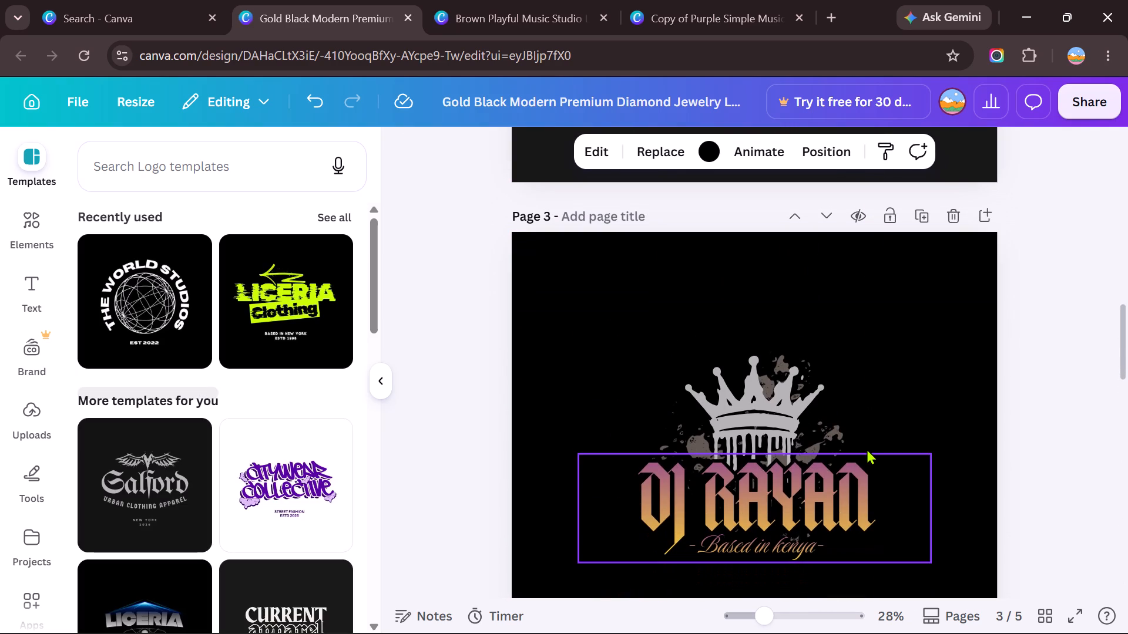
pyautogui.scroll(-2, 867, 448)
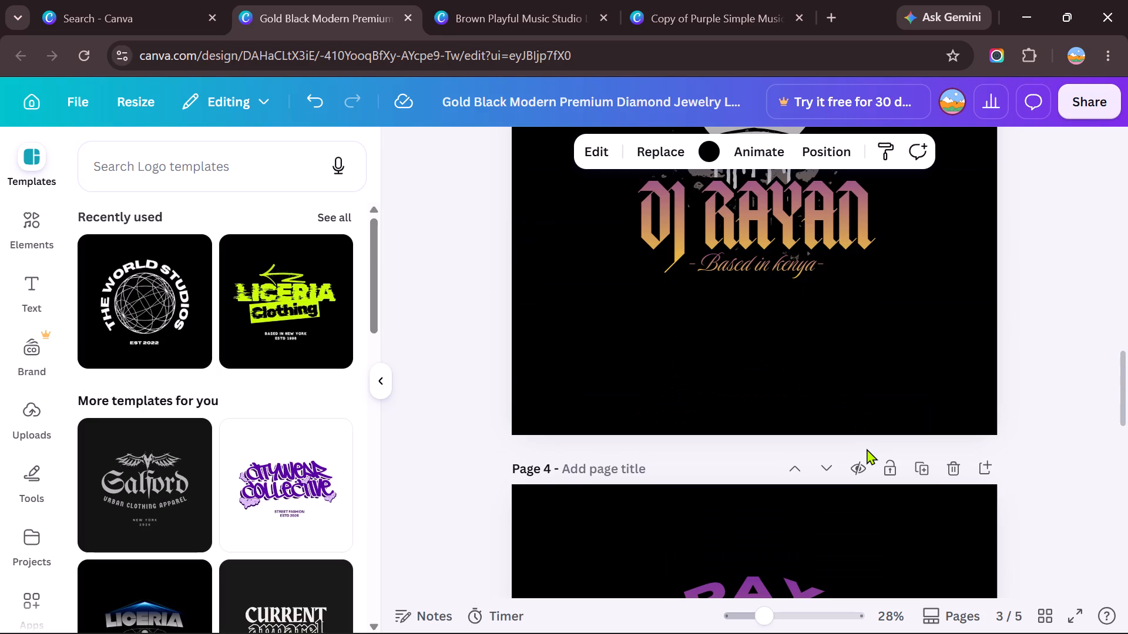
pyautogui.scroll(-3, 867, 448)
# Share the design by email as a public view link, sending it to the address already filled in.
pyautogui.click(1085, 103)
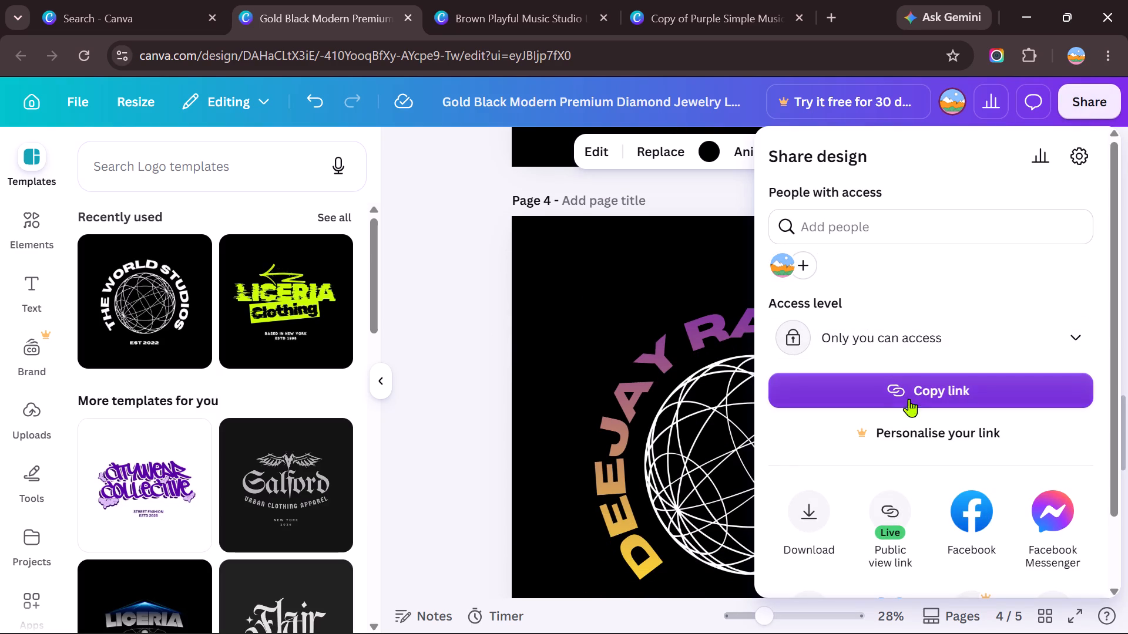
pyautogui.scroll(-3, 801, 372)
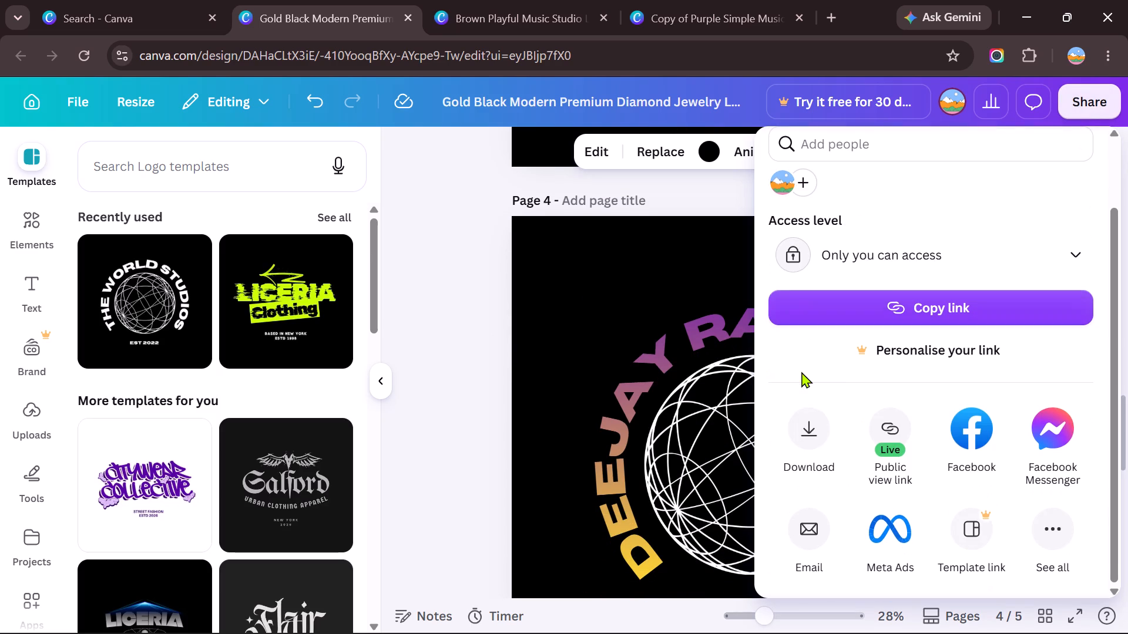
pyautogui.click(816, 538)
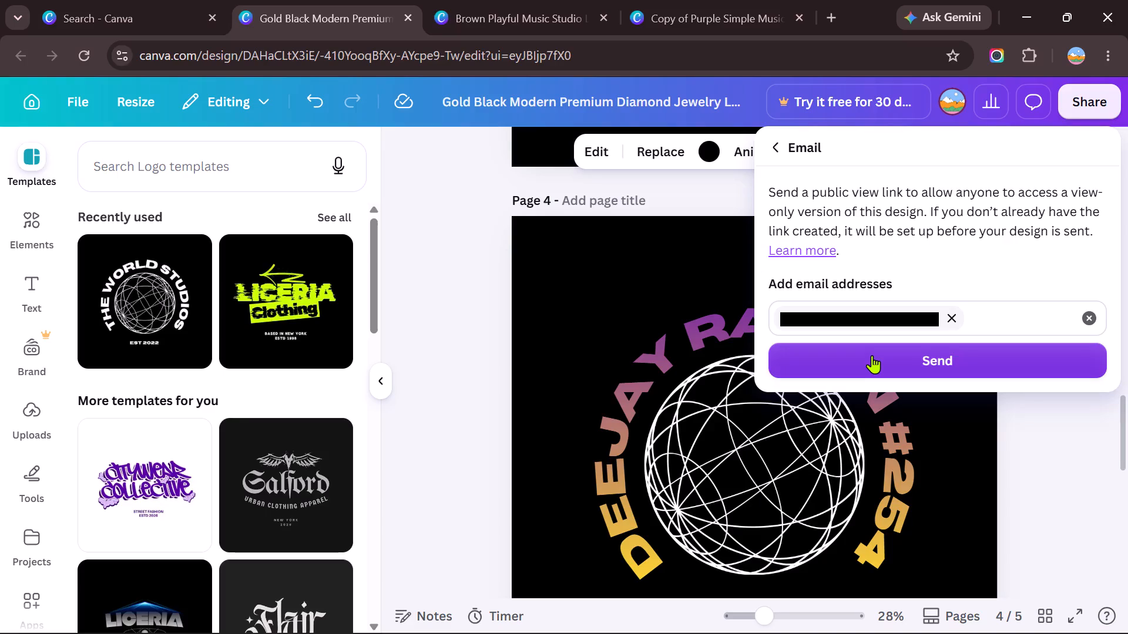
pyautogui.click(872, 355)
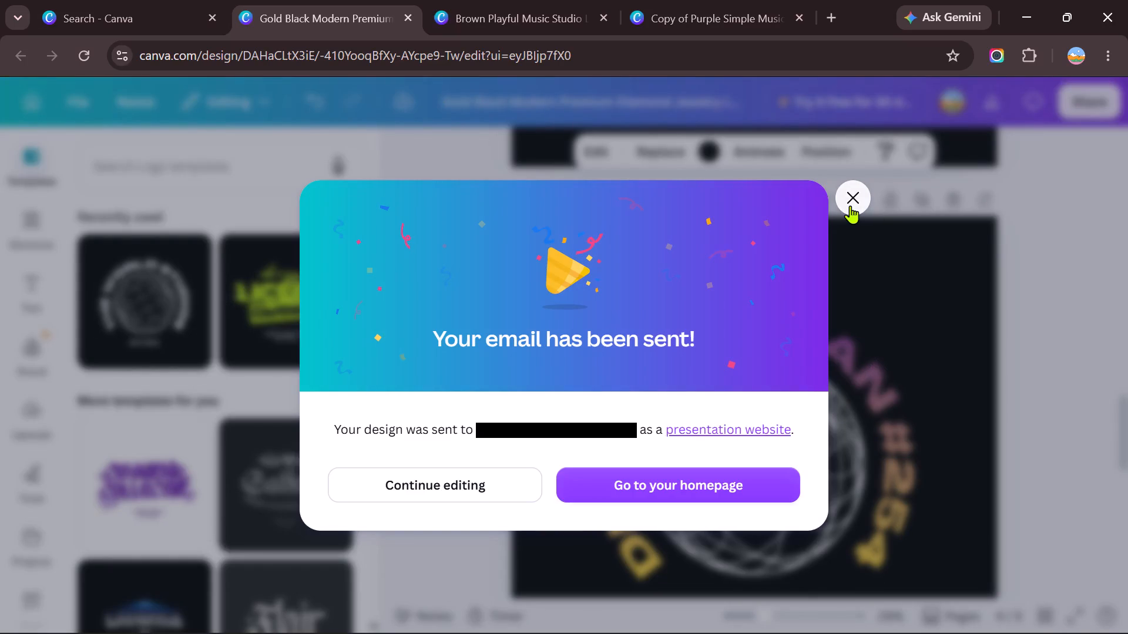
# Dismiss the sent-email confirmation and return to editing the logo design.
pyautogui.click(498, 485)
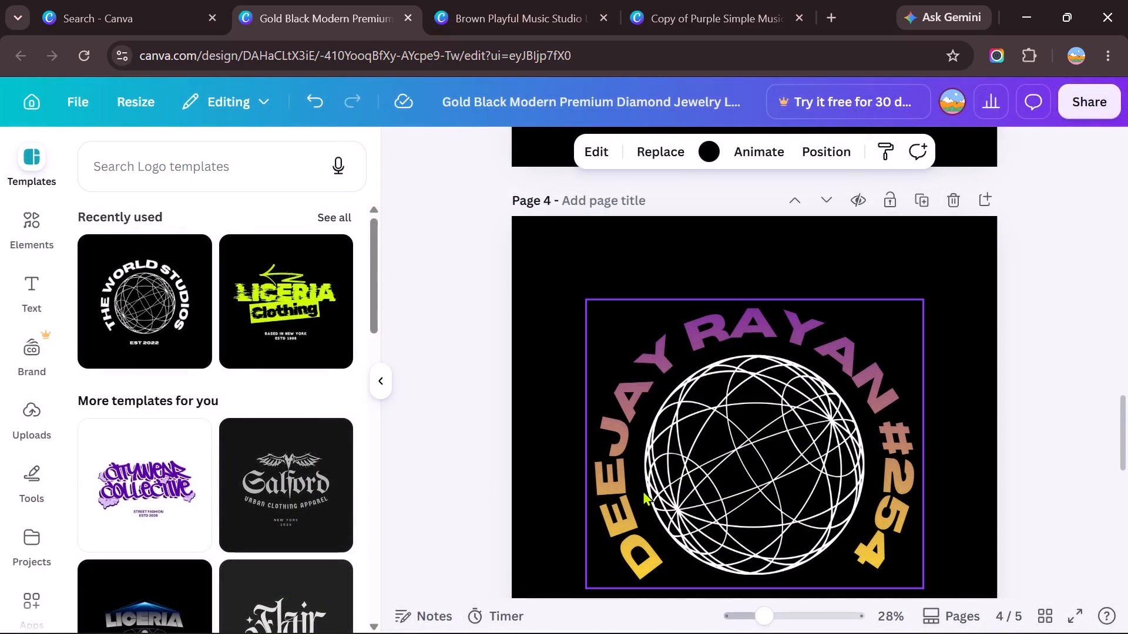
# Look over the crown, globe and "DEEJAY RAYAN" logo designs on pages 3 to 5 once more.
pyautogui.scroll(4, 691, 445)
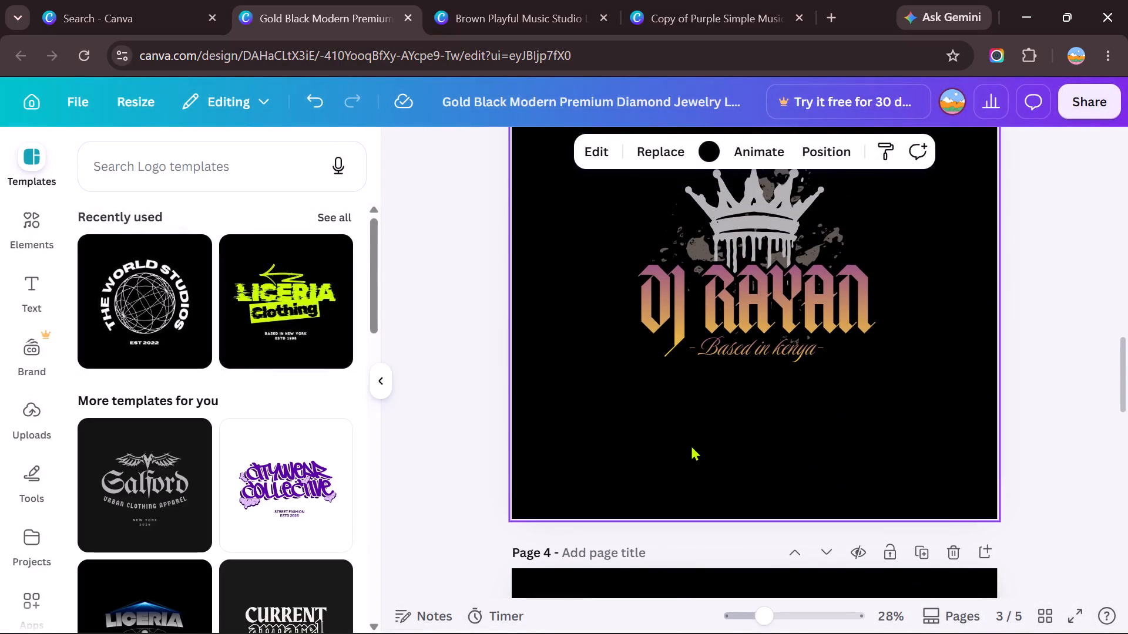
pyautogui.scroll(1, 691, 445)
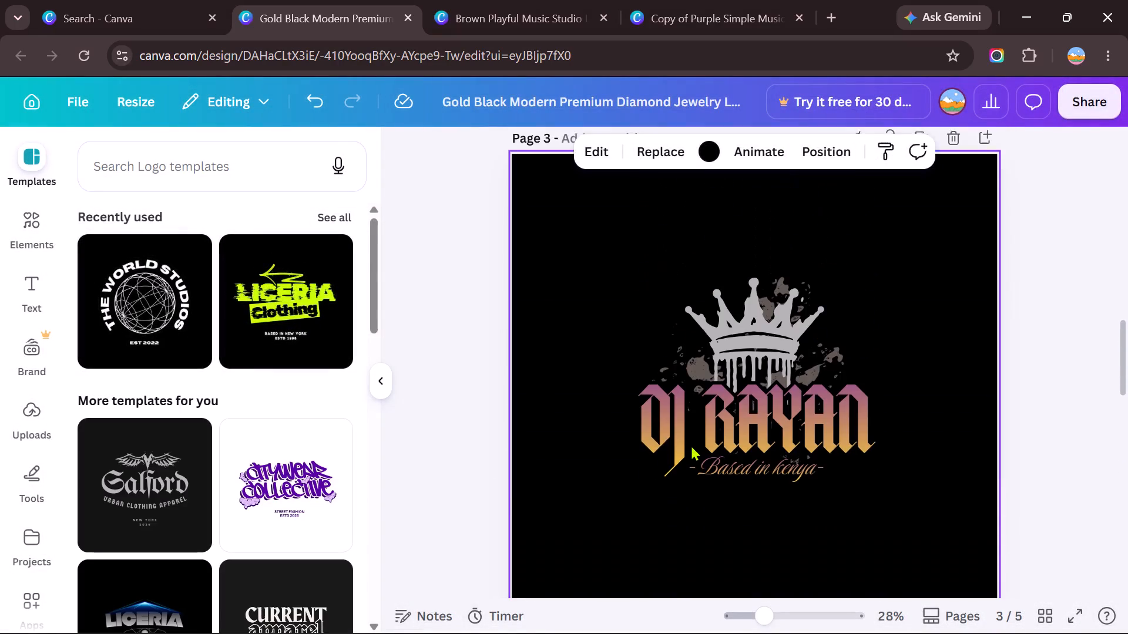
pyautogui.scroll(1, 691, 445)
pyautogui.scroll(-1, 691, 445)
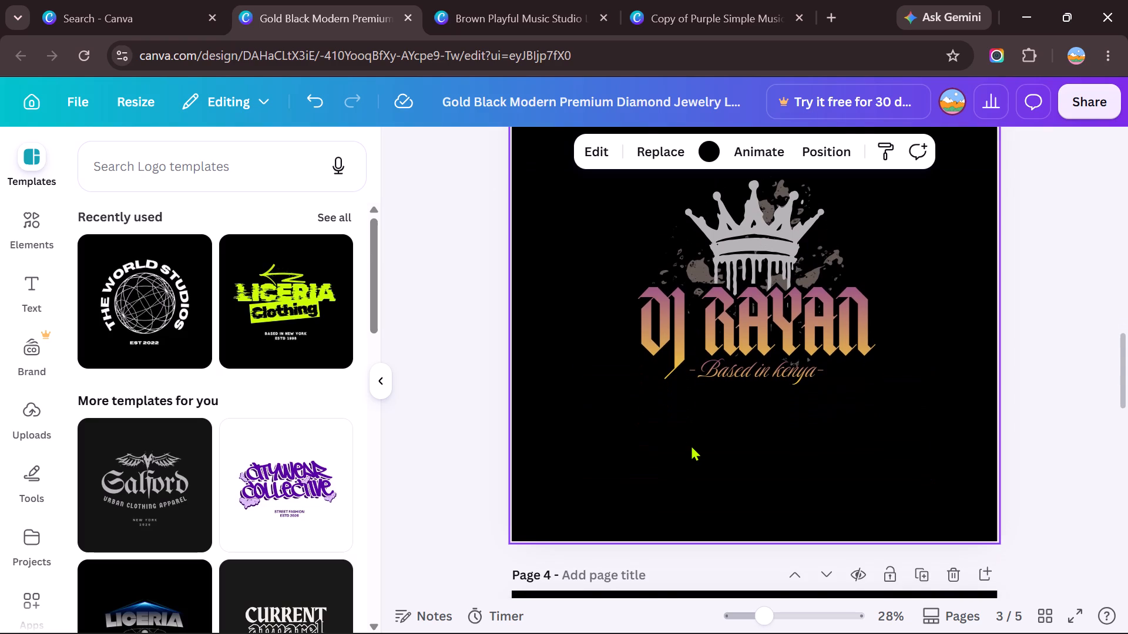
pyautogui.scroll(-8, 691, 445)
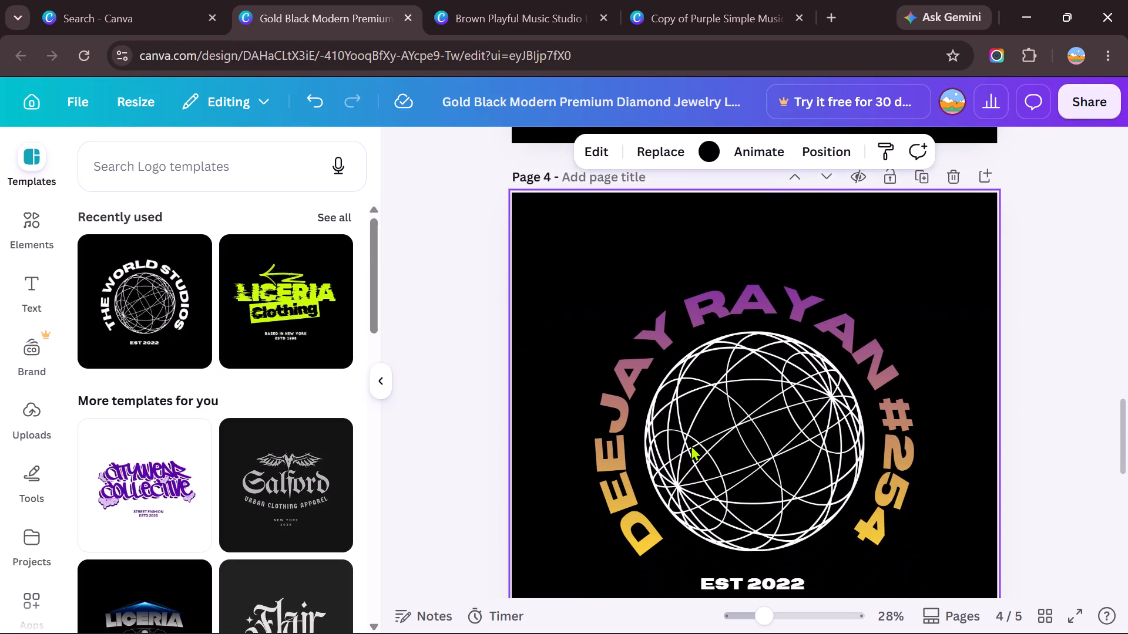
pyautogui.scroll(-4, 691, 445)
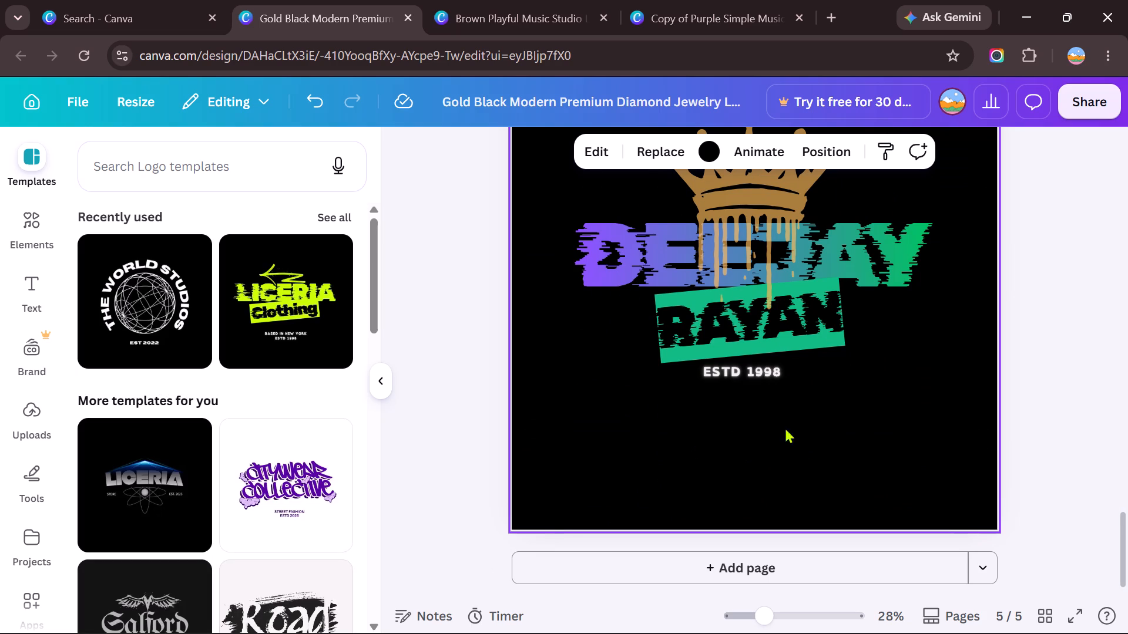
pyautogui.click(797, 412)
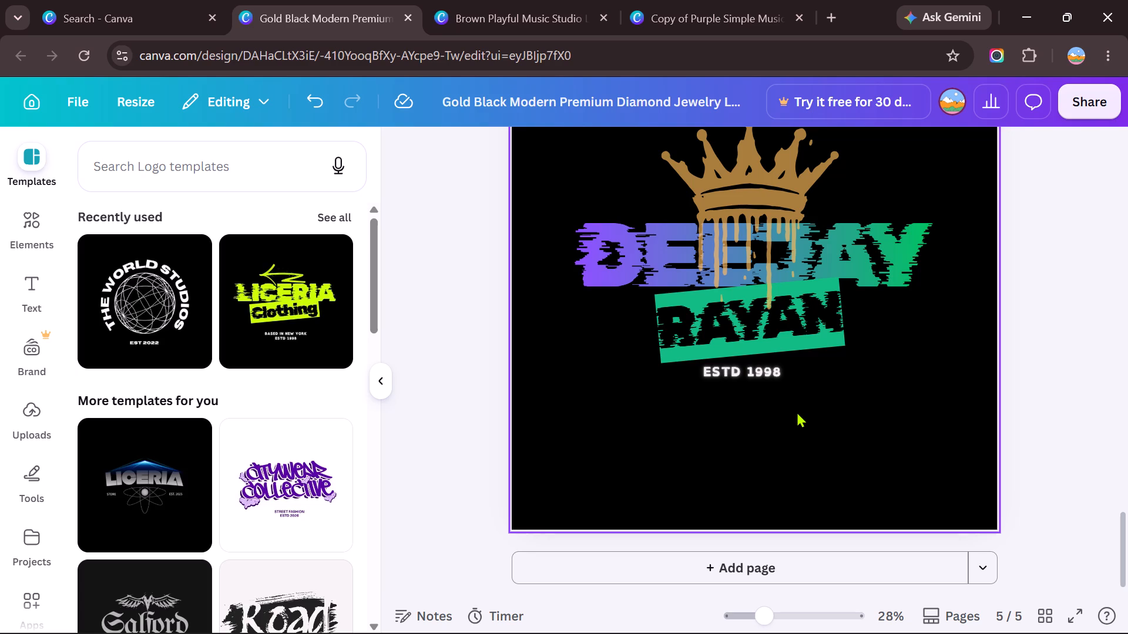
pyautogui.scroll(2, 797, 412)
pyautogui.scroll(-2, 797, 412)
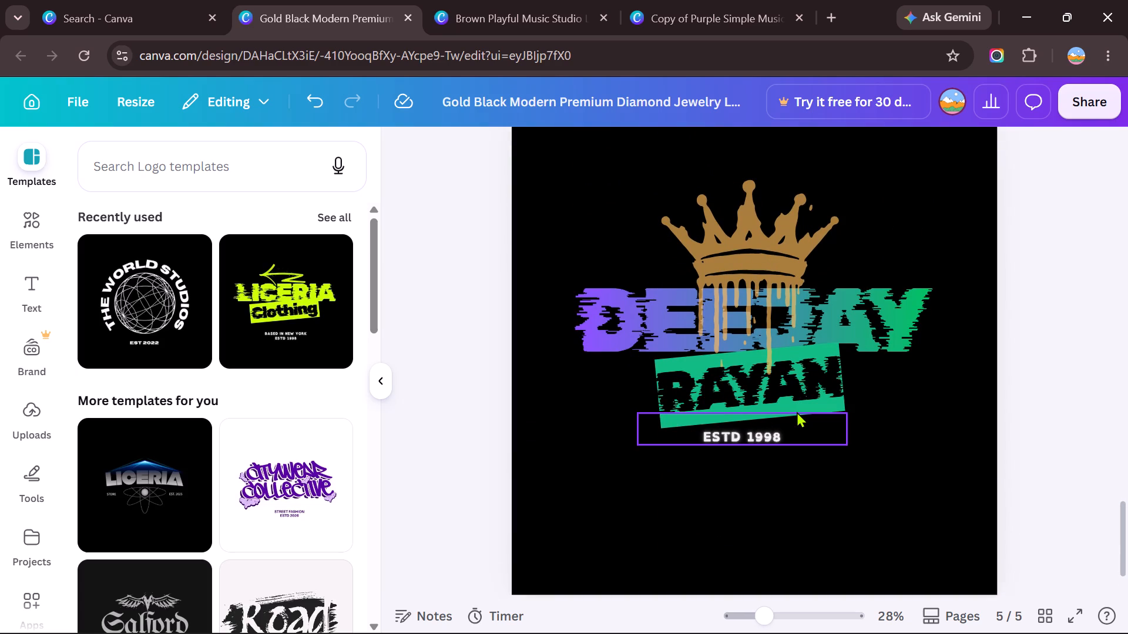
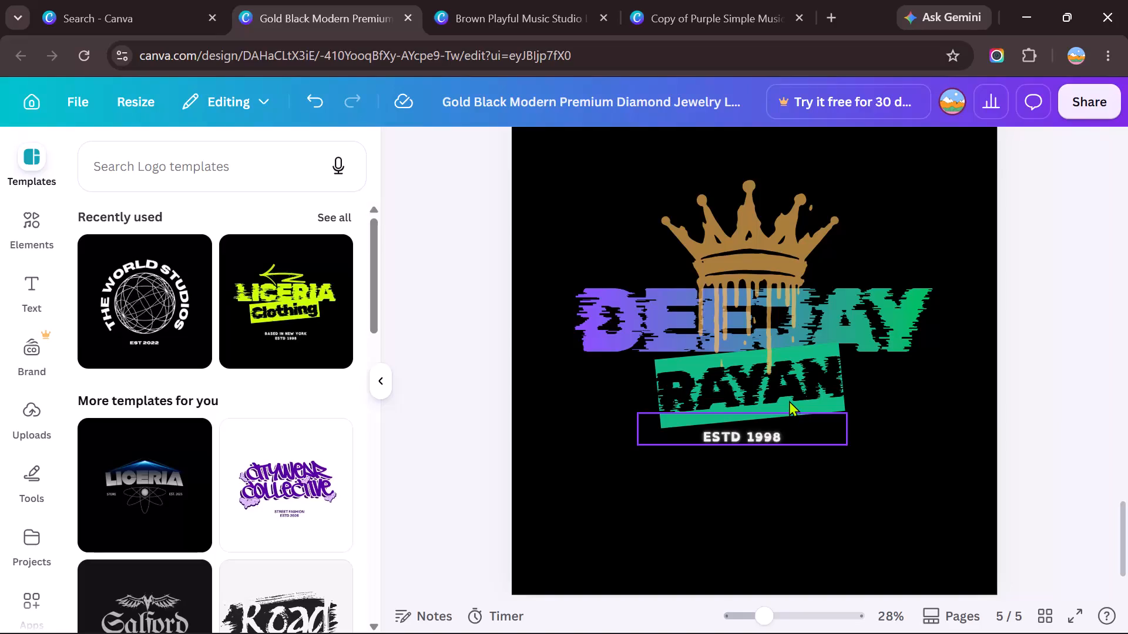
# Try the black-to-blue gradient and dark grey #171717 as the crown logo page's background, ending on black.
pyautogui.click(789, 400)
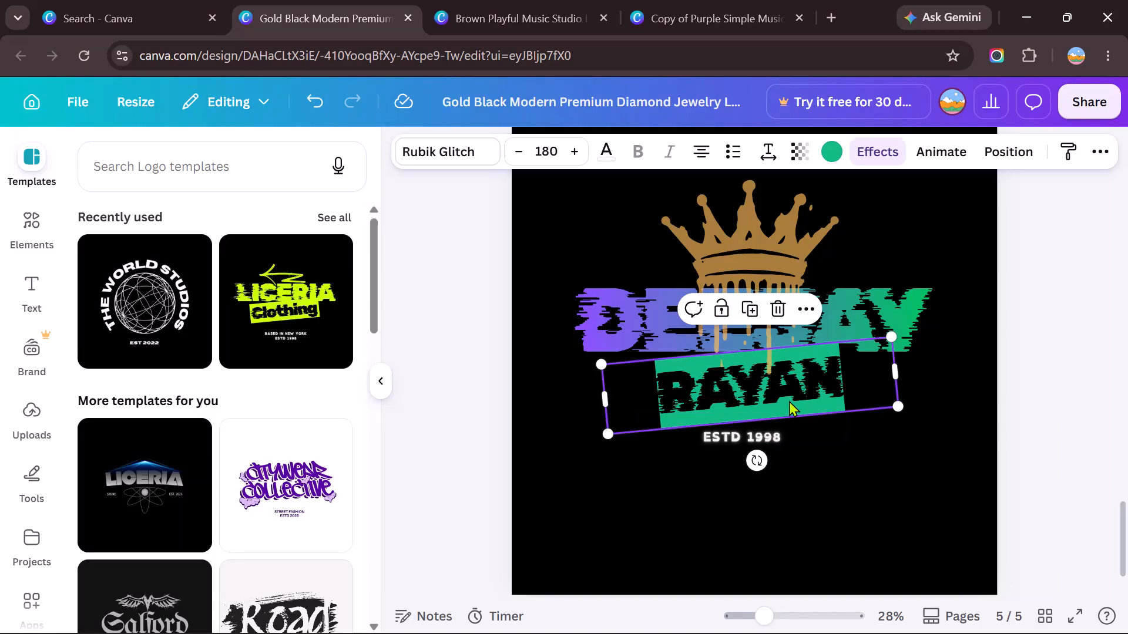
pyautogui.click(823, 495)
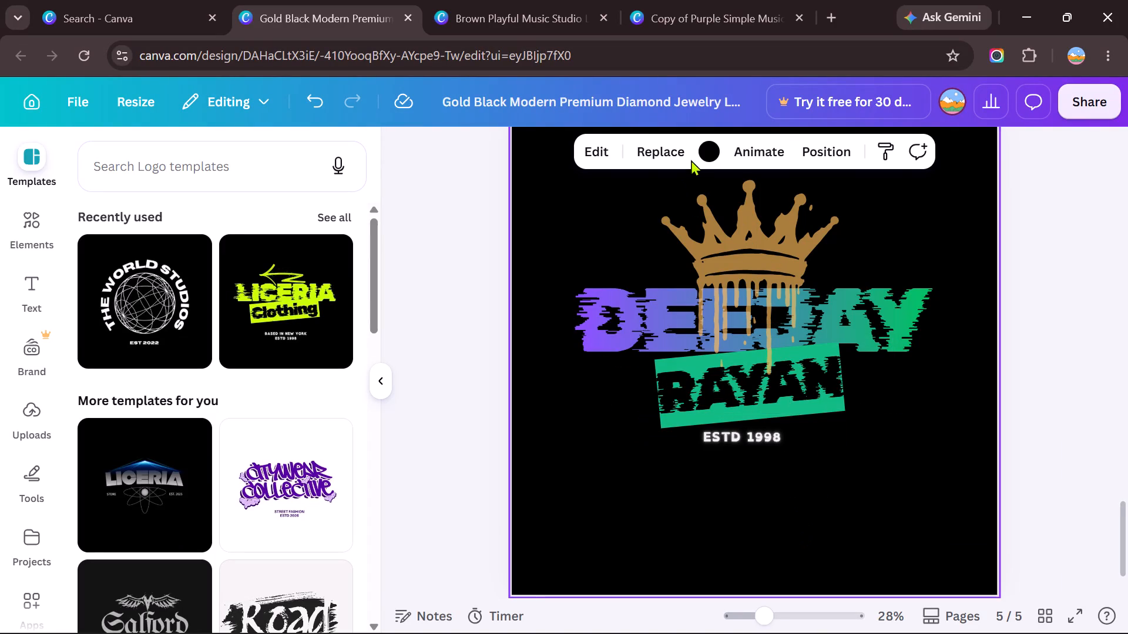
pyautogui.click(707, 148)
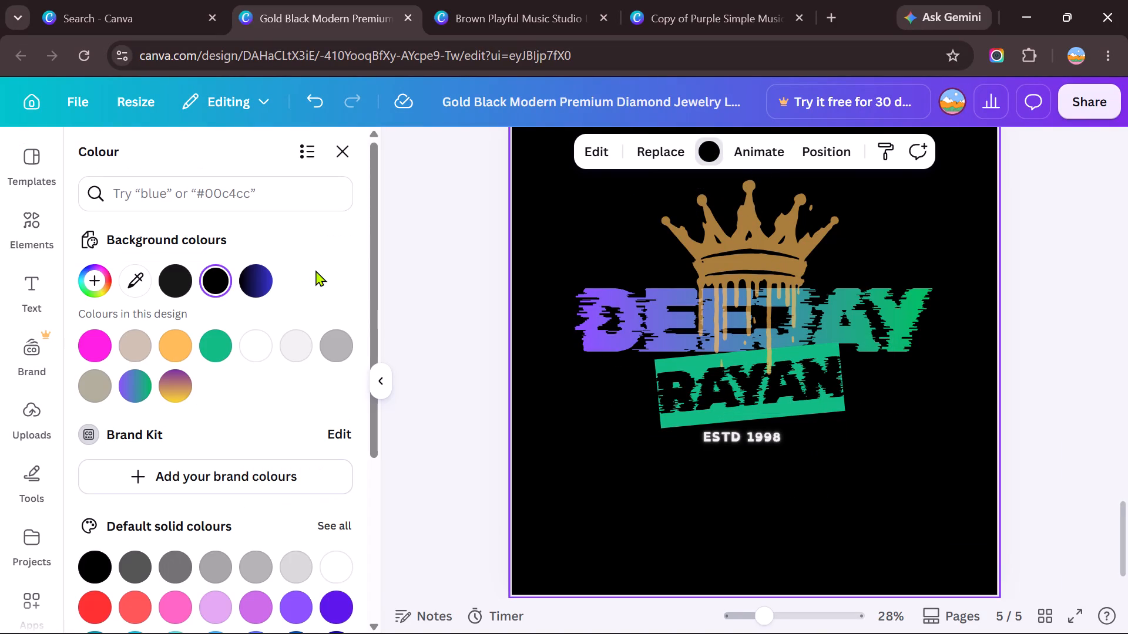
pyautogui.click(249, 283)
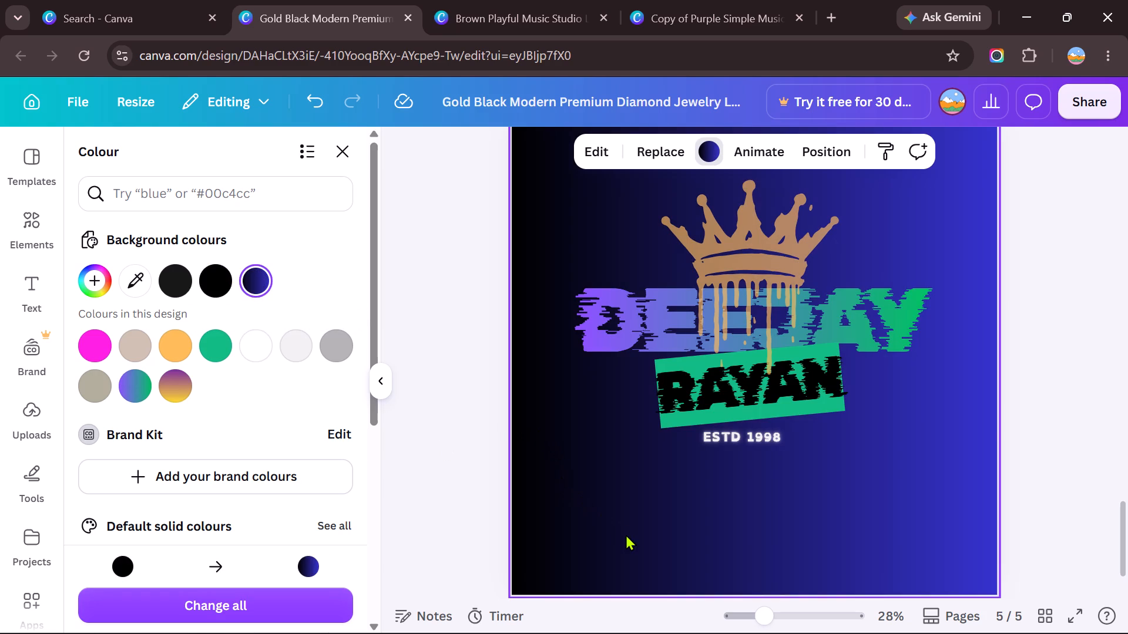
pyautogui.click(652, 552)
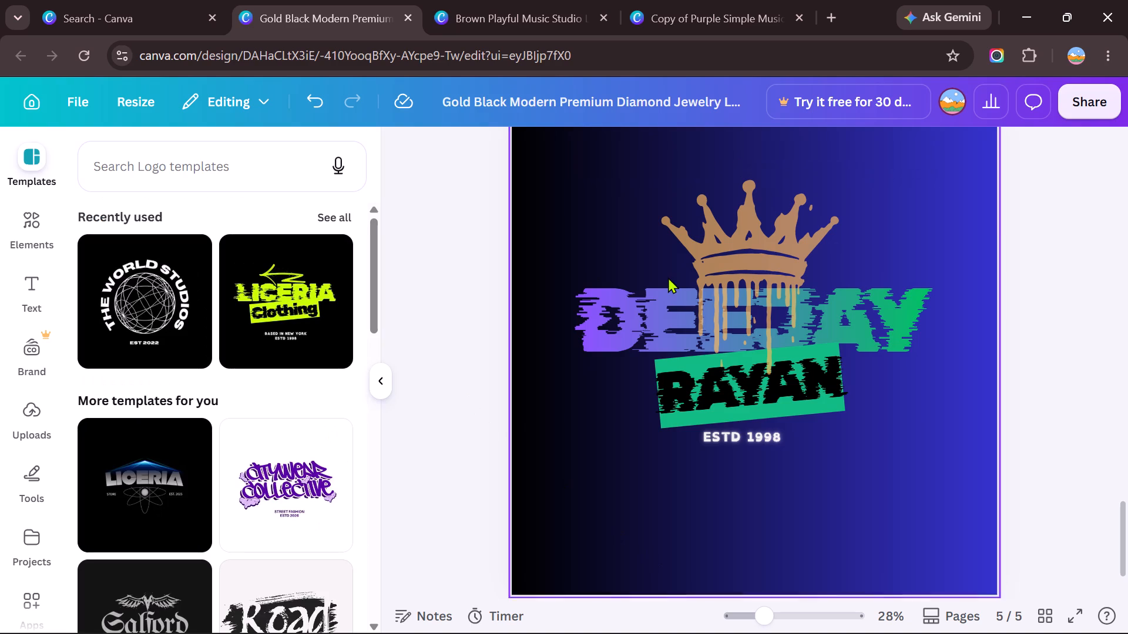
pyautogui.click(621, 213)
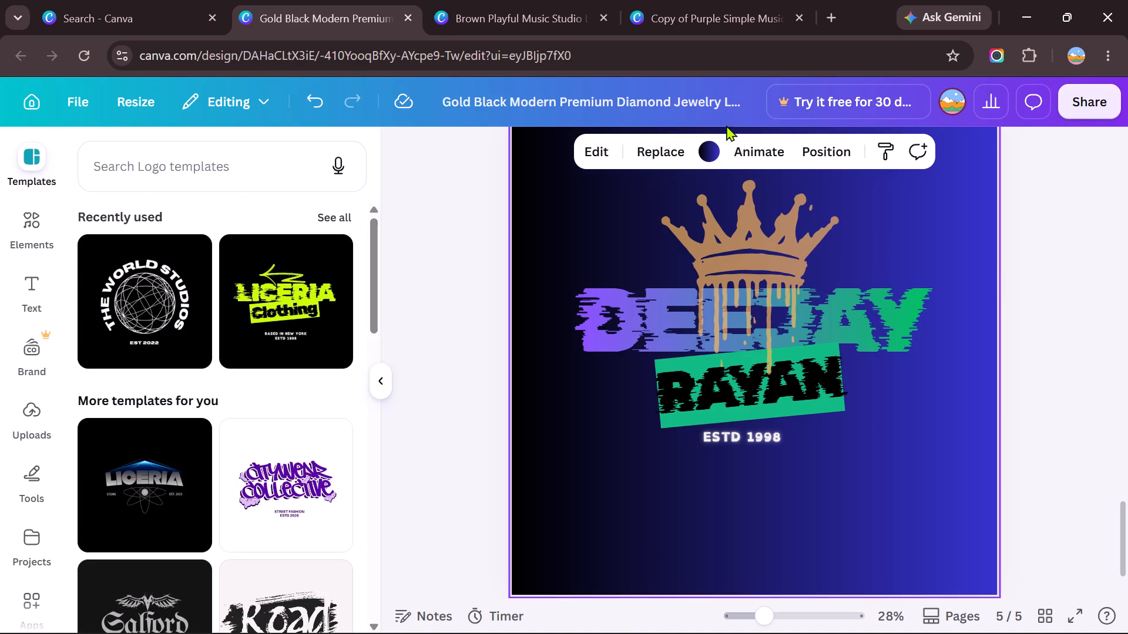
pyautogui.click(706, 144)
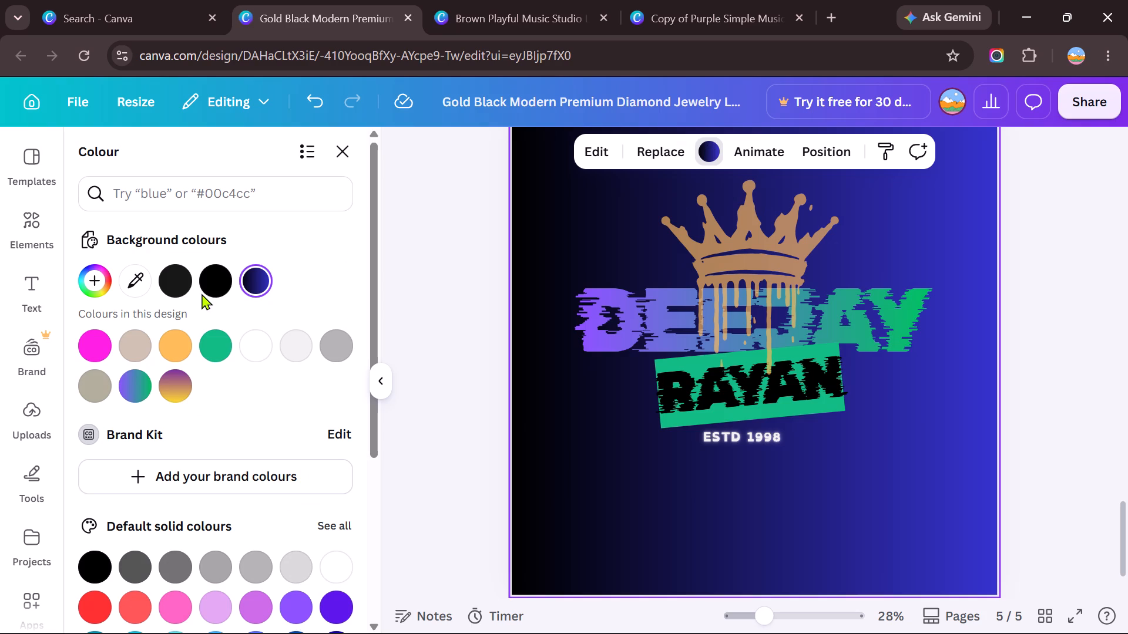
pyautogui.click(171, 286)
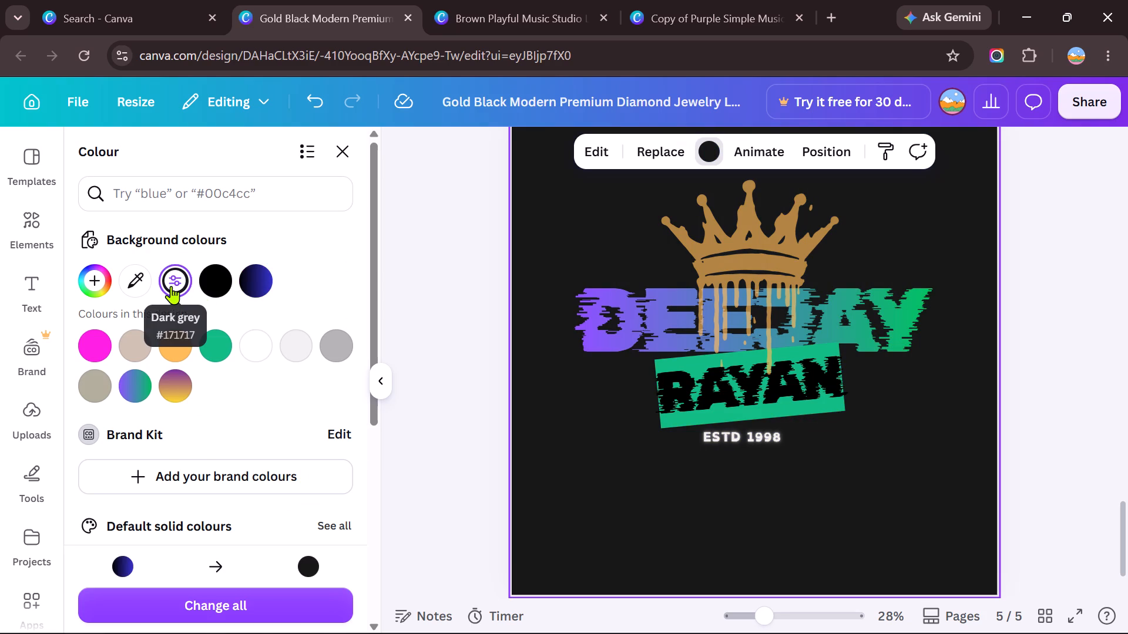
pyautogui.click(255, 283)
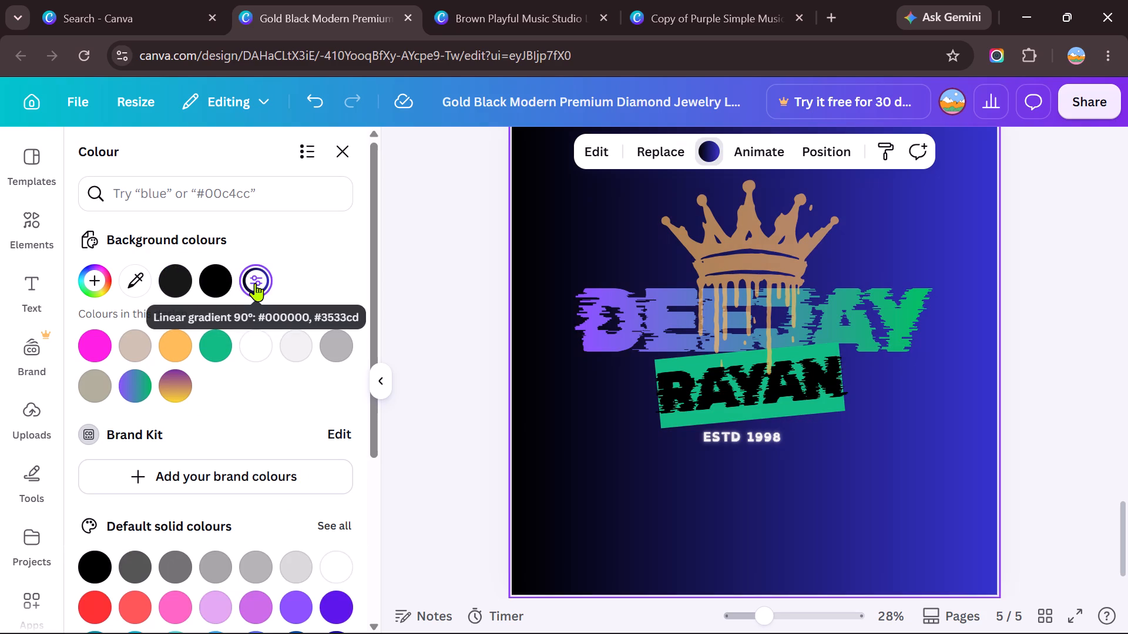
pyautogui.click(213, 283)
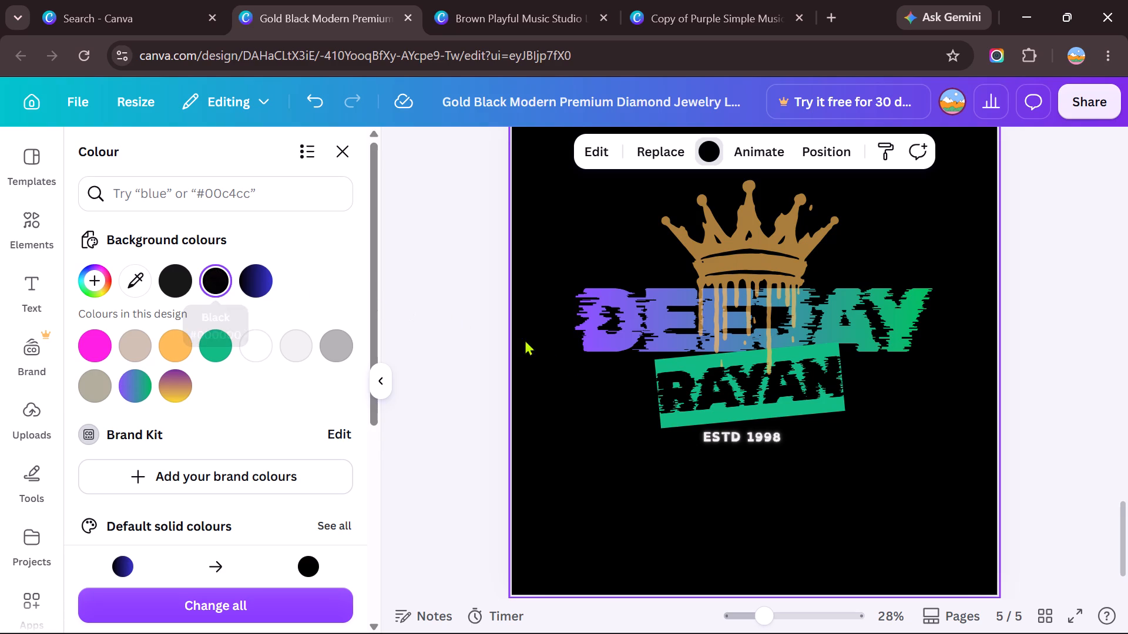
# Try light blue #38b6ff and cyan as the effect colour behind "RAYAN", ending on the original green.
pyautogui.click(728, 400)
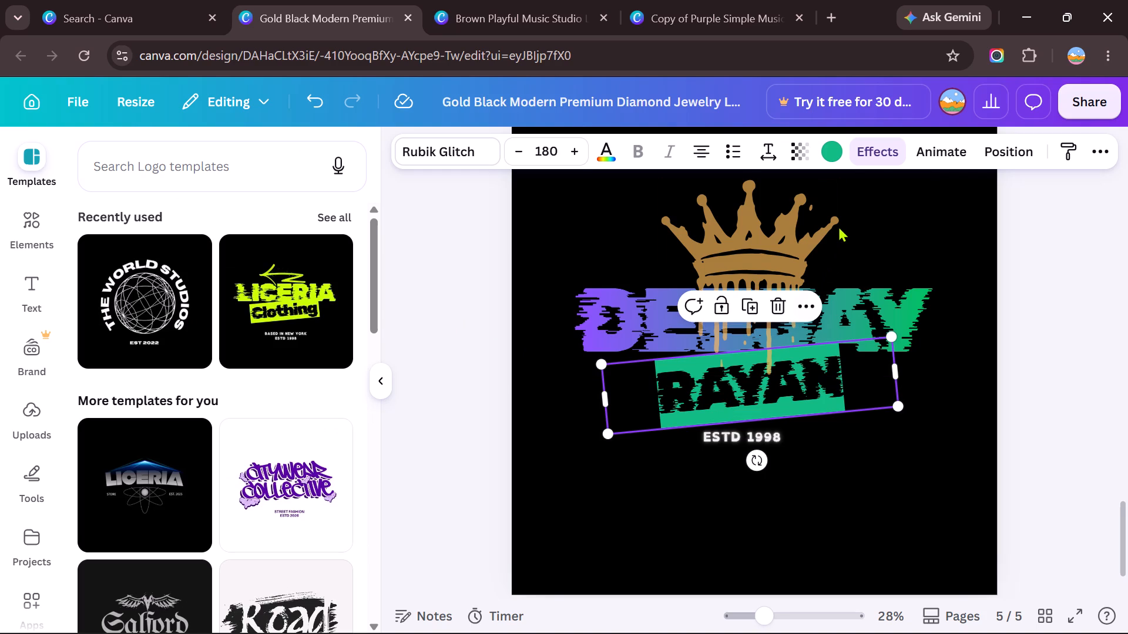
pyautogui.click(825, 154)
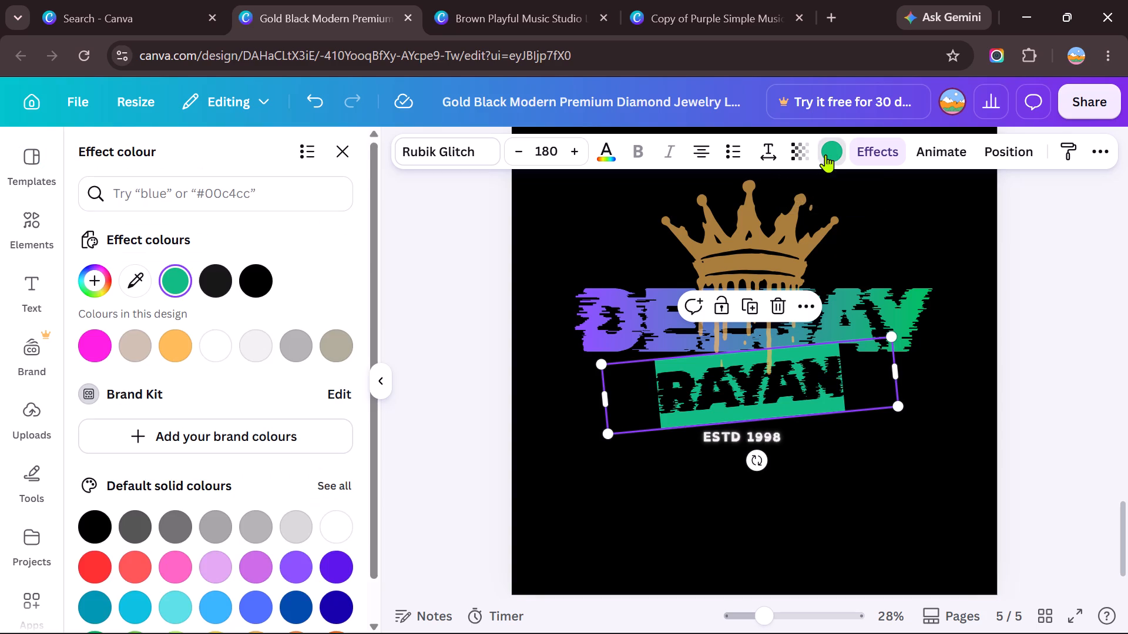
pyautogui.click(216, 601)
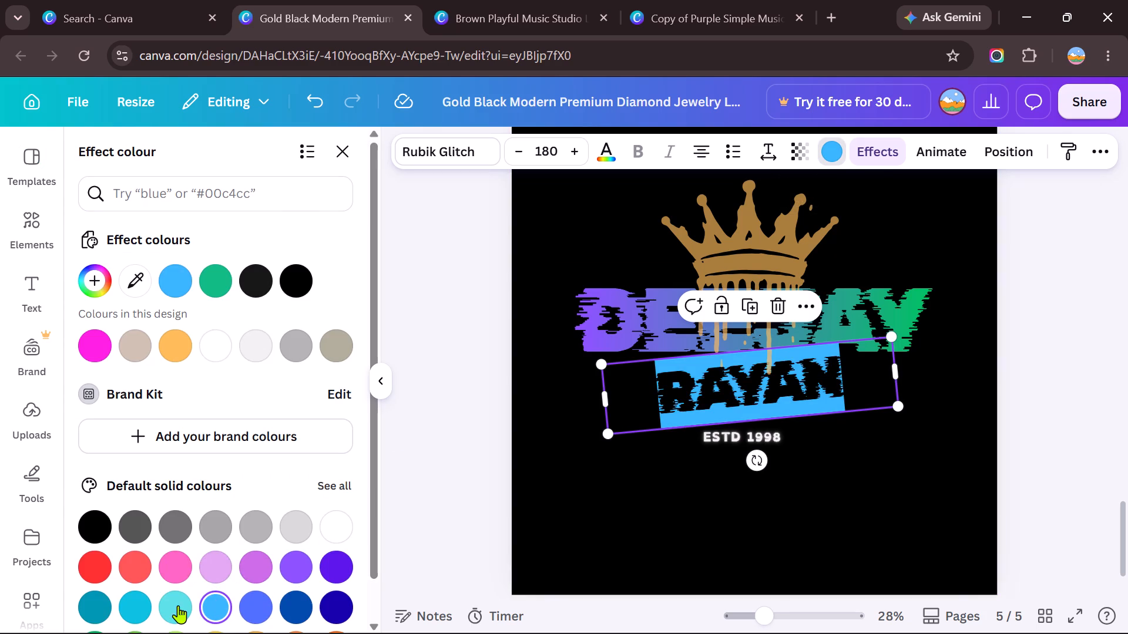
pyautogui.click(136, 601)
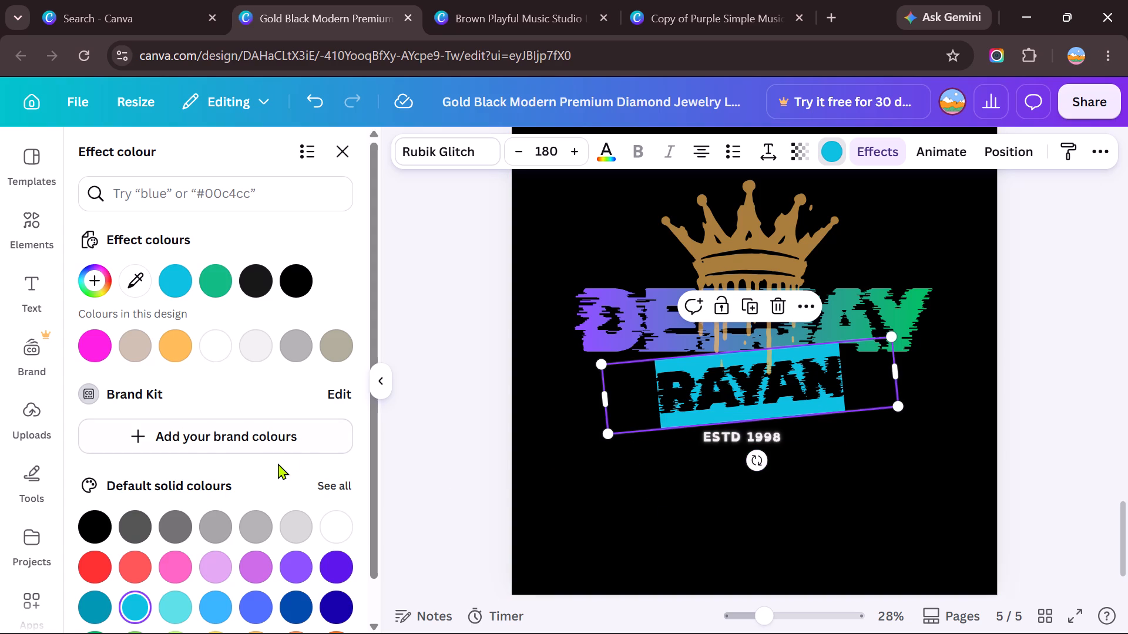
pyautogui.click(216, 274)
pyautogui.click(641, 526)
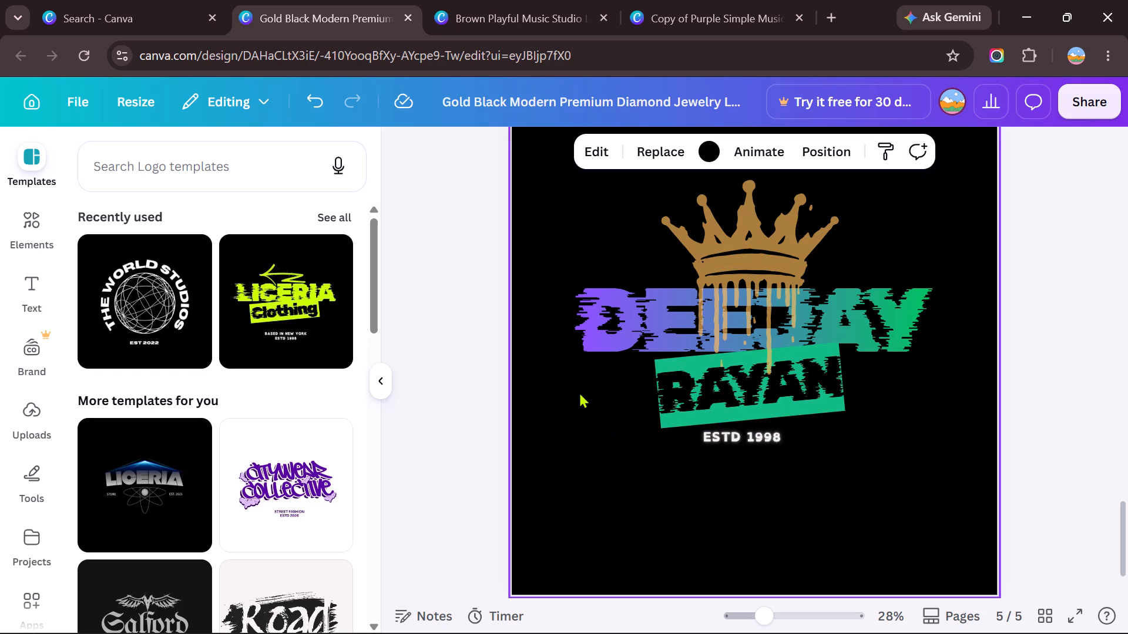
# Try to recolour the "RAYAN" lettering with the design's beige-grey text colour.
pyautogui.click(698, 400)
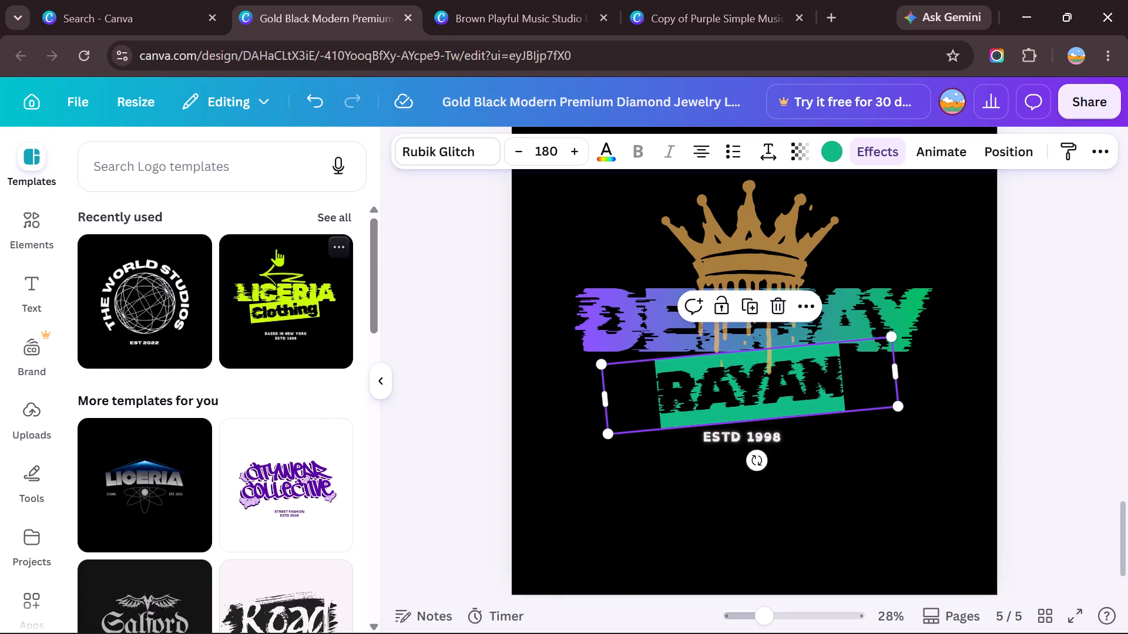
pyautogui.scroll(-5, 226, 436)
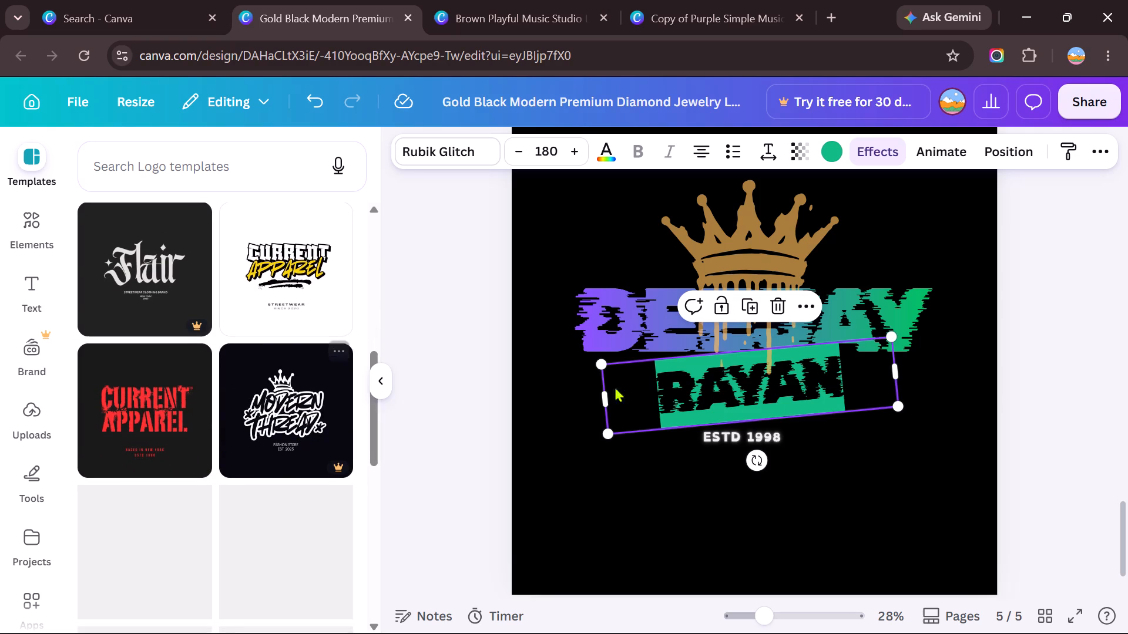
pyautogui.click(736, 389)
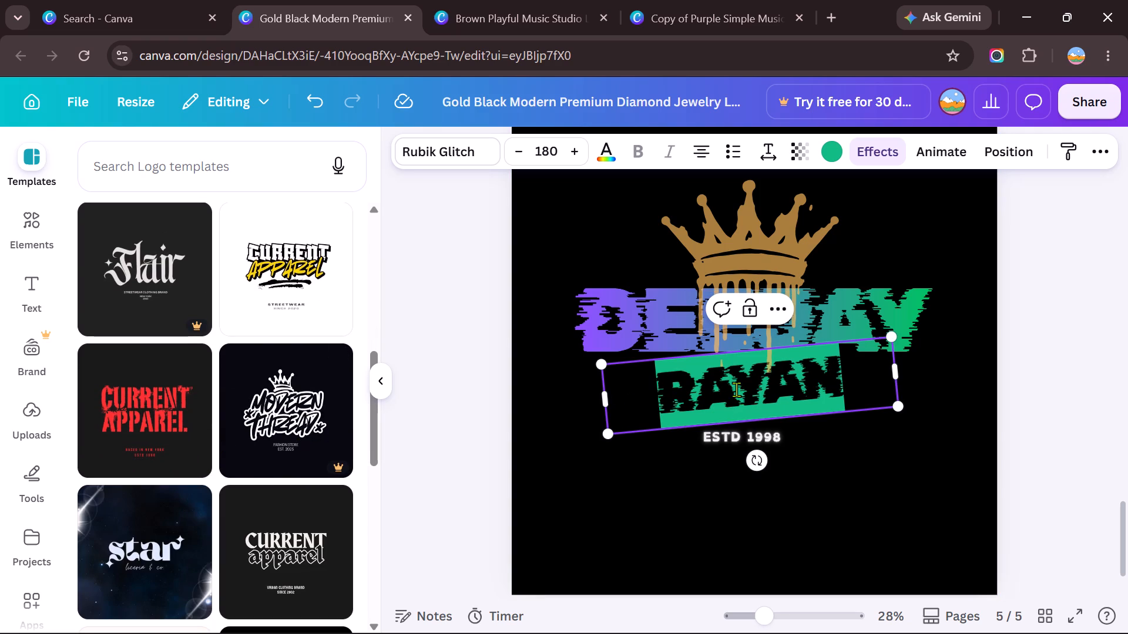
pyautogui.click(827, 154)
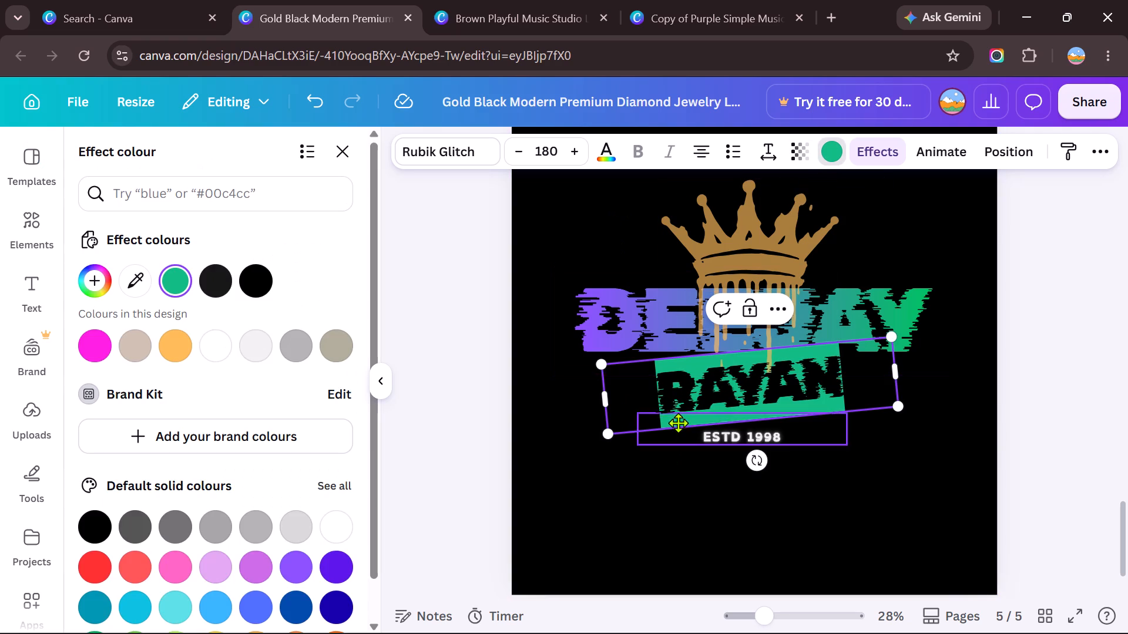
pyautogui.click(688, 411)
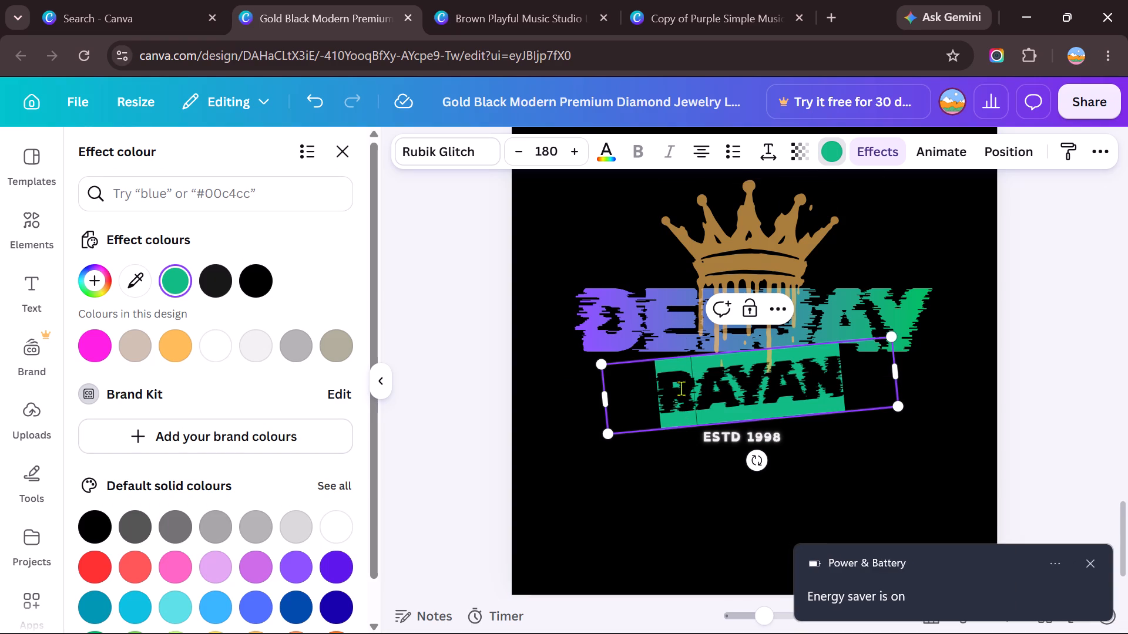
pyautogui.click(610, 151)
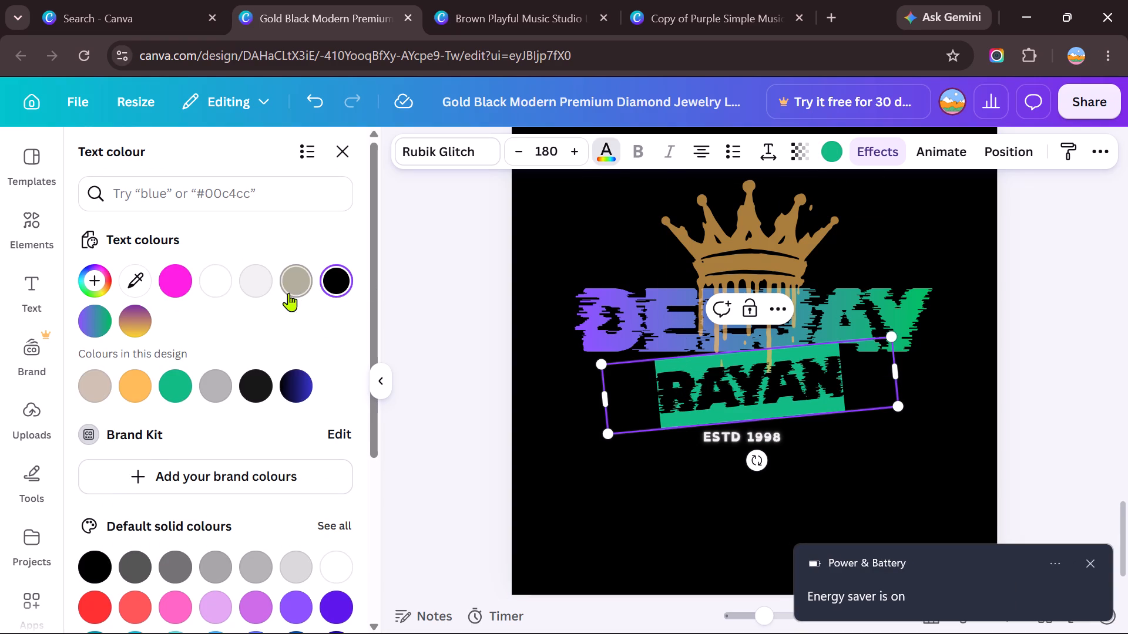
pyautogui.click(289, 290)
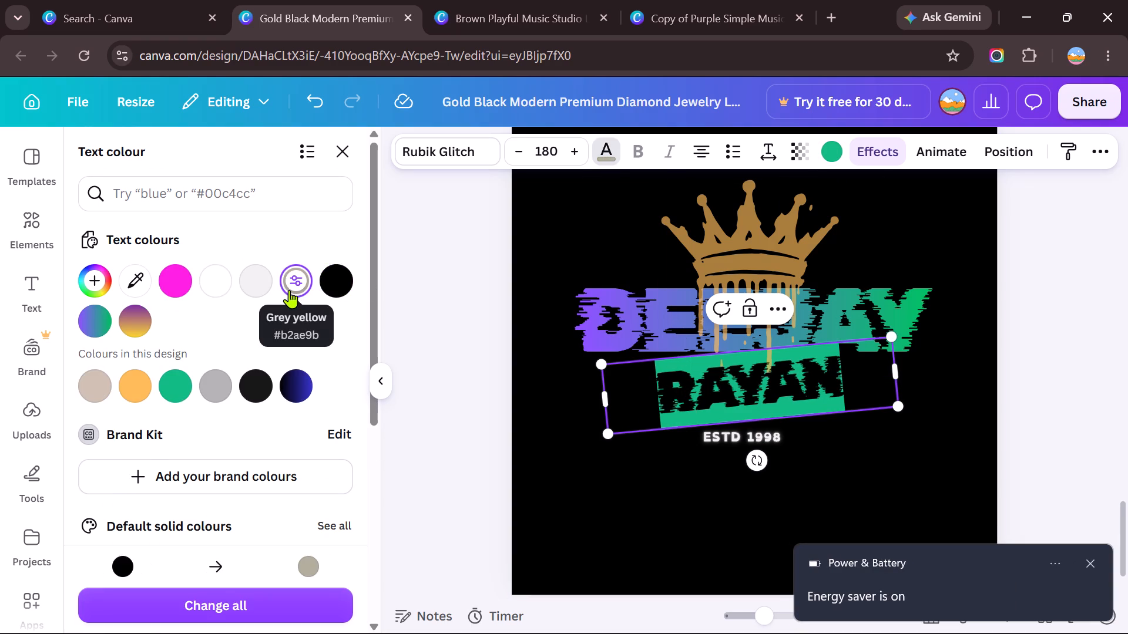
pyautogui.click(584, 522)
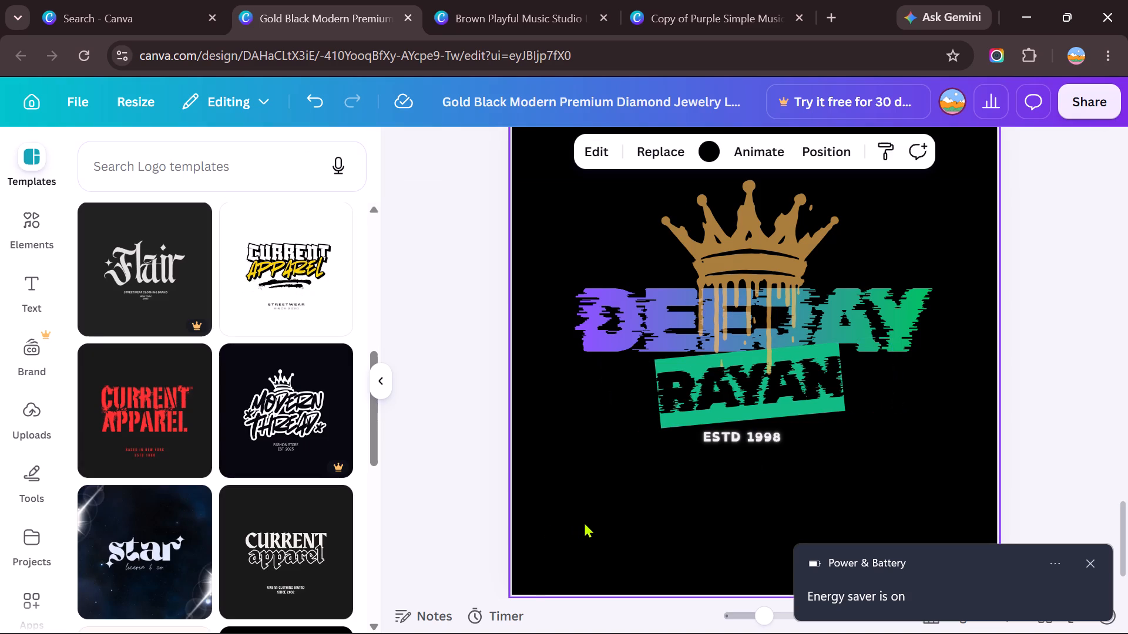
# Browse further through the suggested logo templates for other design ideas.
pyautogui.scroll(-2, 317, 516)
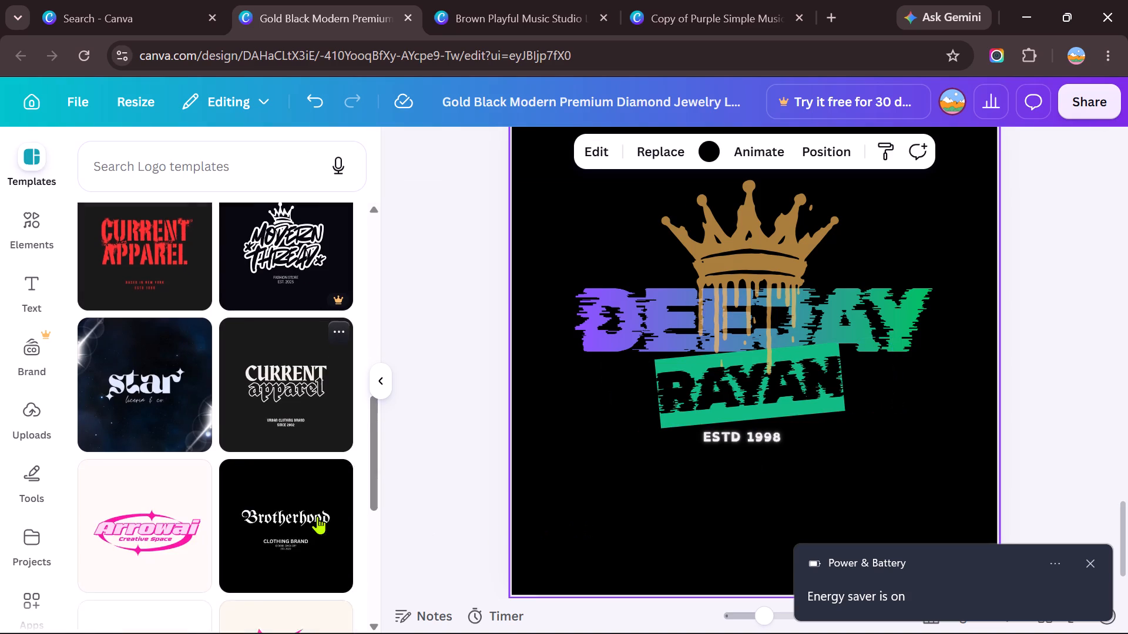
pyautogui.scroll(-8, 317, 516)
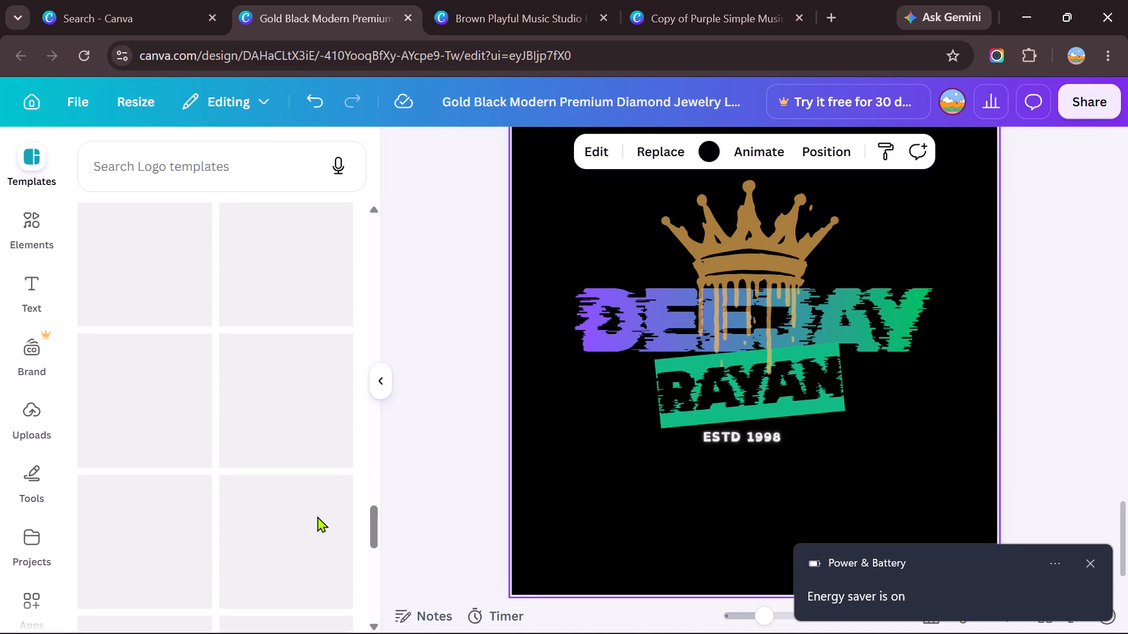
pyautogui.scroll(-2, 317, 516)
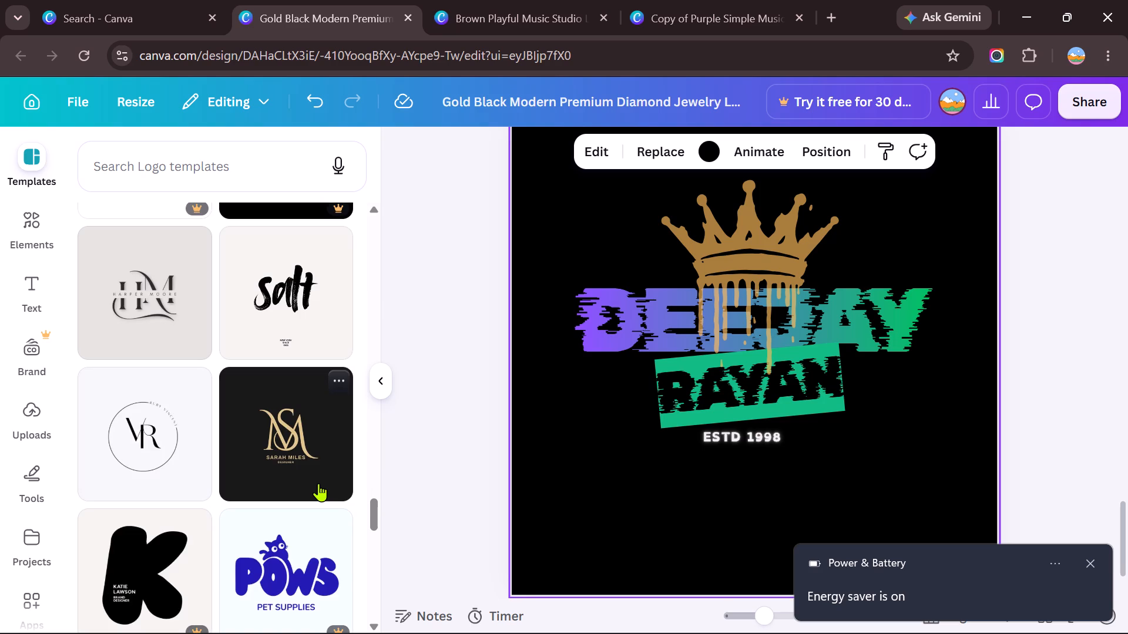
pyautogui.scroll(-5, 318, 483)
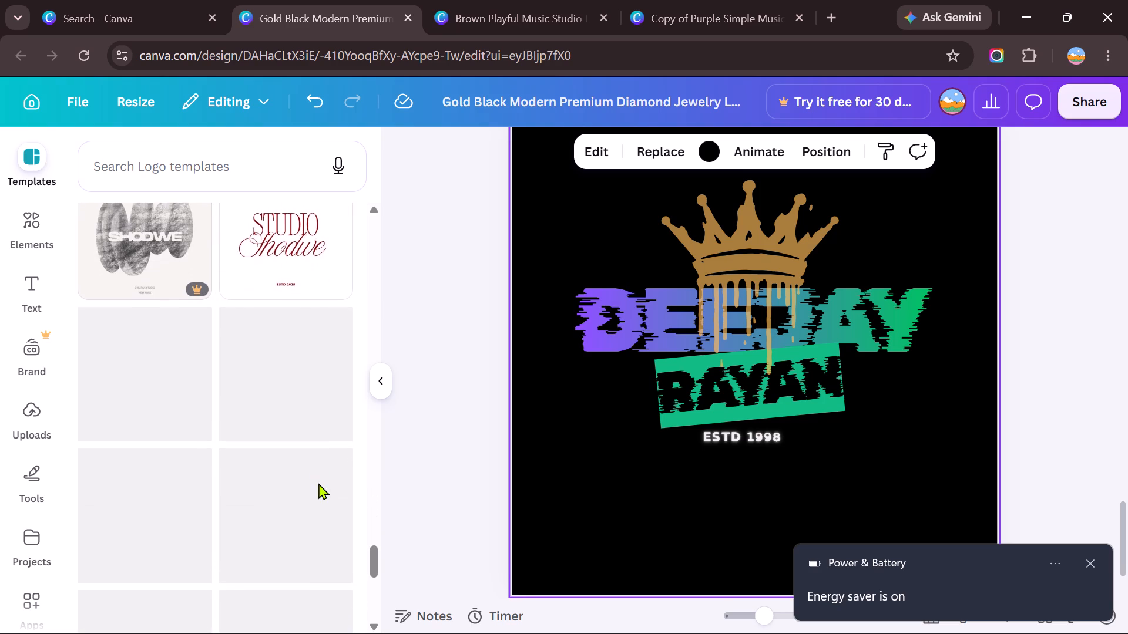